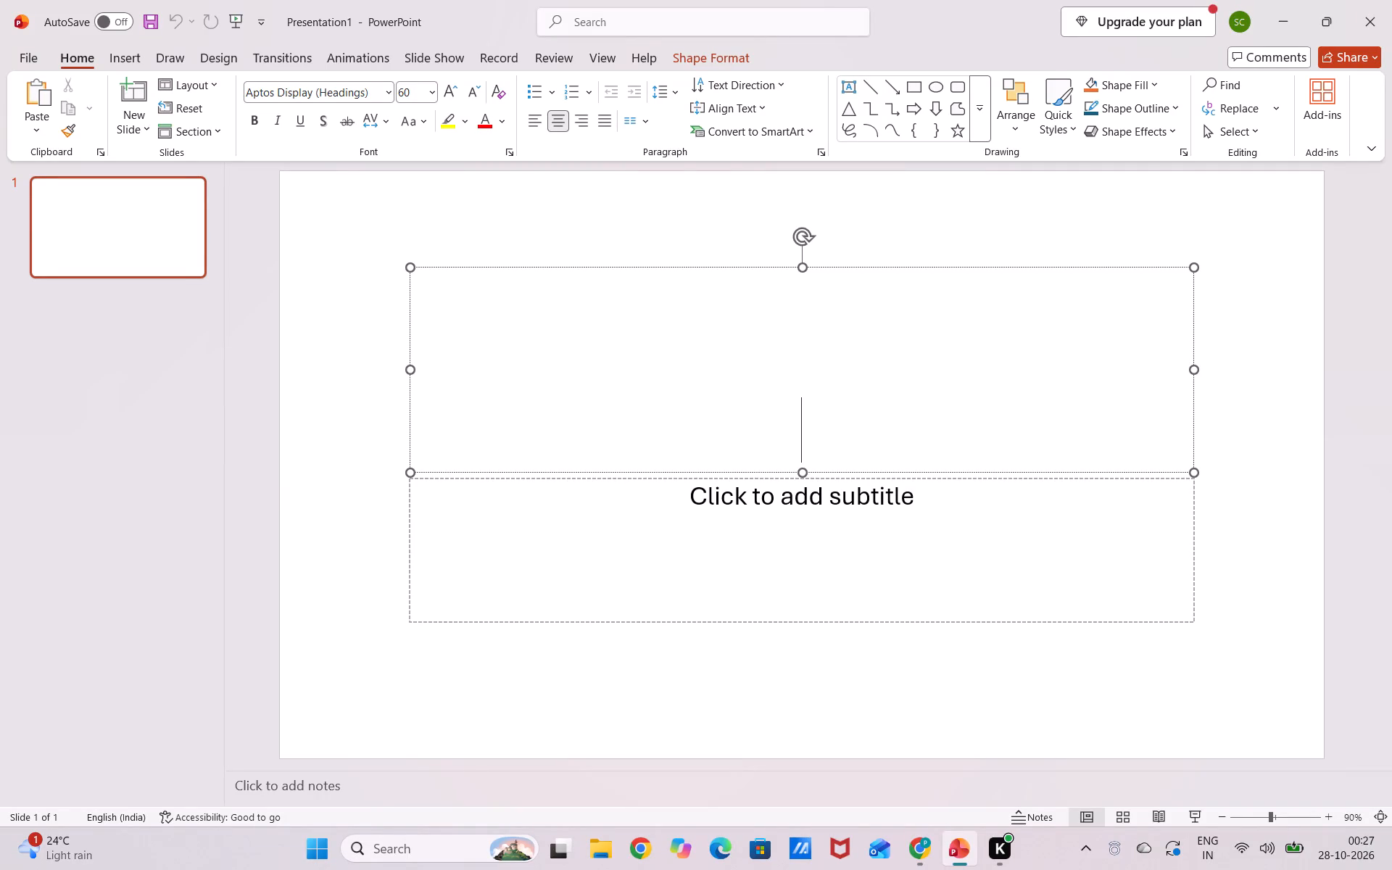
# Enter "DEEP FORENSICS" as the title on the title slide.
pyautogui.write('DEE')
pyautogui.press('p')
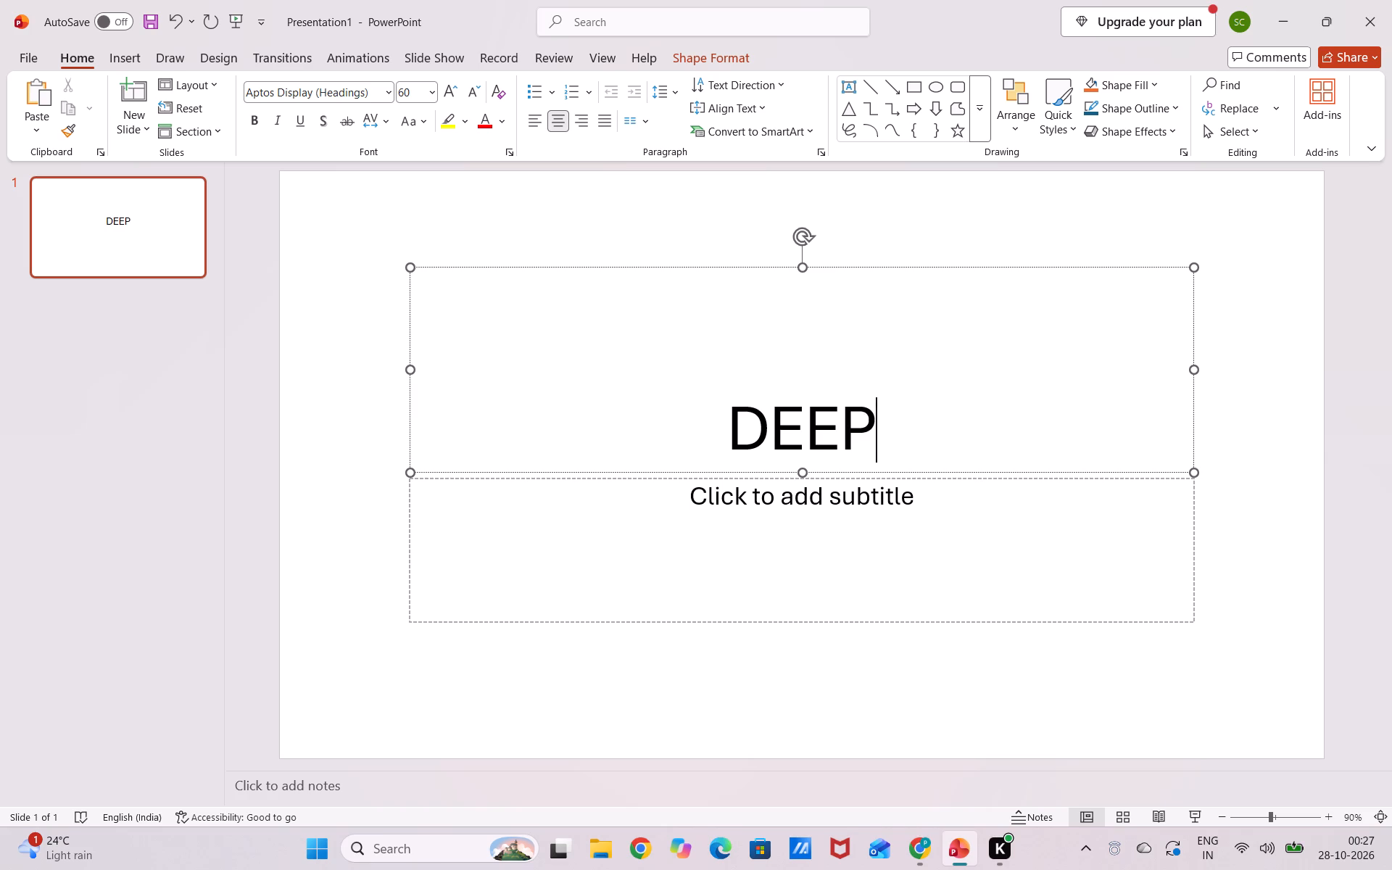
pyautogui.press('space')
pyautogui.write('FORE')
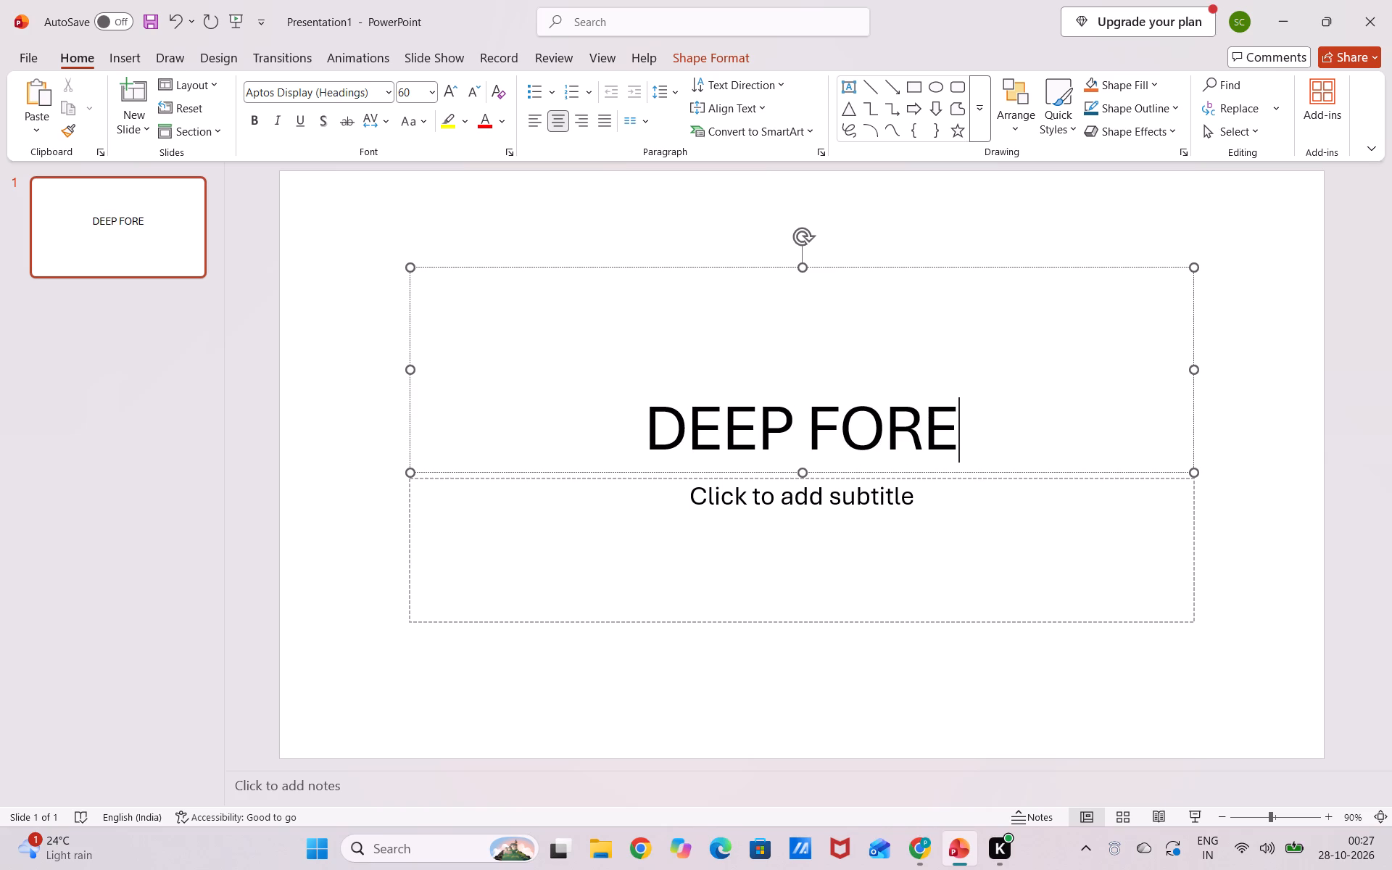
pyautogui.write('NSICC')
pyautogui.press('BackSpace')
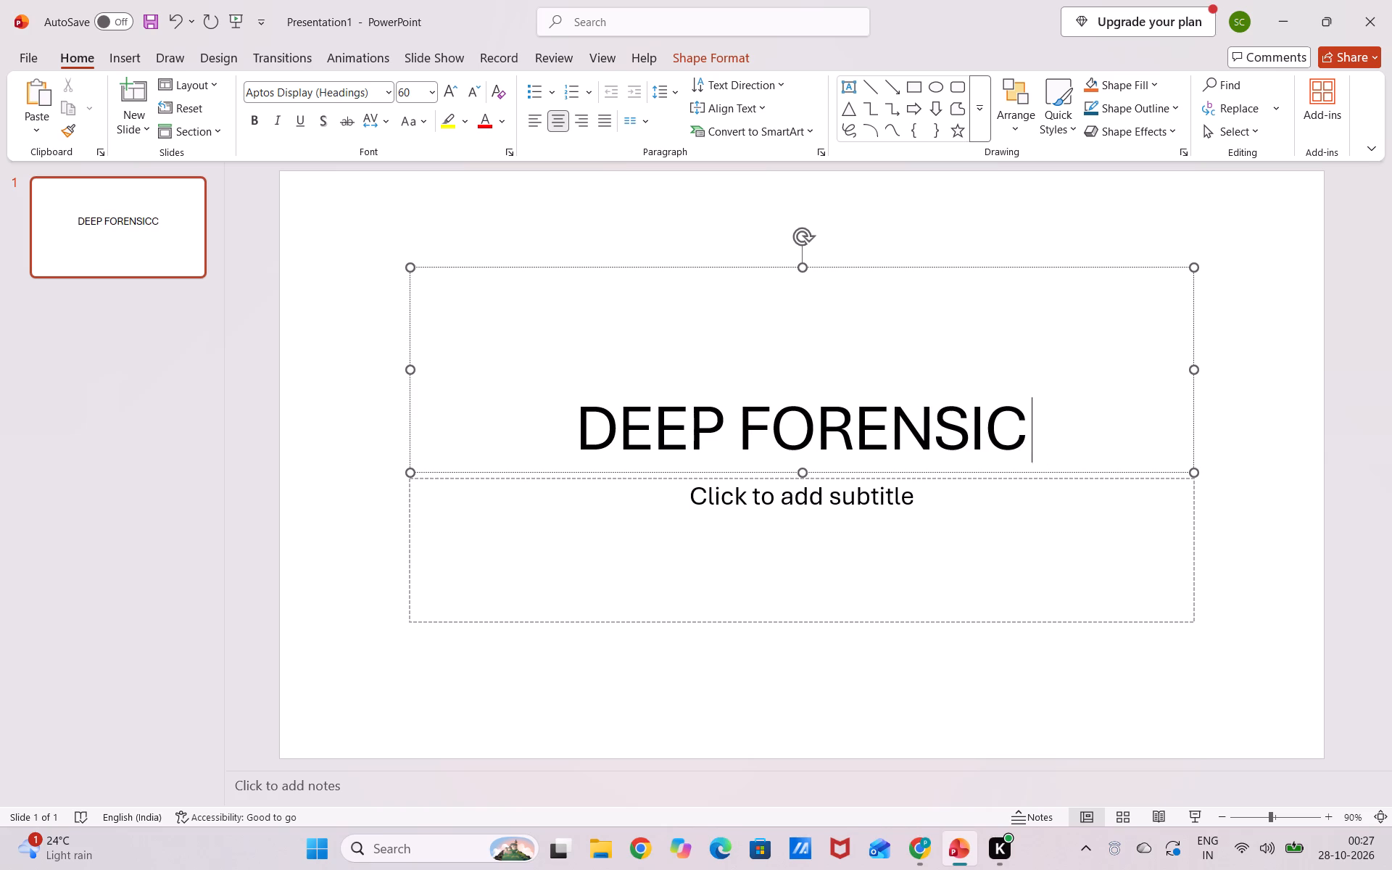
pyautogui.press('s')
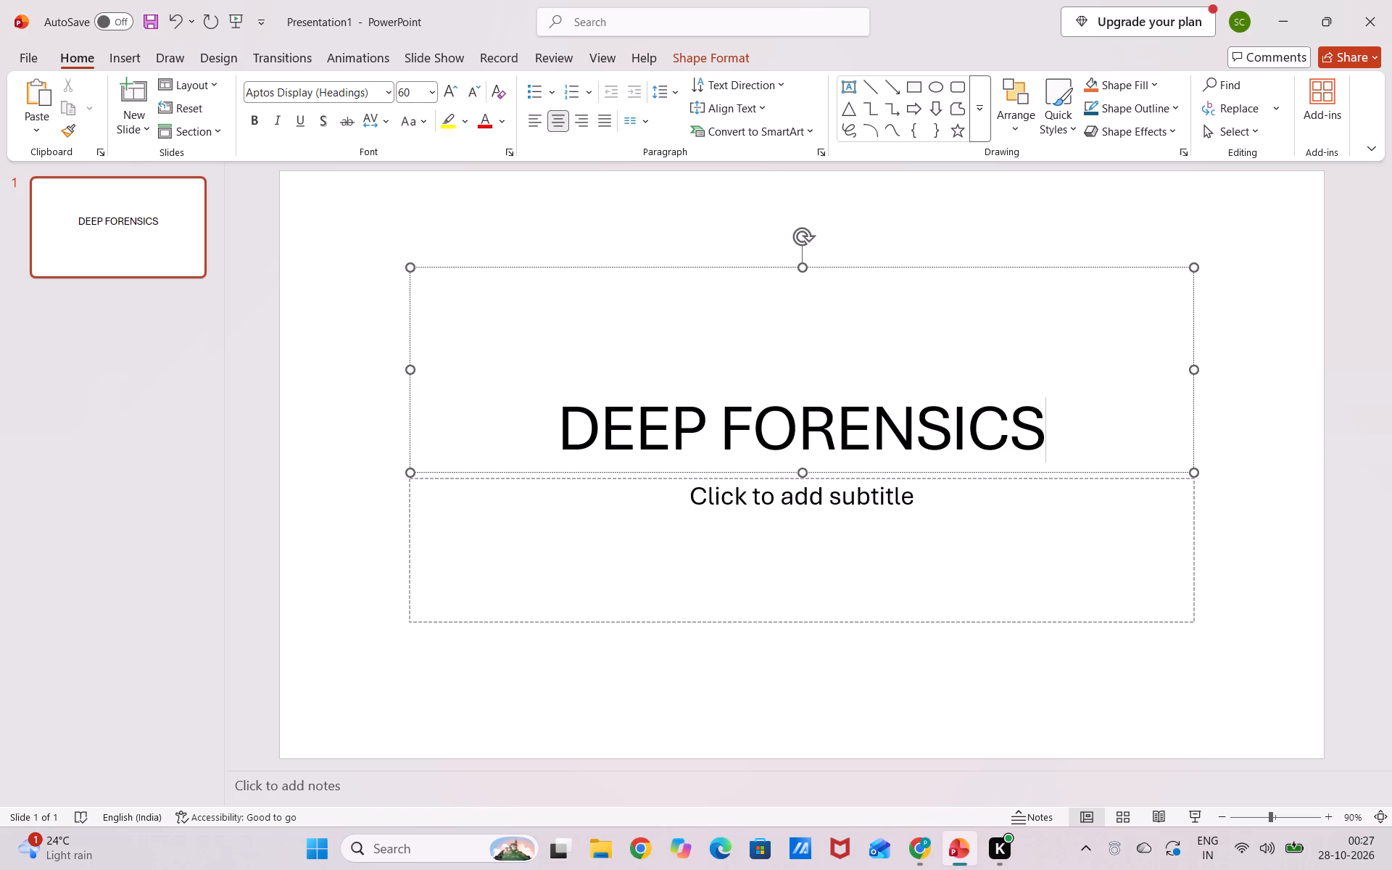
# Format the whole title text in Aptos (Body), bold, at 44 pt.
pyautogui.click(391, 91)
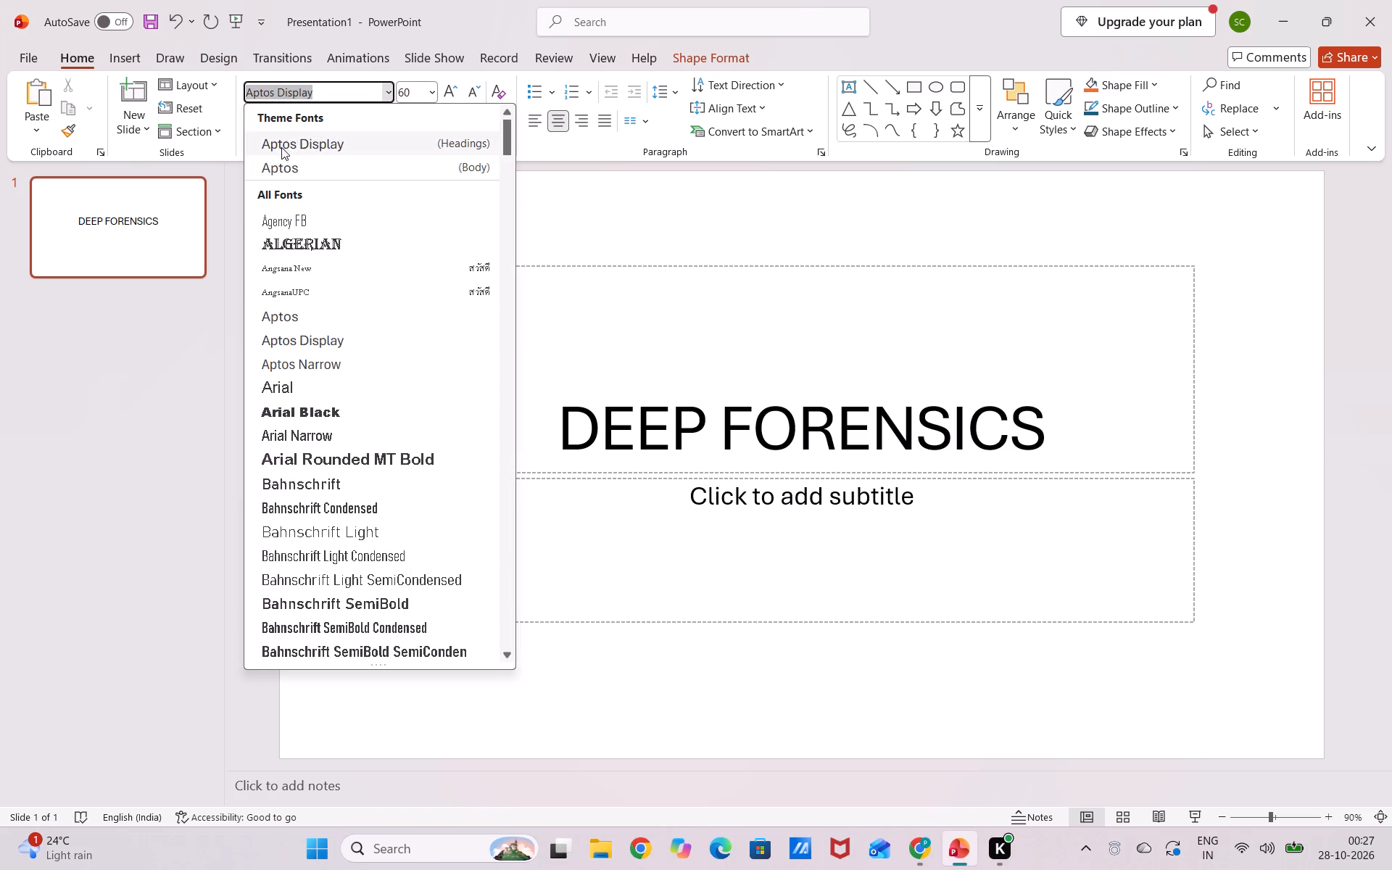
pyautogui.click(273, 239)
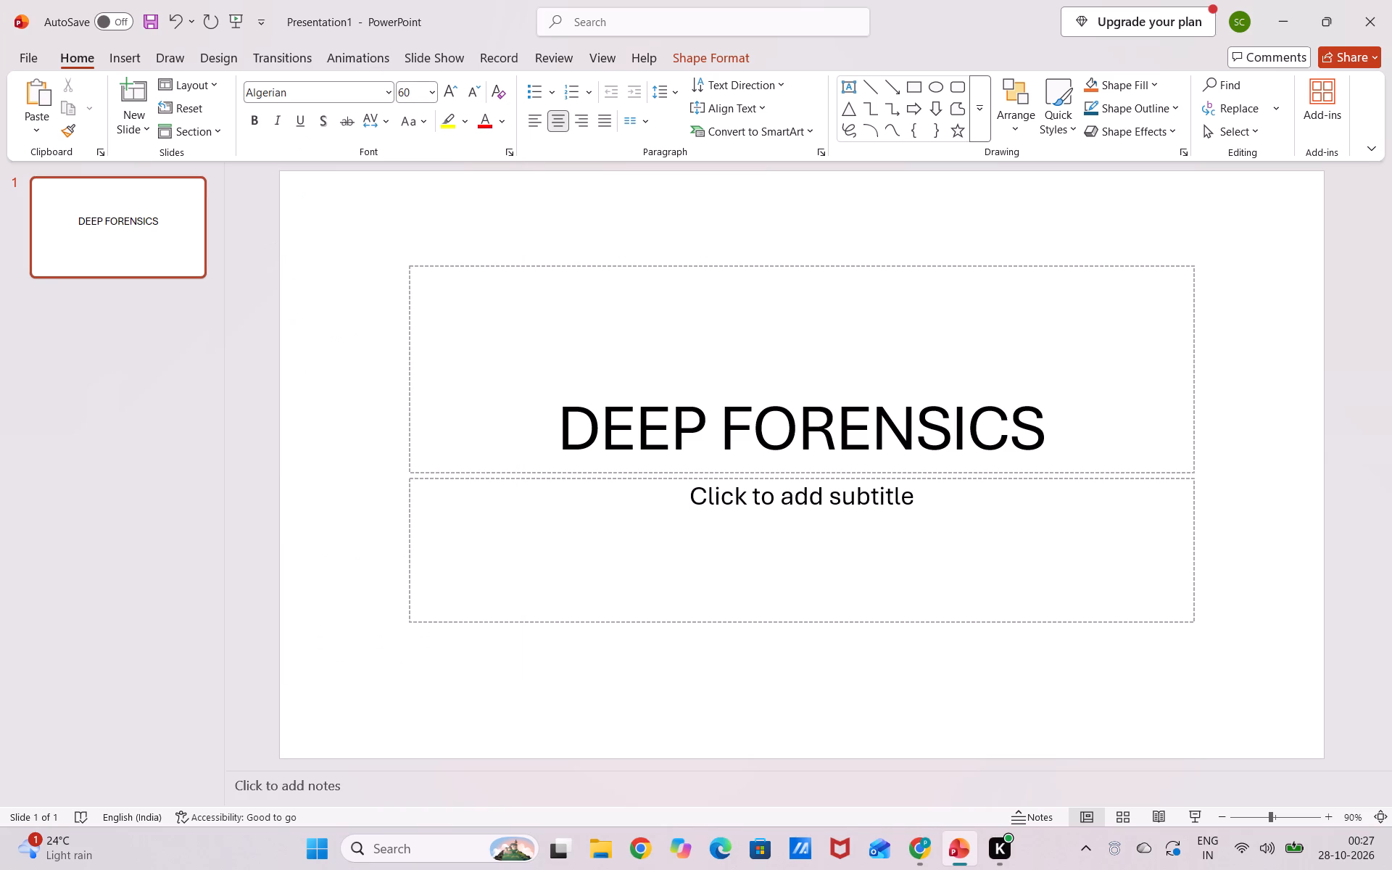
pyautogui.moveTo(1074, 425); pyautogui.dragTo(596, 465)
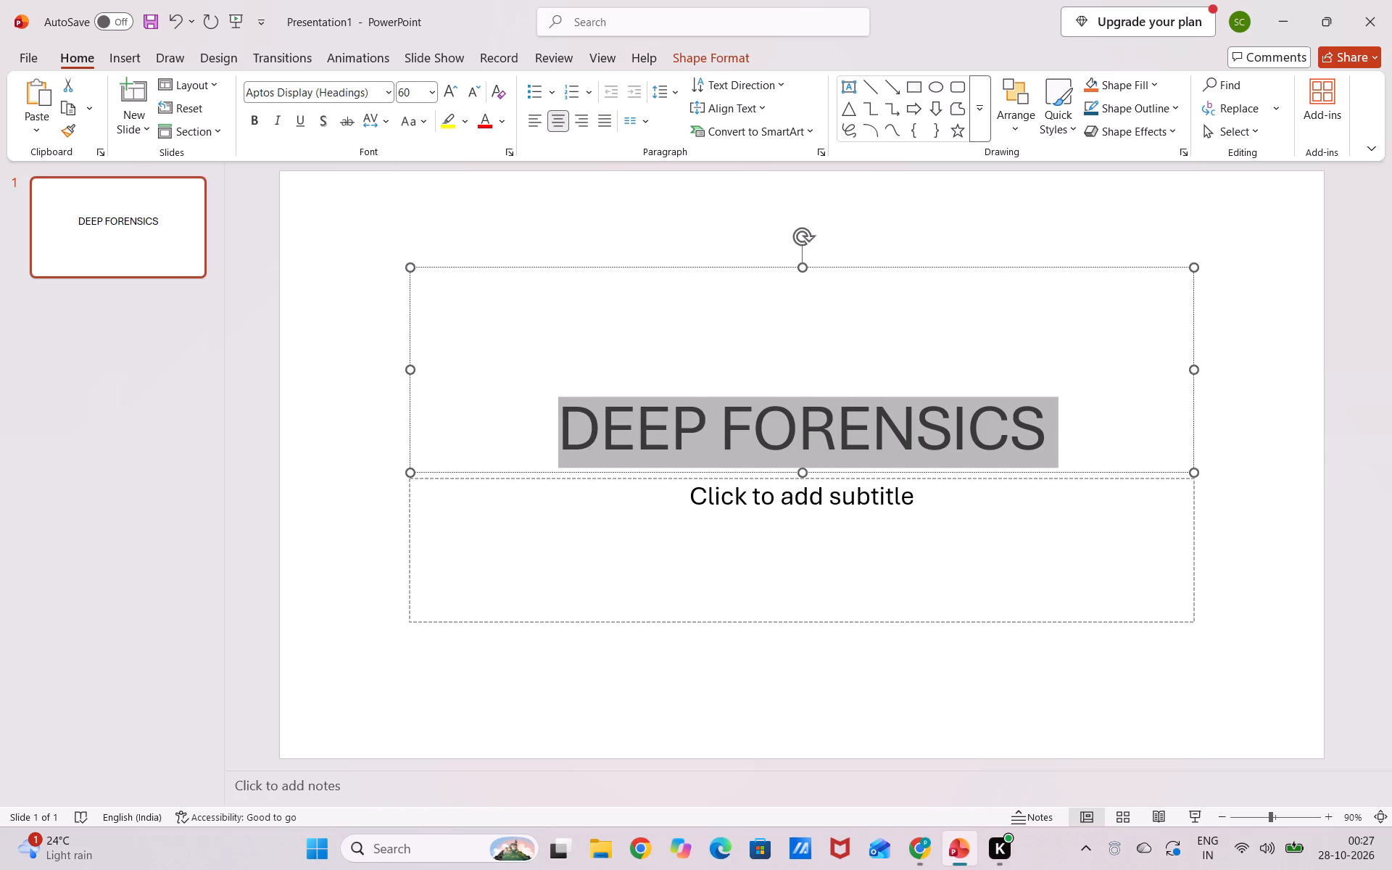
pyautogui.click(386, 94)
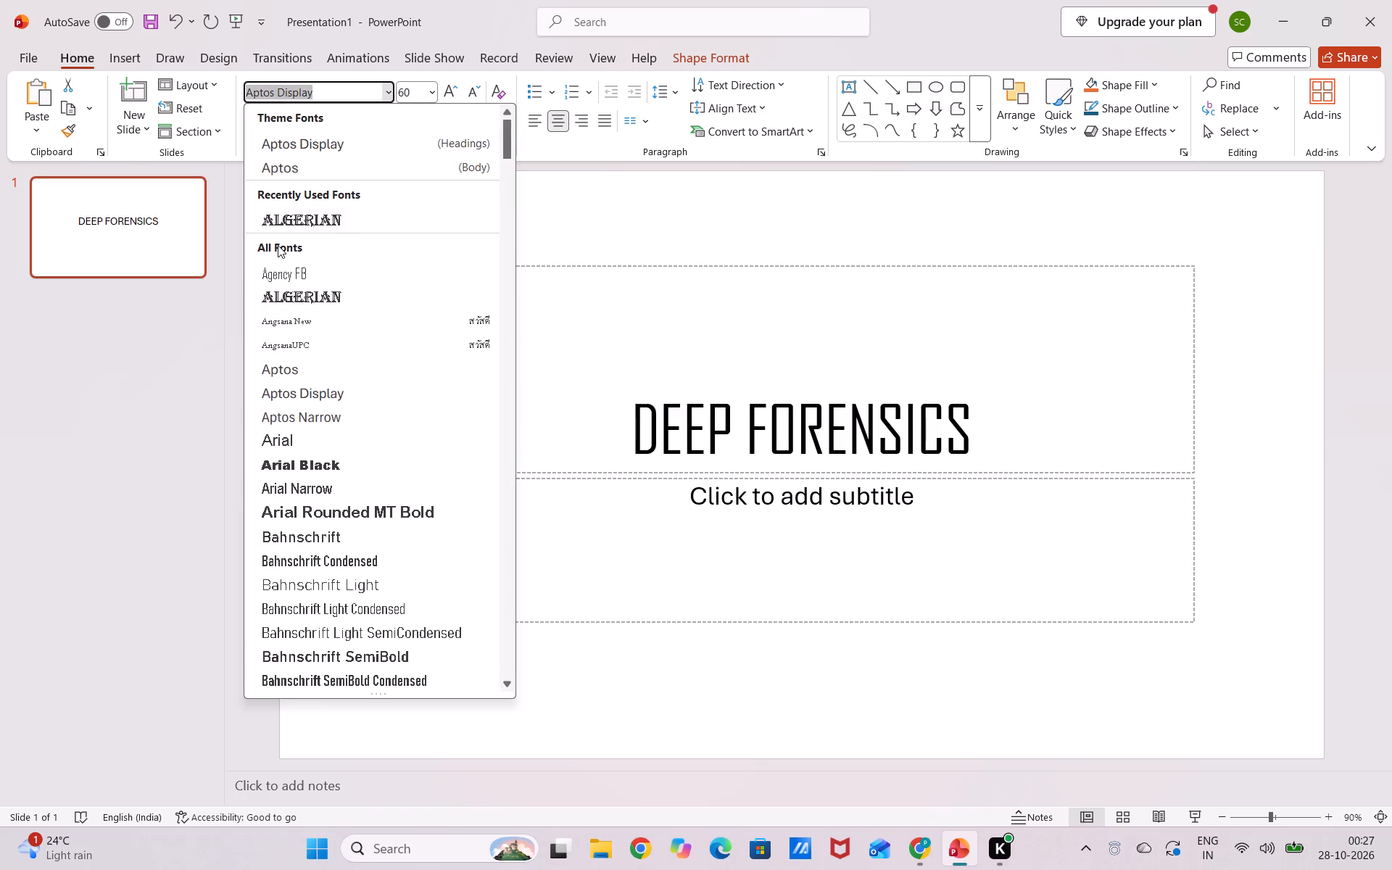
pyautogui.click(290, 170)
pyautogui.click(250, 115)
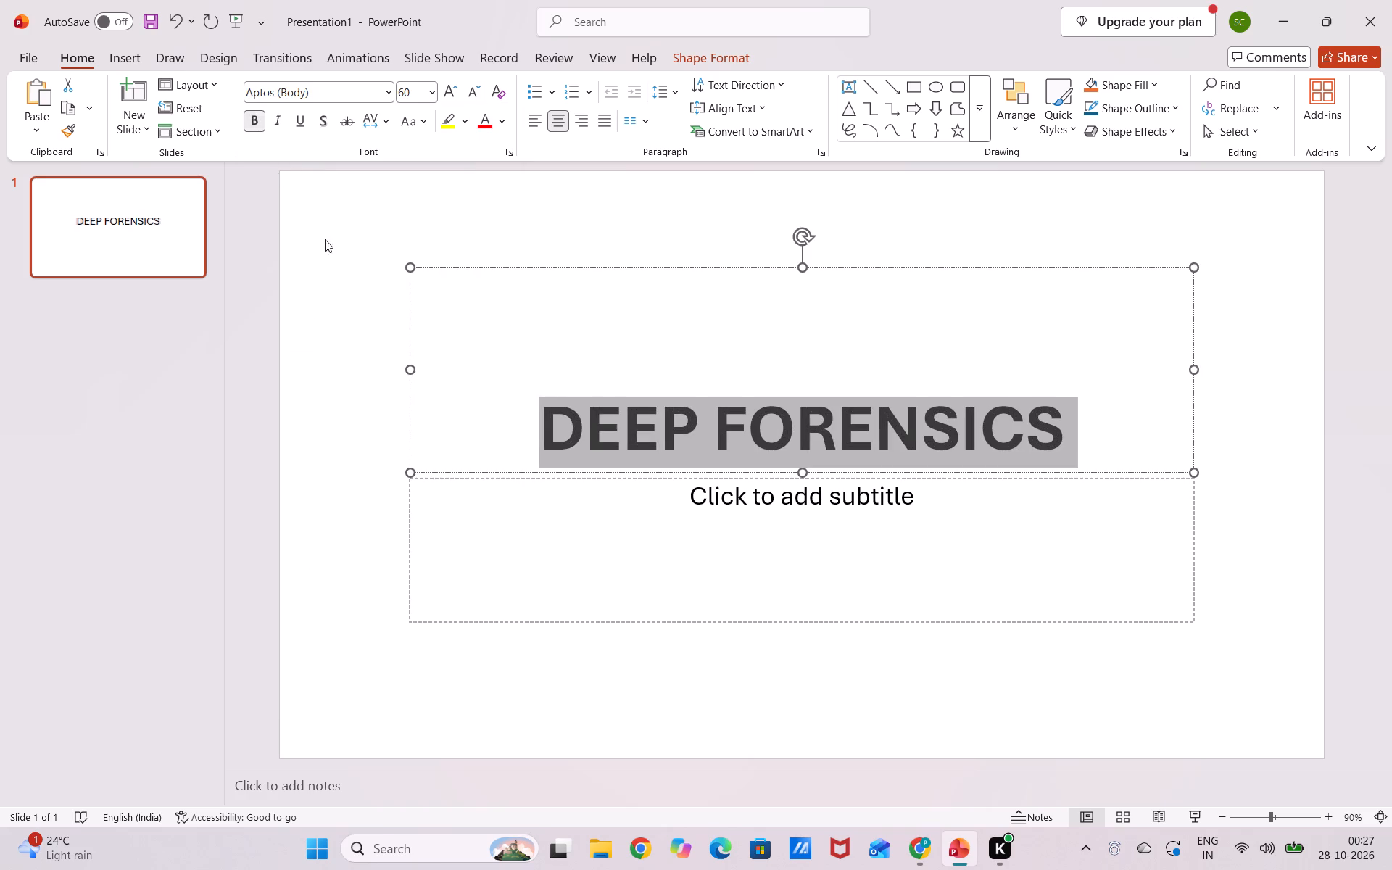
pyautogui.click(431, 86)
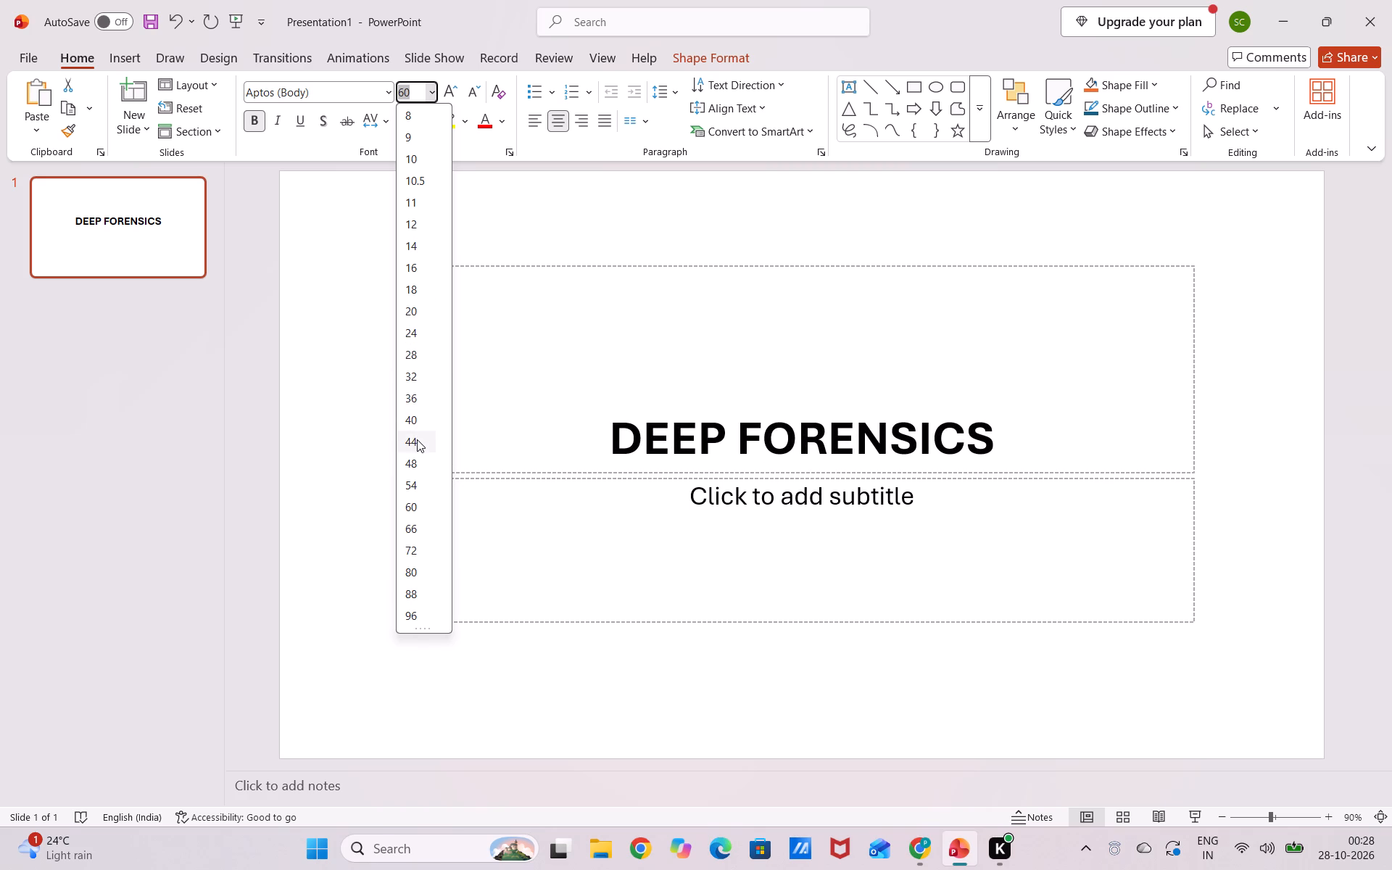
pyautogui.click(417, 439)
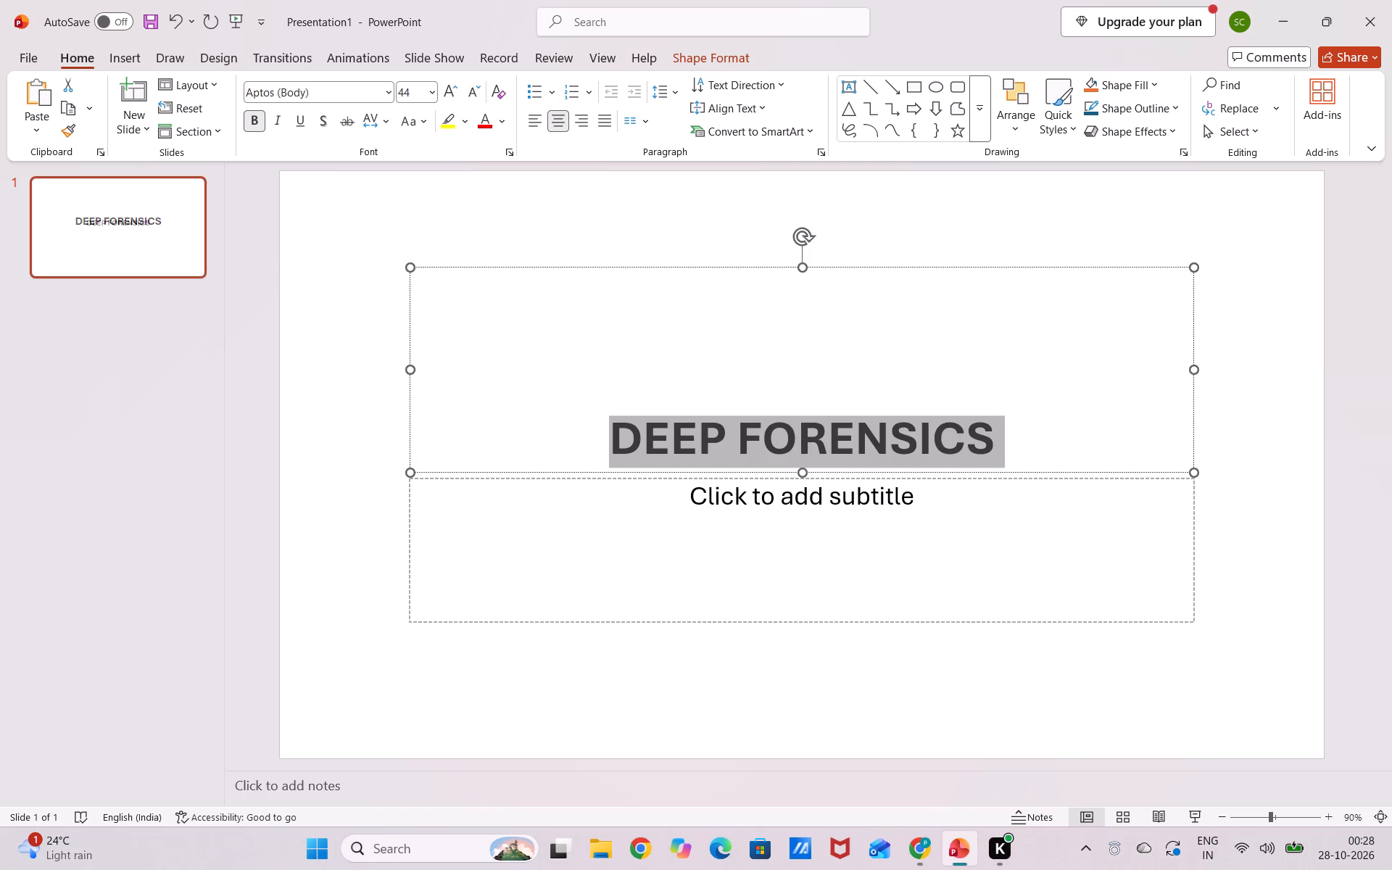
# Resize the title placeholder to a one-line-high box in the upper part of the slide, well above the subtitle placeholder.
pyautogui.click(950, 509)
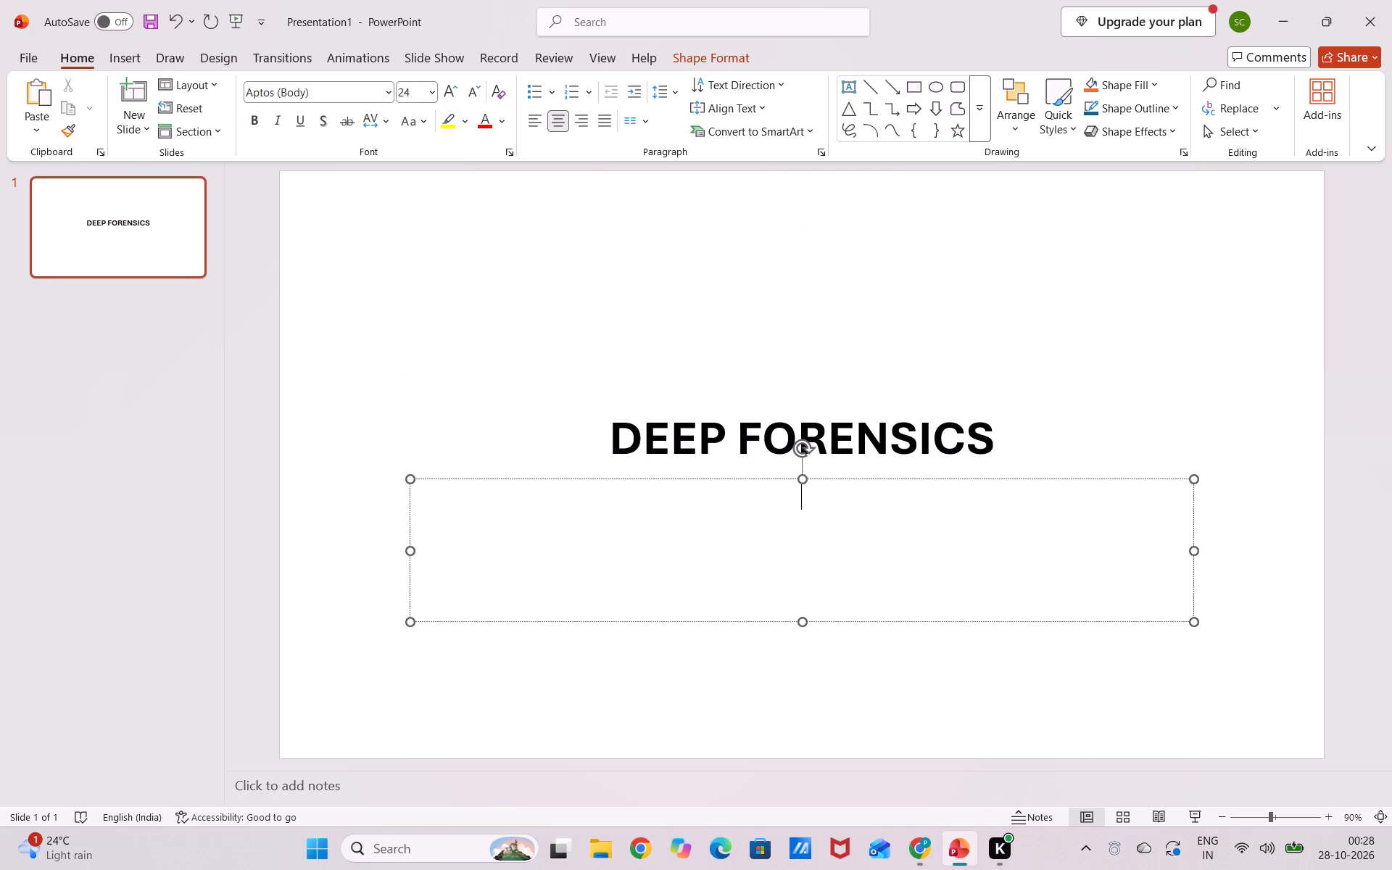
pyautogui.click(786, 431)
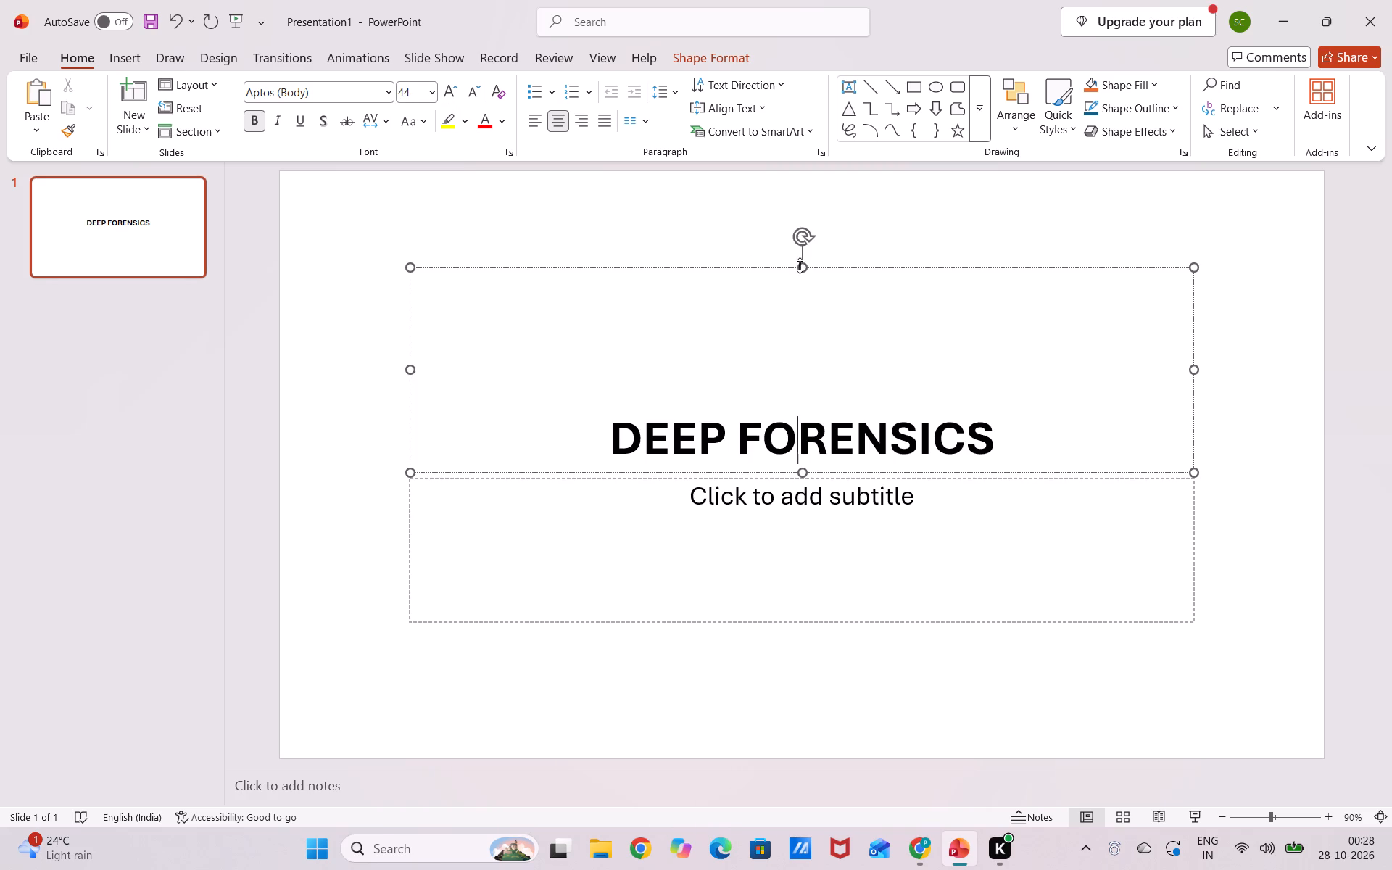
pyautogui.moveTo(802, 267); pyautogui.dragTo(792, 195)
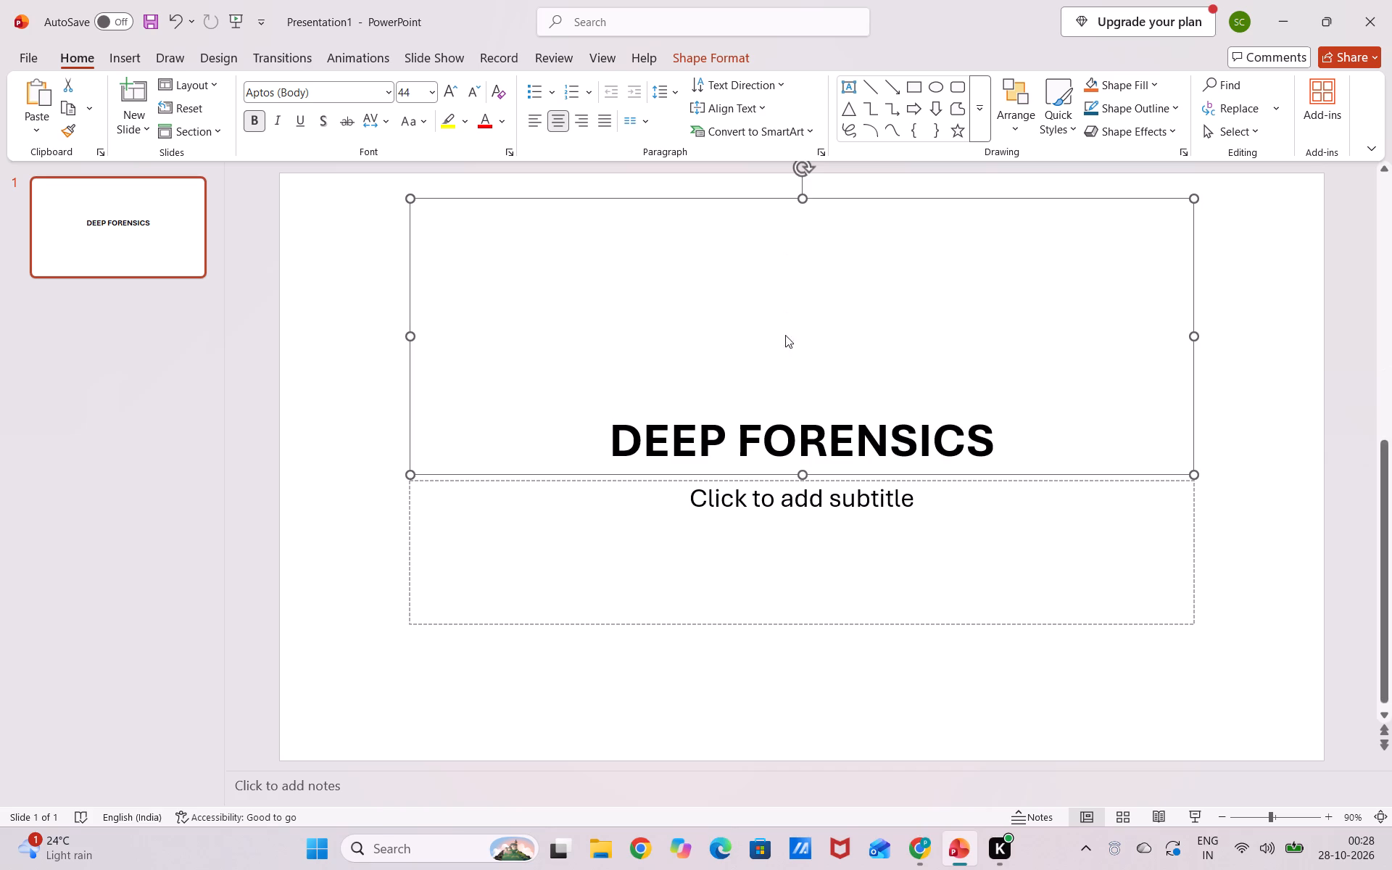
pyautogui.moveTo(803, 474); pyautogui.dragTo(803, 448)
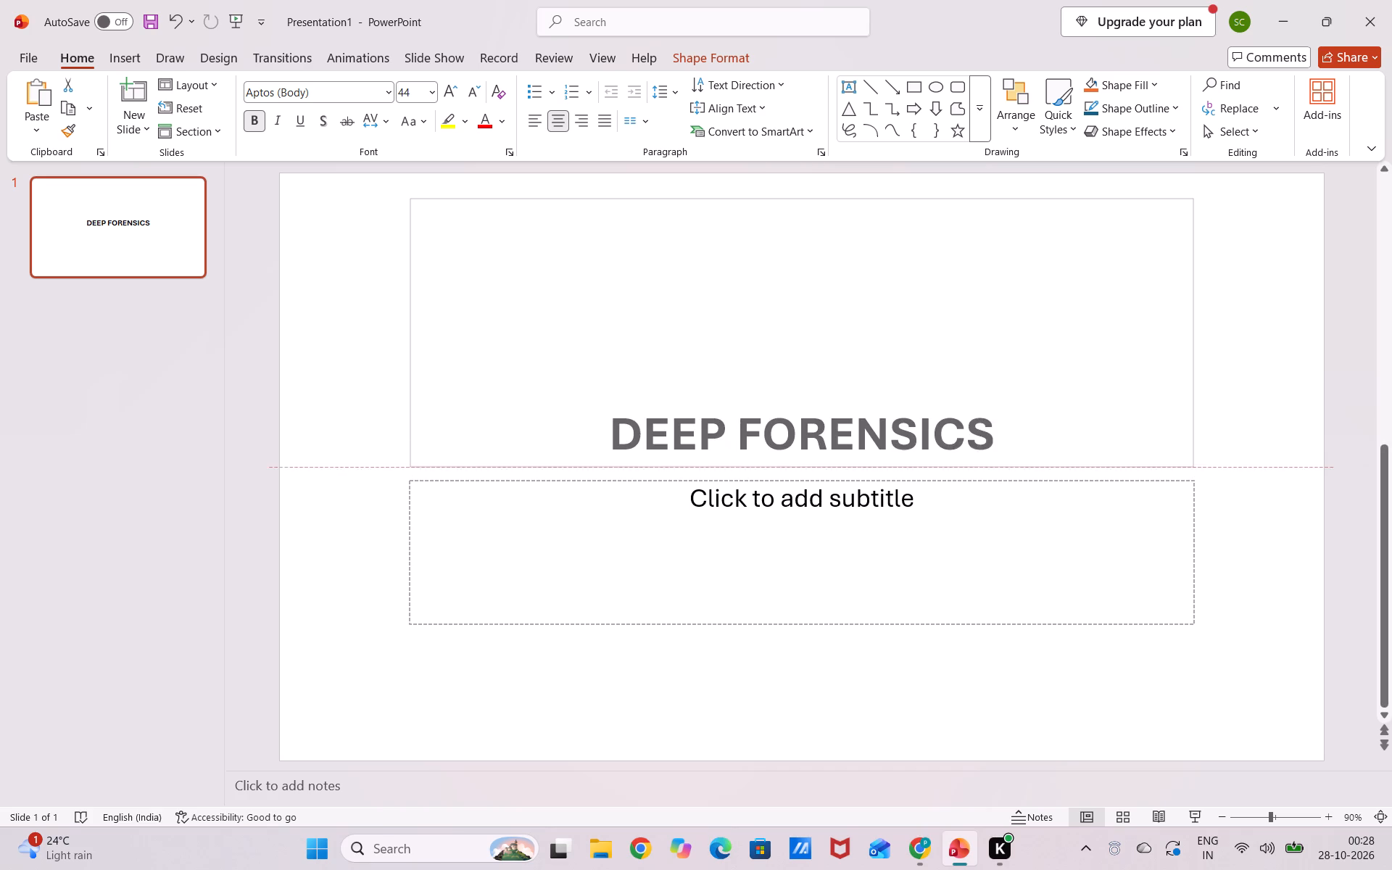
pyautogui.moveTo(803, 448); pyautogui.dragTo(774, 272)
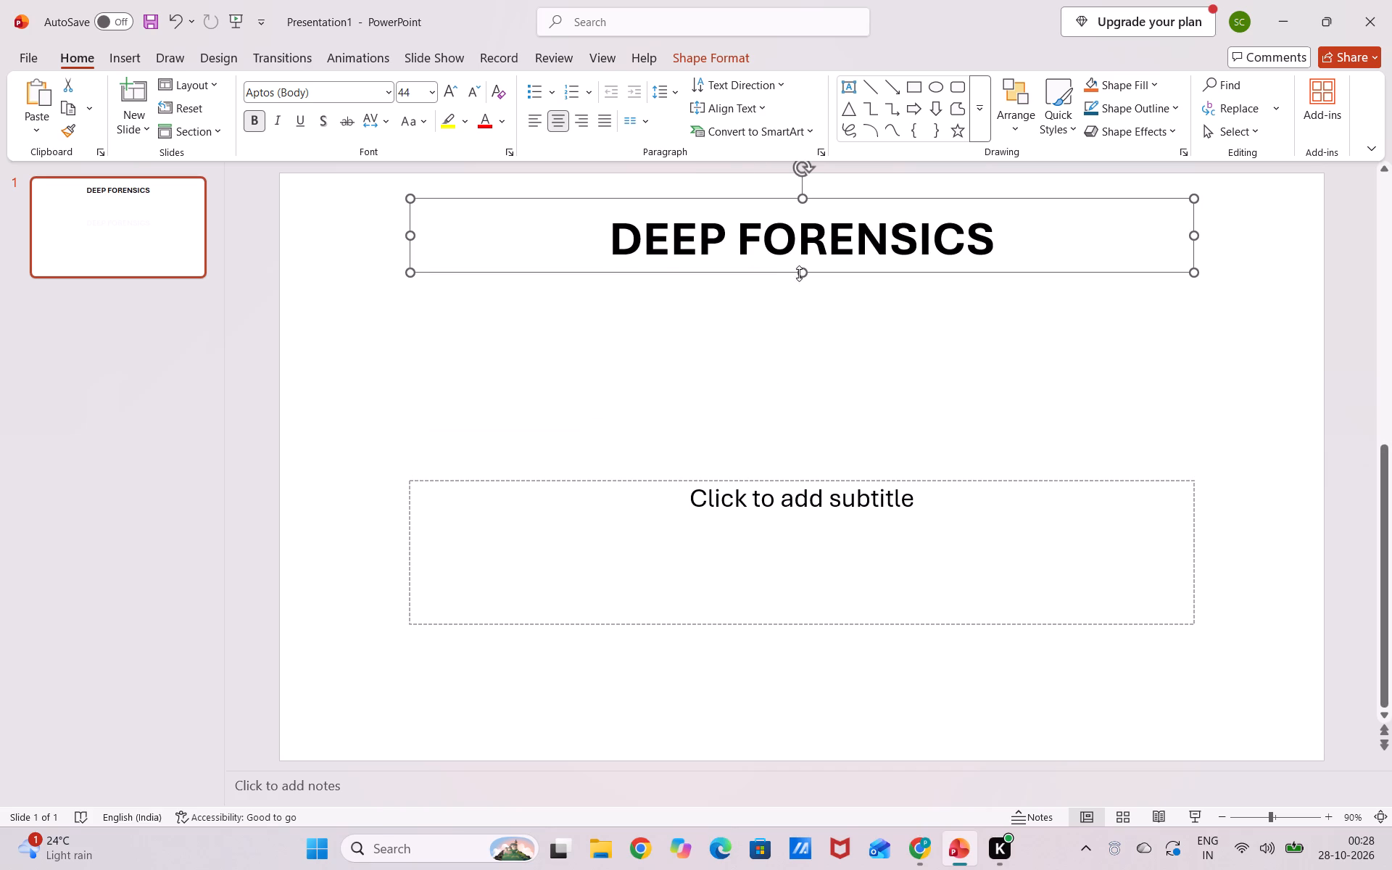
pyautogui.moveTo(805, 271); pyautogui.dragTo(811, 363)
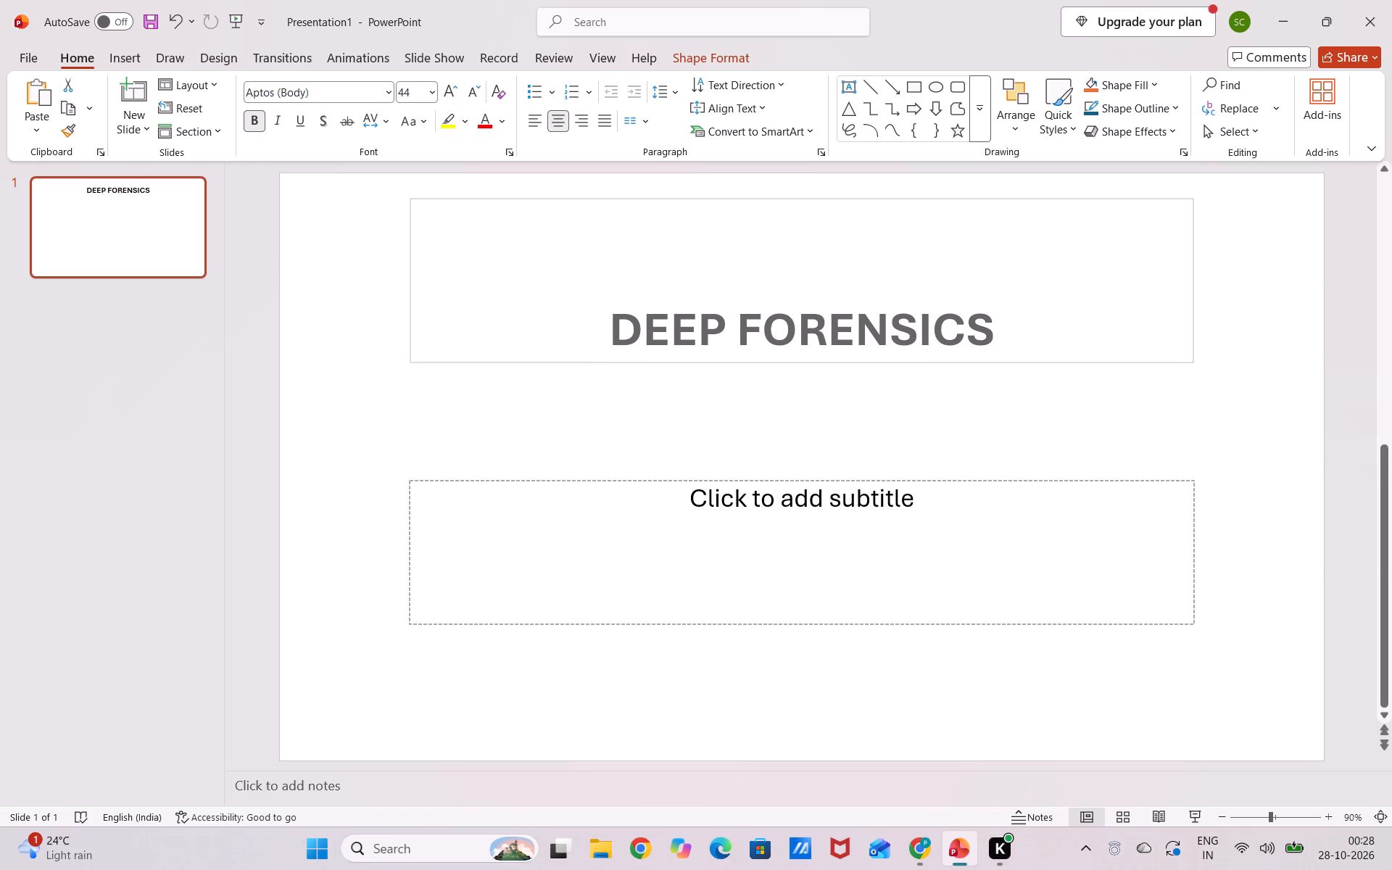
pyautogui.moveTo(811, 363); pyautogui.dragTo(811, 365)
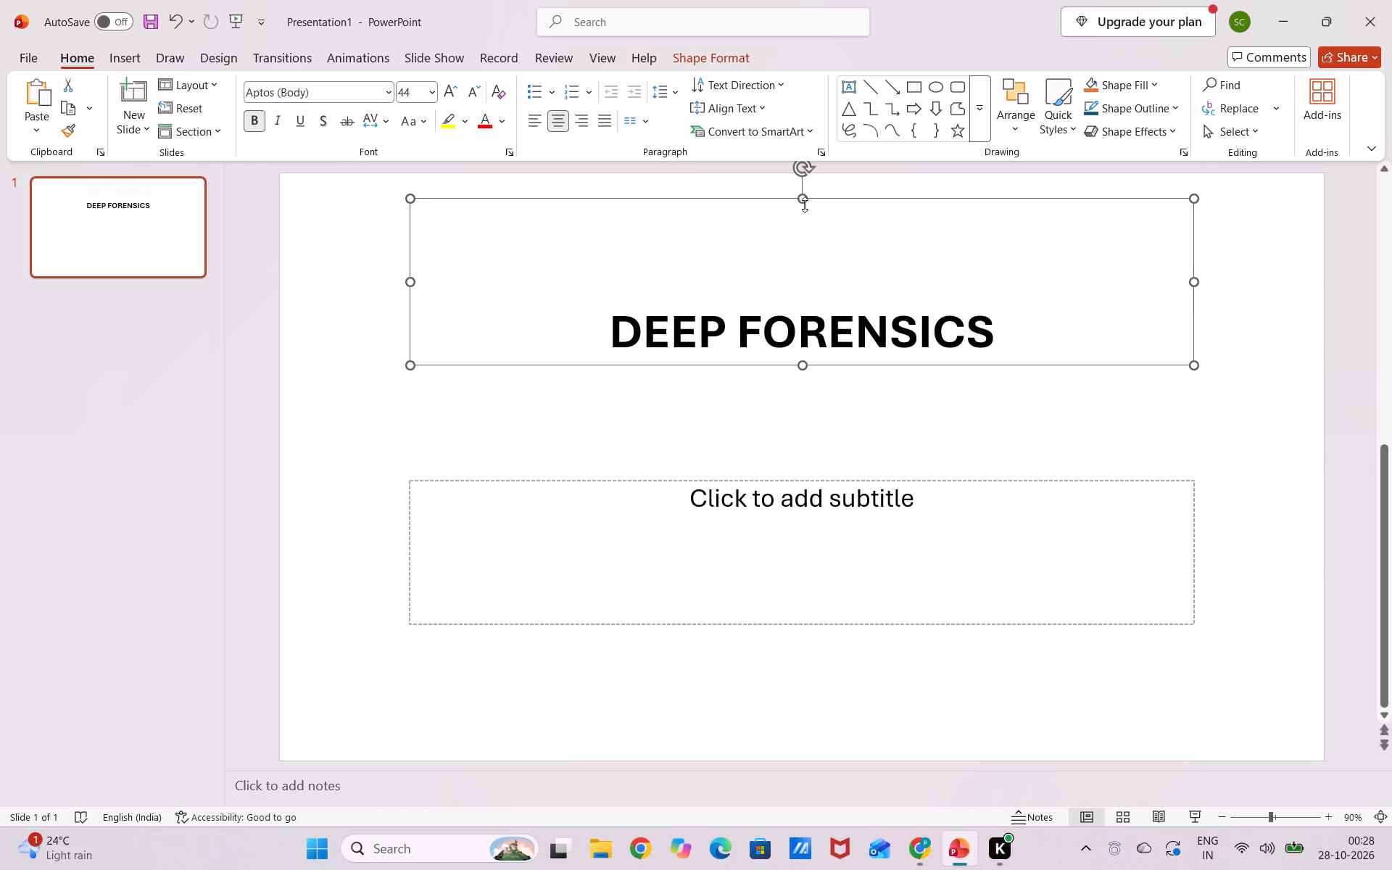
pyautogui.moveTo(803, 202); pyautogui.dragTo(803, 283)
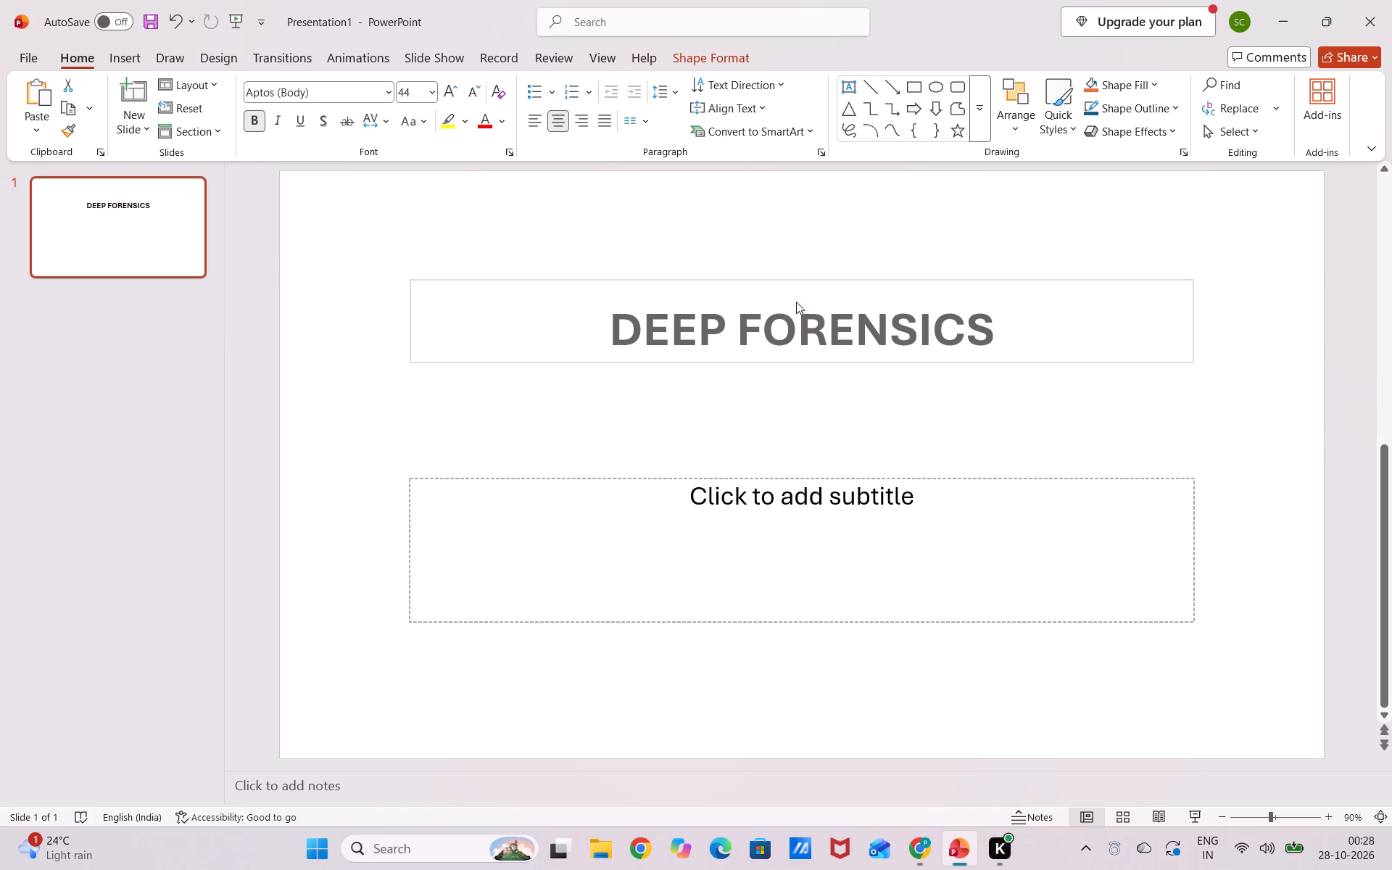
# Add a blank line below "DEEP FORENSICS" and enlarge the title placeholder upward, nearly to the slide's top edge.
pyautogui.click(925, 504)
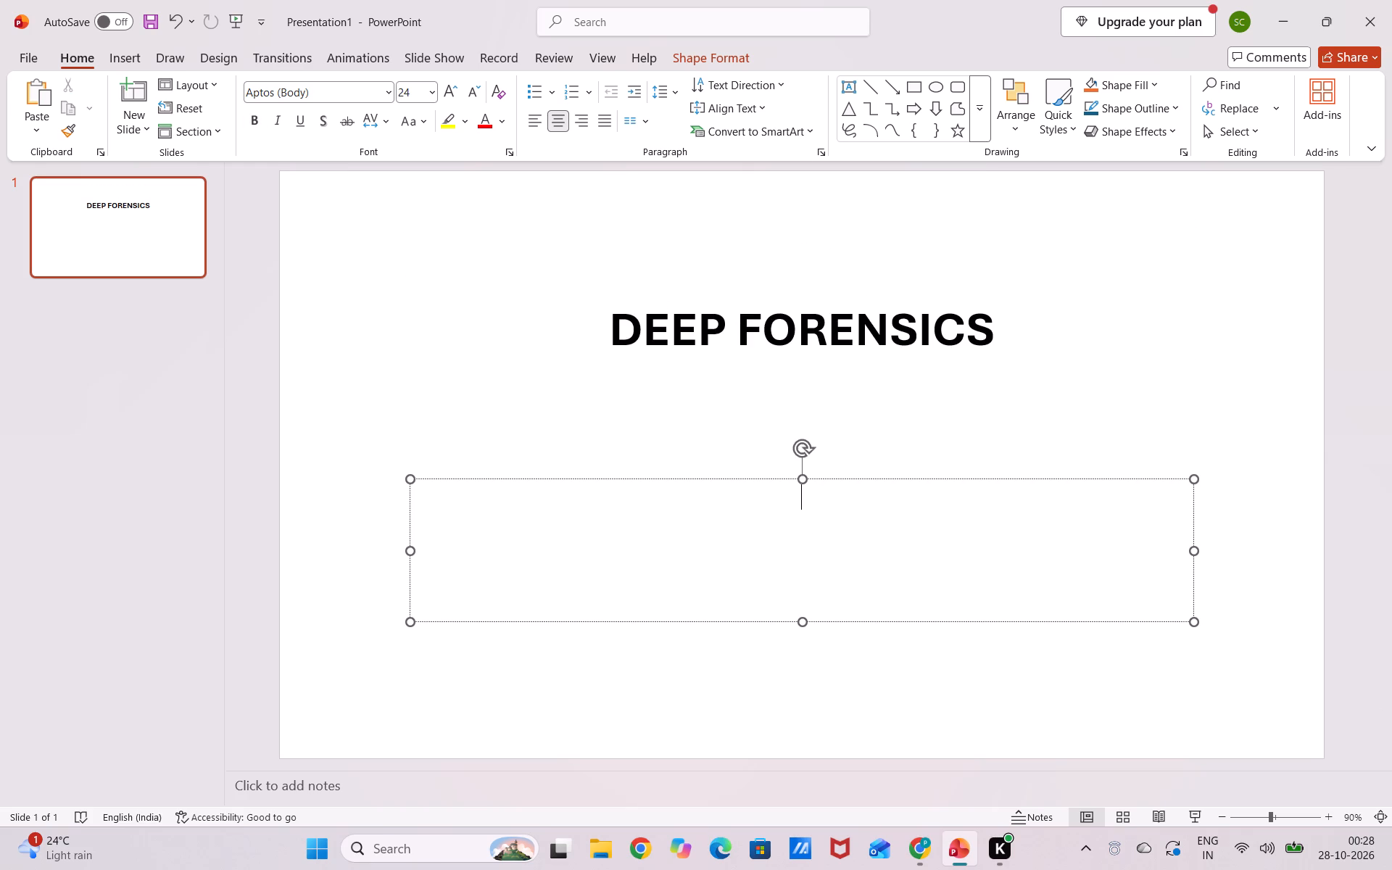
pyautogui.click(998, 339)
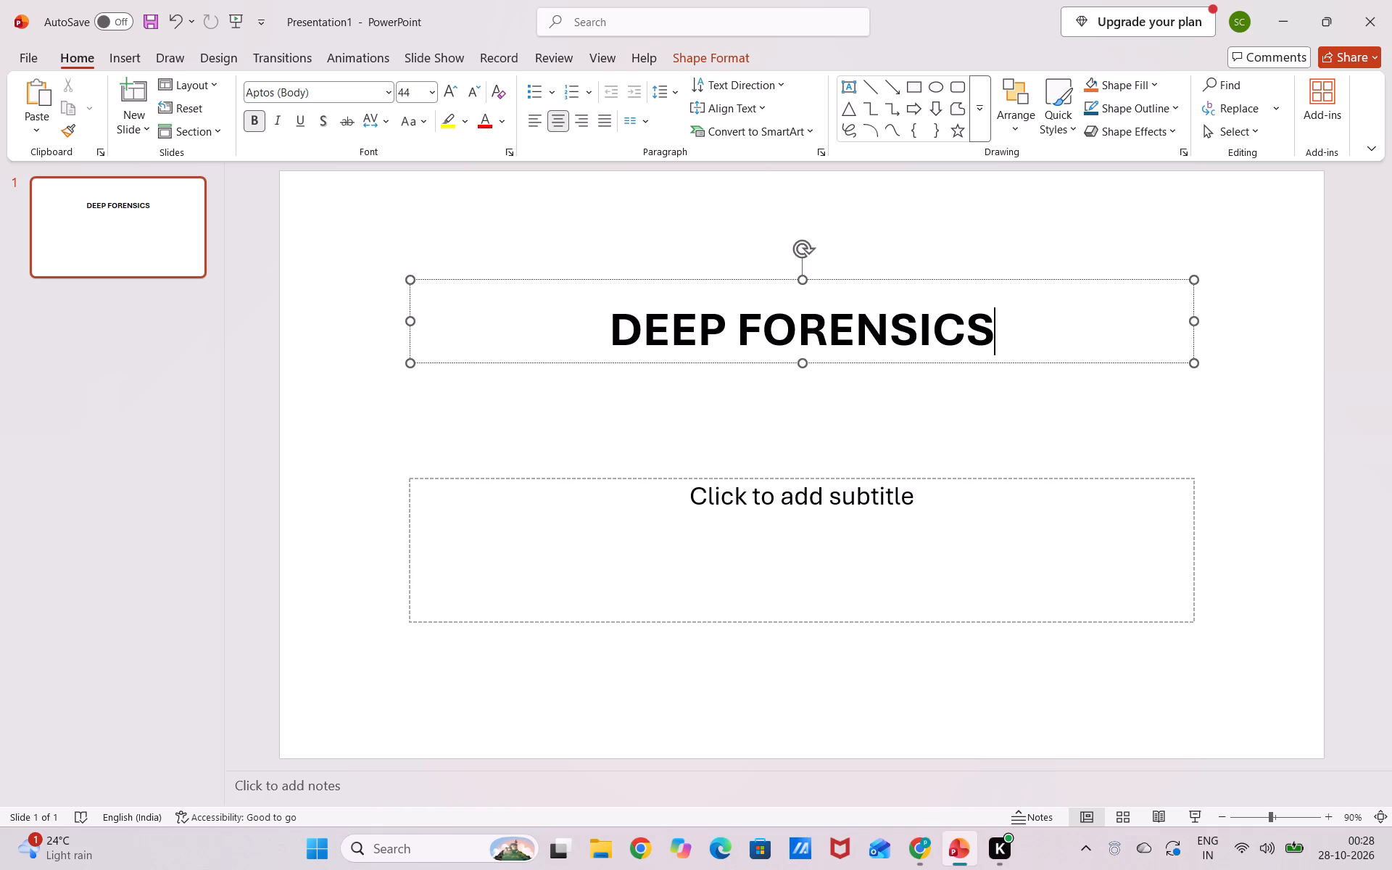
pyautogui.press('Return')
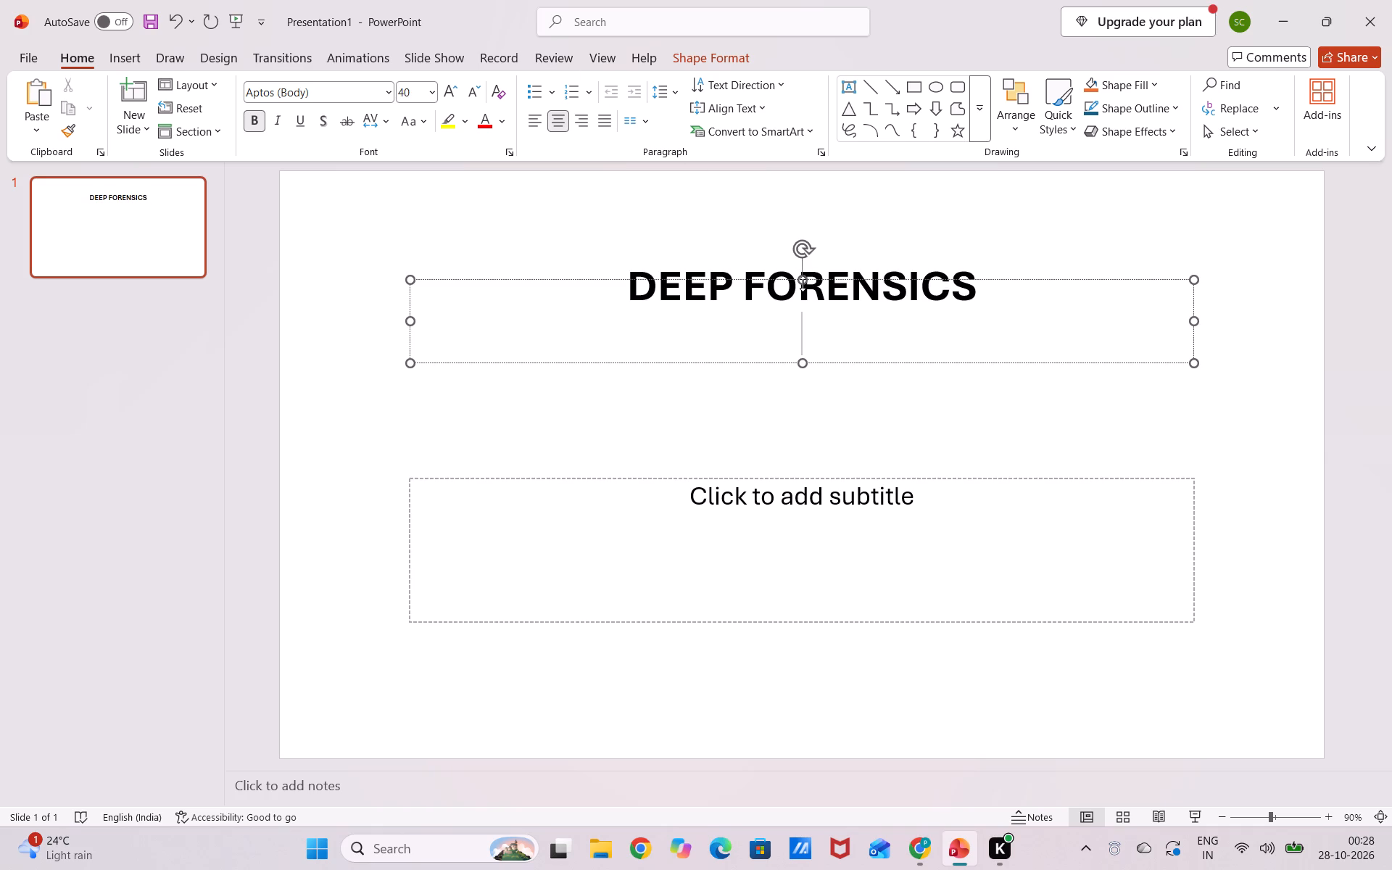
pyautogui.moveTo(803, 282); pyautogui.dragTo(798, 191)
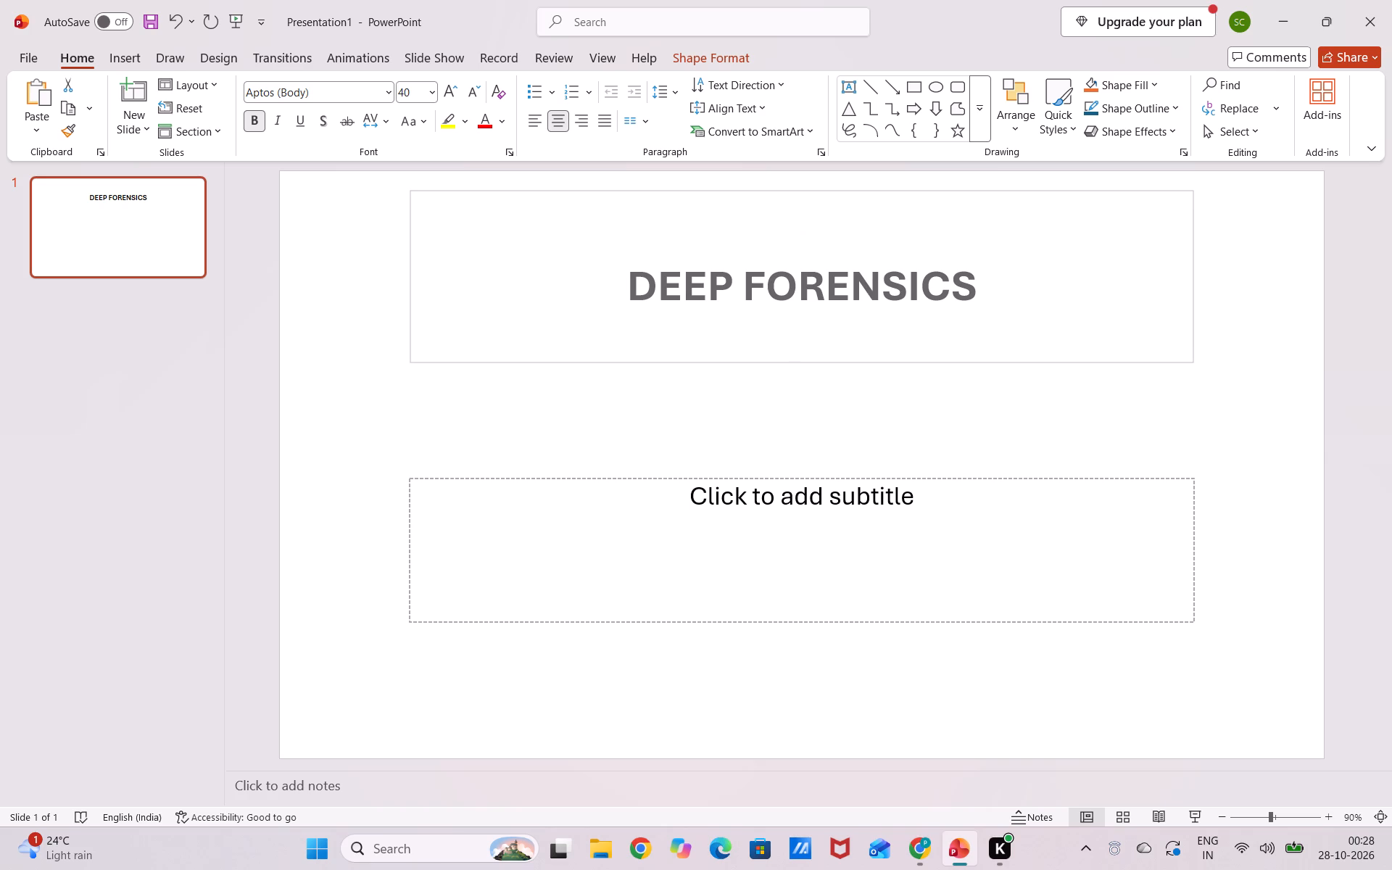
pyautogui.moveTo(798, 191); pyautogui.dragTo(798, 184)
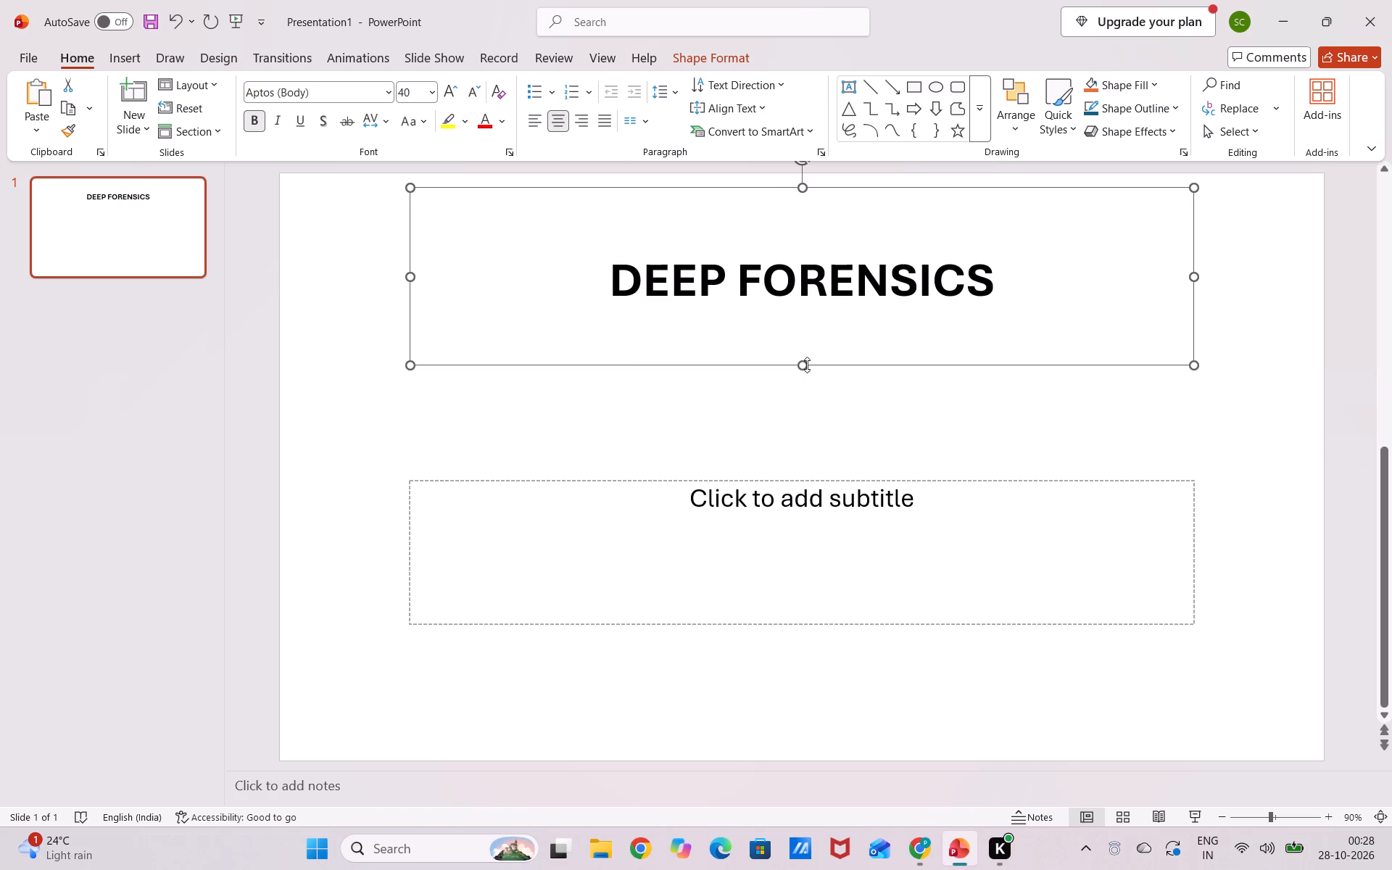
pyautogui.moveTo(803, 368); pyautogui.dragTo(807, 376)
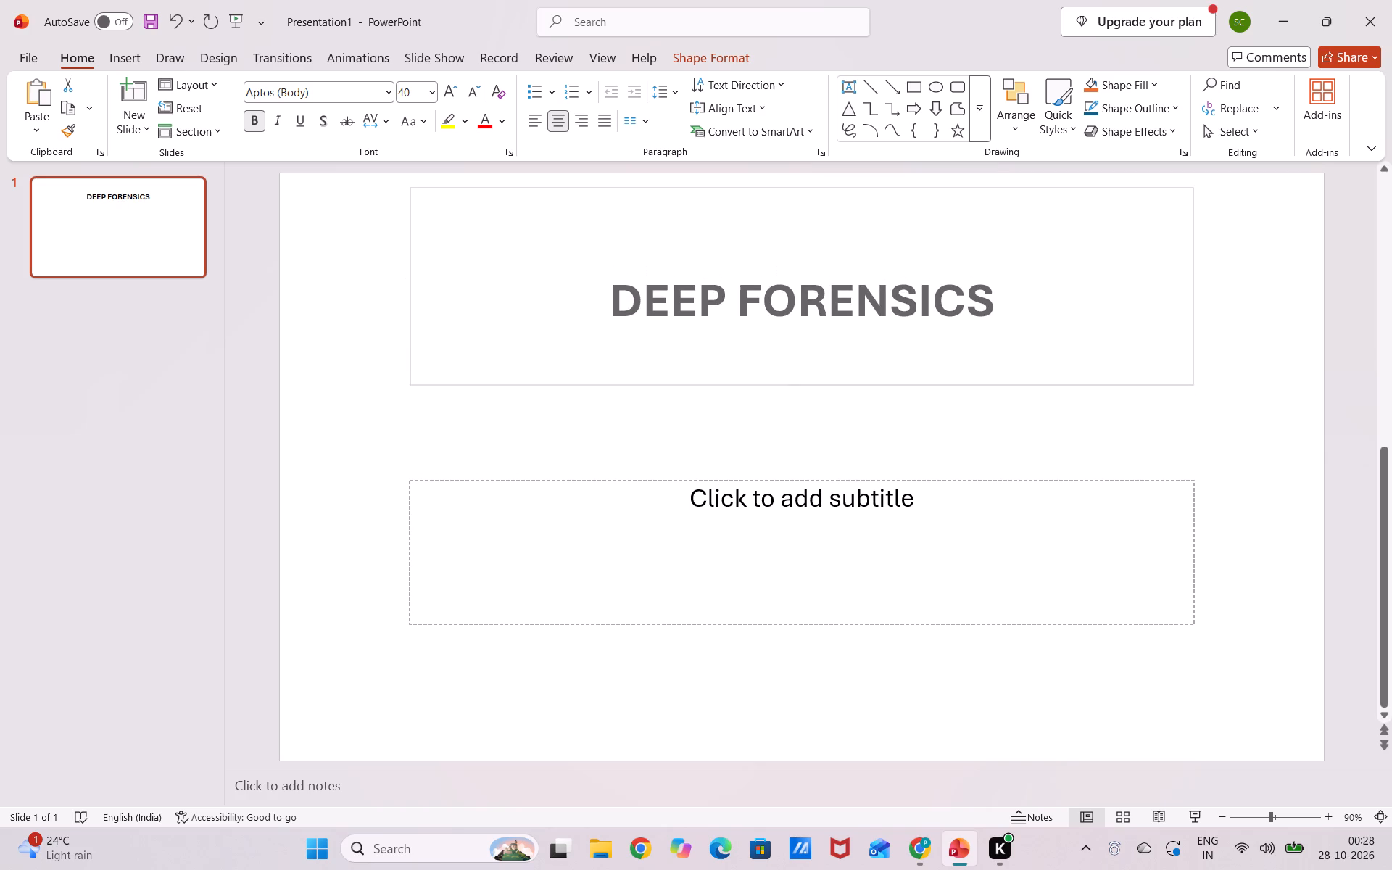
pyautogui.moveTo(807, 376); pyautogui.dragTo(805, 349)
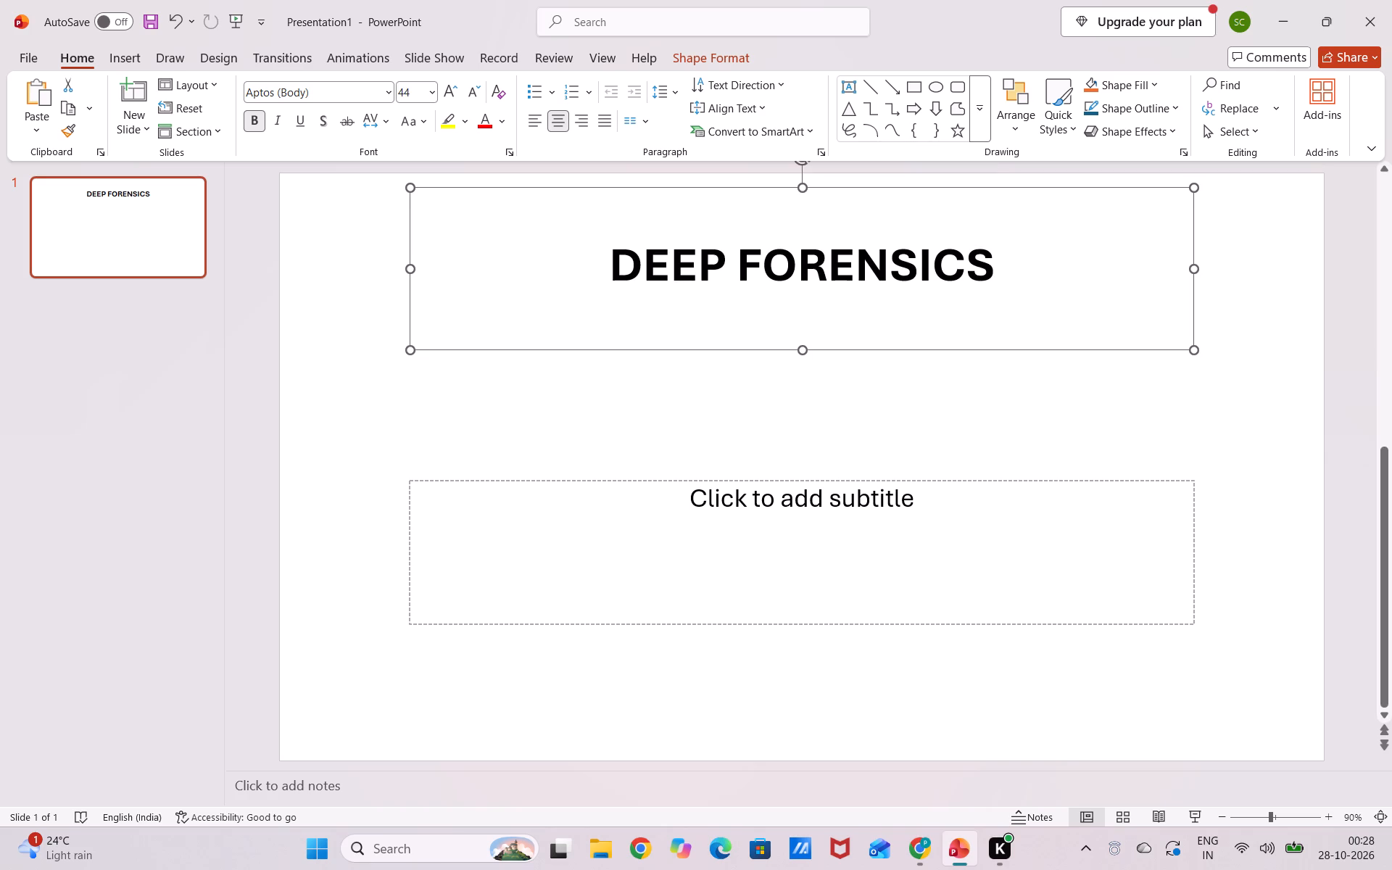
# Insert another line break directly after "DEEP FORENSICS" in the title placeholder.
pyautogui.click(997, 263)
pyautogui.click(1008, 268)
pyautogui.click(951, 269)
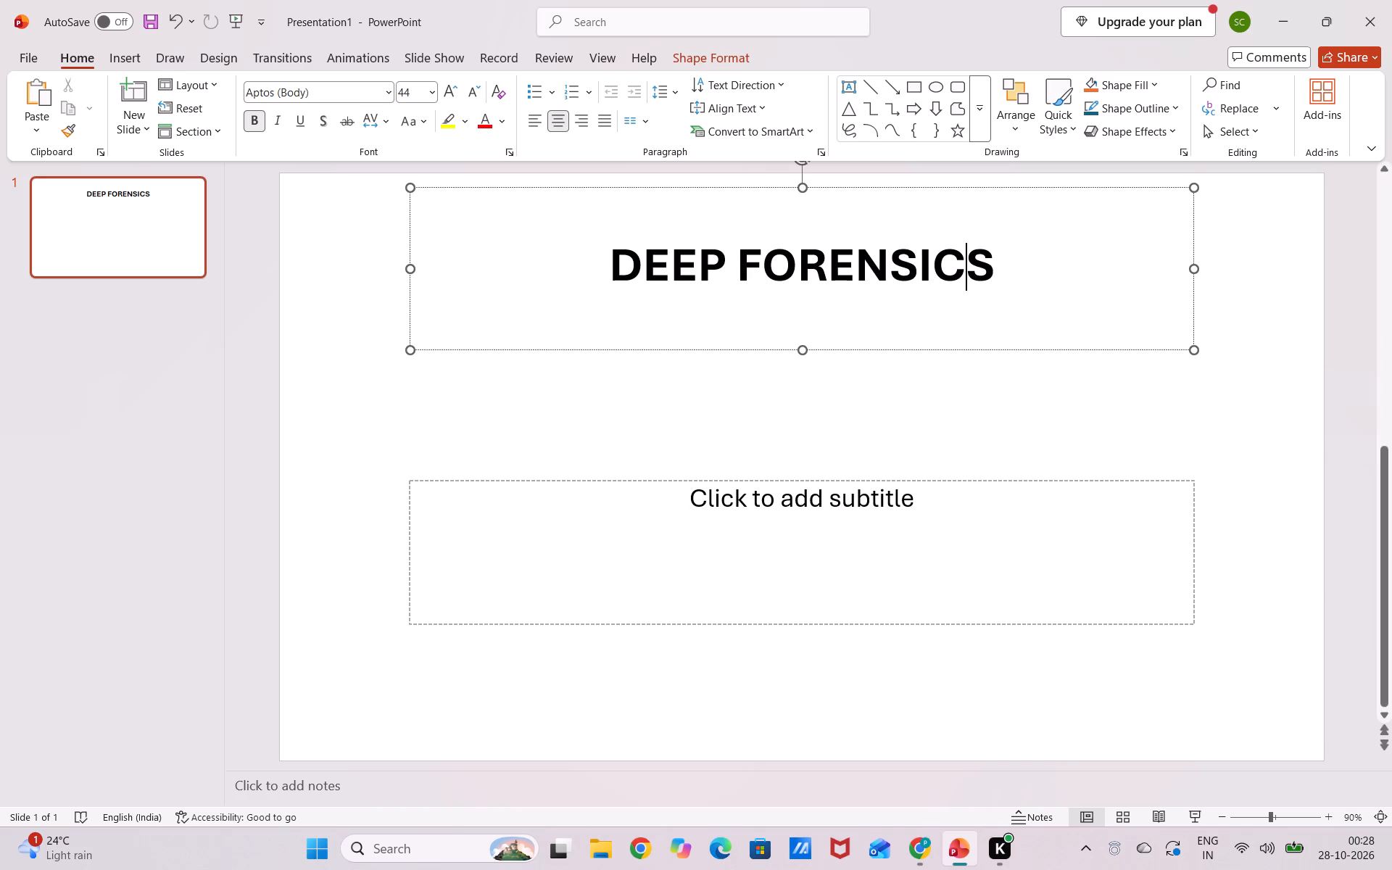
pyautogui.press('Right')
pyautogui.press('Return')
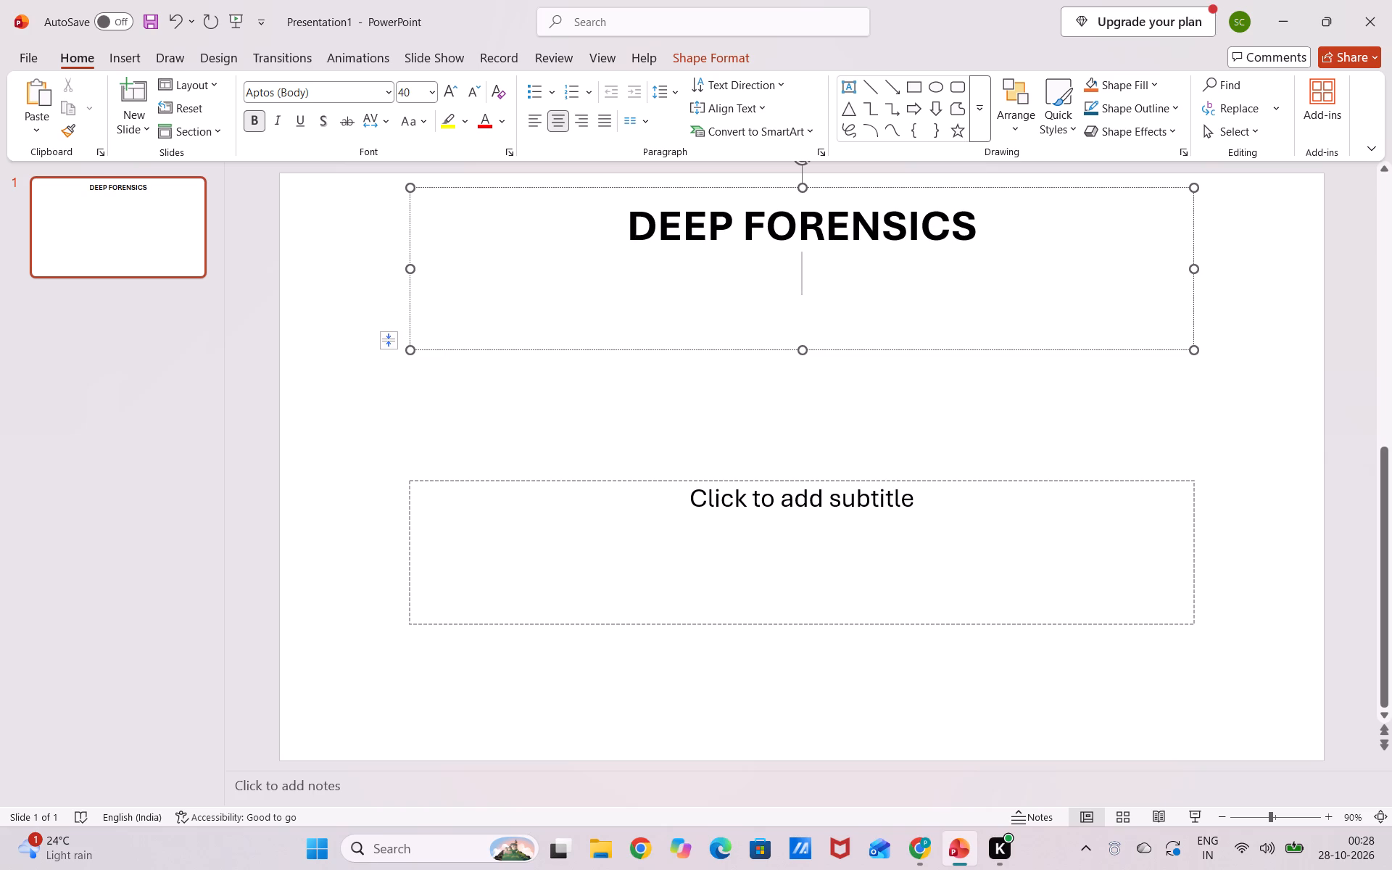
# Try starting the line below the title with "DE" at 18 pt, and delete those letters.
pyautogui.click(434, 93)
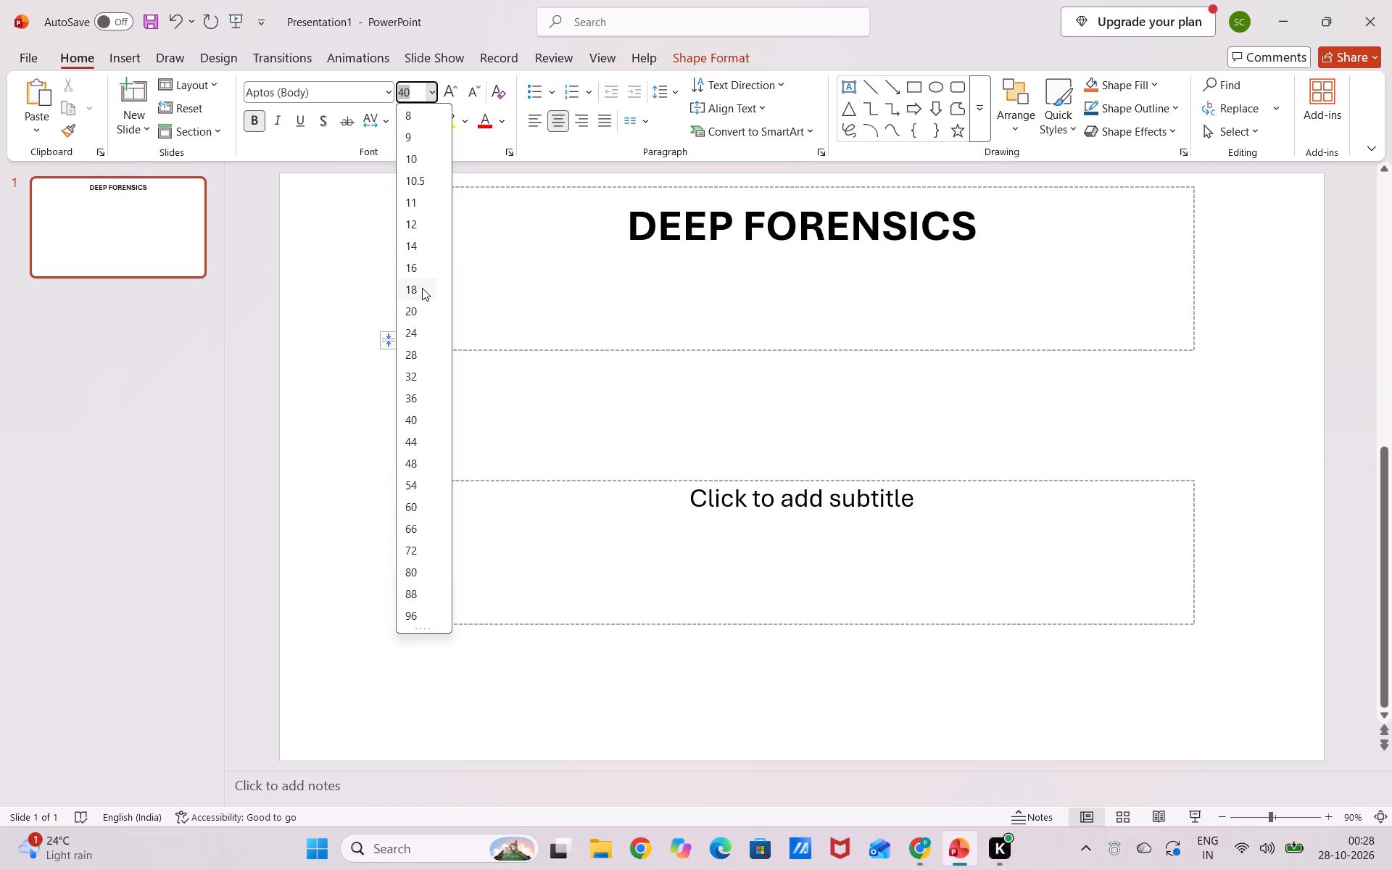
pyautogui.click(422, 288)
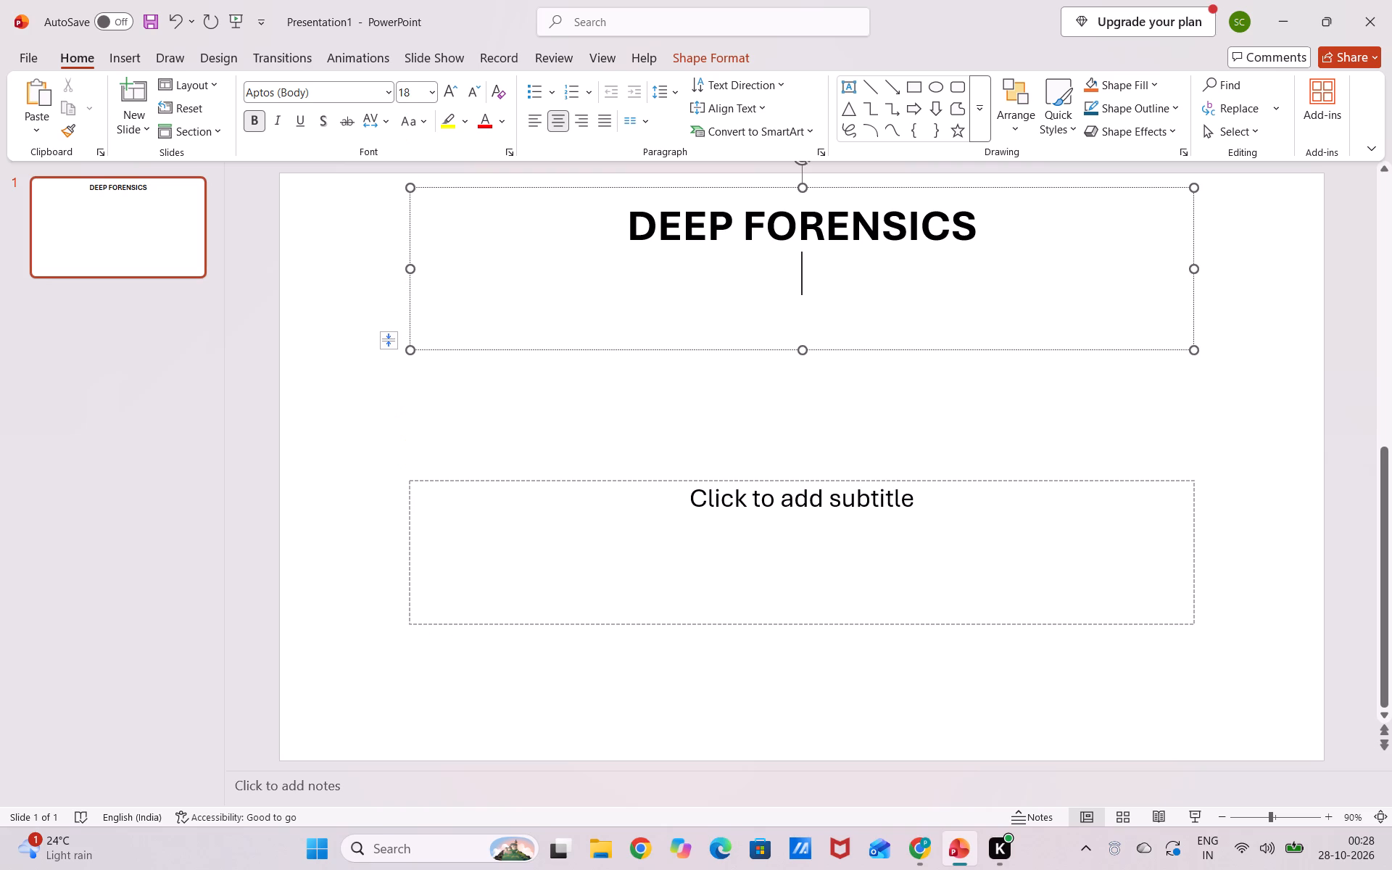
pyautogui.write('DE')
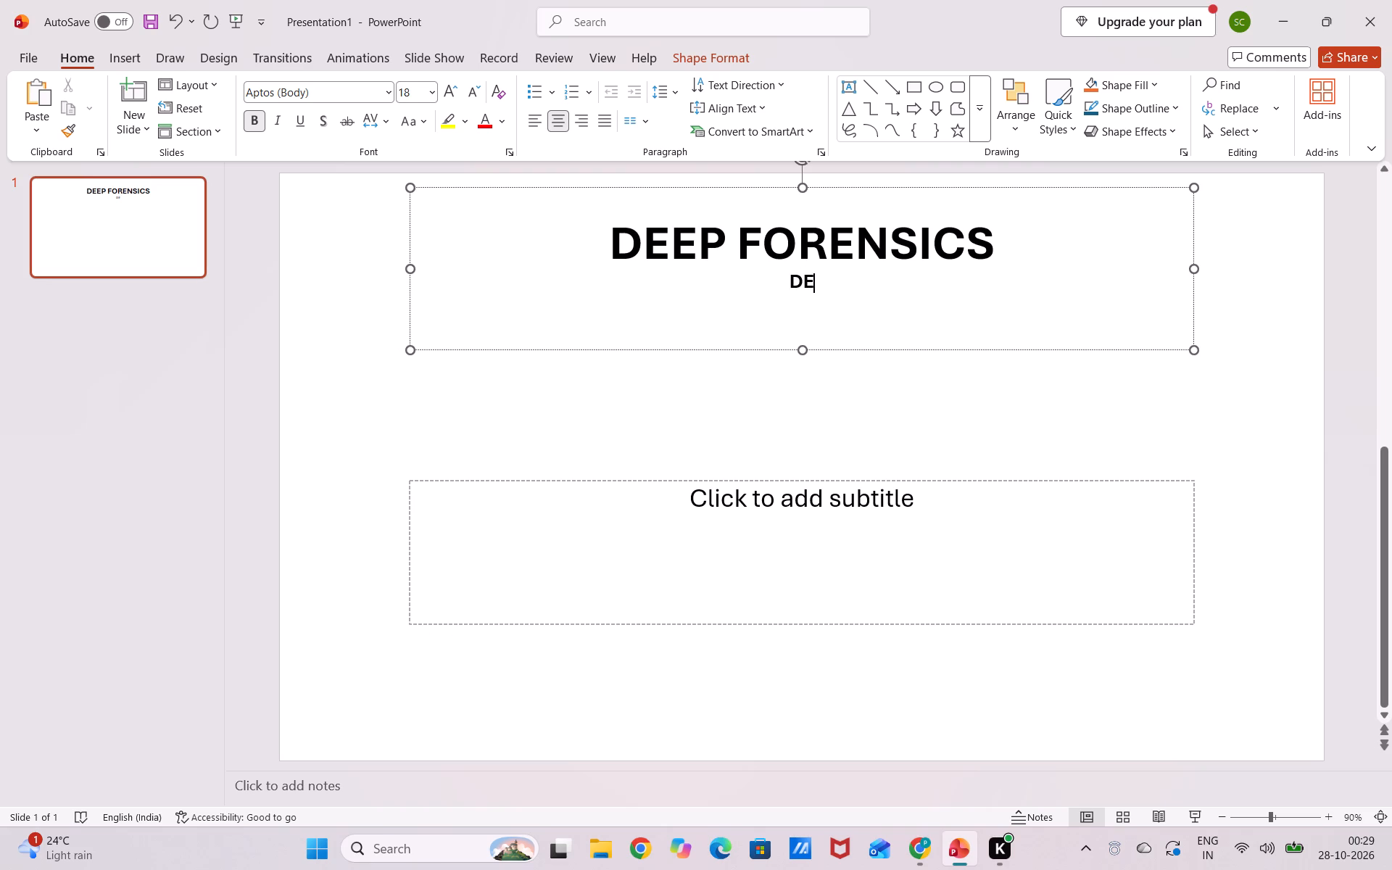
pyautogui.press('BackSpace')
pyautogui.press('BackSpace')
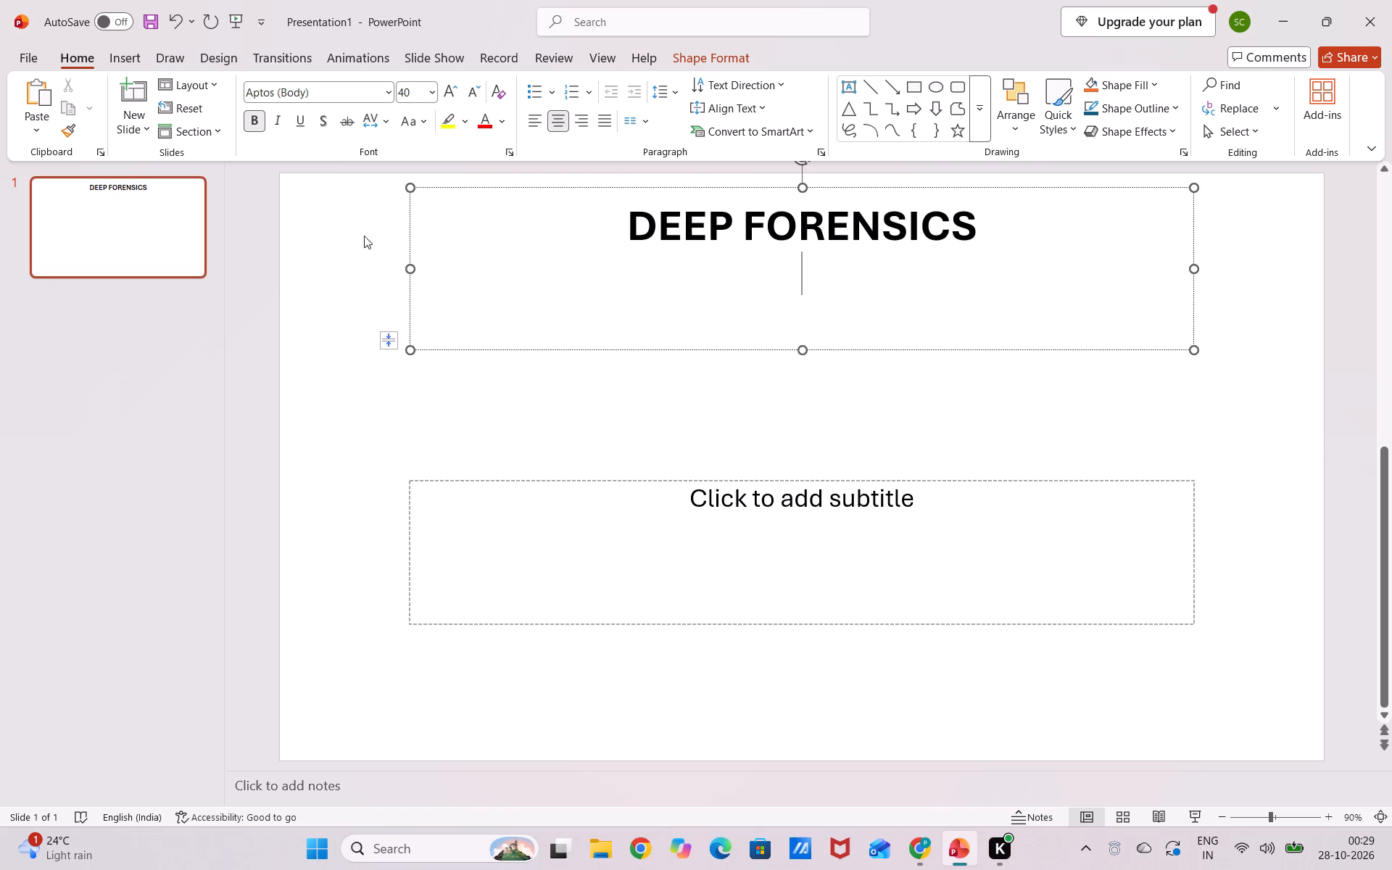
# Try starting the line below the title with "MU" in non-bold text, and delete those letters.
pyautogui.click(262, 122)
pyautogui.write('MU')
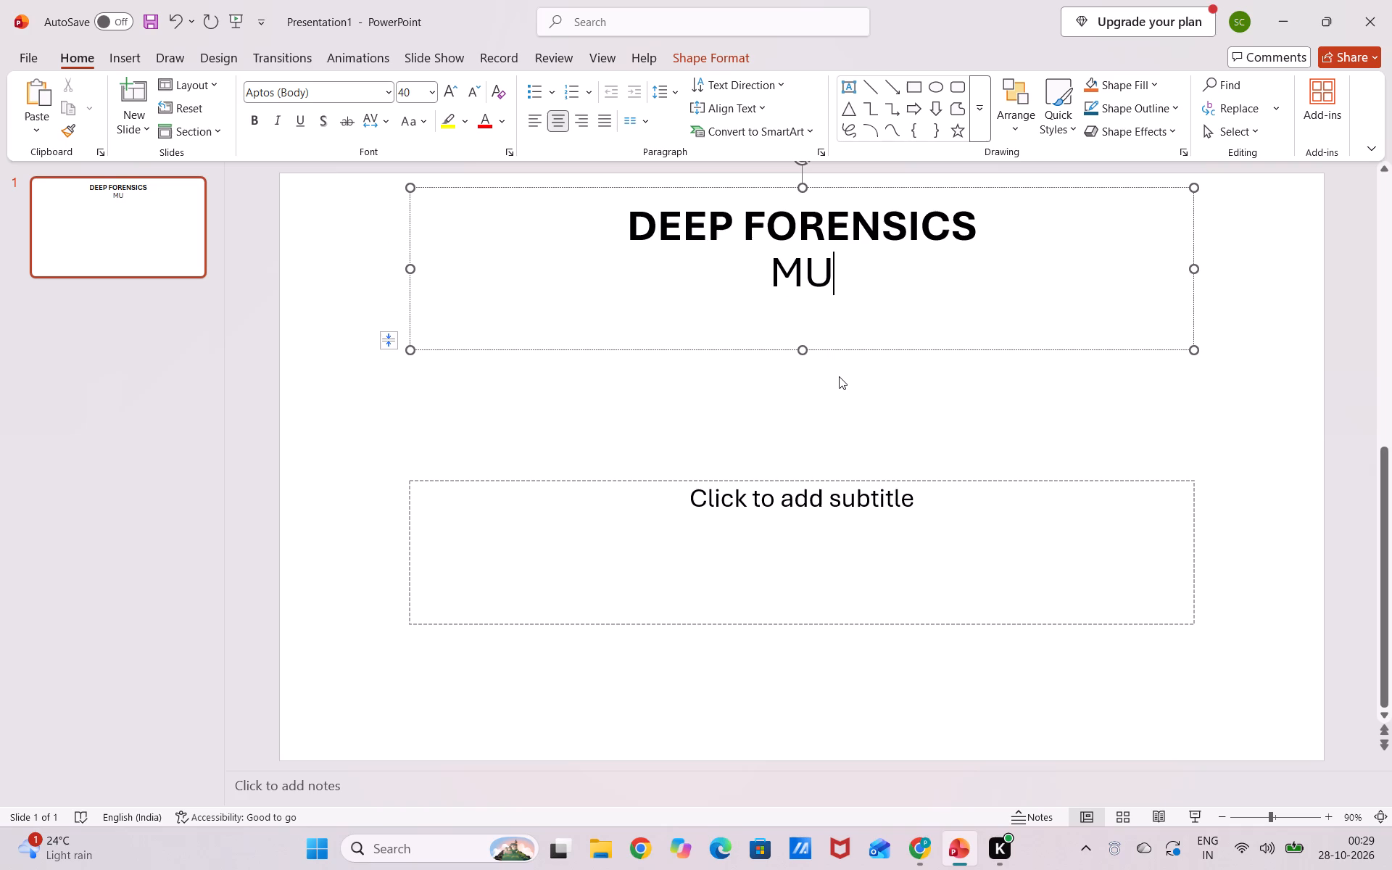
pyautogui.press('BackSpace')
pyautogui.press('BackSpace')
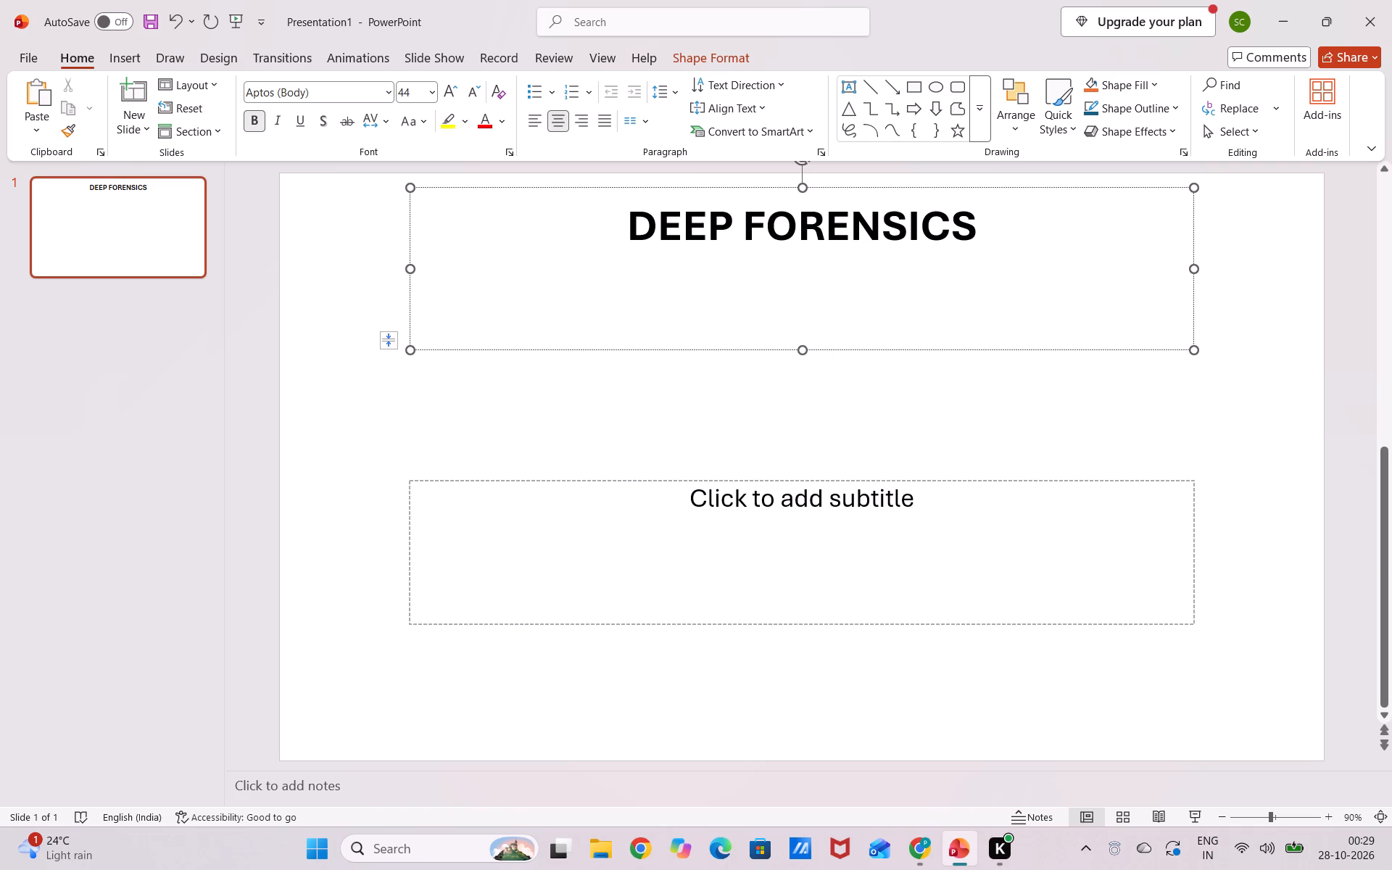
# Start the line below "DEEP FORENSICS" with "Multimodall Deepfake" at 18 pt.
pyautogui.click(436, 86)
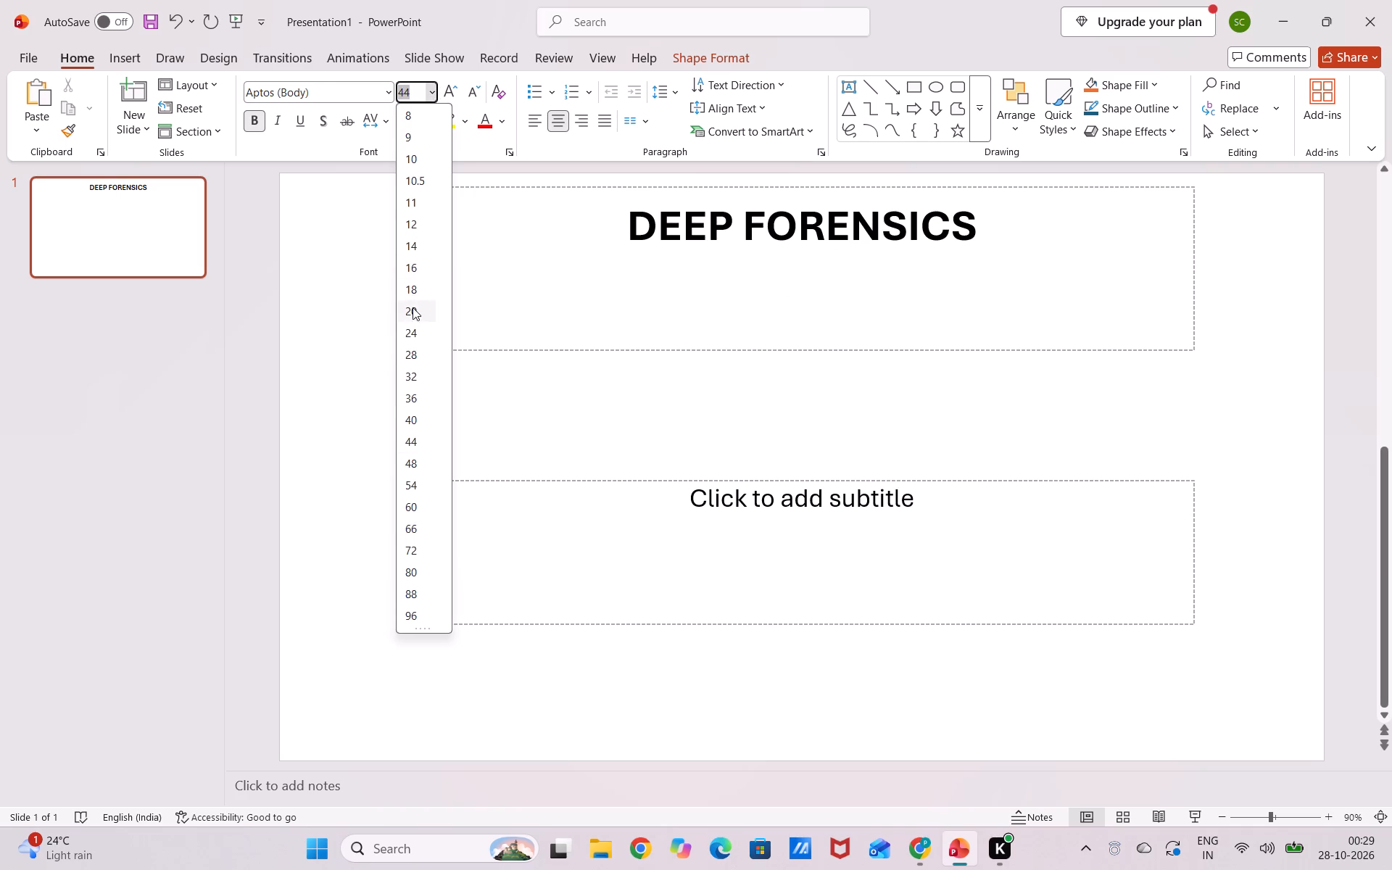
pyautogui.click(407, 286)
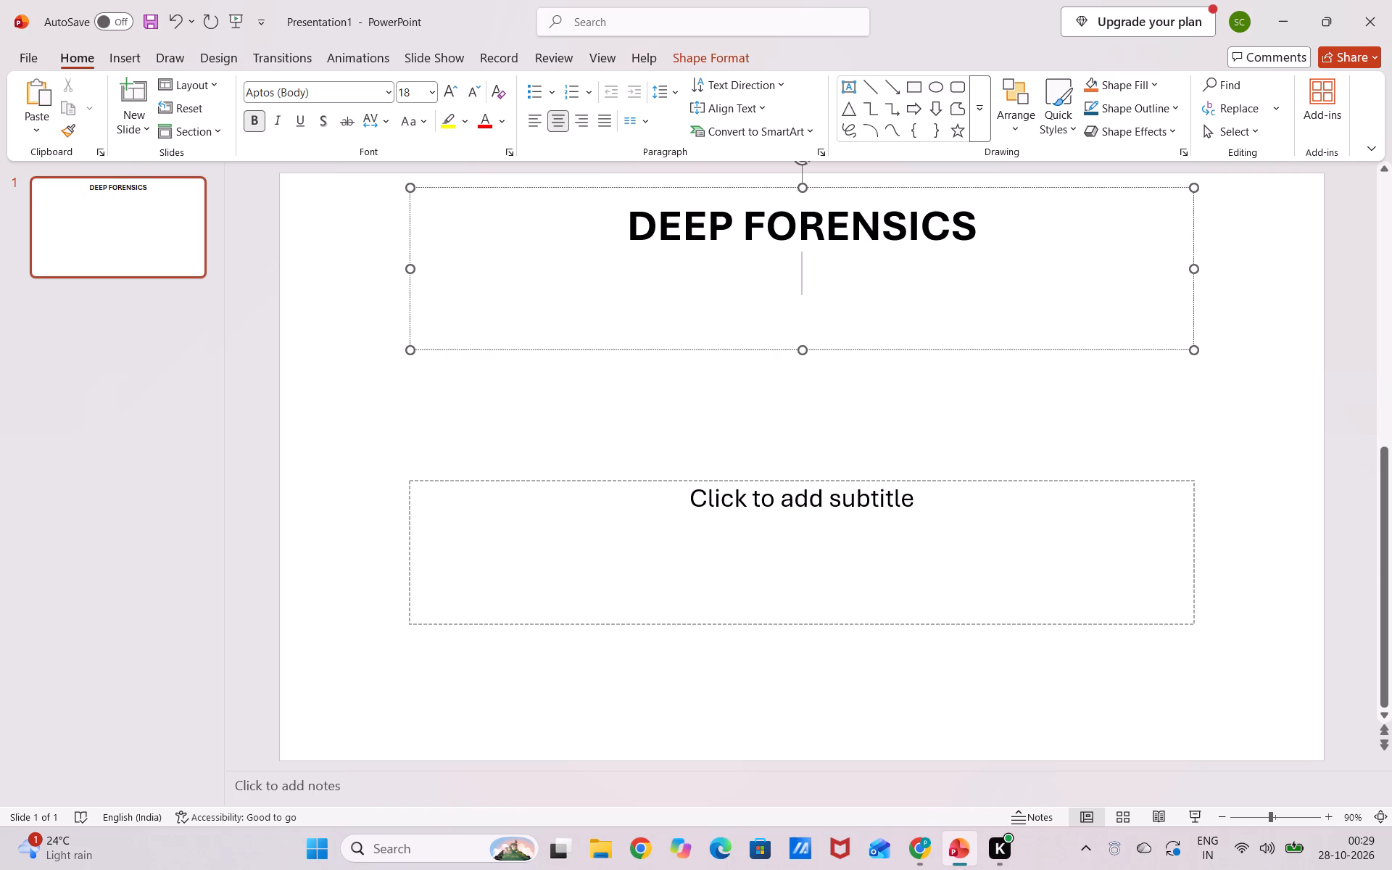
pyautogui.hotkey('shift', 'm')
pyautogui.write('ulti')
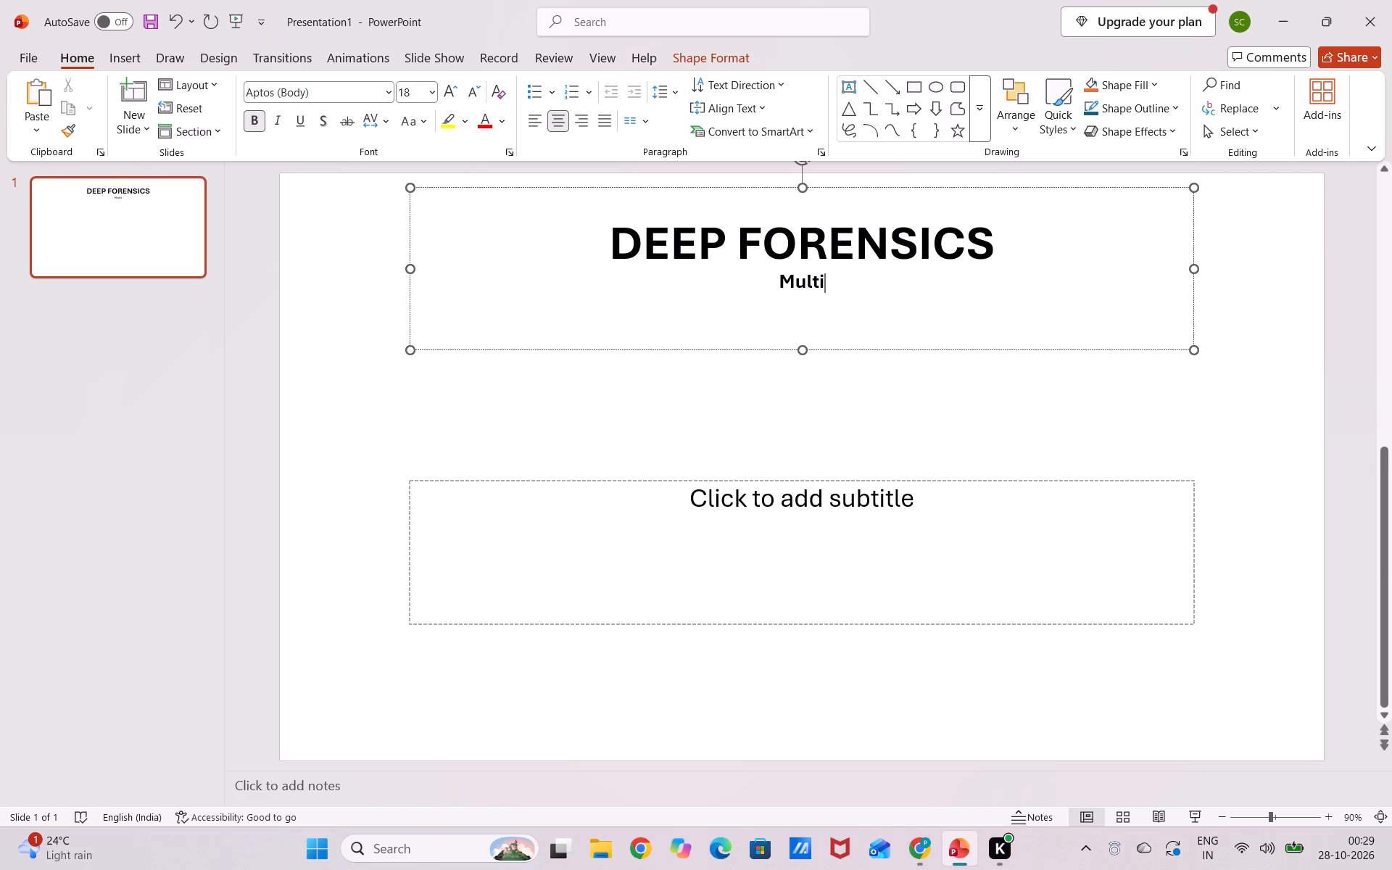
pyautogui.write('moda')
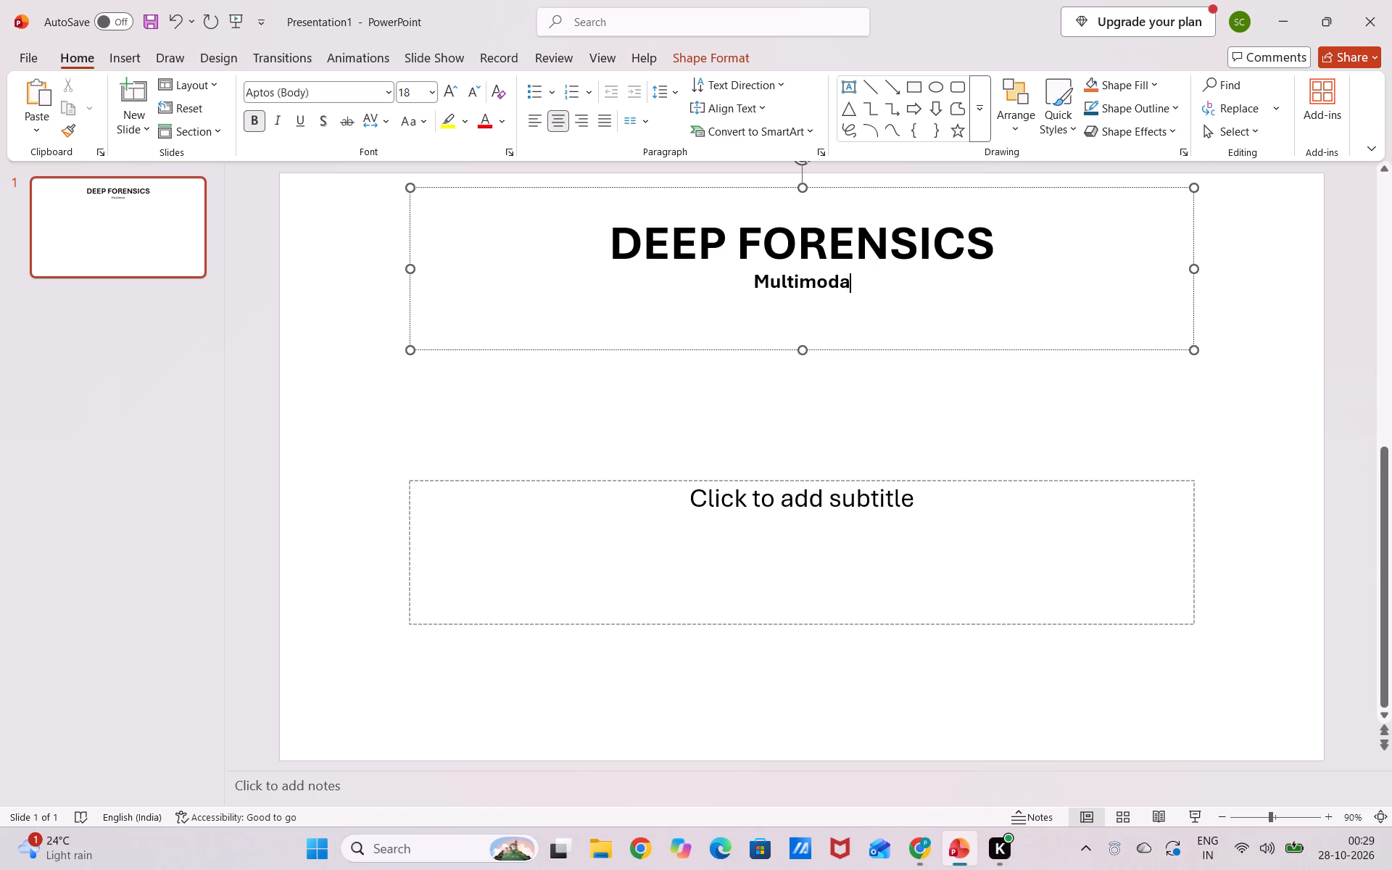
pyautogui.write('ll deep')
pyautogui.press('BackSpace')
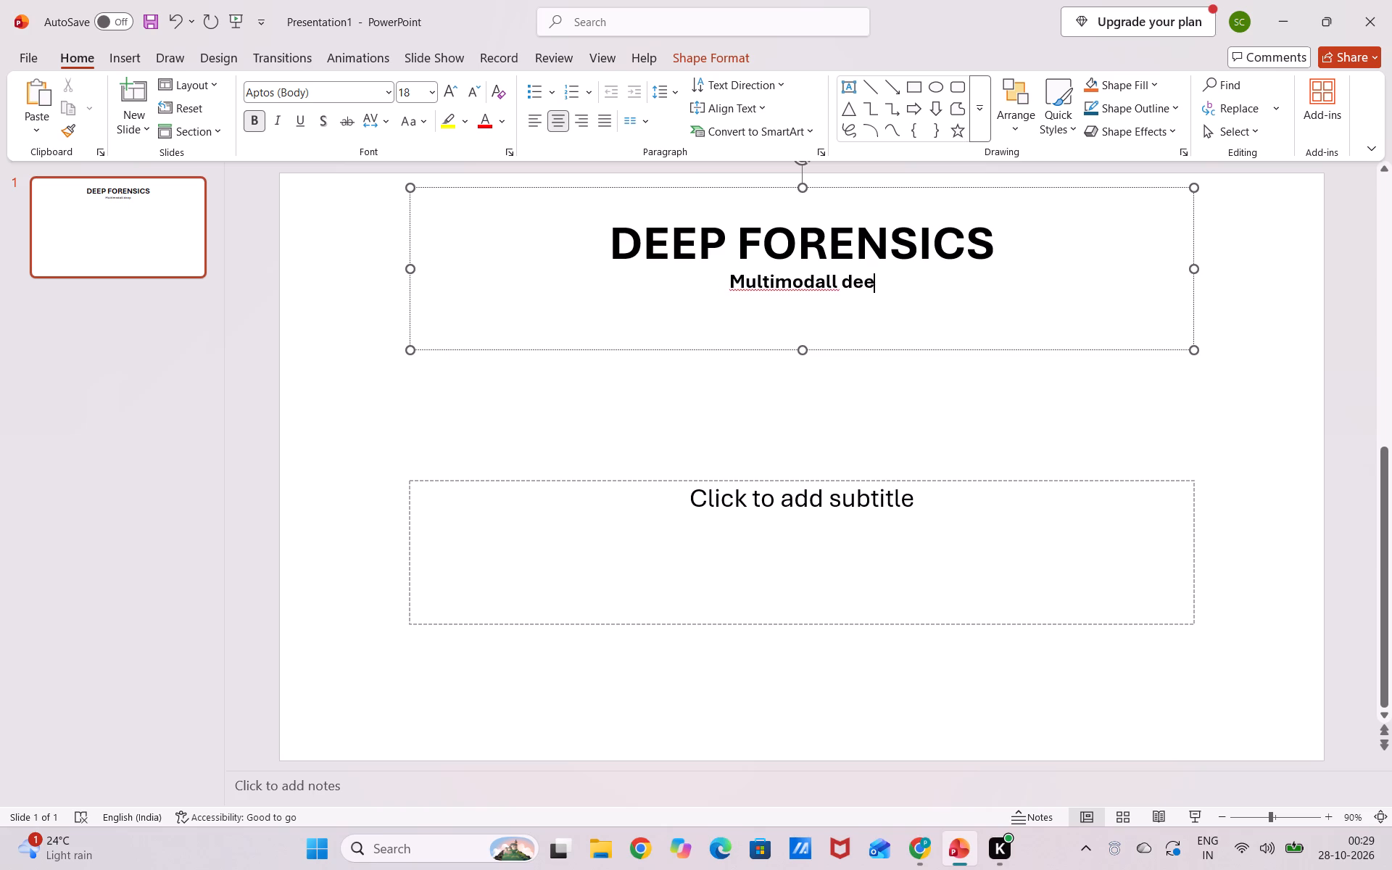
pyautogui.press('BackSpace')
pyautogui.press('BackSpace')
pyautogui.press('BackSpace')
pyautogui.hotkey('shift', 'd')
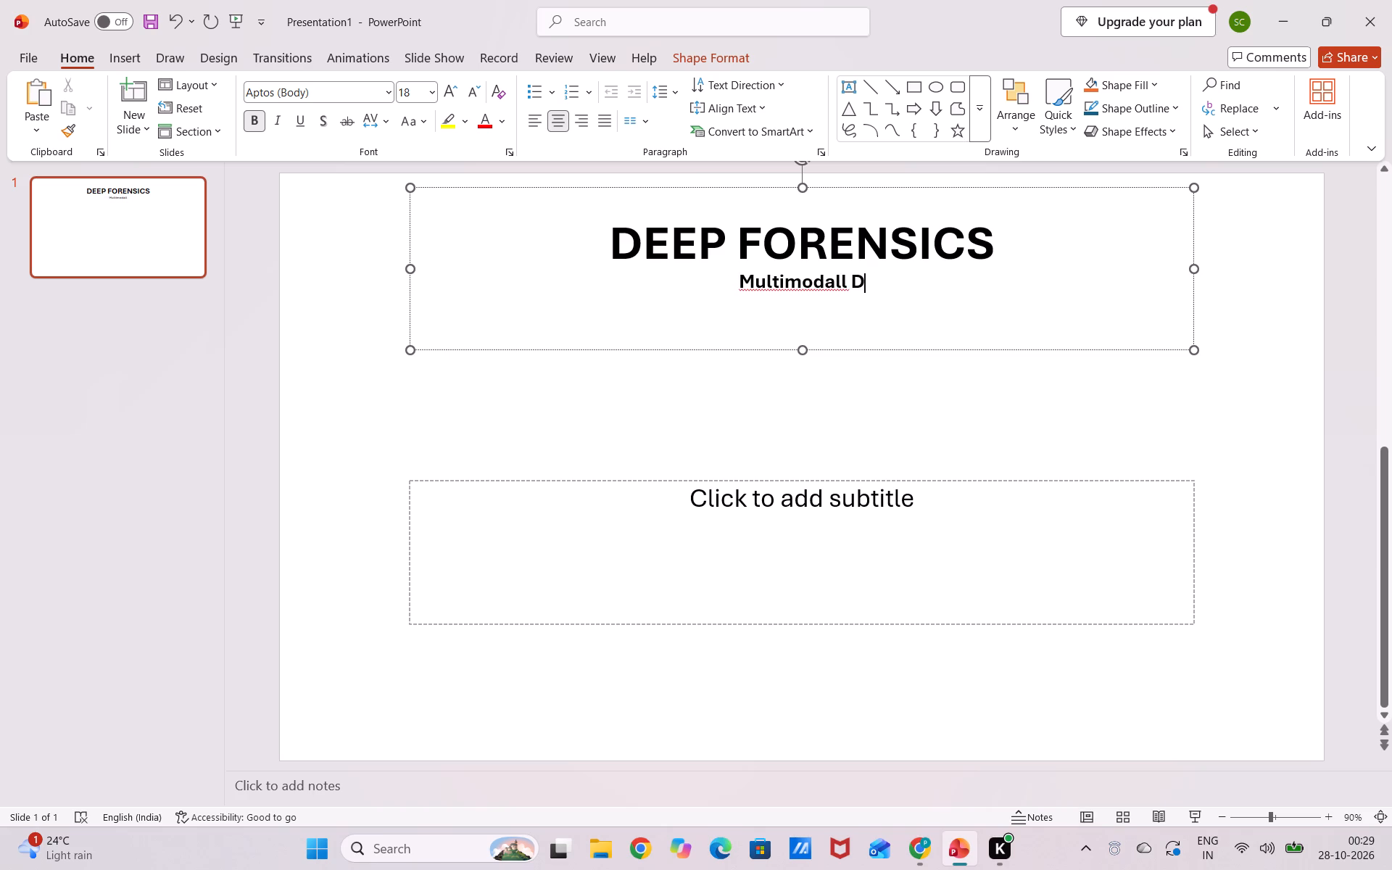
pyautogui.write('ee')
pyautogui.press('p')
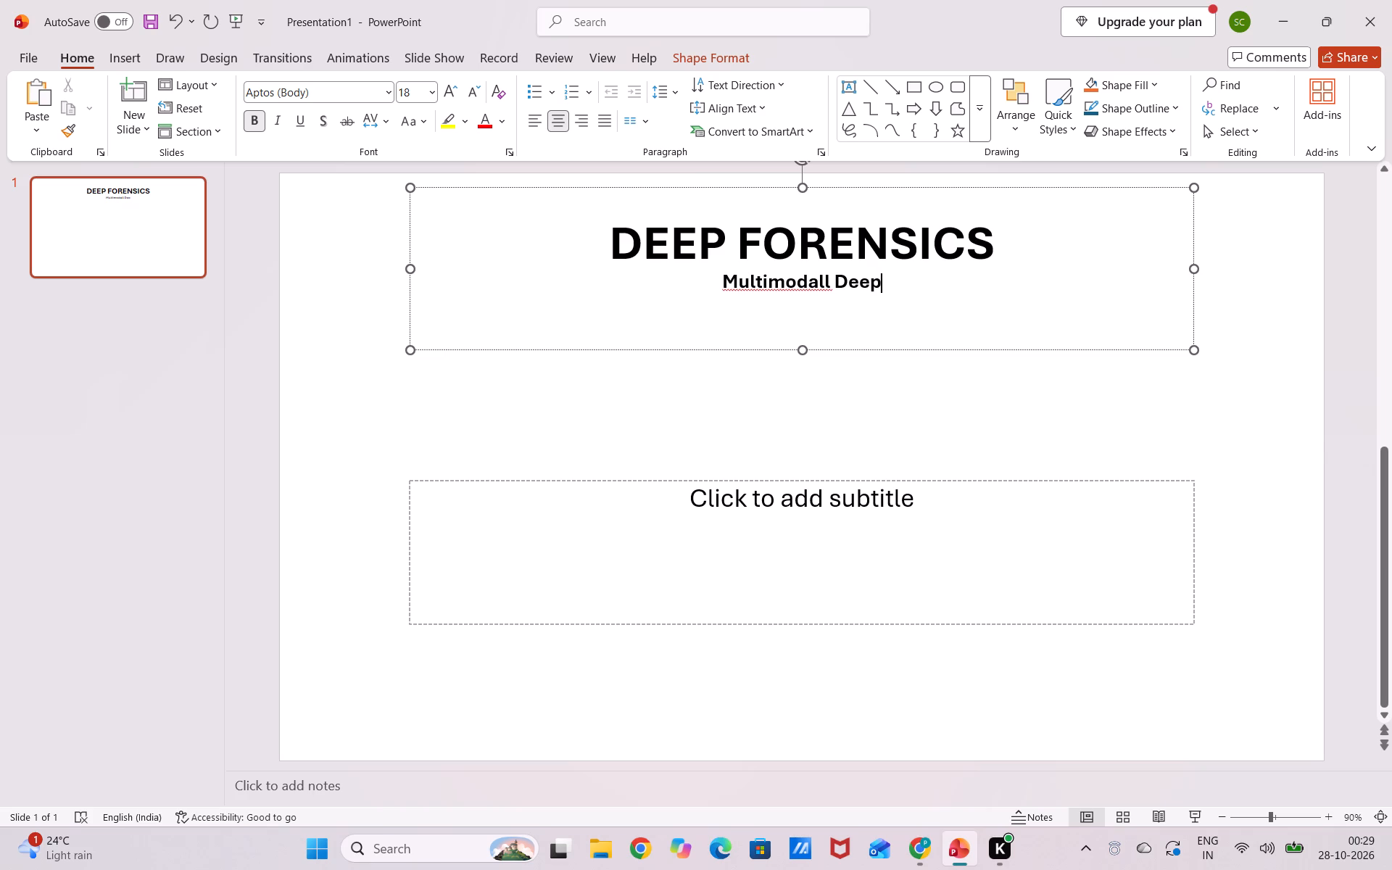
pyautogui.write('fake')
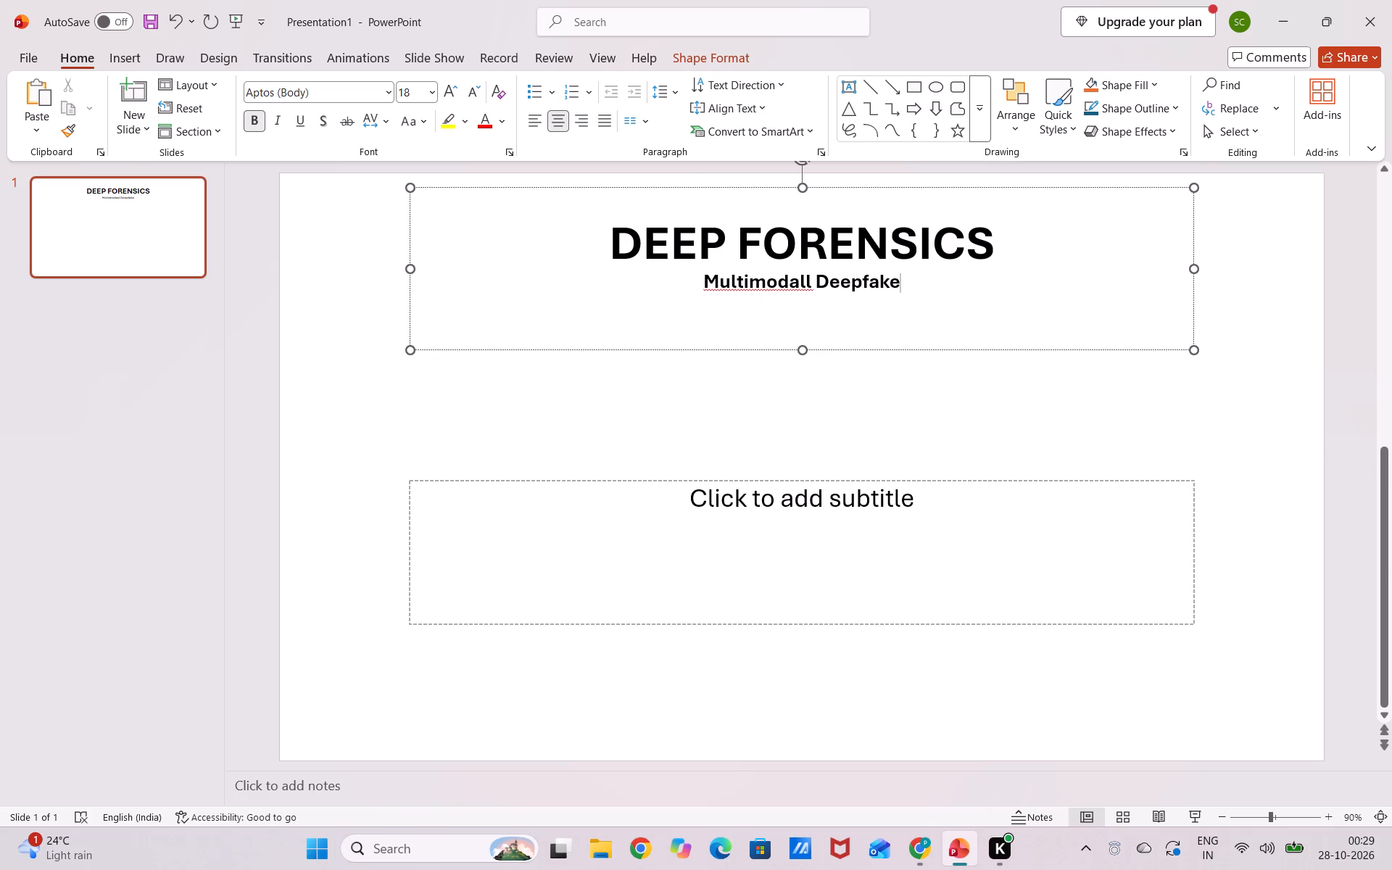
# Complete the line below the title by adding "&Synthetic Media Enterprise Verification Suite" directly after "Deepfake".
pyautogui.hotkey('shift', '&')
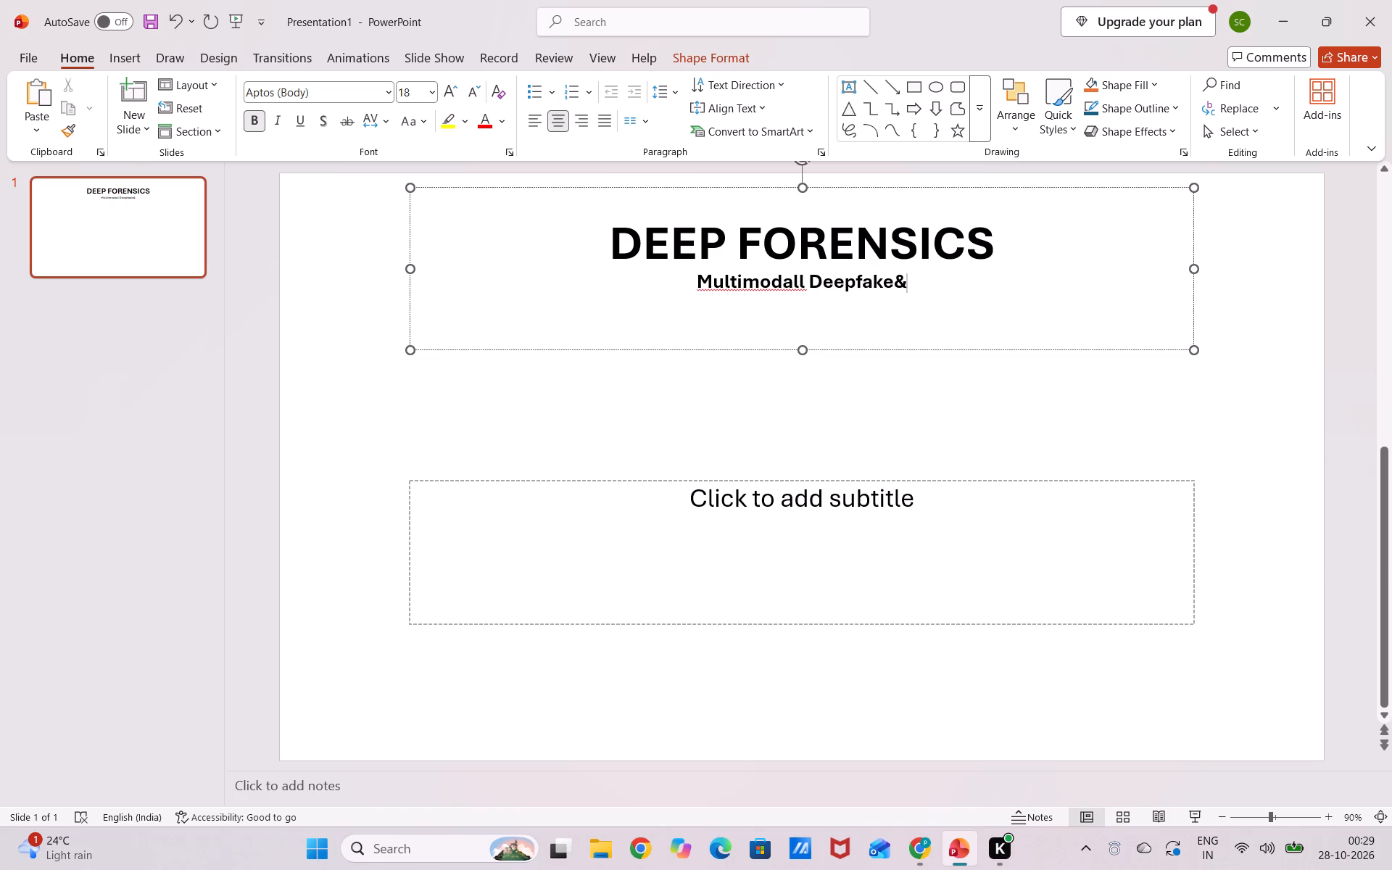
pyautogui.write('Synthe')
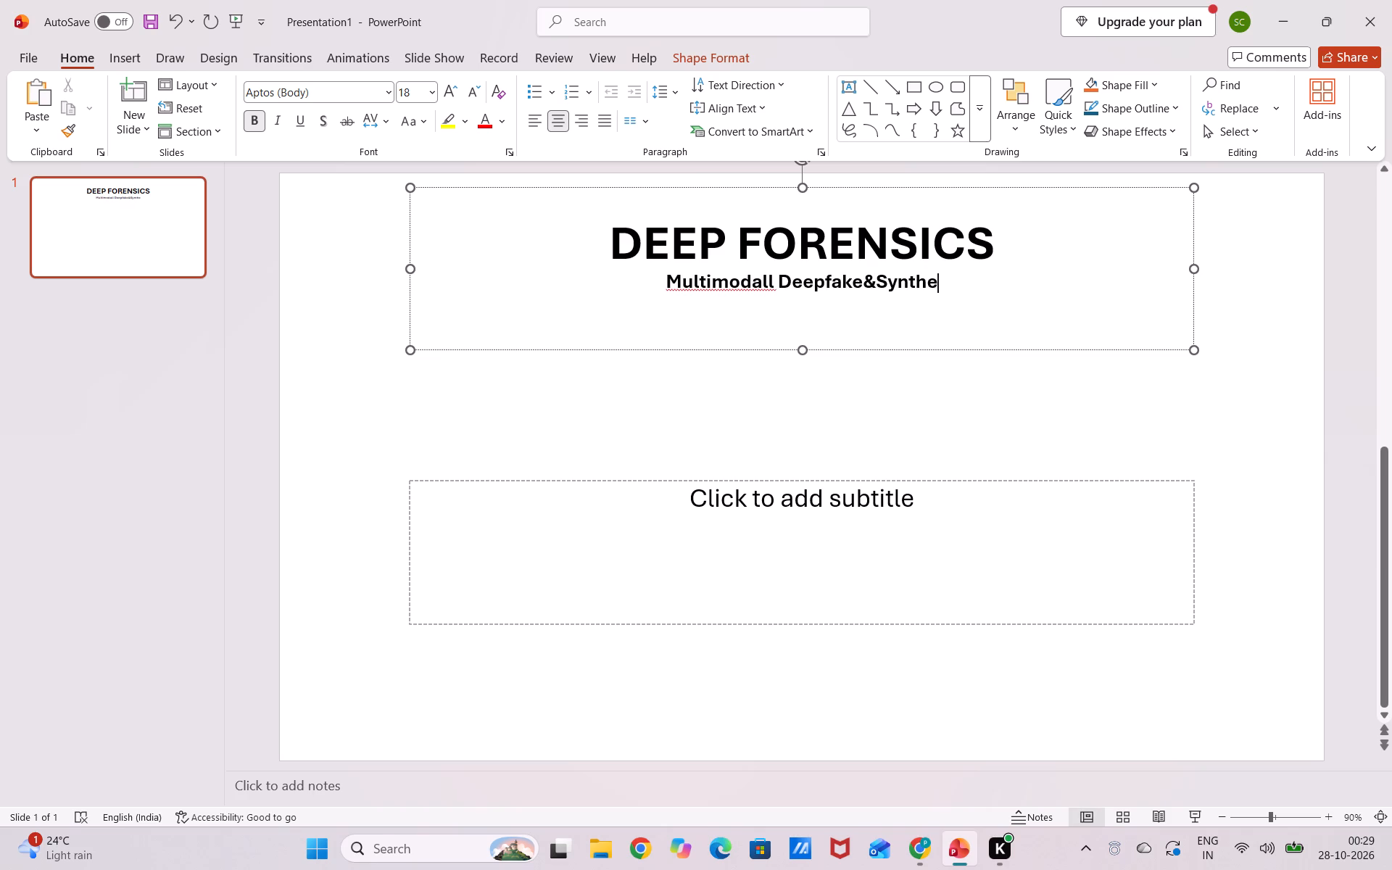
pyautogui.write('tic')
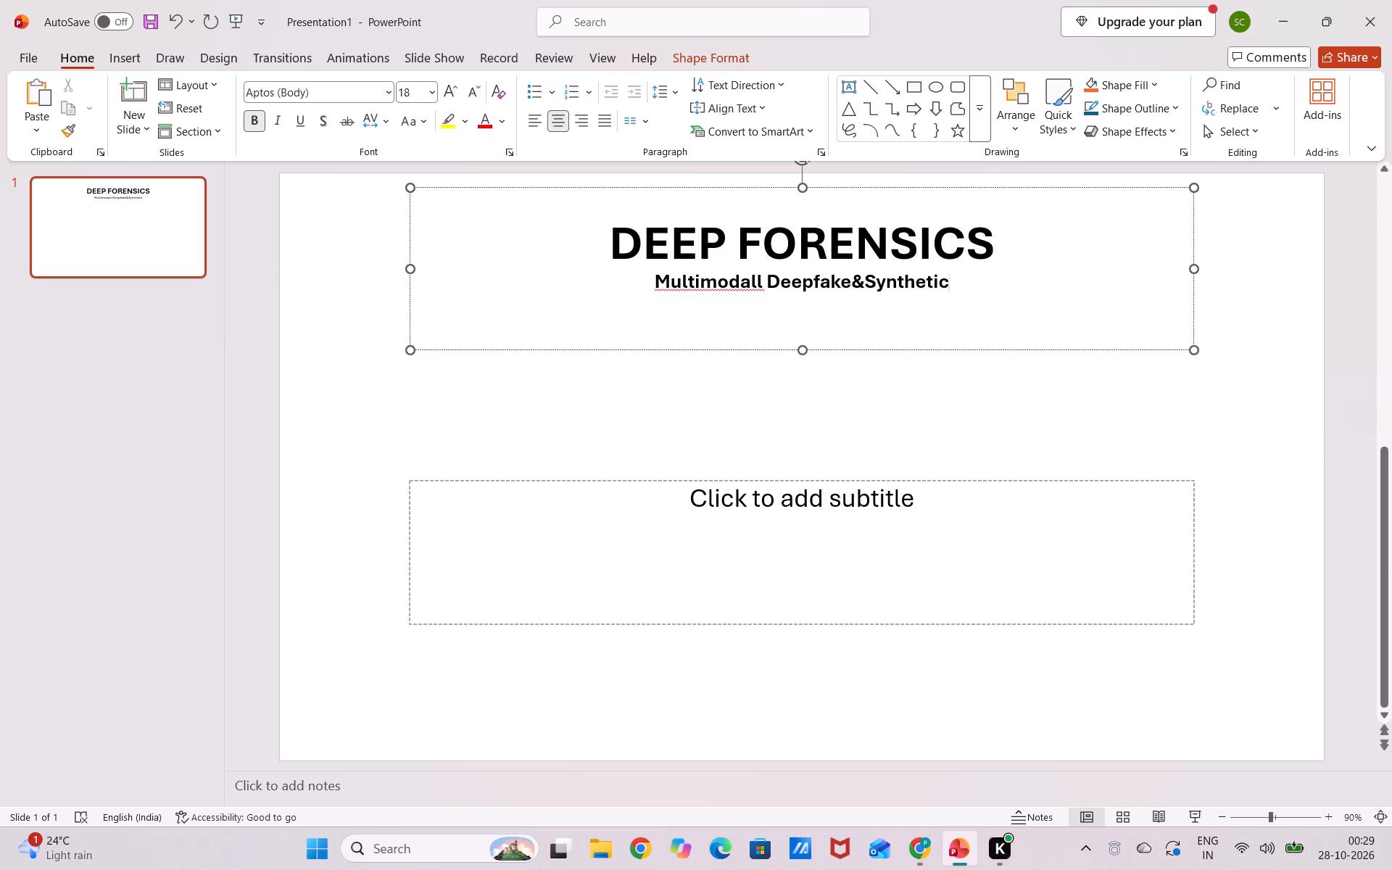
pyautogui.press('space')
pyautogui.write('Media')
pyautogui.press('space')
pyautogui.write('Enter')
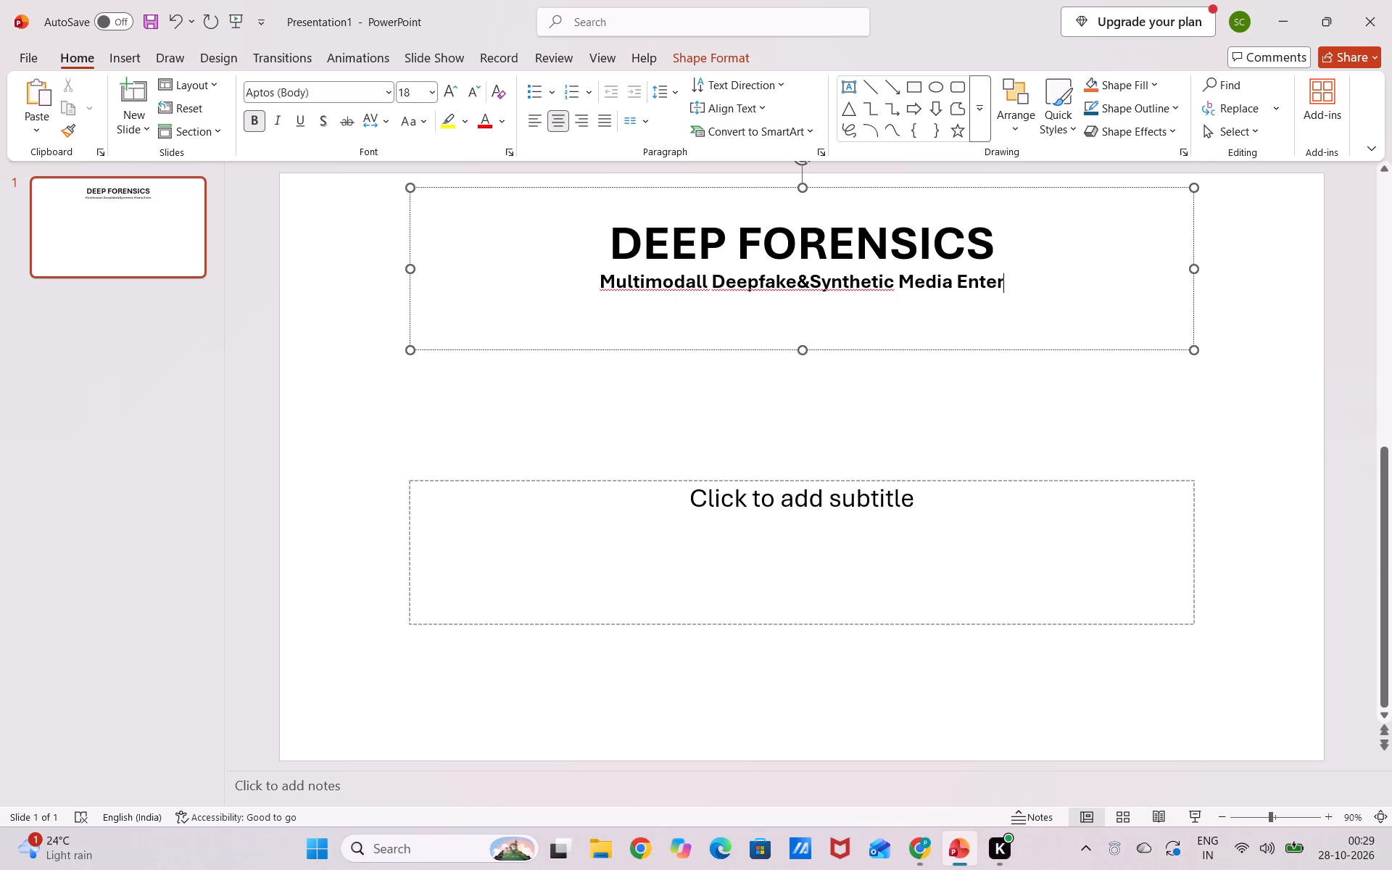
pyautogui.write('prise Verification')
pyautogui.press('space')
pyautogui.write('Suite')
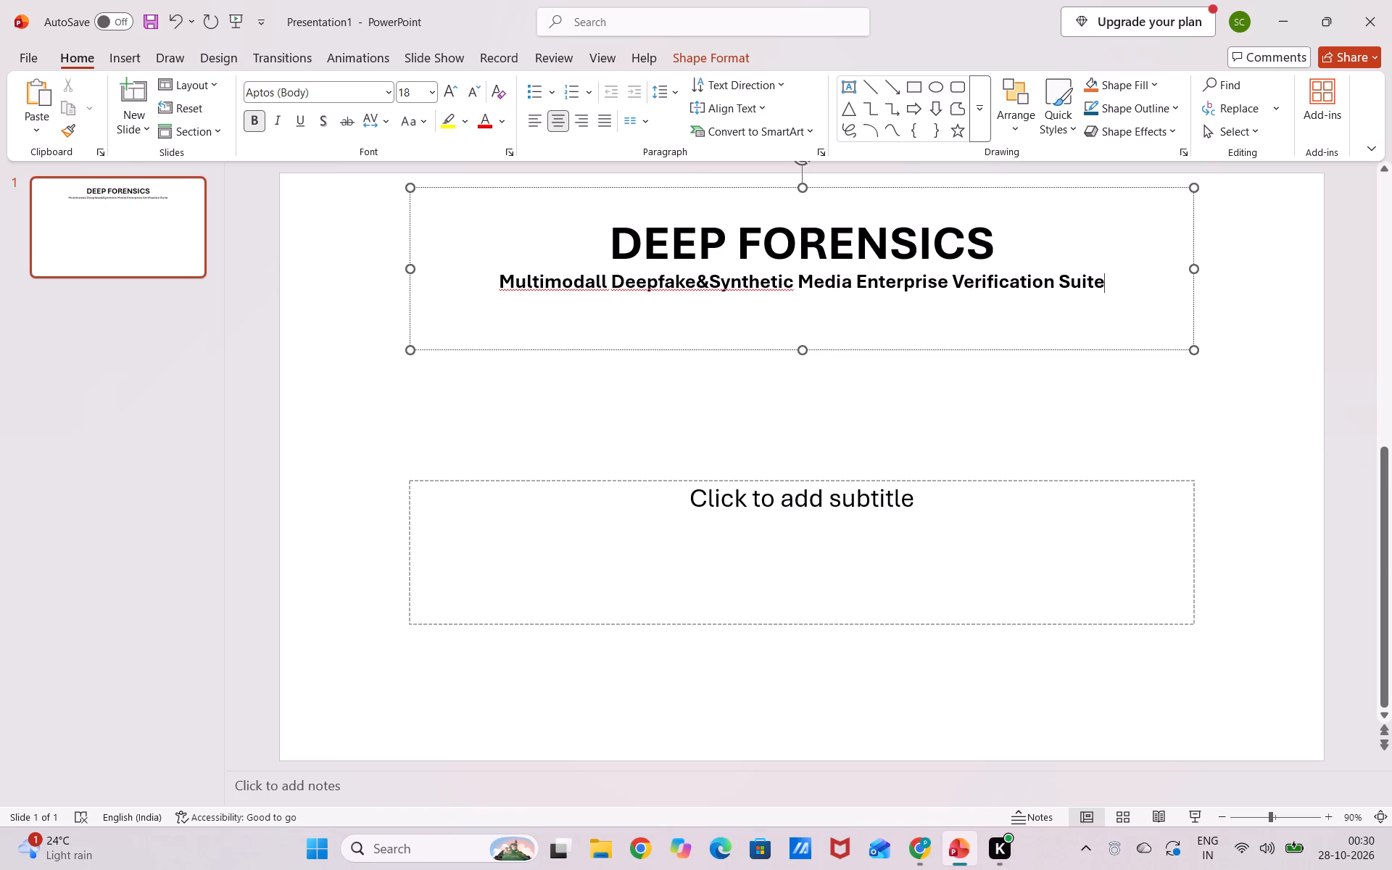
# Remove the bold formatting from the whole line below the title and set its font size to 20 pt.
pyautogui.moveTo(1109, 282); pyautogui.dragTo(456, 294)
pyautogui.moveTo(456, 294); pyautogui.dragTo(486, 283)
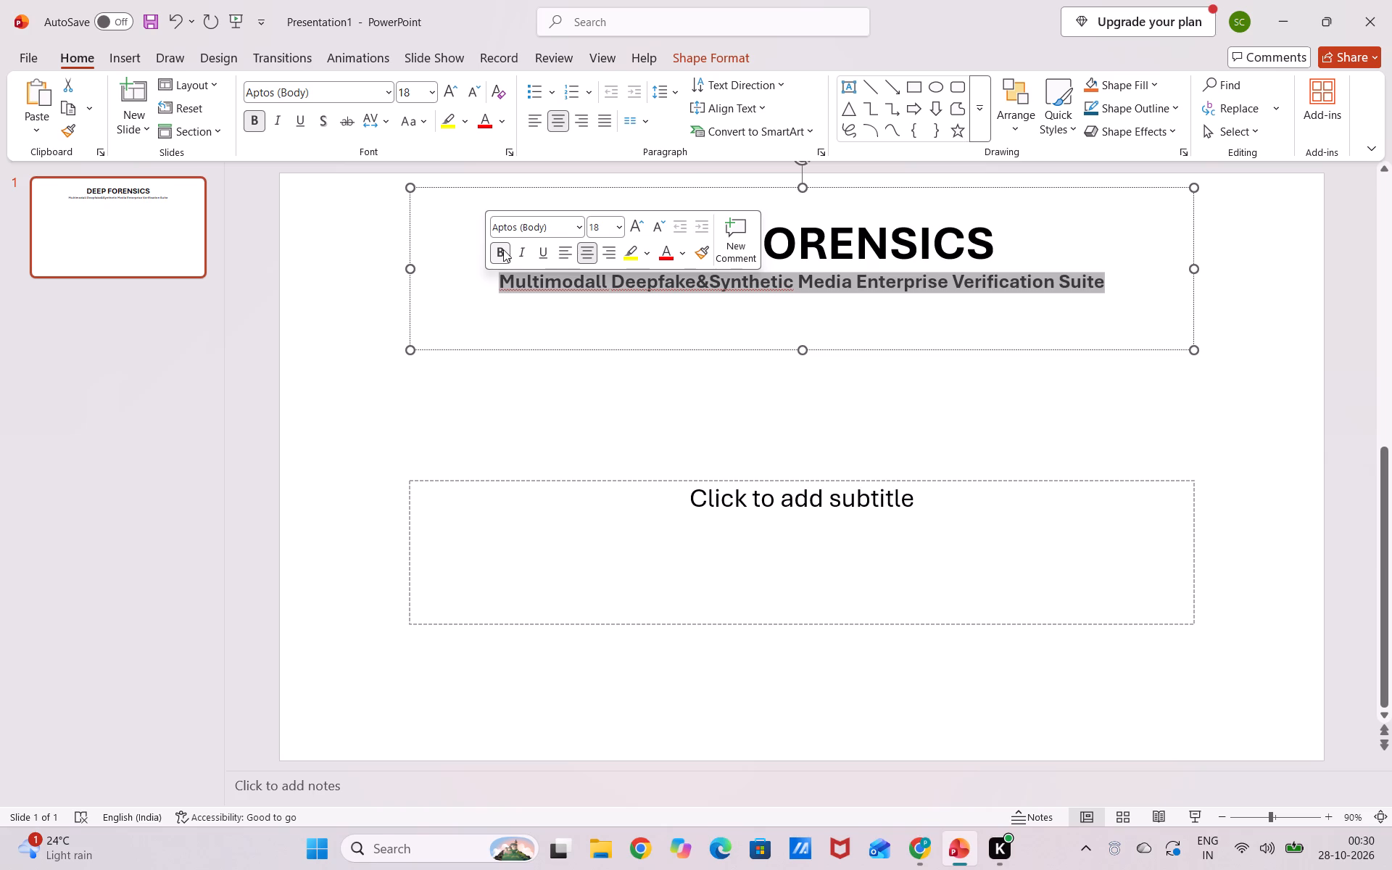
pyautogui.click(504, 249)
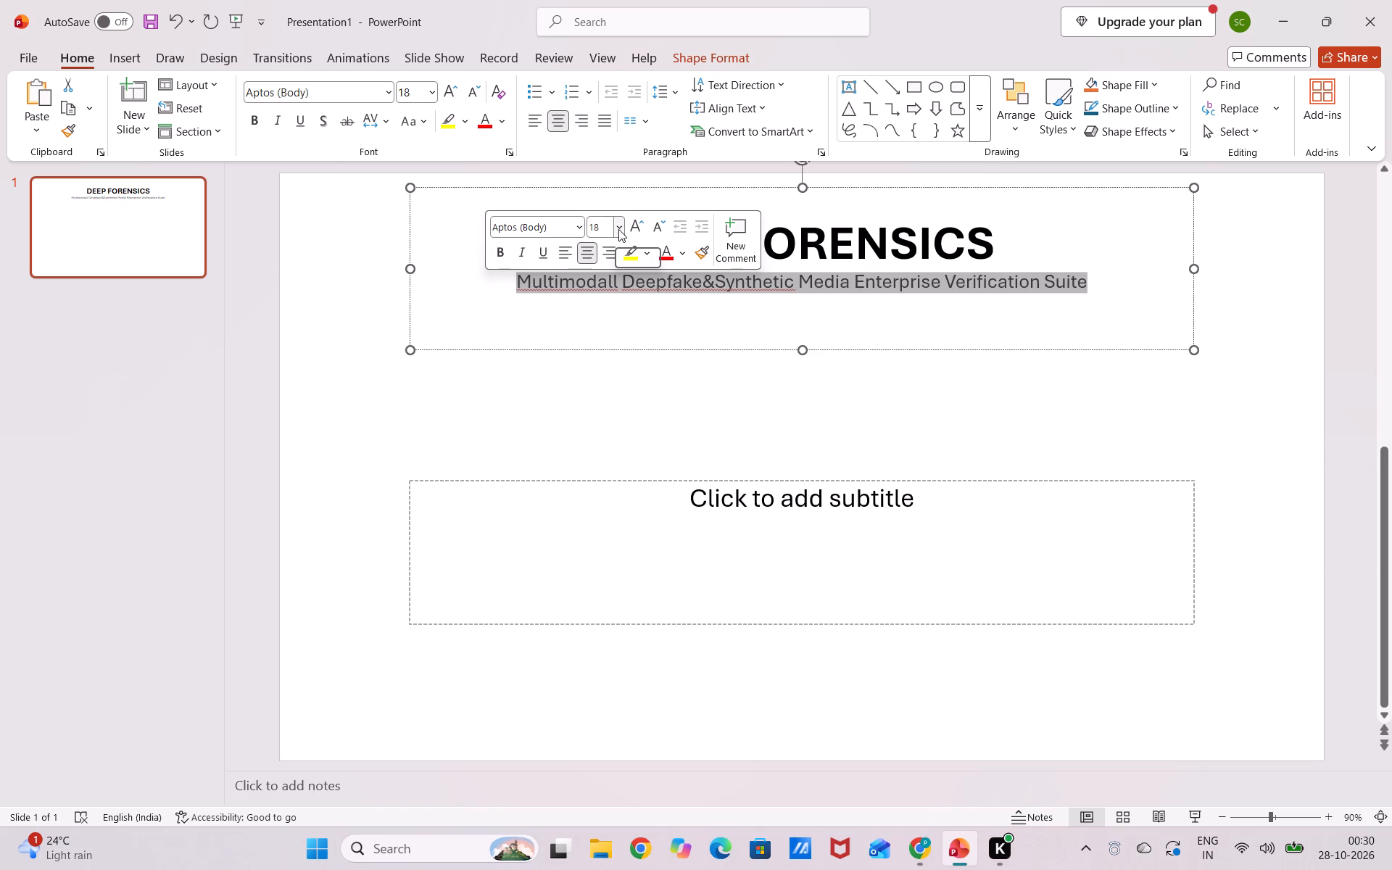
pyautogui.click(618, 229)
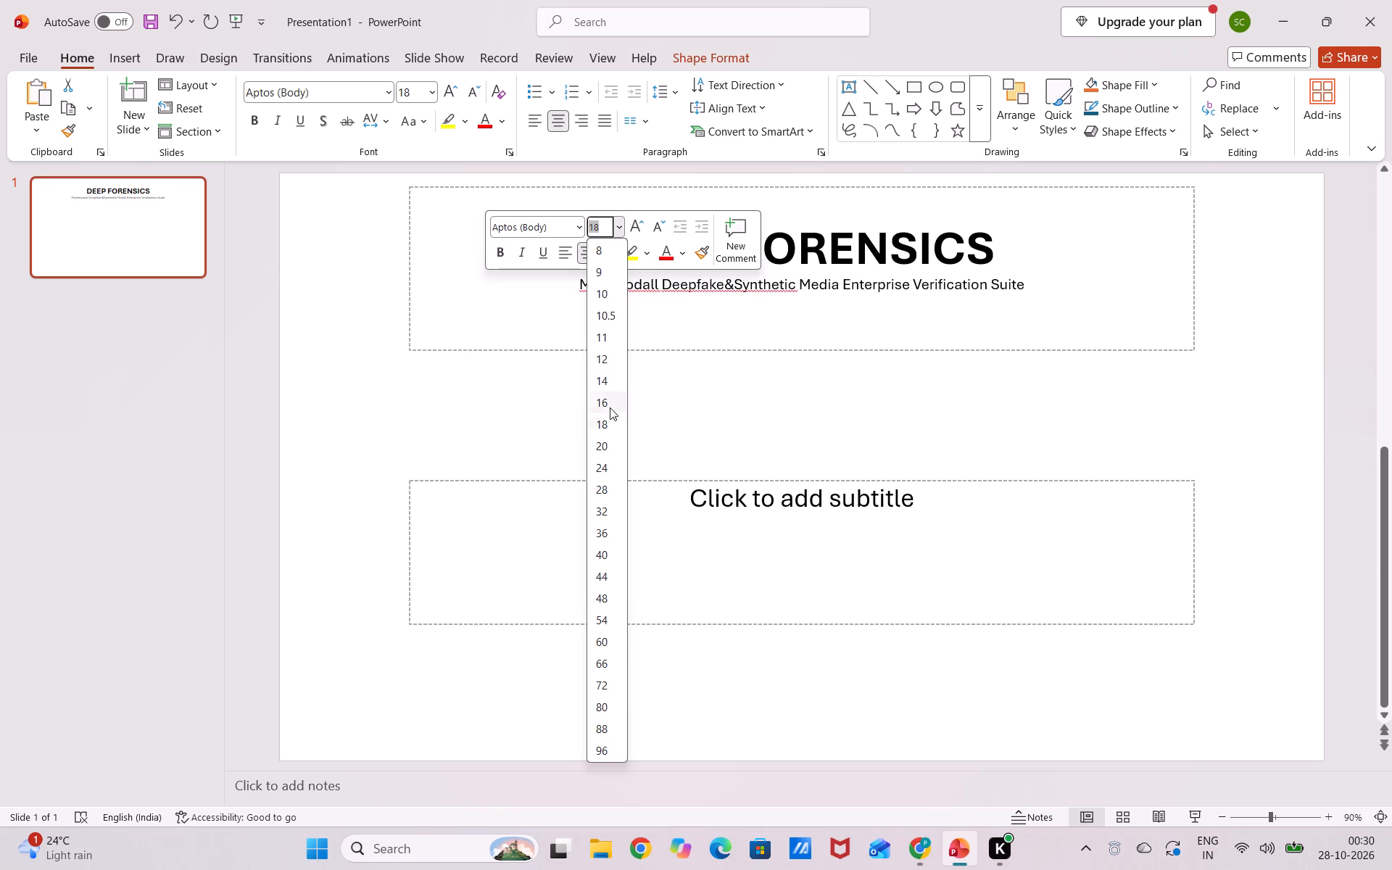
pyautogui.click(605, 447)
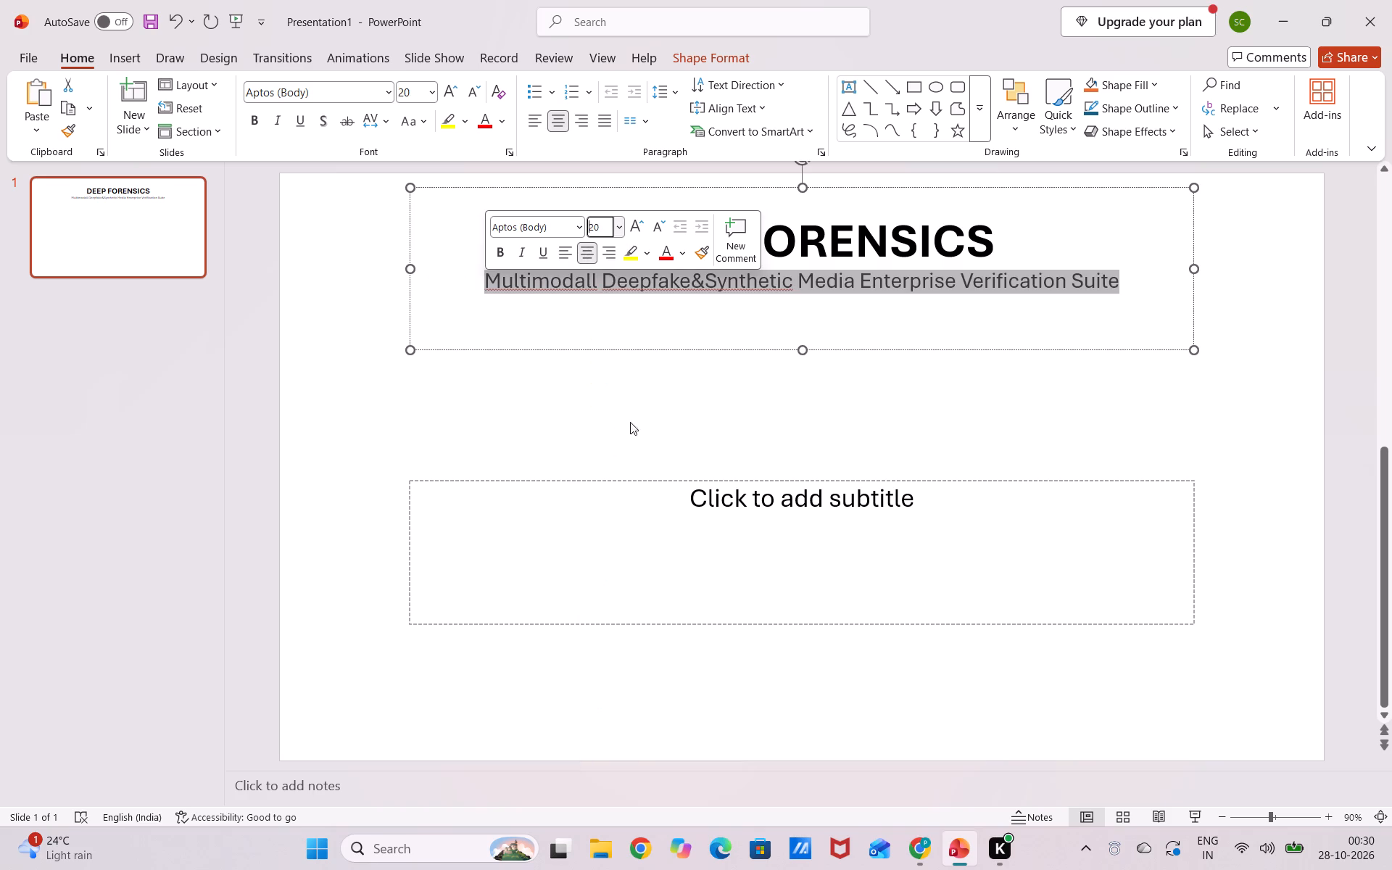
pyautogui.click(902, 324)
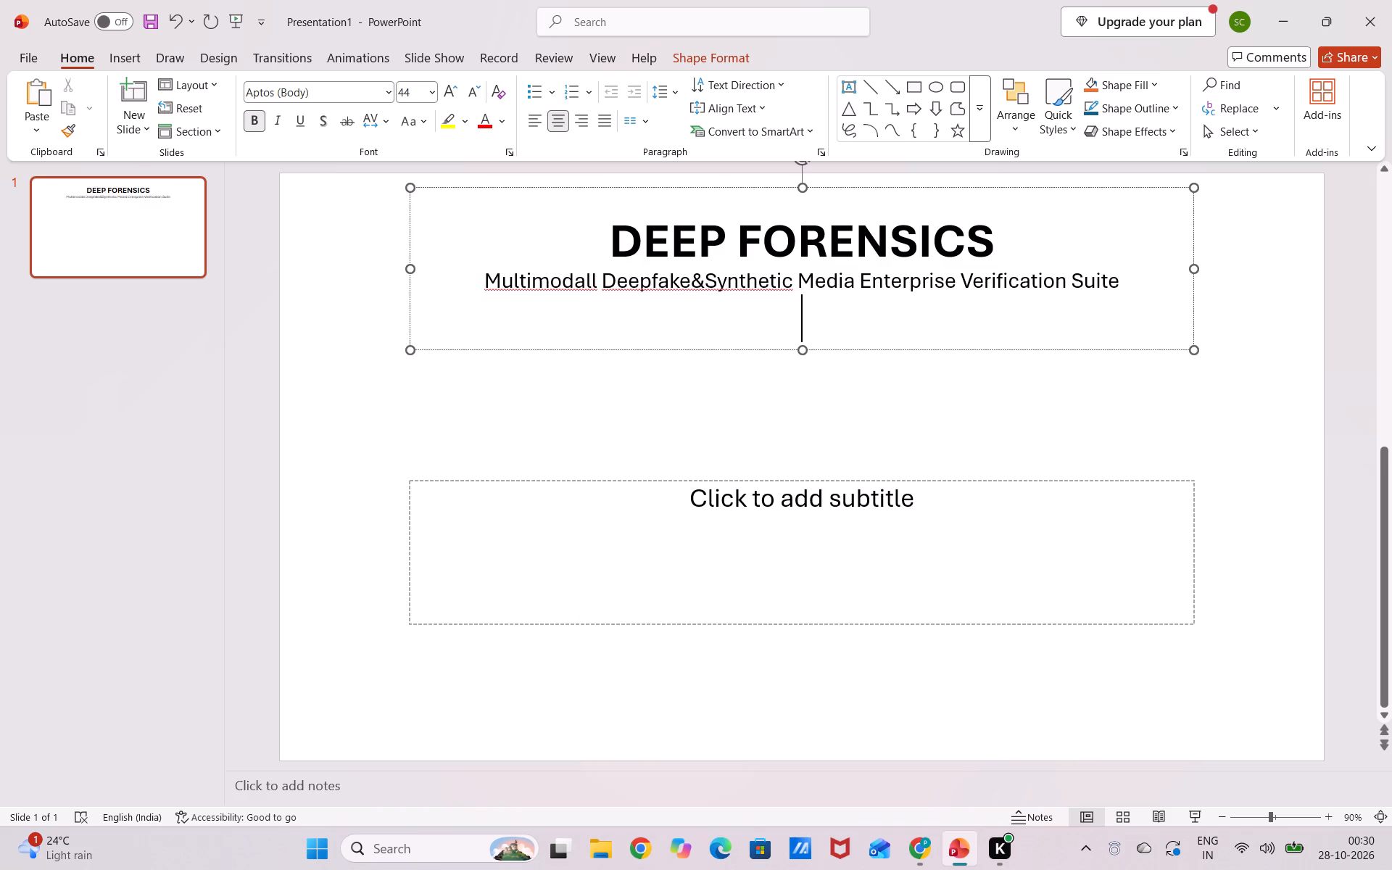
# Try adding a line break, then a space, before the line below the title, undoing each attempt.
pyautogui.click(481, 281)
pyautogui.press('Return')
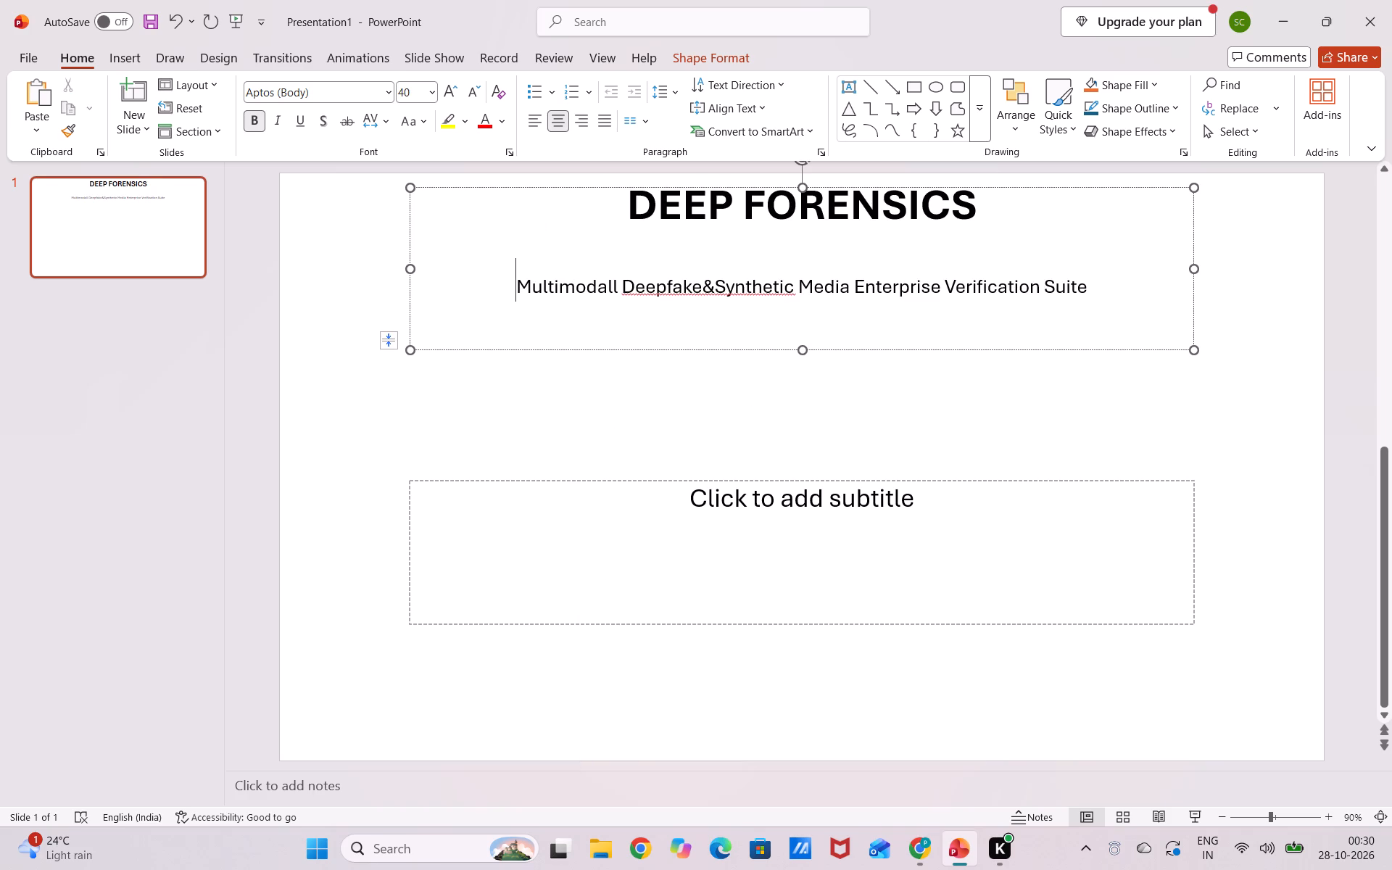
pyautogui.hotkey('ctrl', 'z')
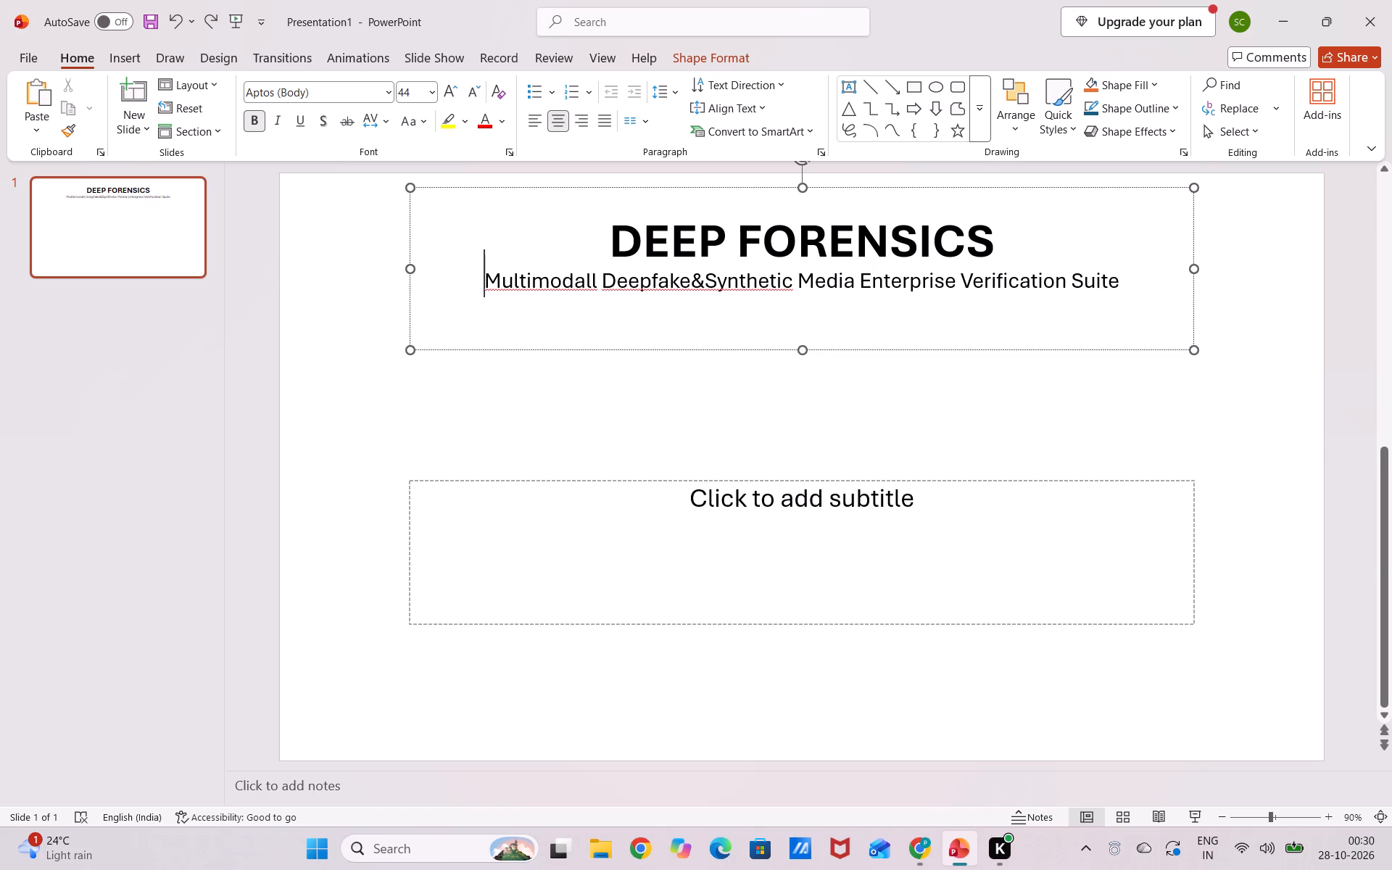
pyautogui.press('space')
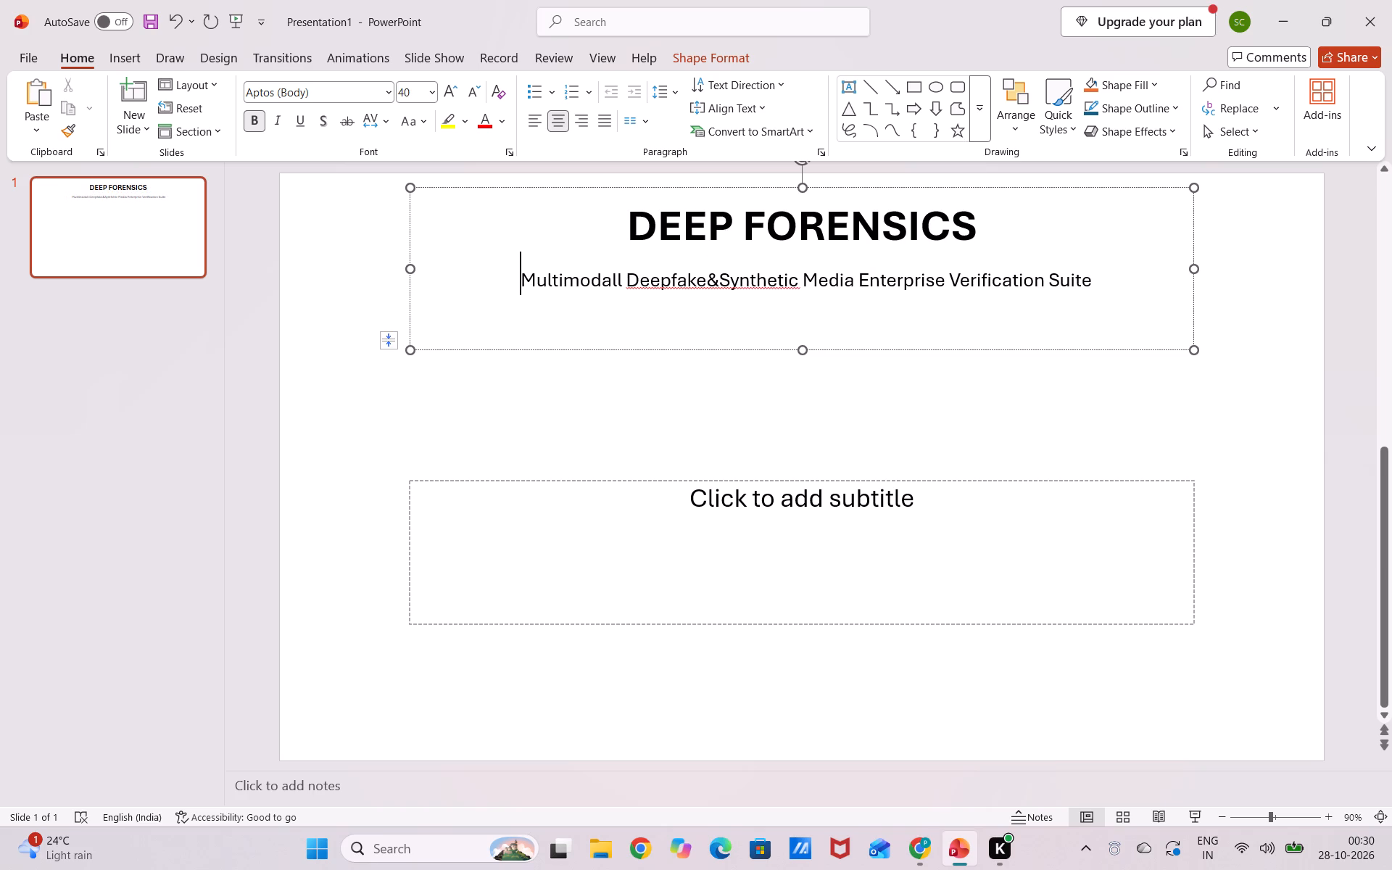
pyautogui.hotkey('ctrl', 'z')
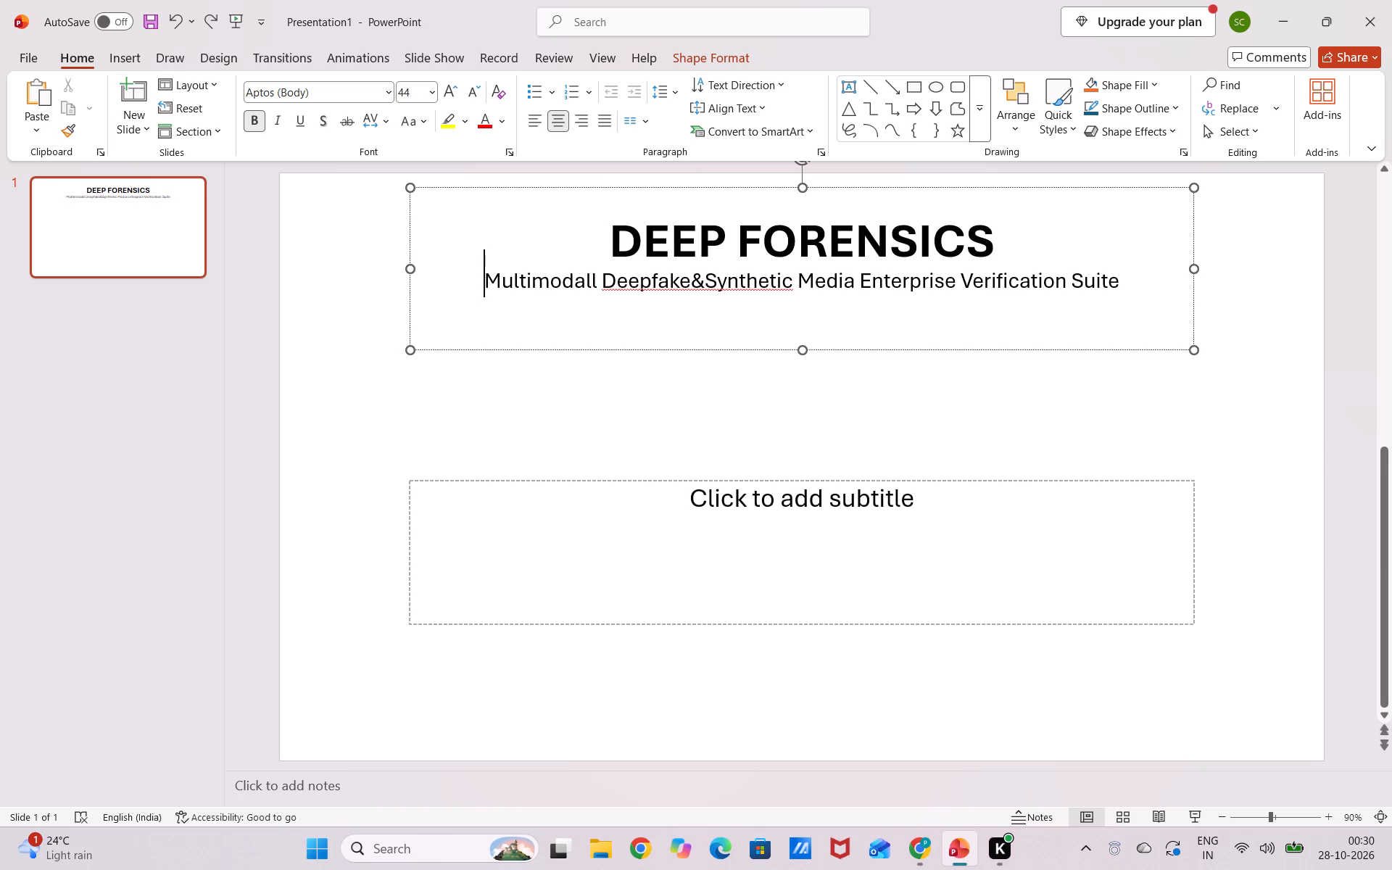
# Replace the "&" between "Deepfake" and "Synthetic" with the word "and", spaced on both sides.
pyautogui.click(690, 281)
pyautogui.click(708, 290)
pyautogui.press('BackSpace')
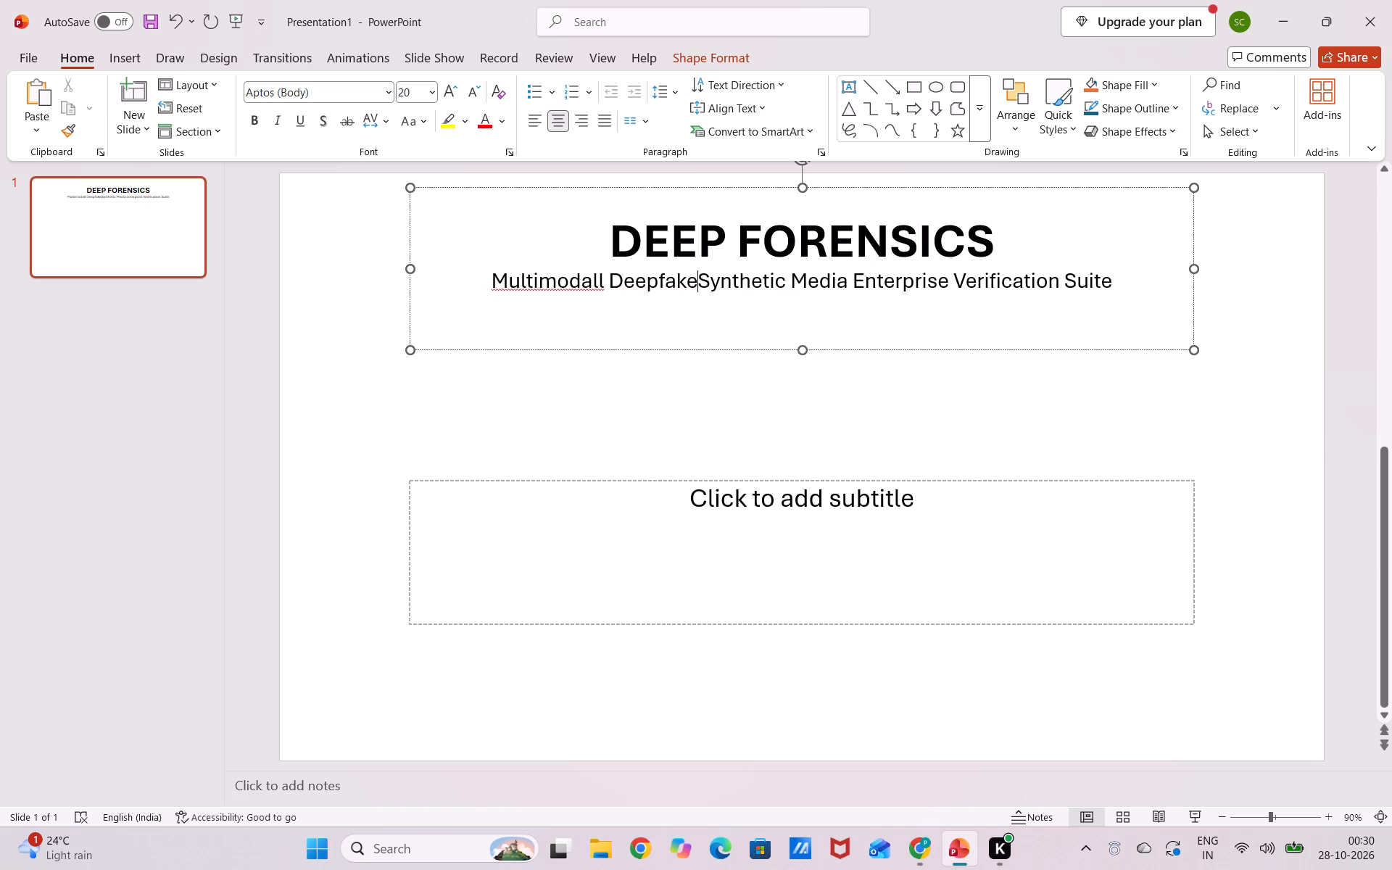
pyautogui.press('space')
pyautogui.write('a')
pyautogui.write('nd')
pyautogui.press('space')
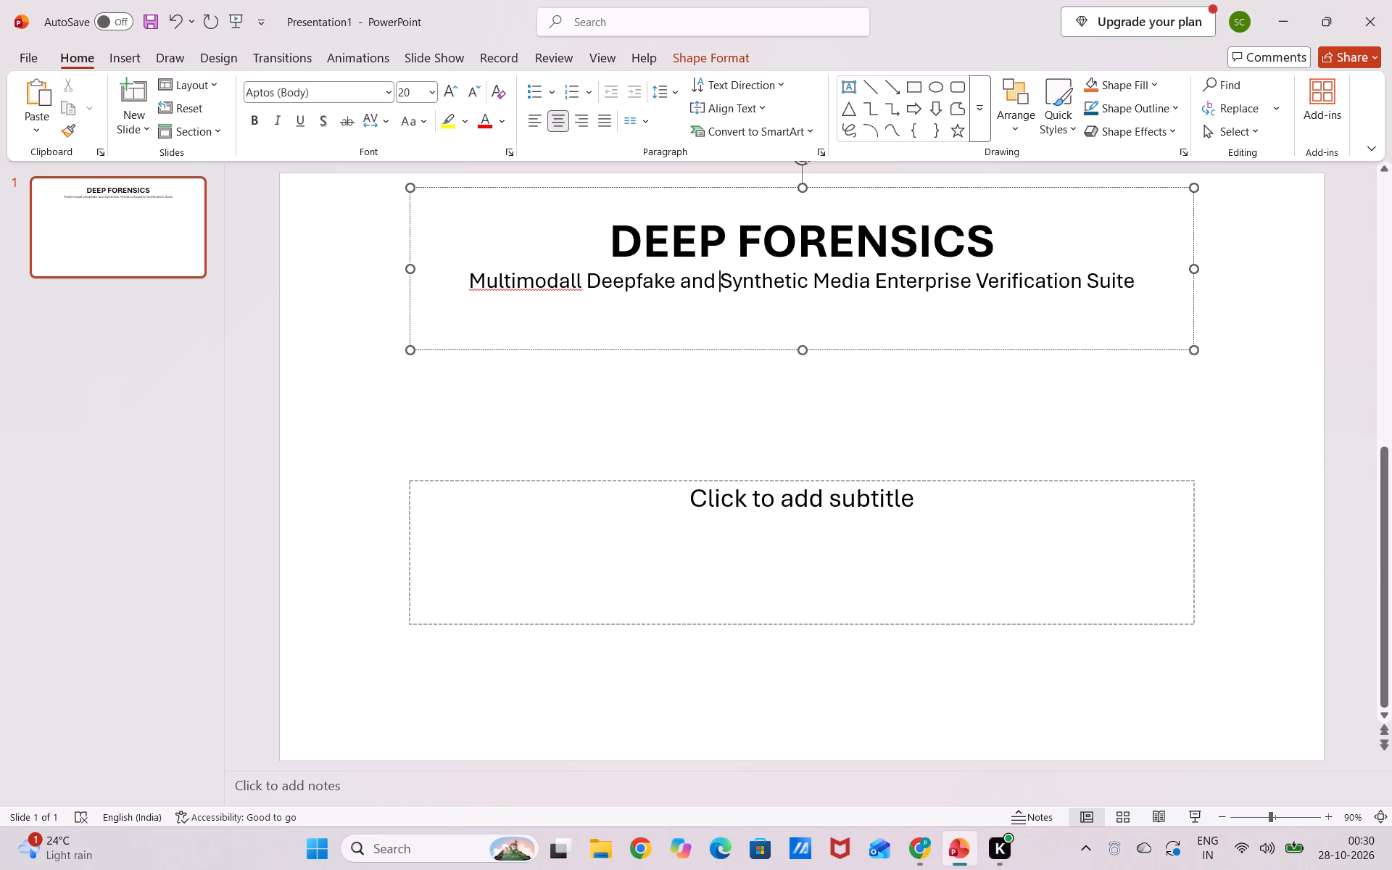
# Correct the spelling of the first word below the title to "Multimodal".
pyautogui.click(584, 281)
pyautogui.press('BackSpace')
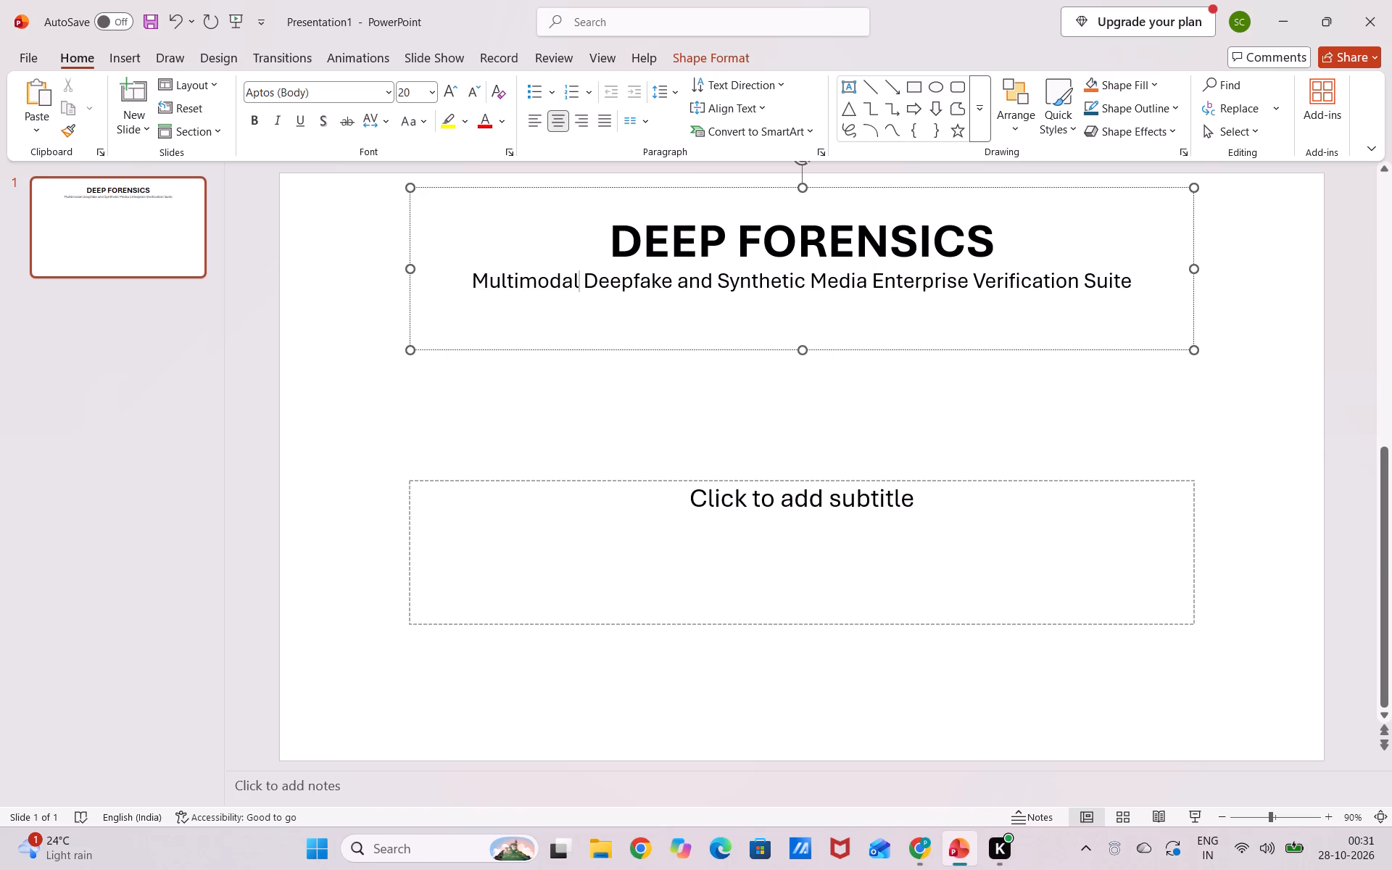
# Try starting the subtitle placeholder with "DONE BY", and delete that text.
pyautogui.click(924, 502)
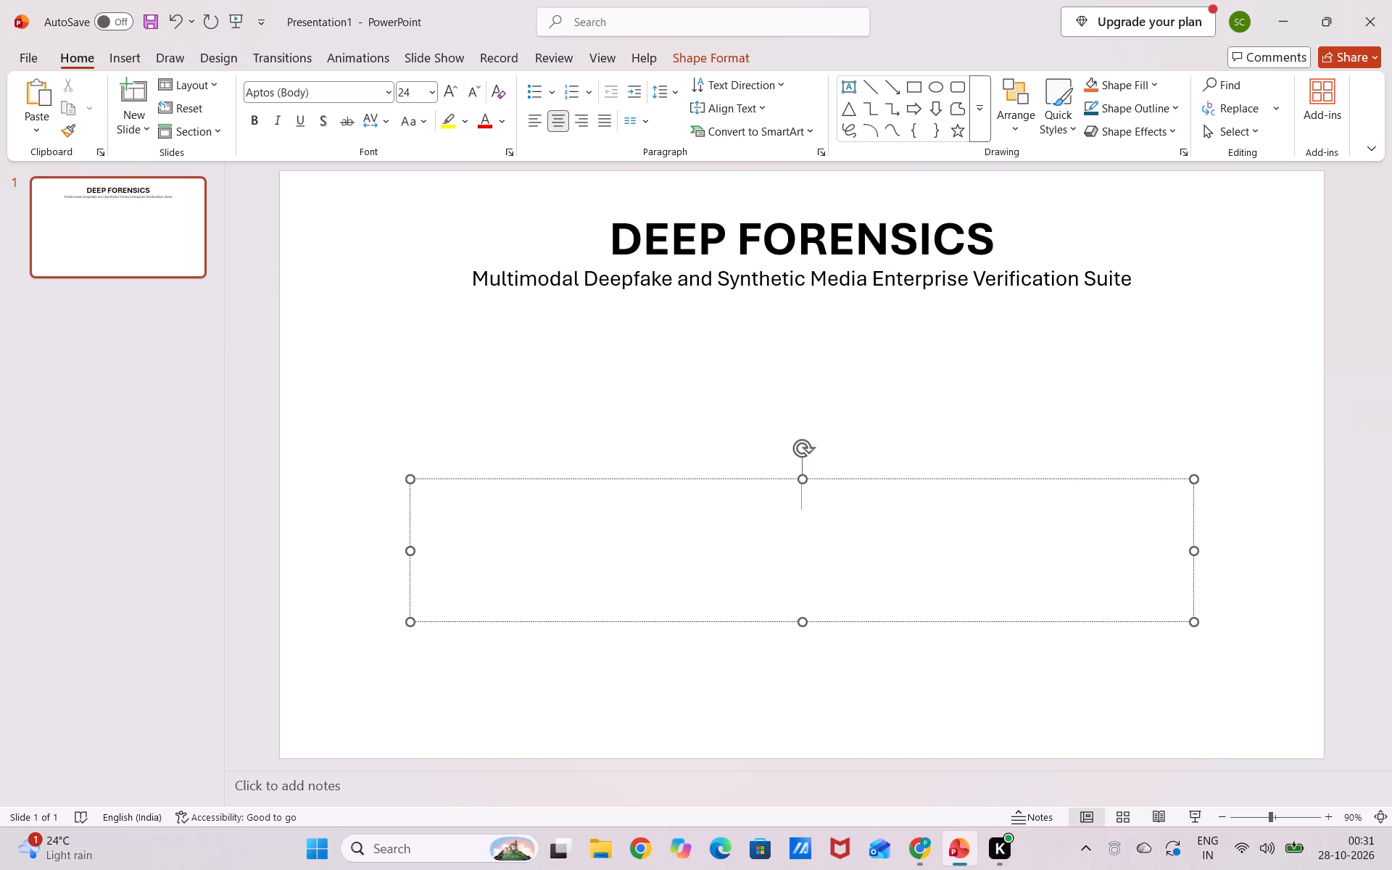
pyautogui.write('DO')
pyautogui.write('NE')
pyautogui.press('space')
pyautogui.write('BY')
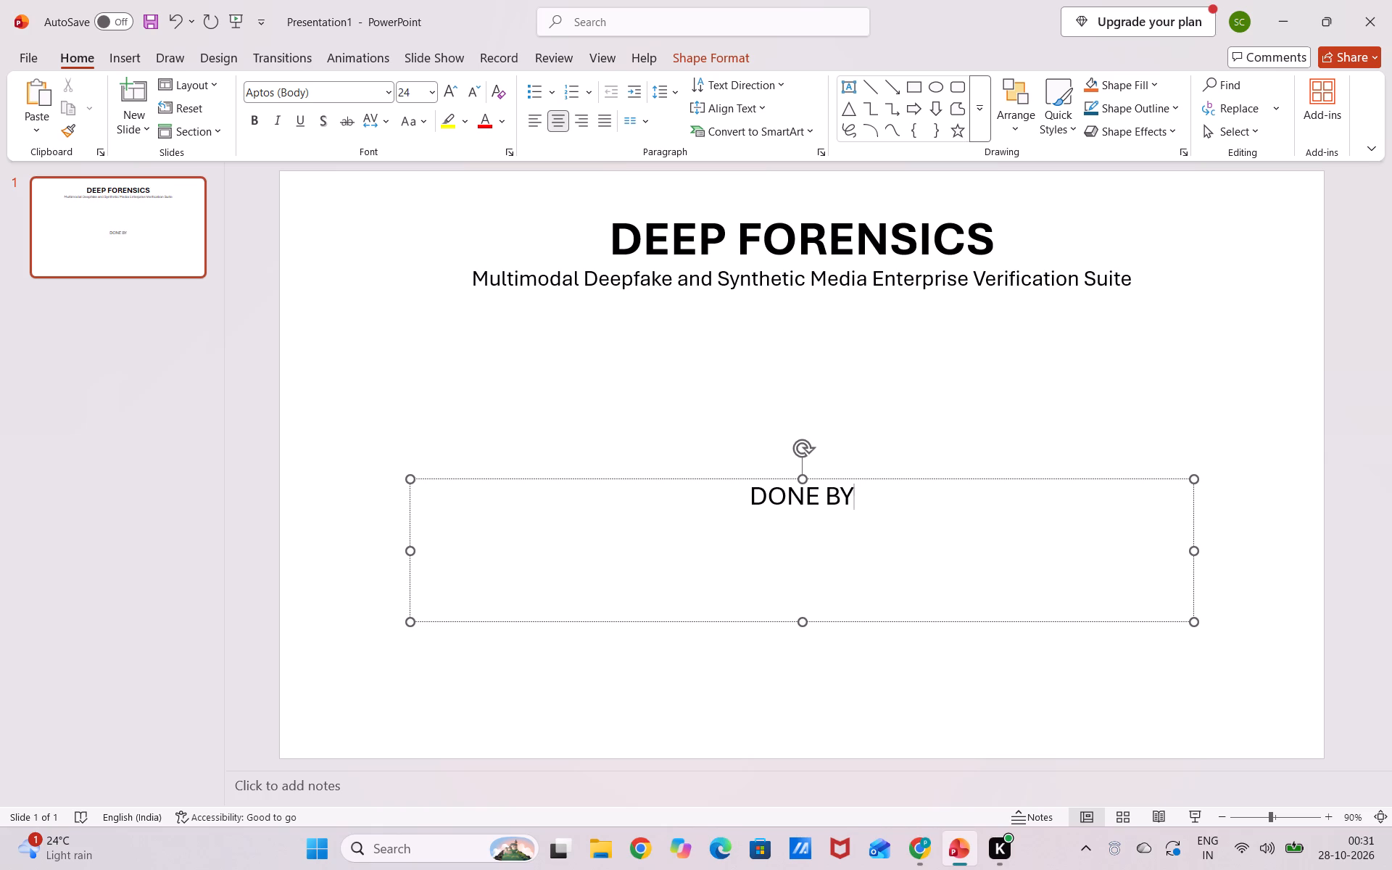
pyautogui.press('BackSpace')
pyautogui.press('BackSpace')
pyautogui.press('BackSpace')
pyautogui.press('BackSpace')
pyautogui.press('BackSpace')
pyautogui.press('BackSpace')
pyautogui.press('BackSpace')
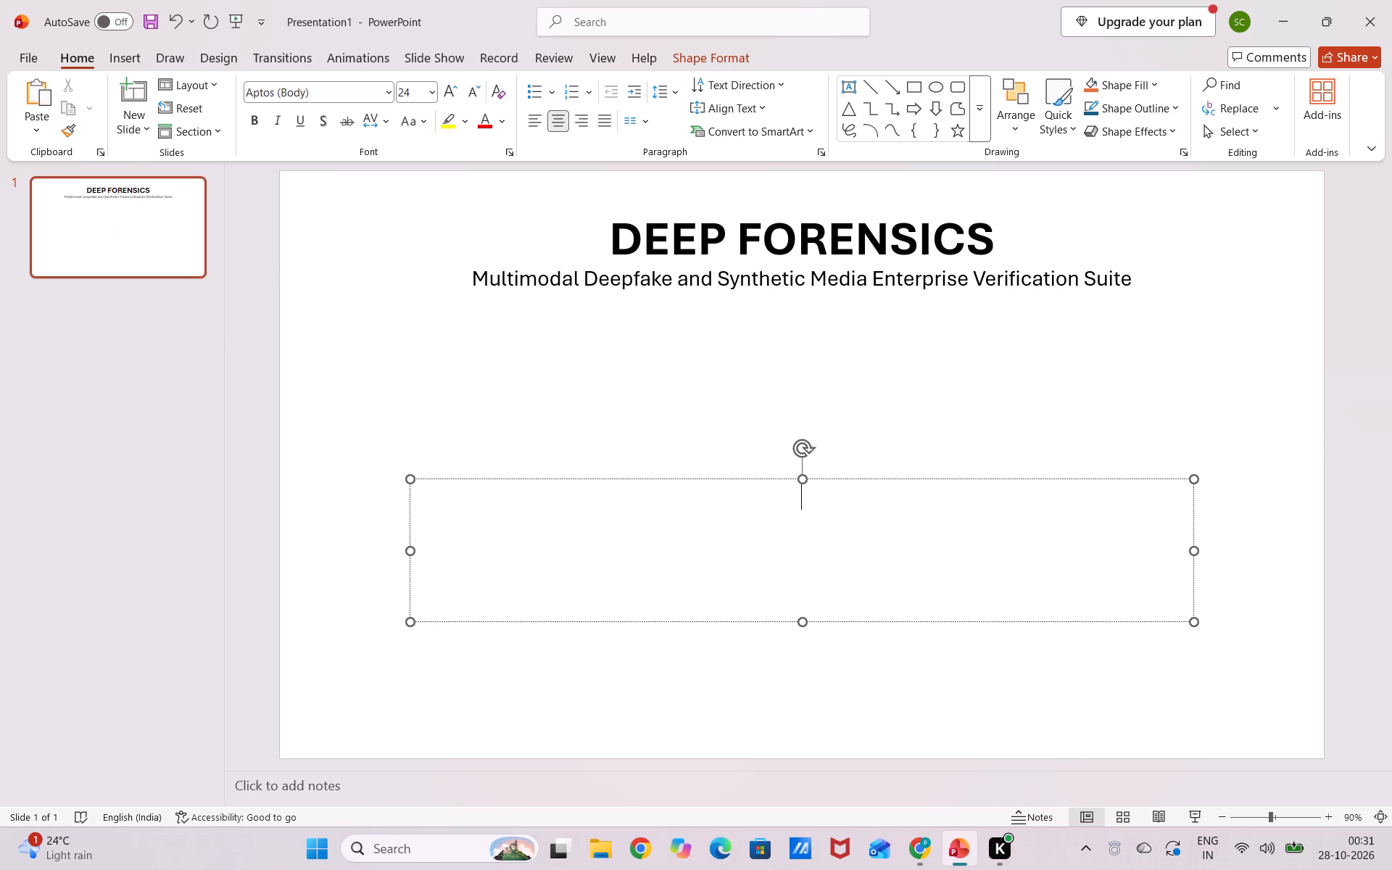
# Enter the heading "TEAM MEMBERS:-" in the subtitle placeholder.
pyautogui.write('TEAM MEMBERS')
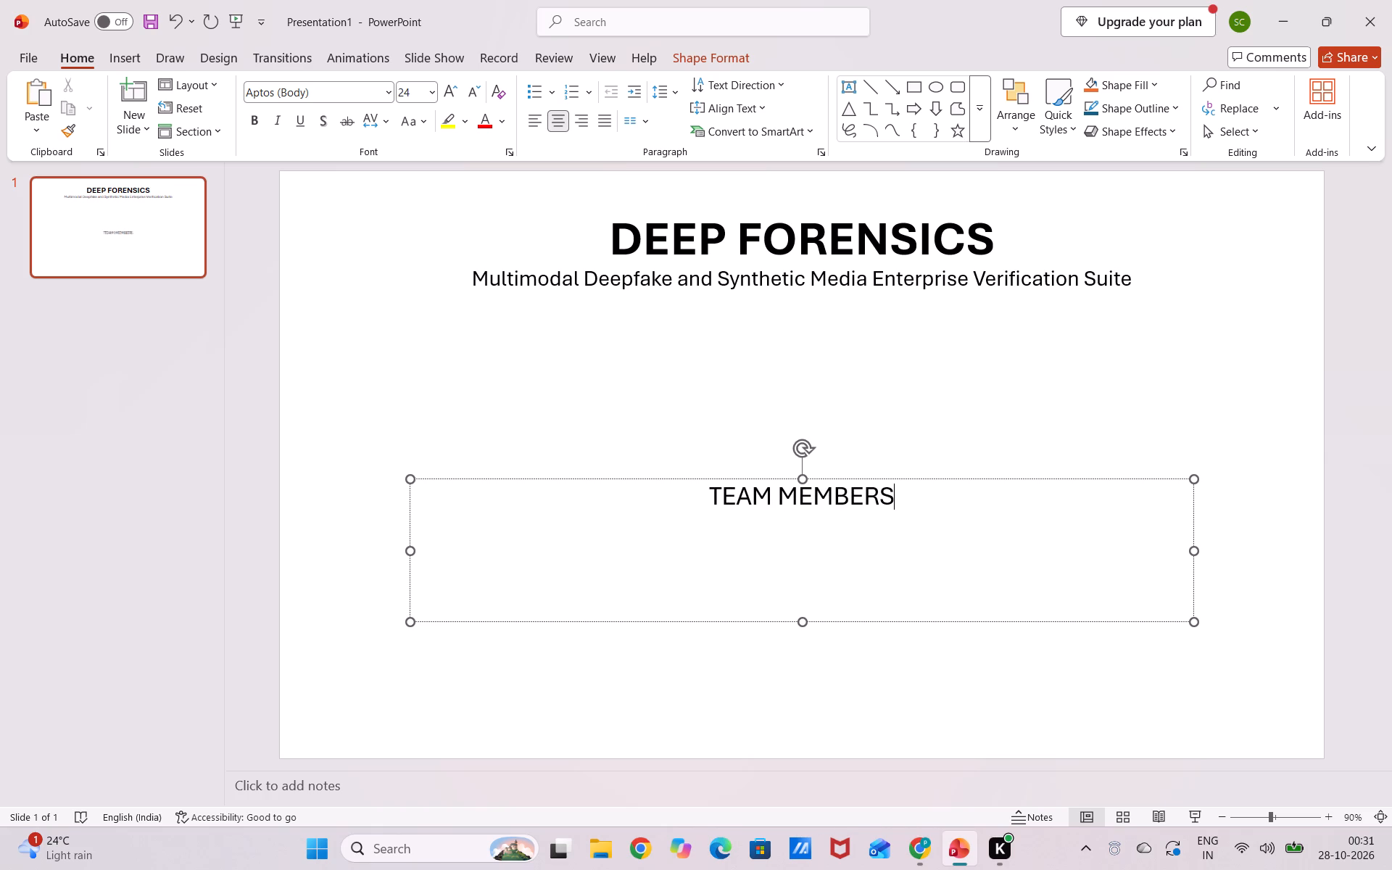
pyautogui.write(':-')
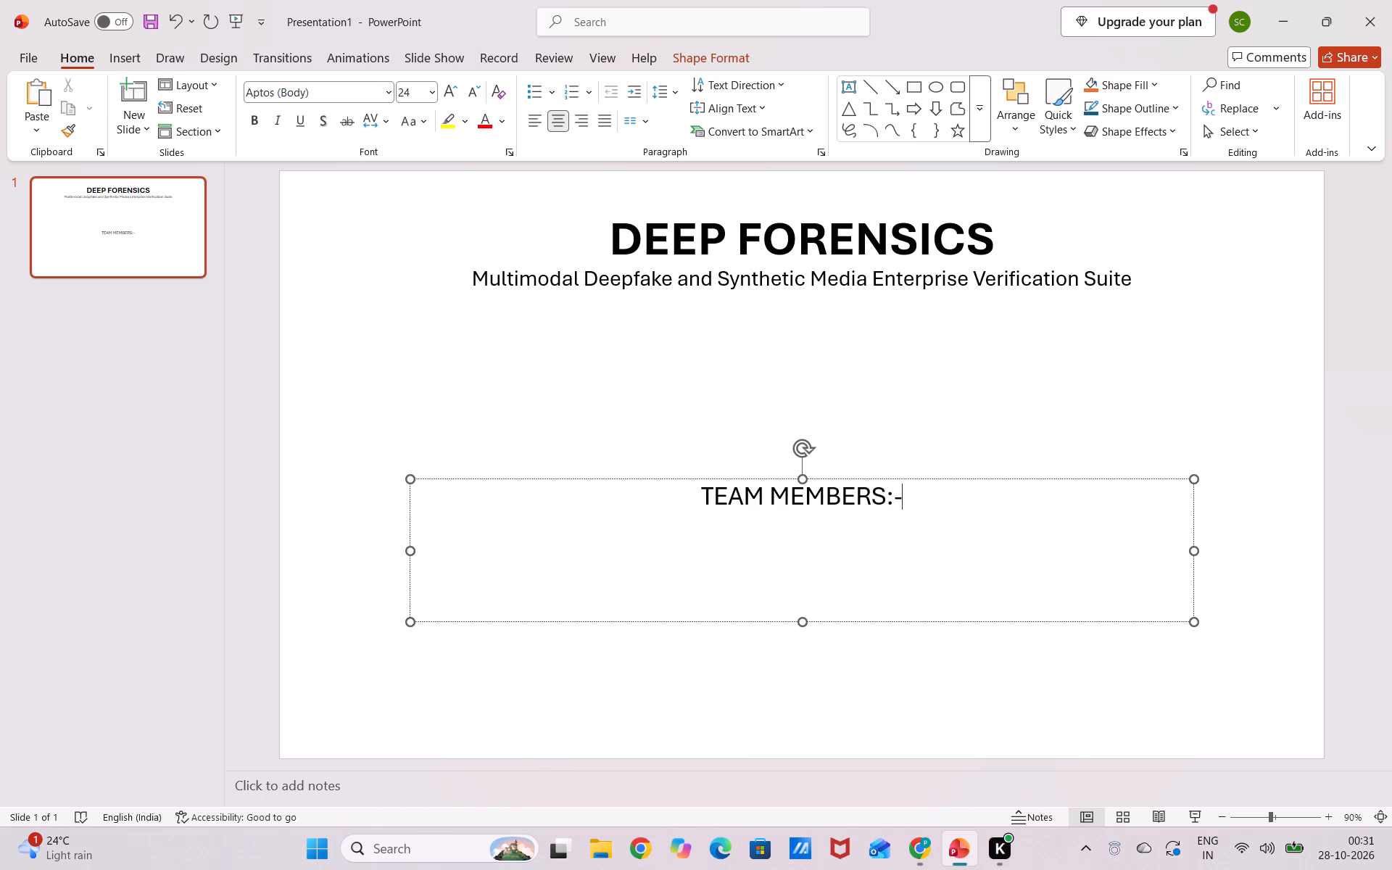
# Format the "TEAM MEMBERS:-" heading in bold Aptos Display (Headings) at 24 pt.
pyautogui.moveTo(907, 499); pyautogui.dragTo(658, 531)
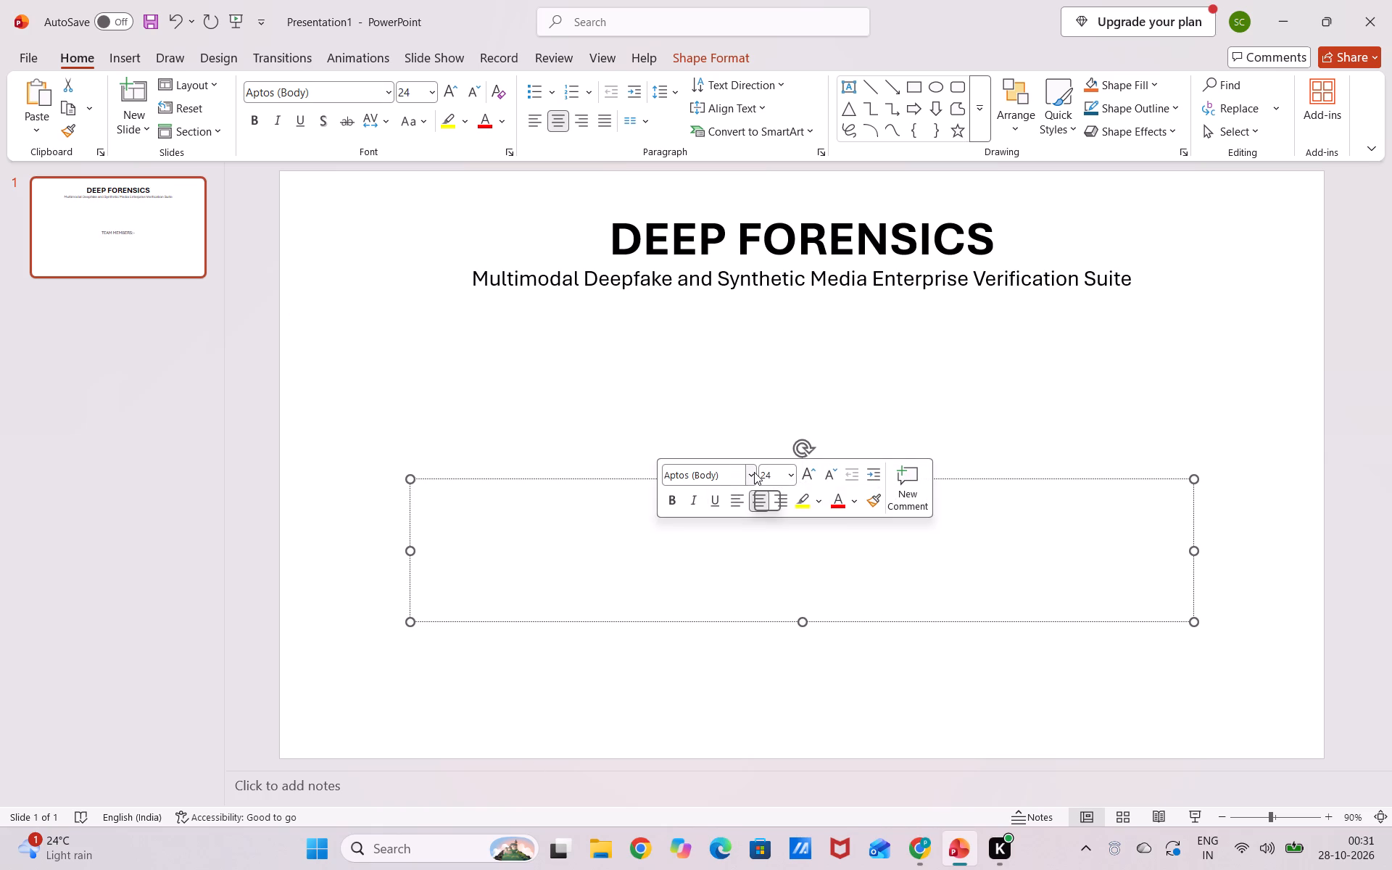
pyautogui.click(386, 97)
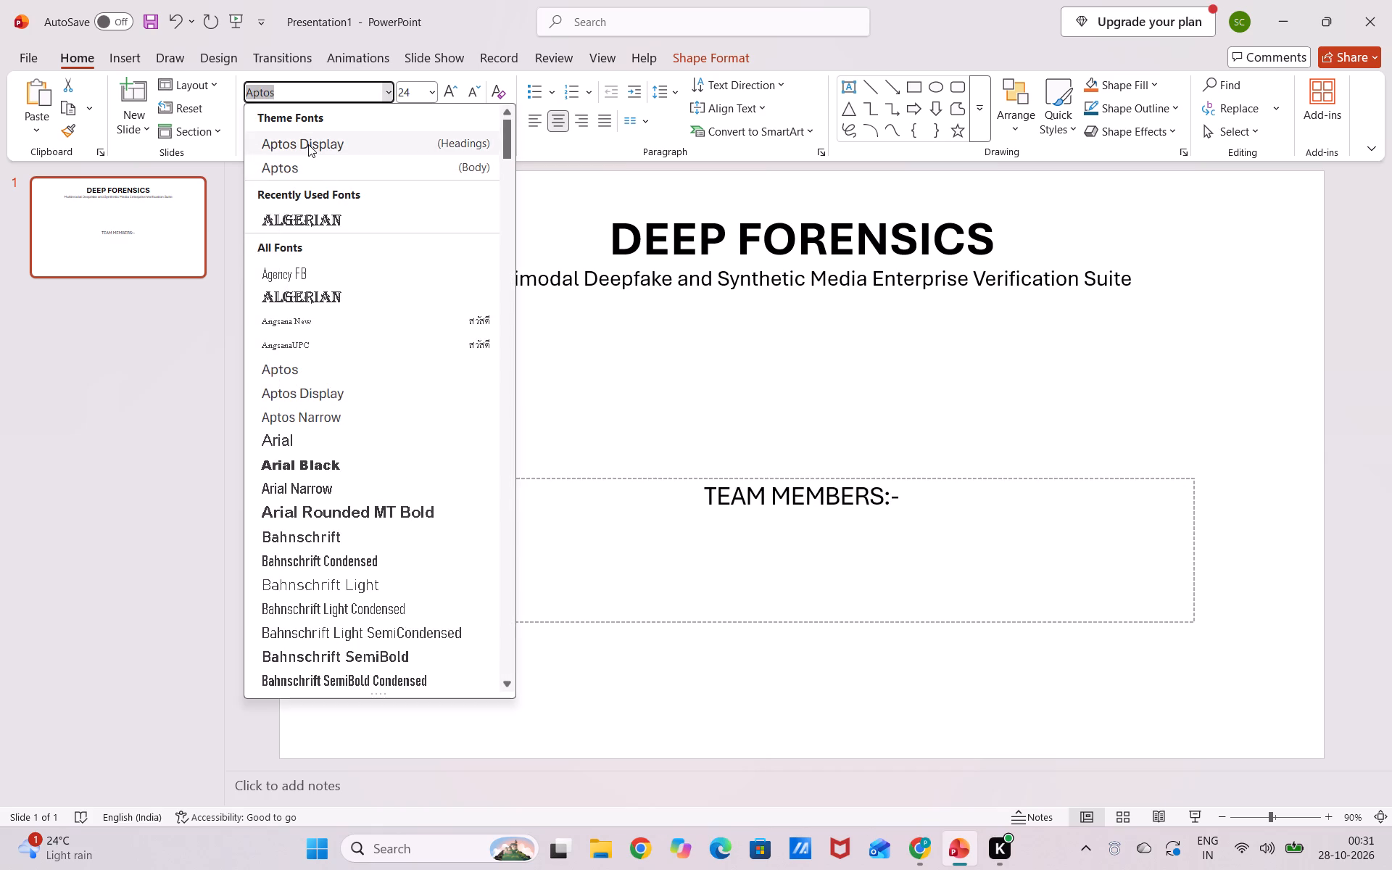
pyautogui.click(308, 146)
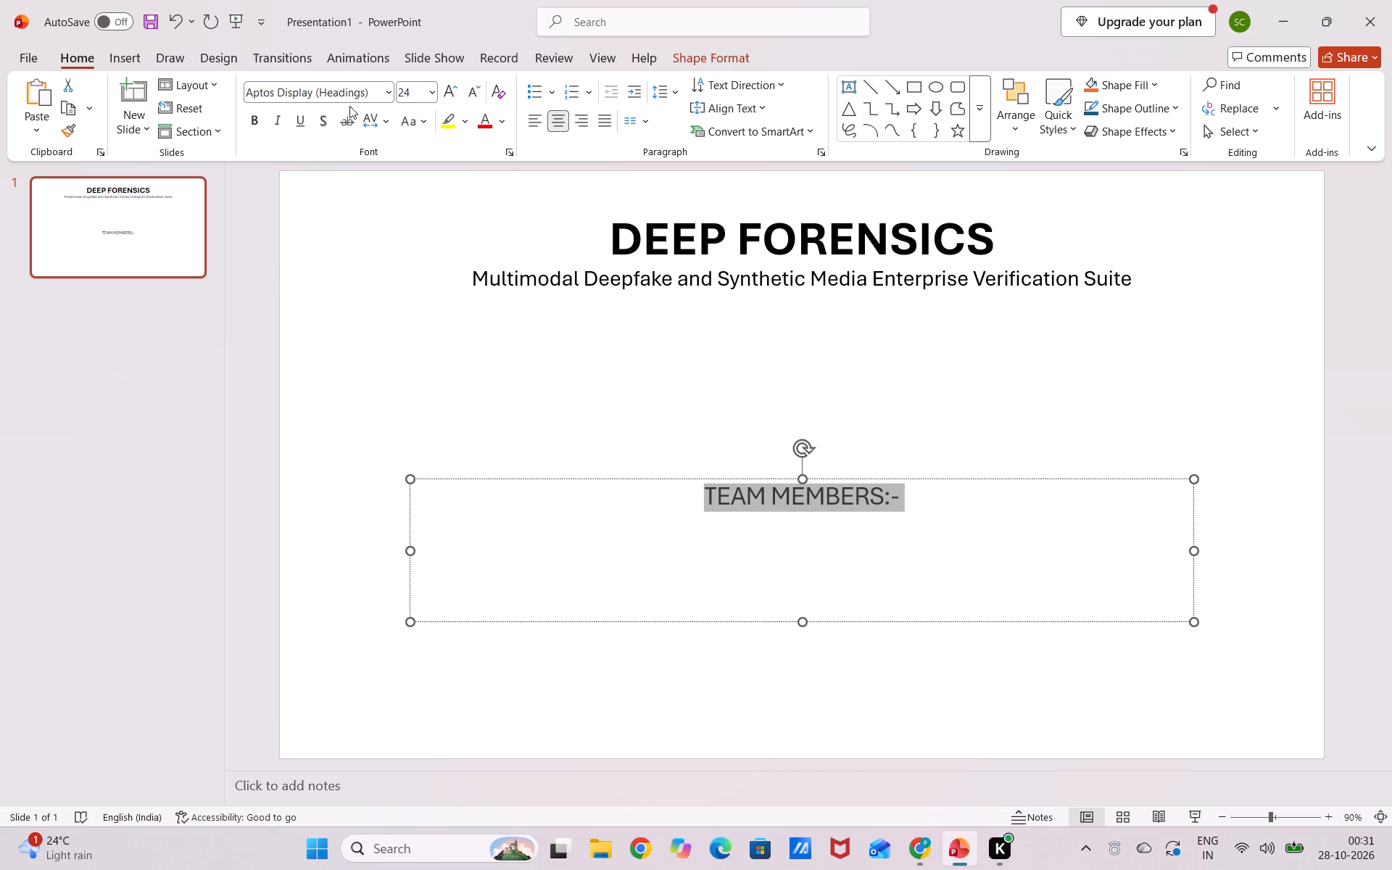
pyautogui.click(430, 94)
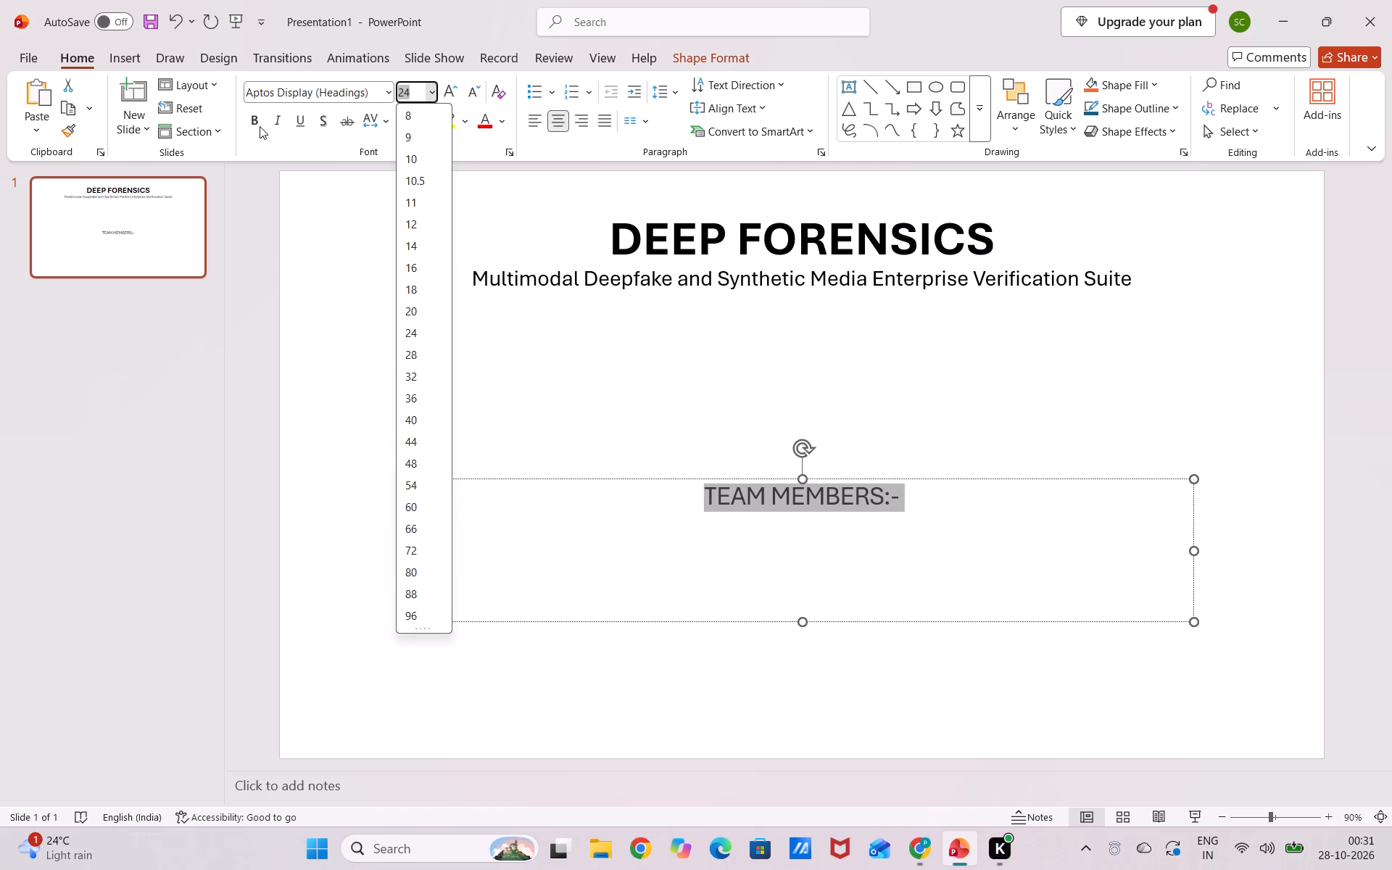
pyautogui.click(415, 329)
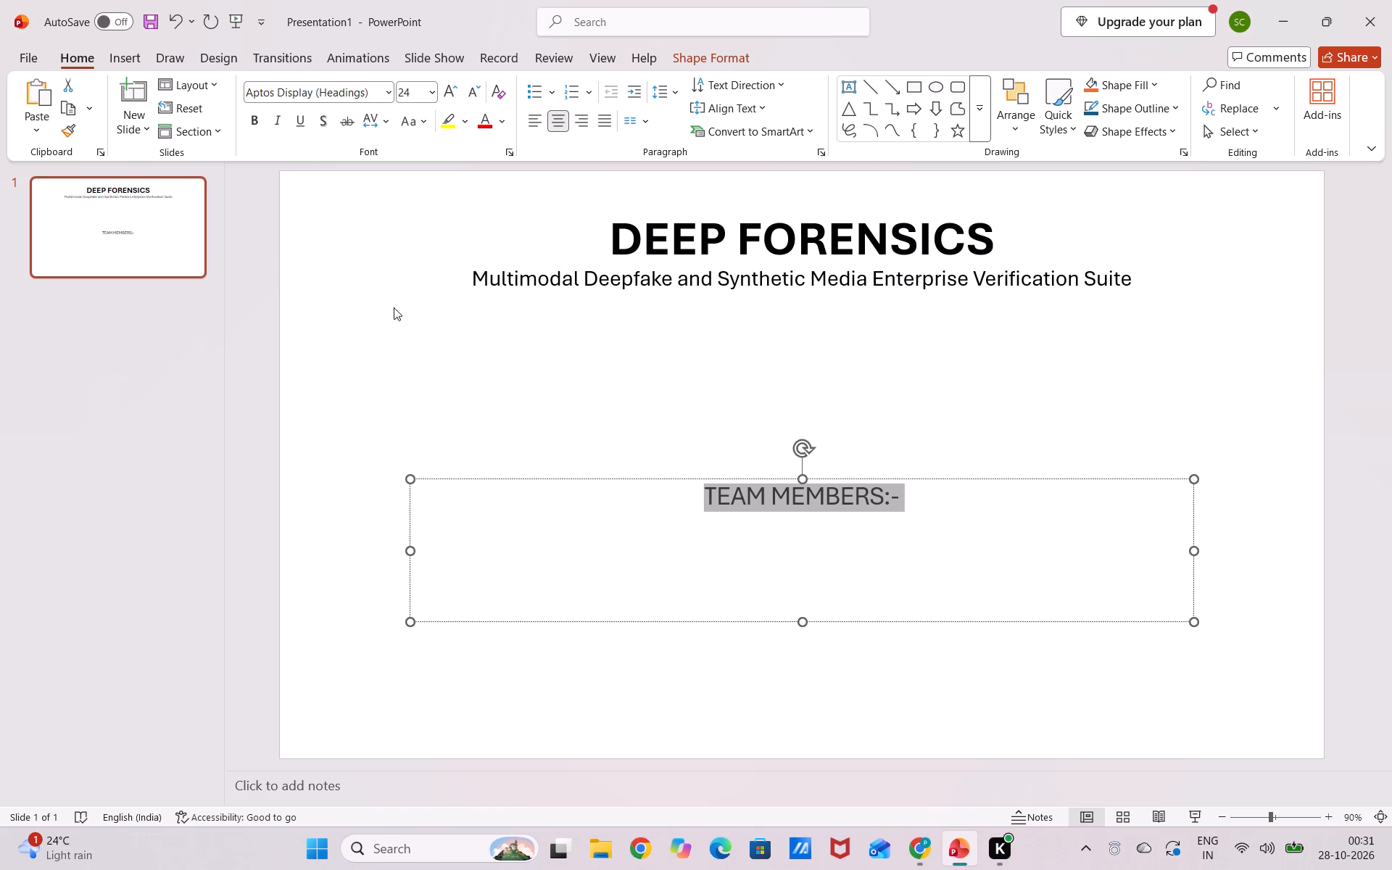
pyautogui.click(253, 126)
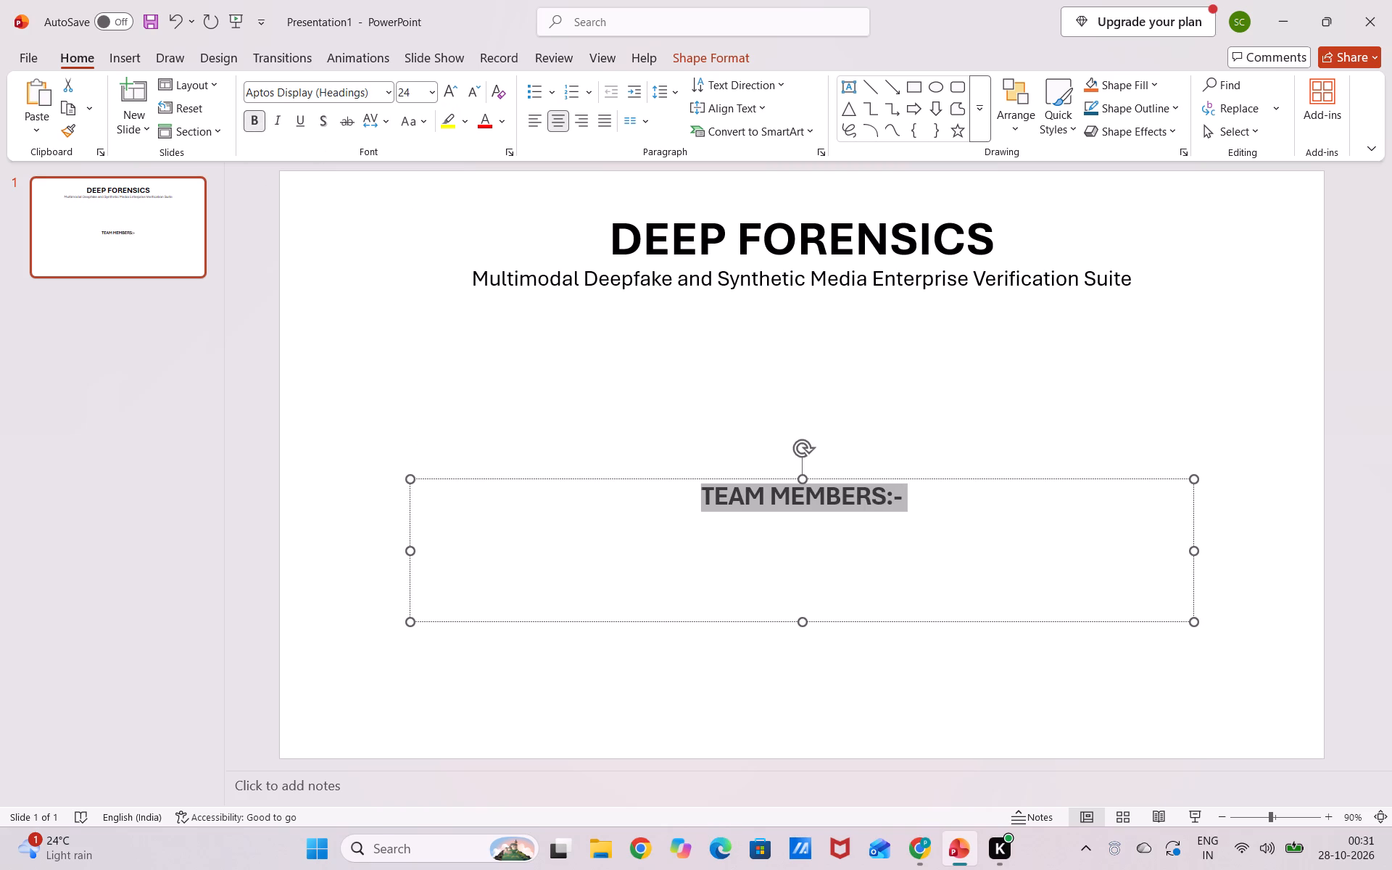
pyautogui.click(913, 499)
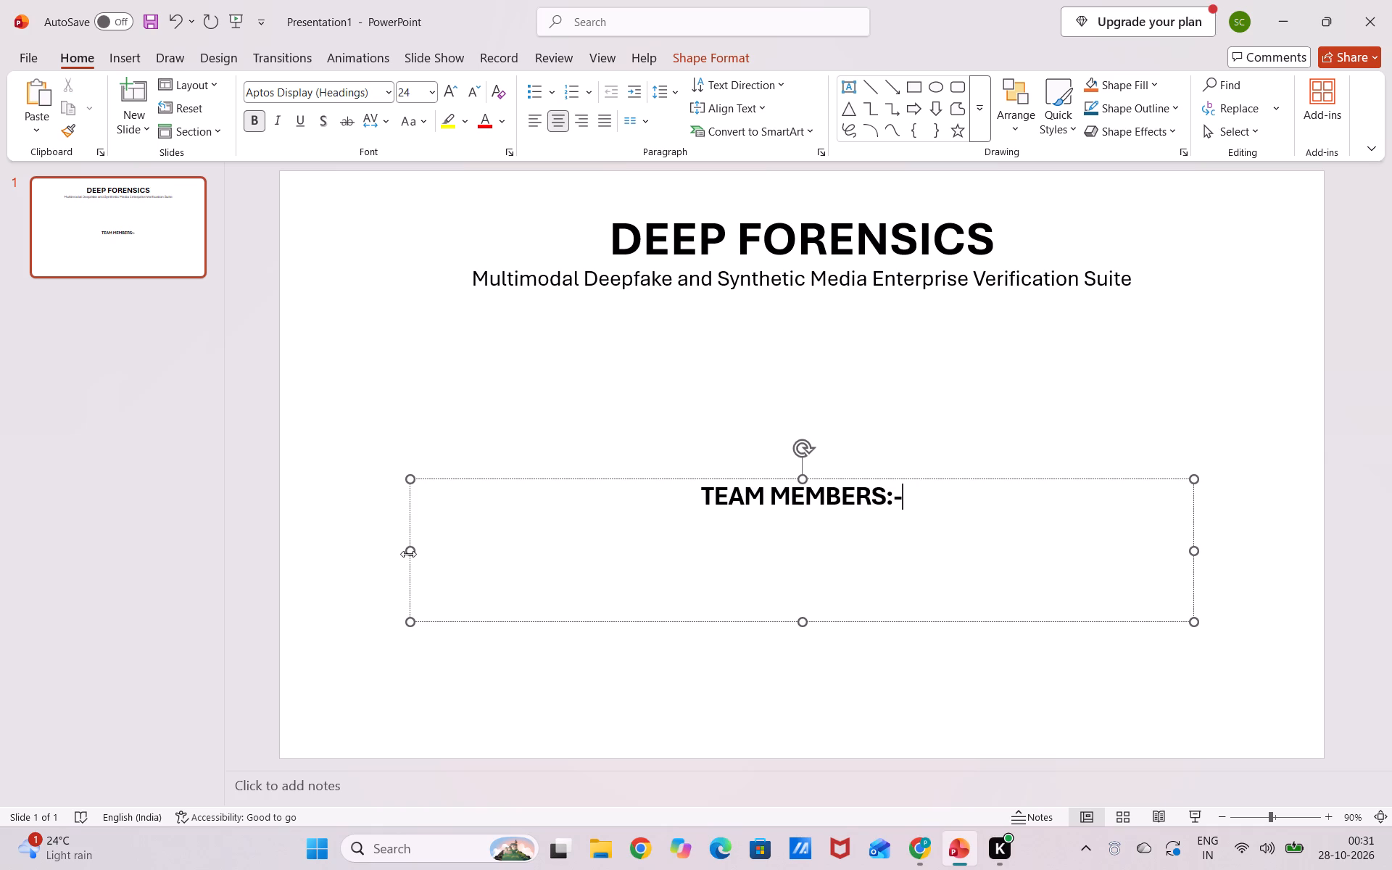
# Resize the subtitle placeholder horizontally so the "TEAM MEMBERS:-" heading sits in the right half of the slide.
pyautogui.moveTo(408, 554); pyautogui.dragTo(739, 552)
pyautogui.moveTo(1196, 554); pyautogui.dragTo(1252, 554)
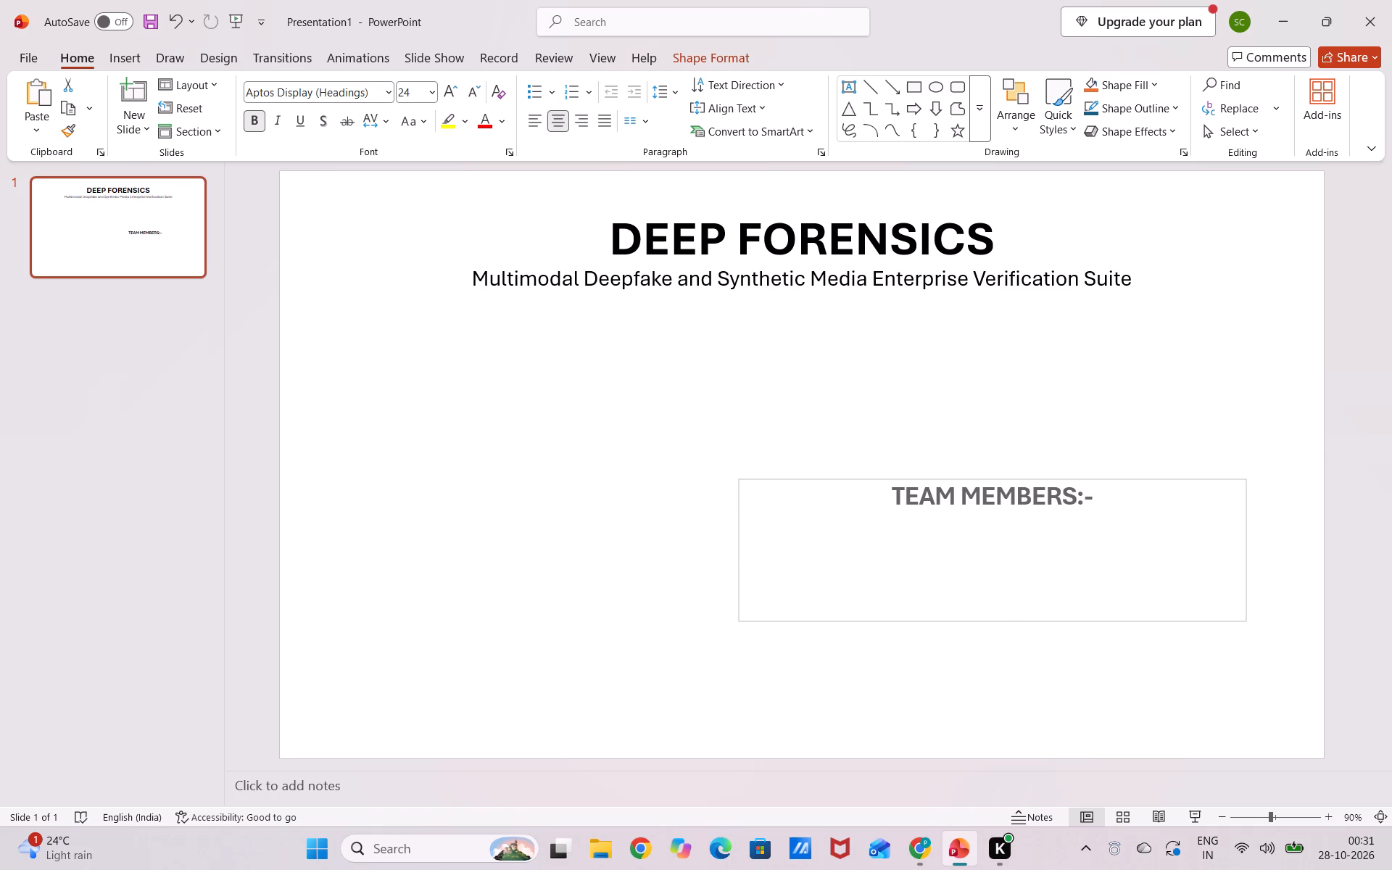
pyautogui.moveTo(1252, 554); pyautogui.dragTo(1272, 557)
# Resize the title placeholder downward so "DEEP FORENSICS" and its tagline sit just above the slide's middle.
pyautogui.click(697, 227)
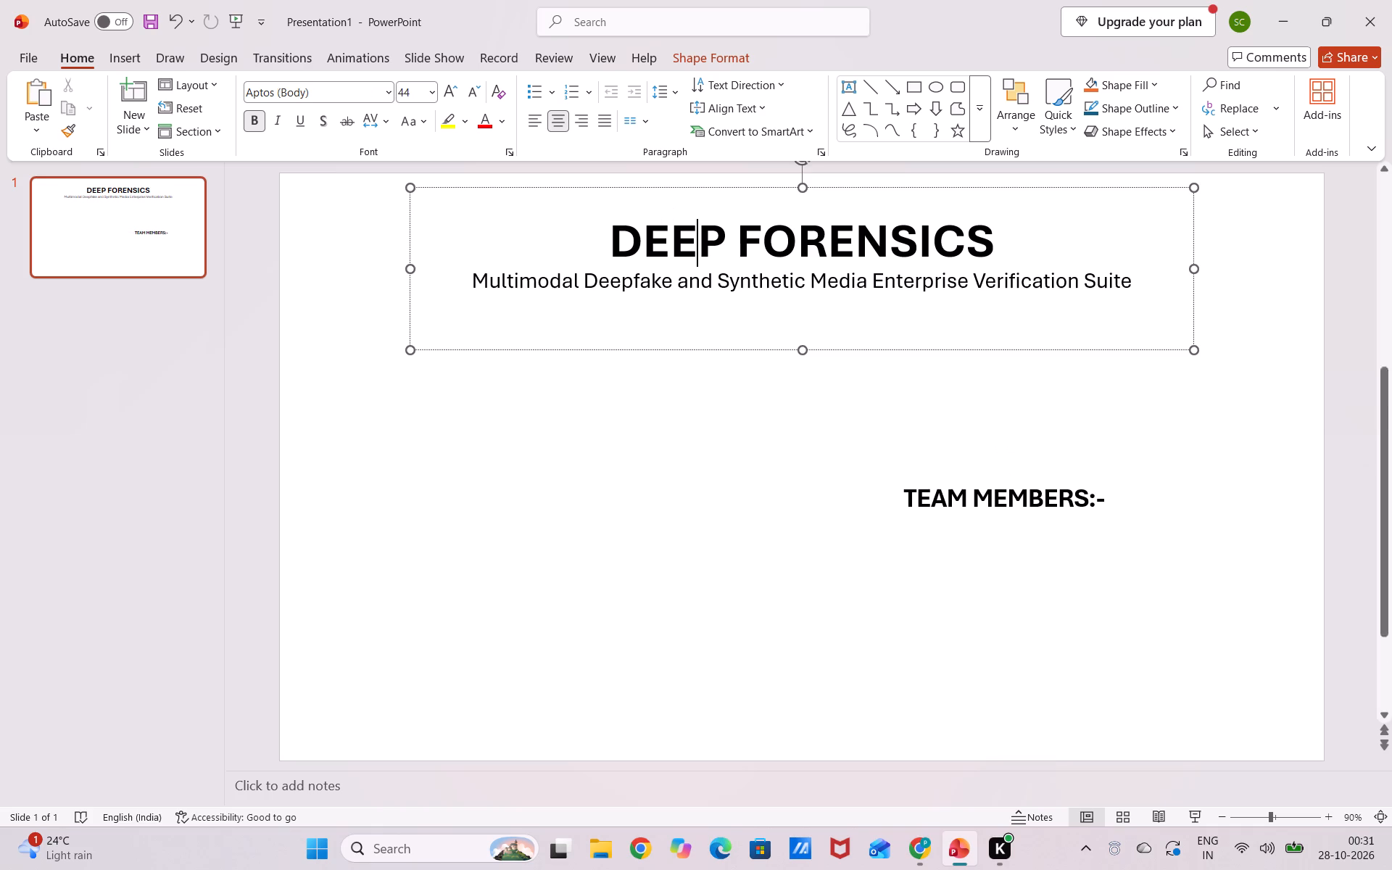
pyautogui.moveTo(800, 191); pyautogui.dragTo(800, 195)
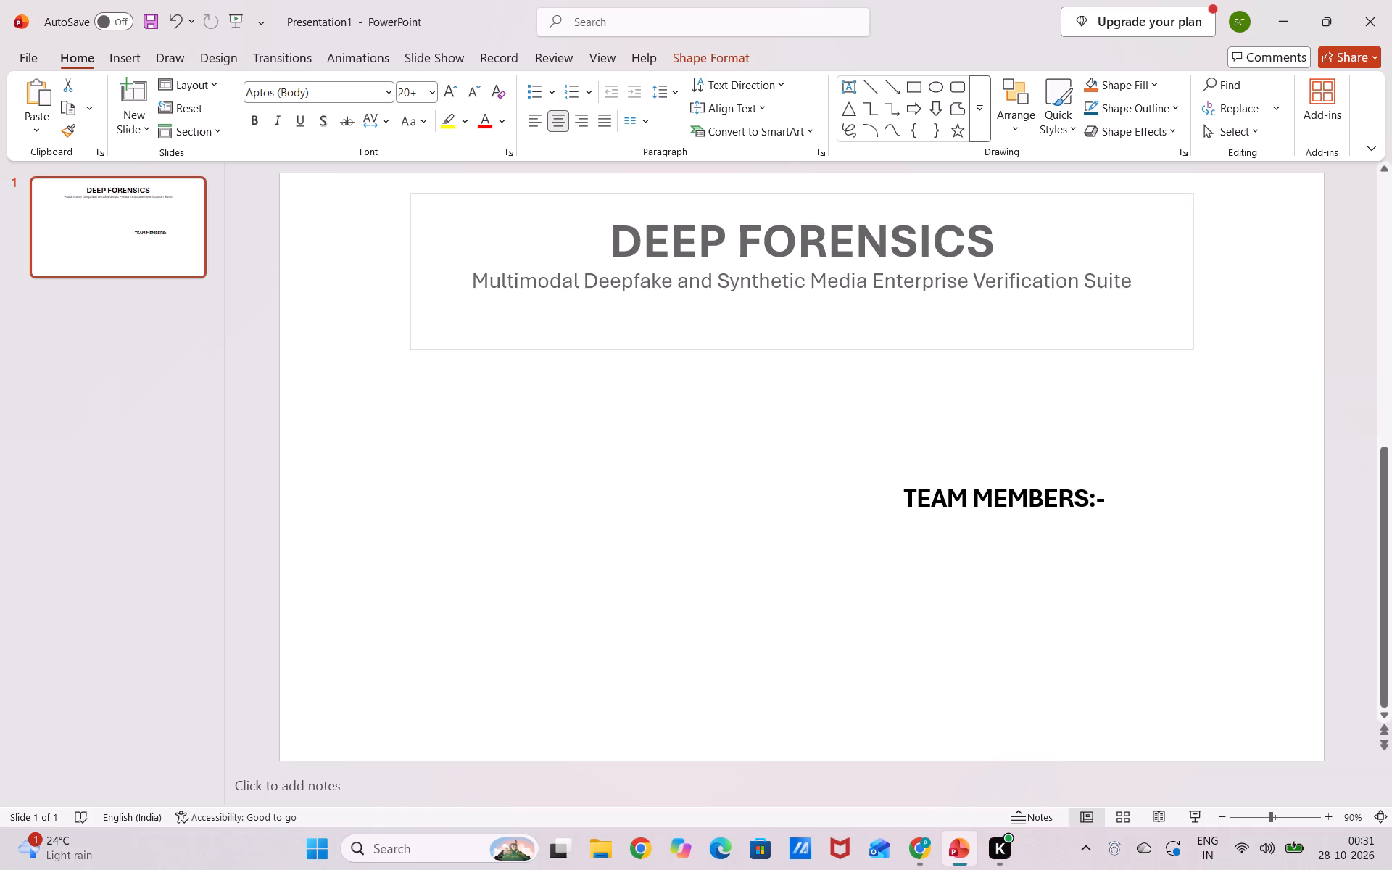
pyautogui.moveTo(800, 195); pyautogui.dragTo(801, 212)
pyautogui.moveTo(805, 354); pyautogui.dragTo(805, 402)
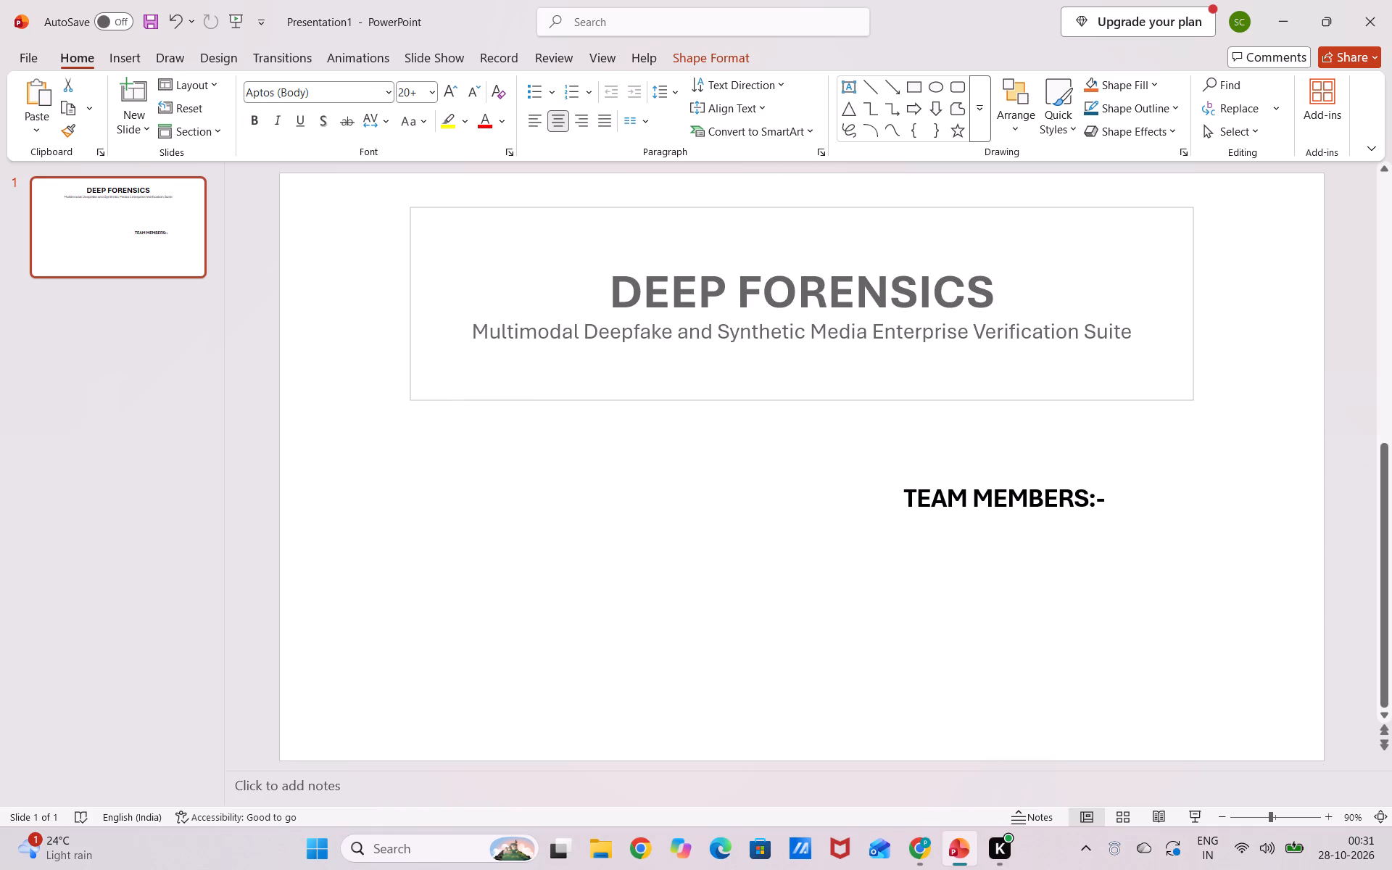
pyautogui.moveTo(805, 402); pyautogui.dragTo(809, 455)
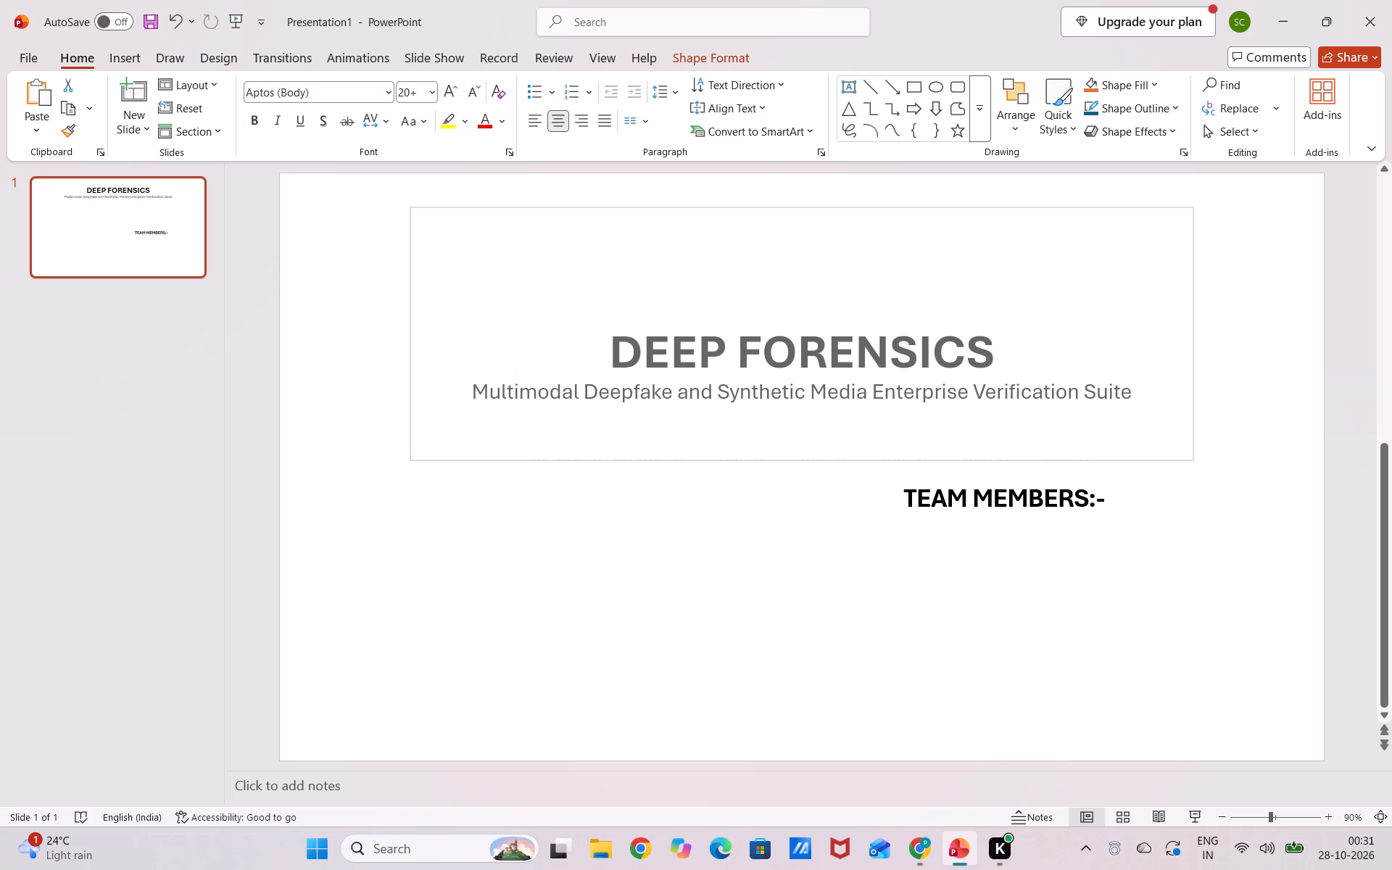
pyautogui.moveTo(809, 455); pyautogui.dragTo(809, 445)
pyautogui.click(851, 550)
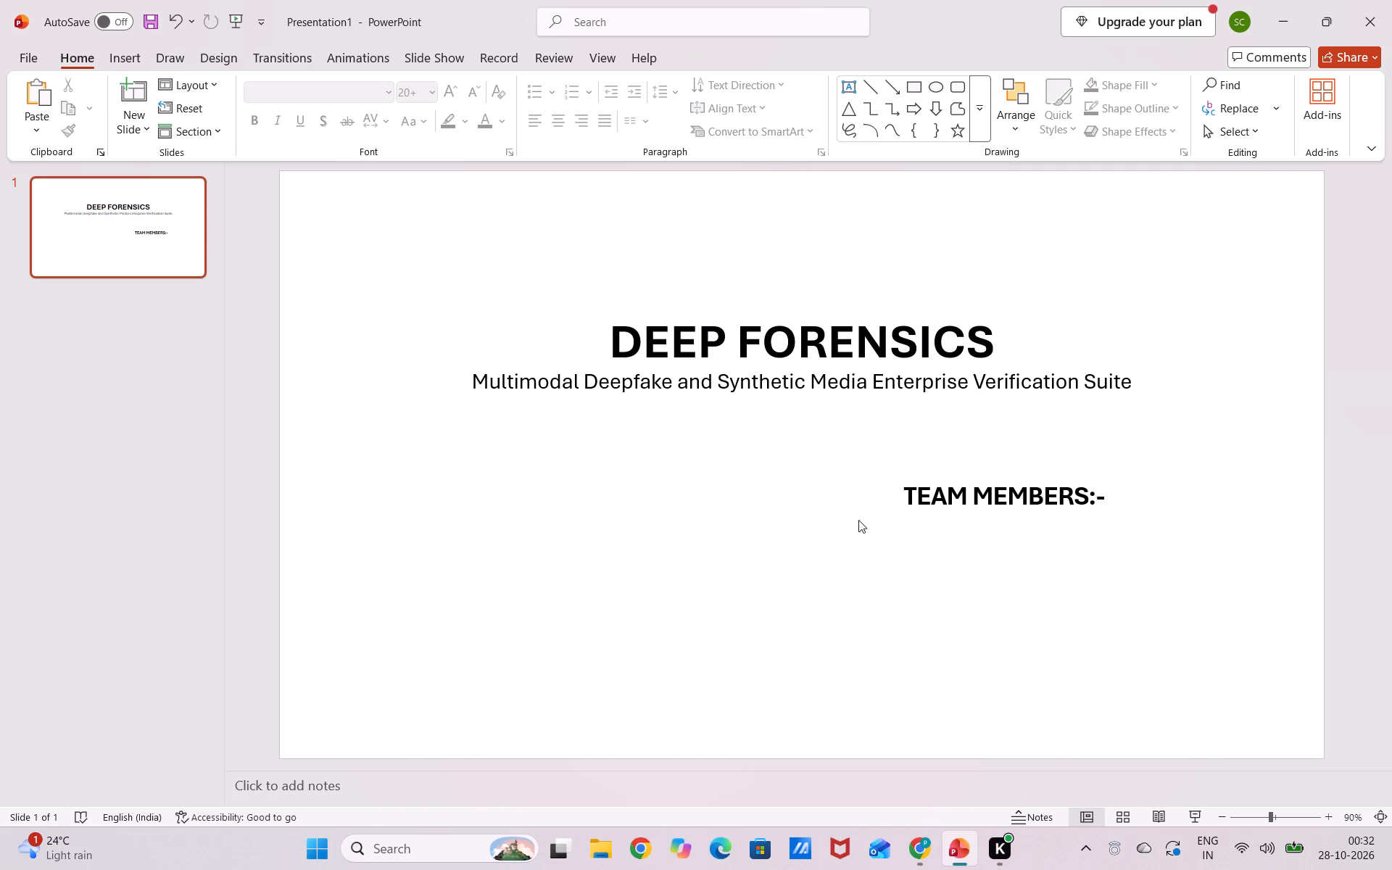
# Shift the top and bottom edges of the team members placeholder down so its heading sits well below the tagline.
pyautogui.click(1007, 494)
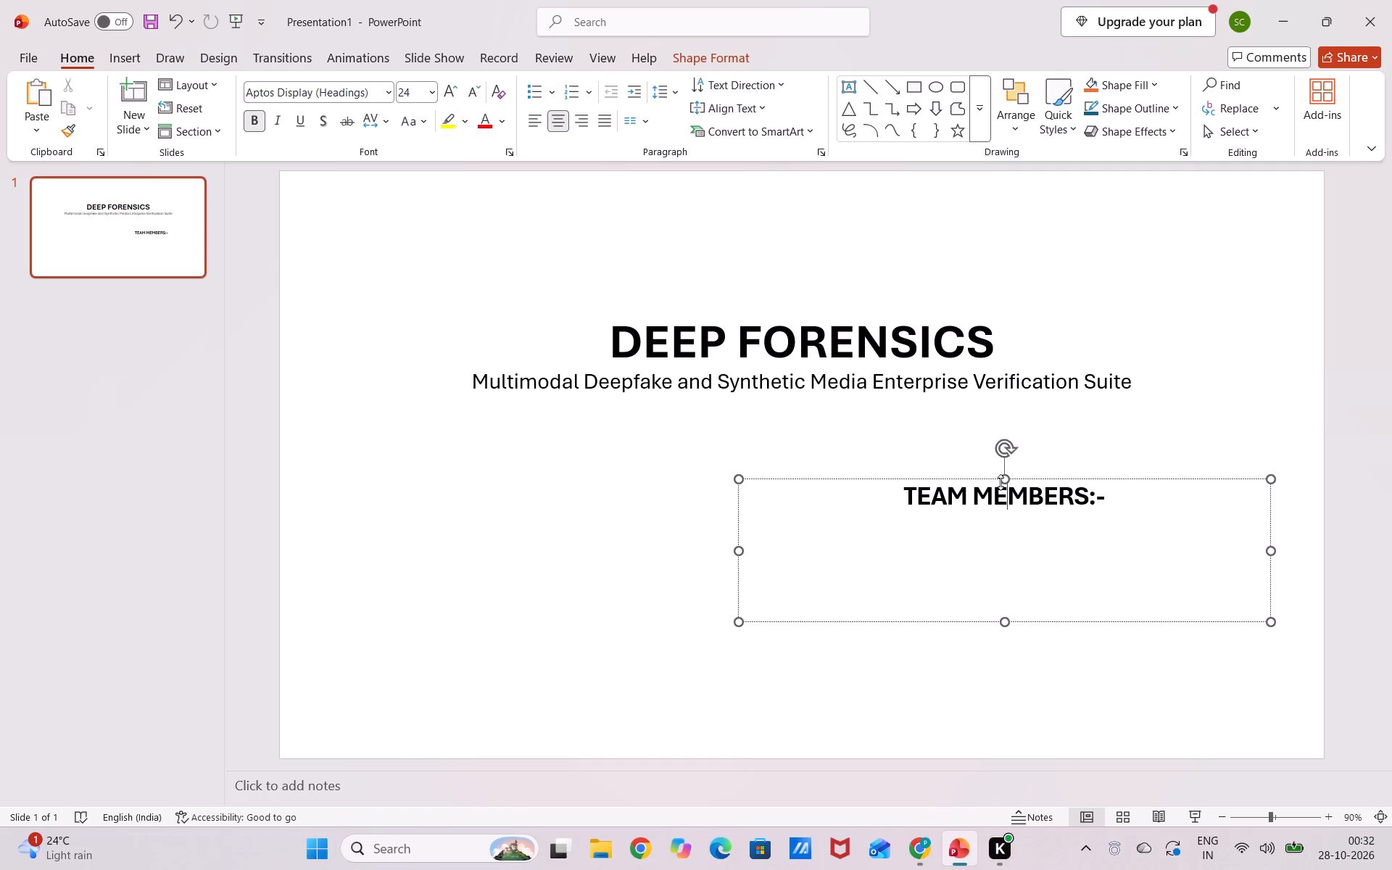
pyautogui.moveTo(1006, 474); pyautogui.dragTo(1009, 500)
pyautogui.moveTo(1006, 624); pyautogui.dragTo(1011, 660)
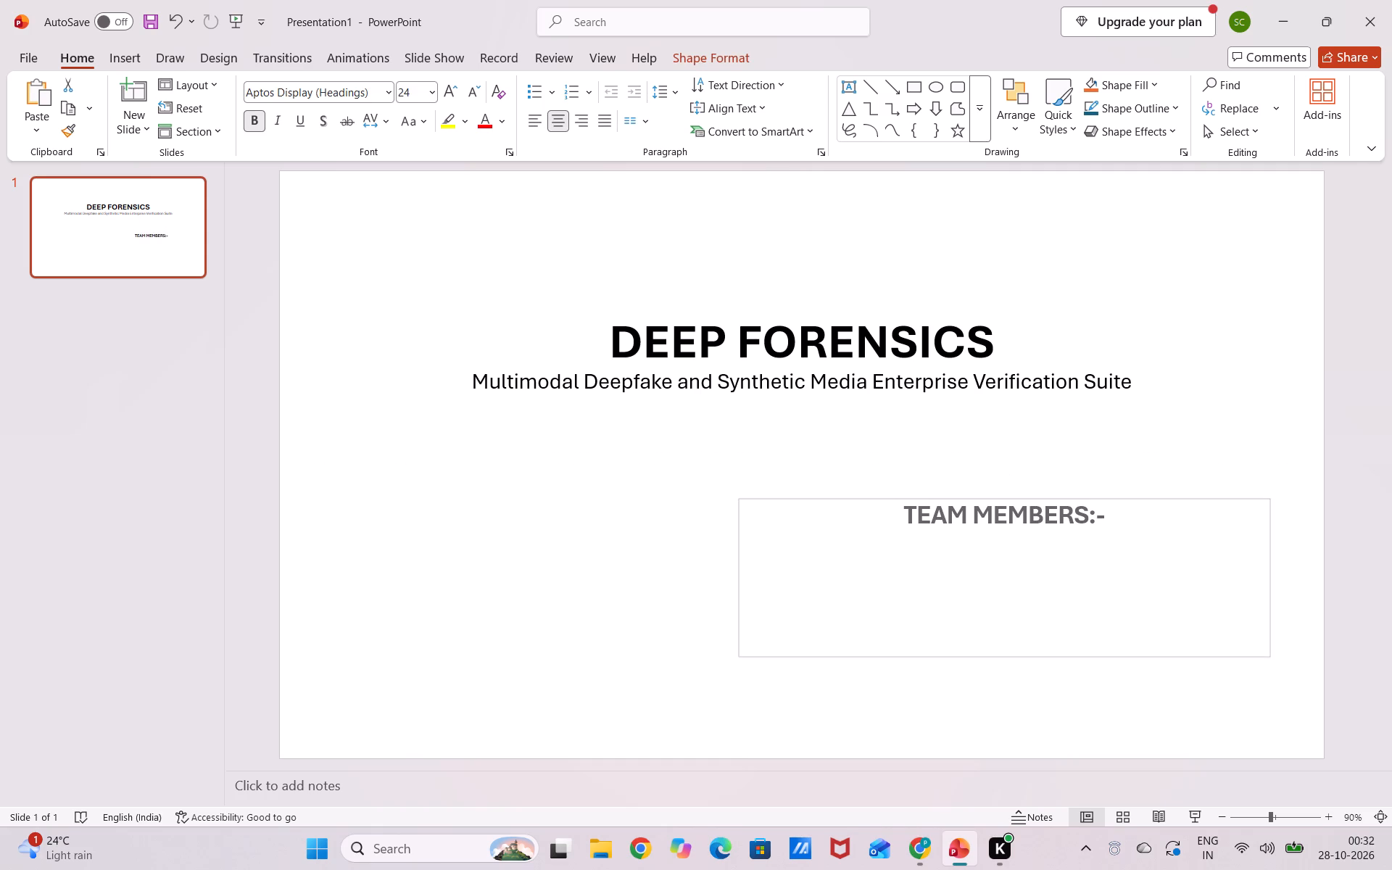
pyautogui.moveTo(1011, 660); pyautogui.dragTo(1015, 679)
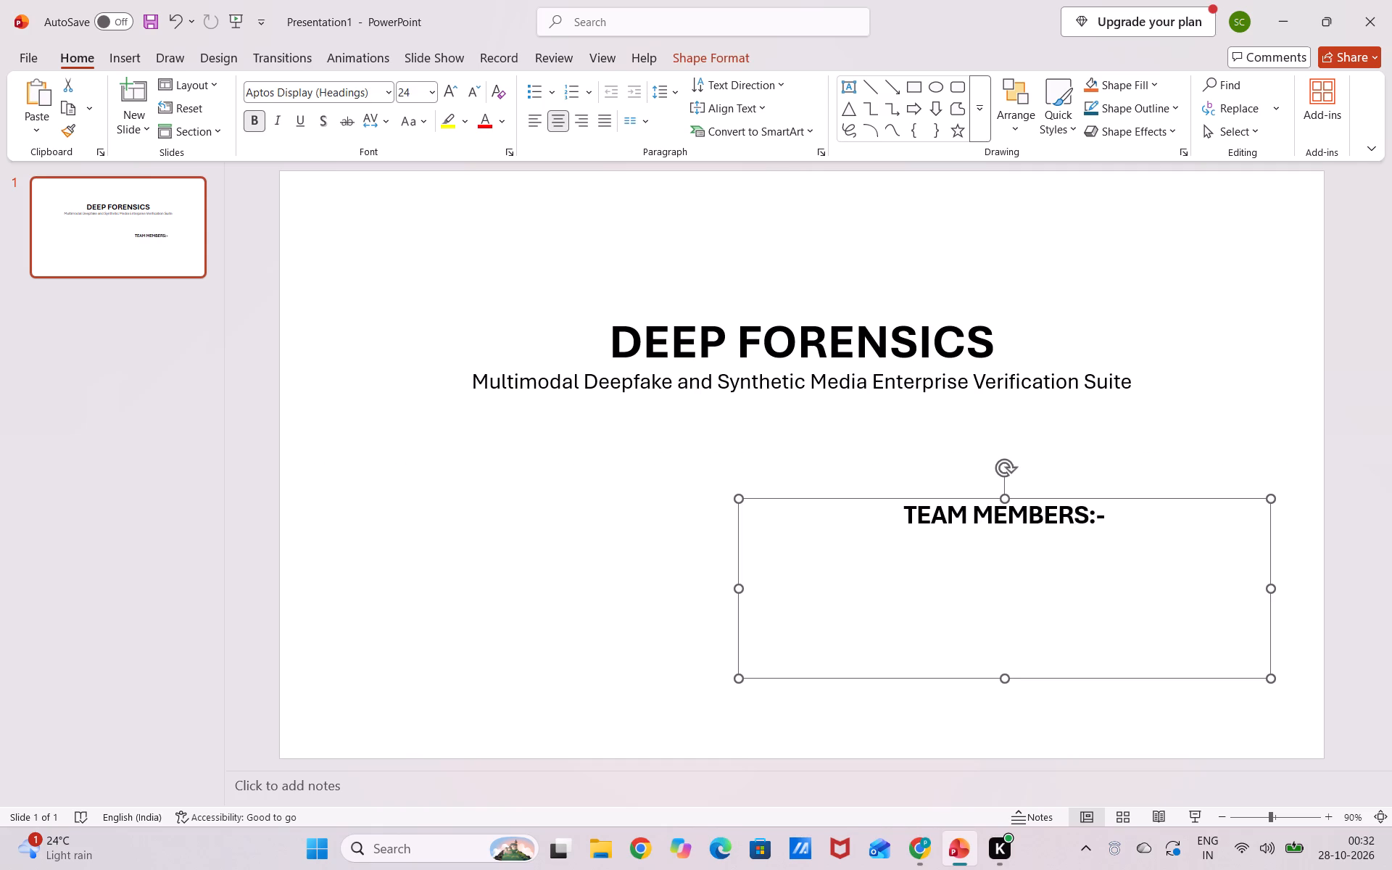
pyautogui.moveTo(1006, 500); pyautogui.dragTo(1015, 536)
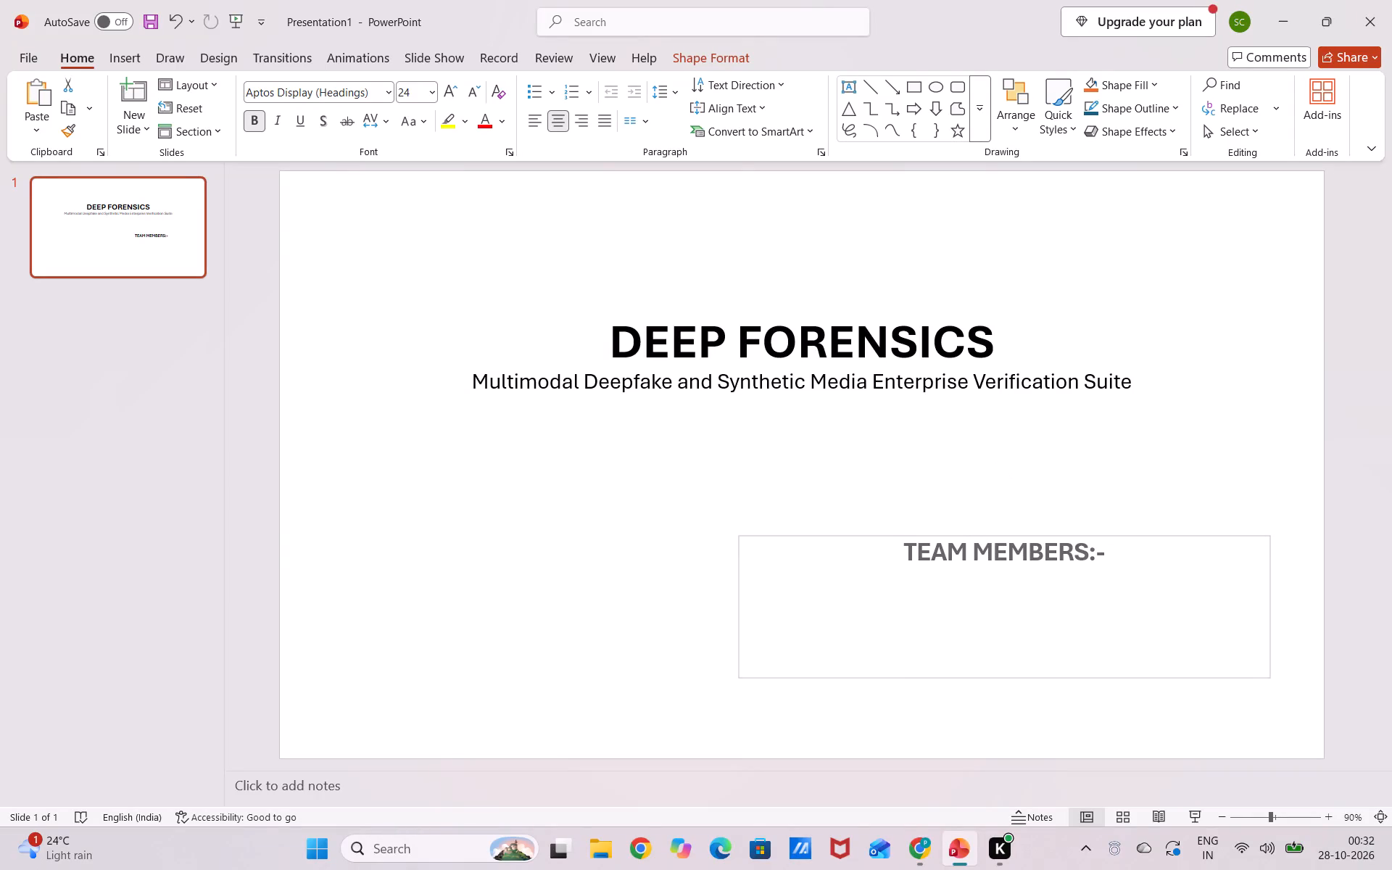
pyautogui.moveTo(1015, 536); pyautogui.dragTo(1015, 540)
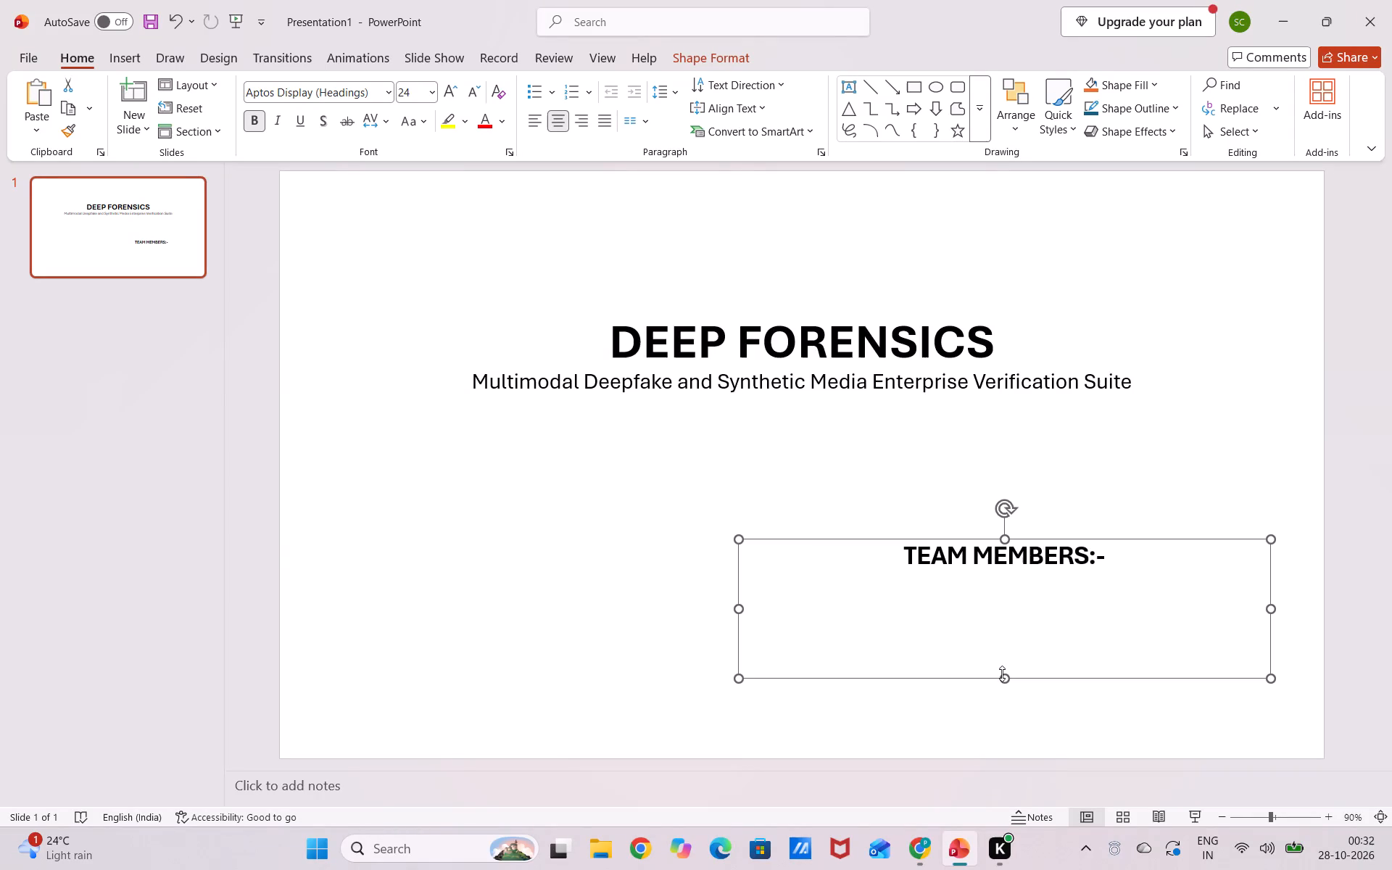
pyautogui.moveTo(1003, 681); pyautogui.dragTo(1011, 703)
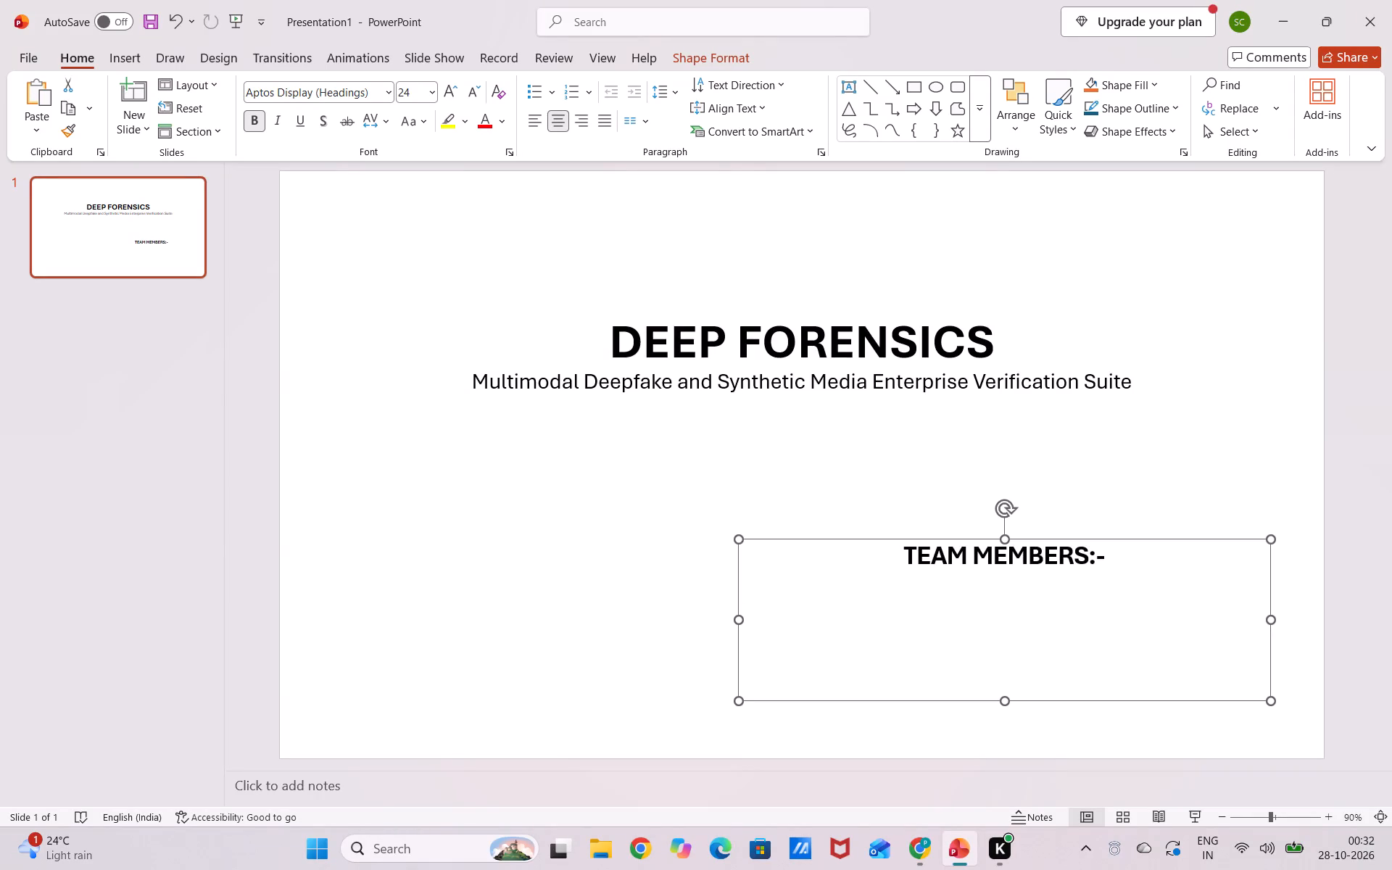
# Add a 20 pt line under the "TEAM MEMBERS:-" heading with the first member's name, surname initial and ID number.
pyautogui.click(1122, 560)
pyautogui.click(1119, 555)
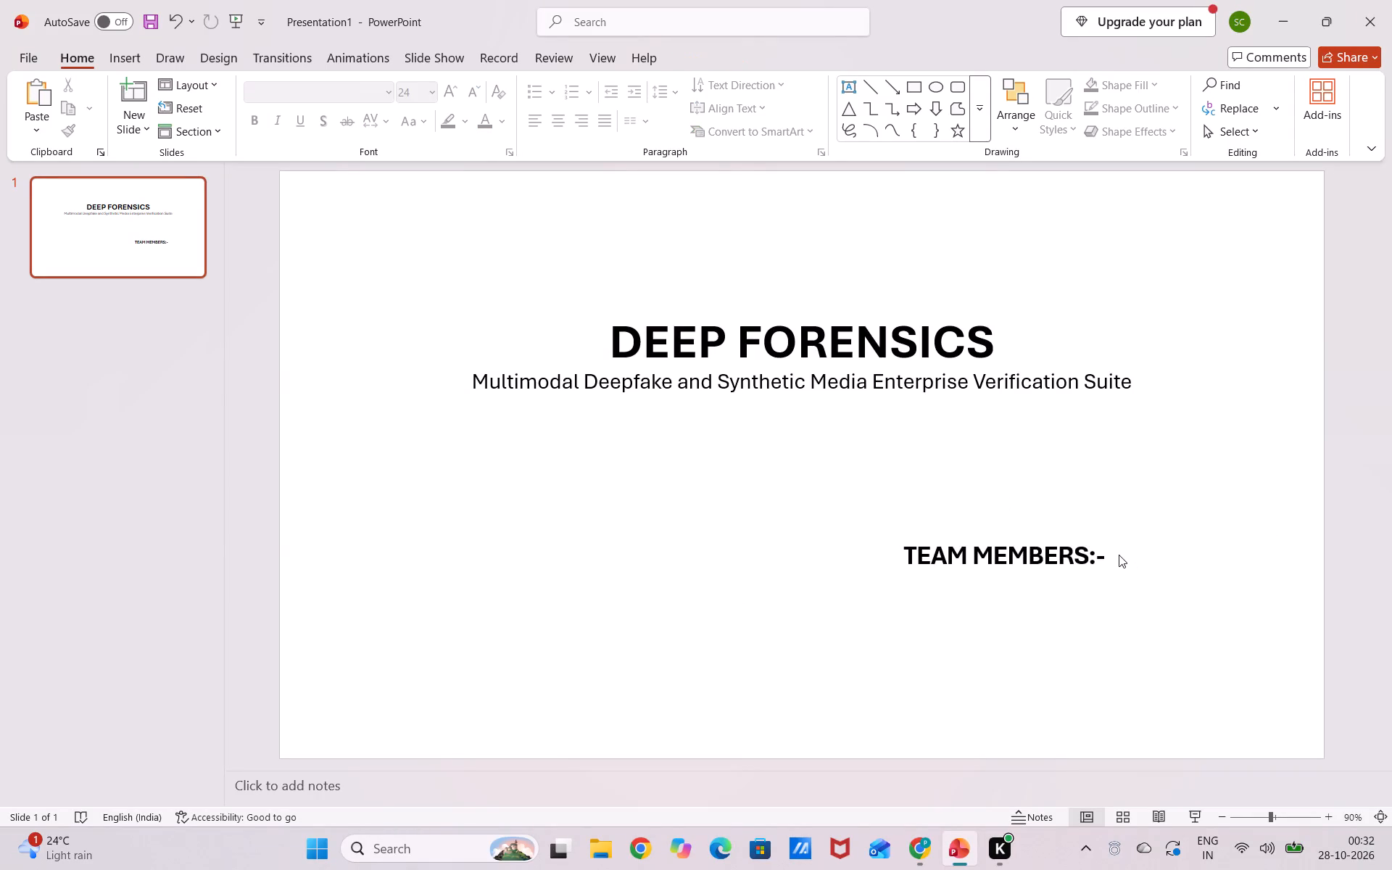
pyautogui.click(1100, 561)
pyautogui.press('Right')
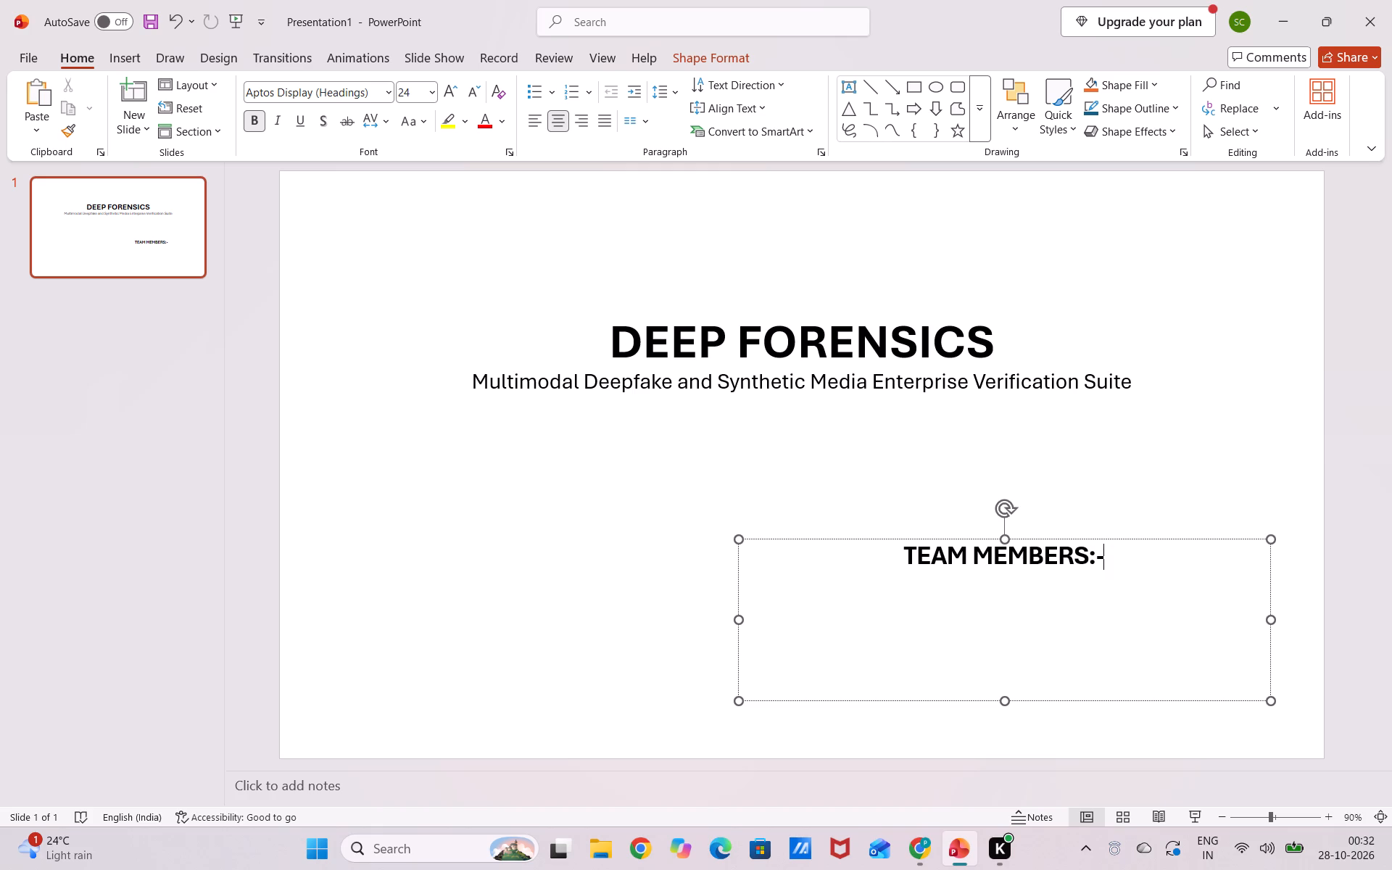
pyautogui.press('Return')
pyautogui.click(431, 91)
pyautogui.click(405, 308)
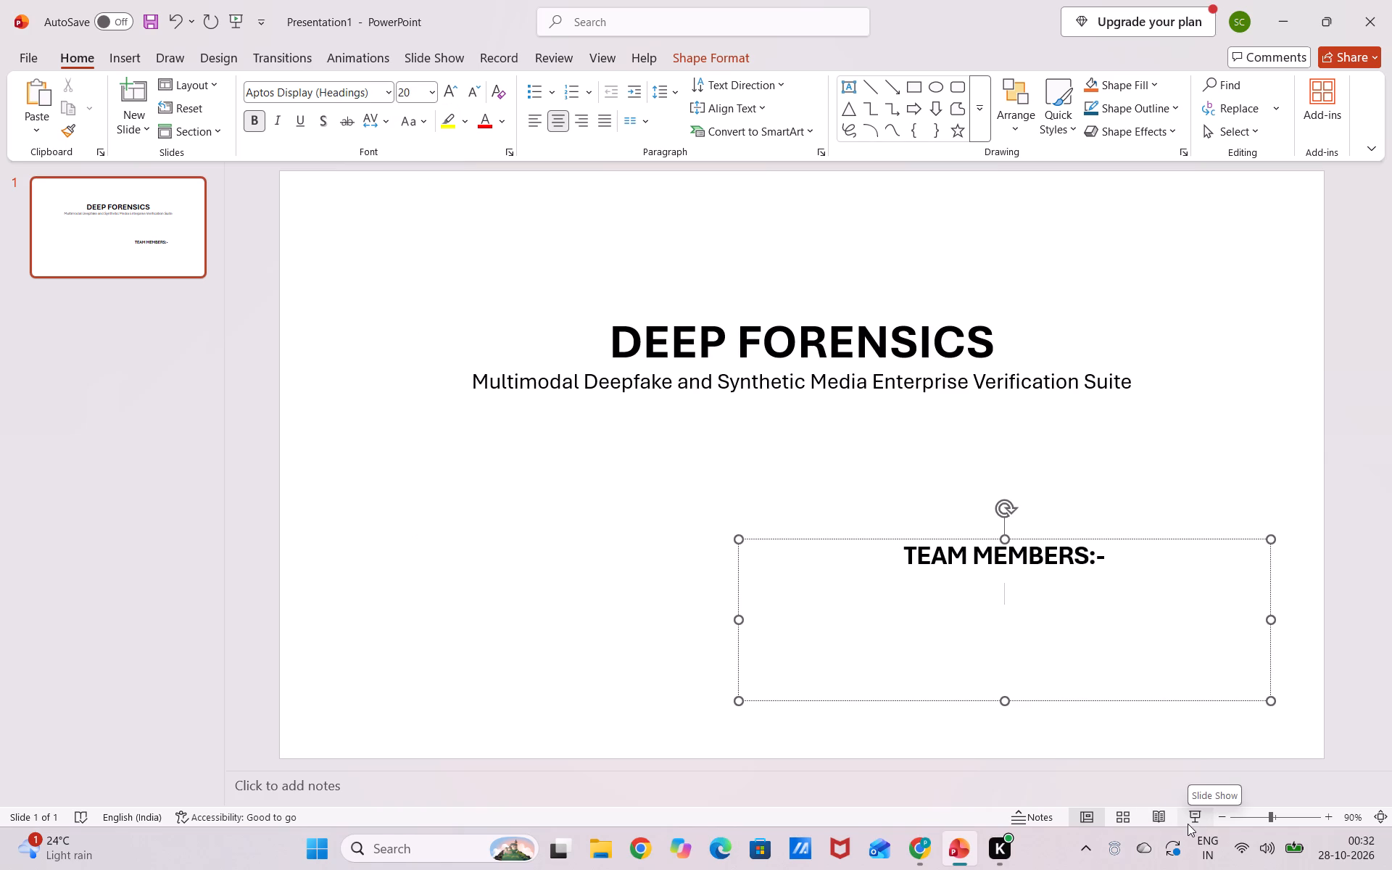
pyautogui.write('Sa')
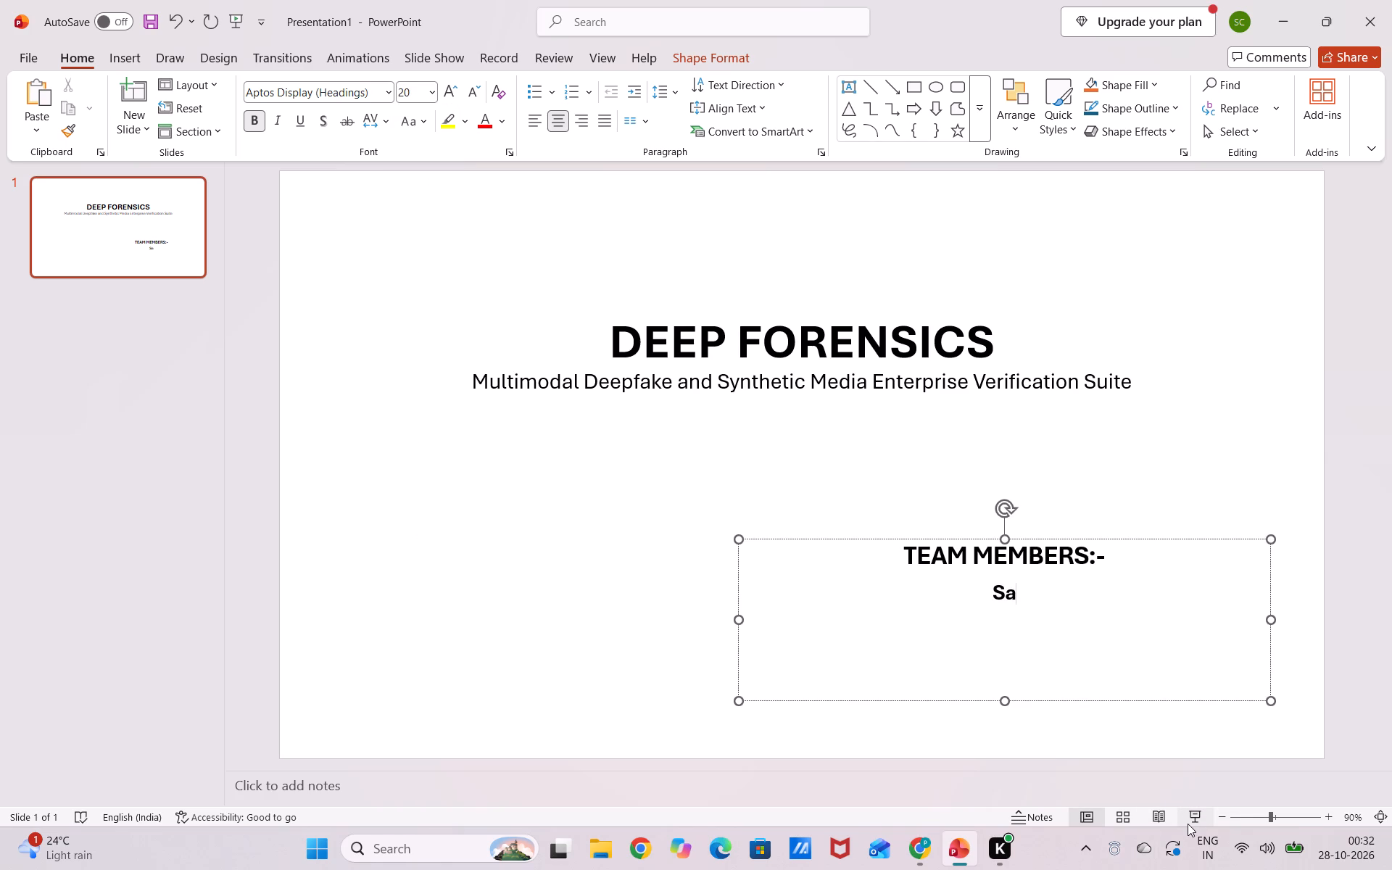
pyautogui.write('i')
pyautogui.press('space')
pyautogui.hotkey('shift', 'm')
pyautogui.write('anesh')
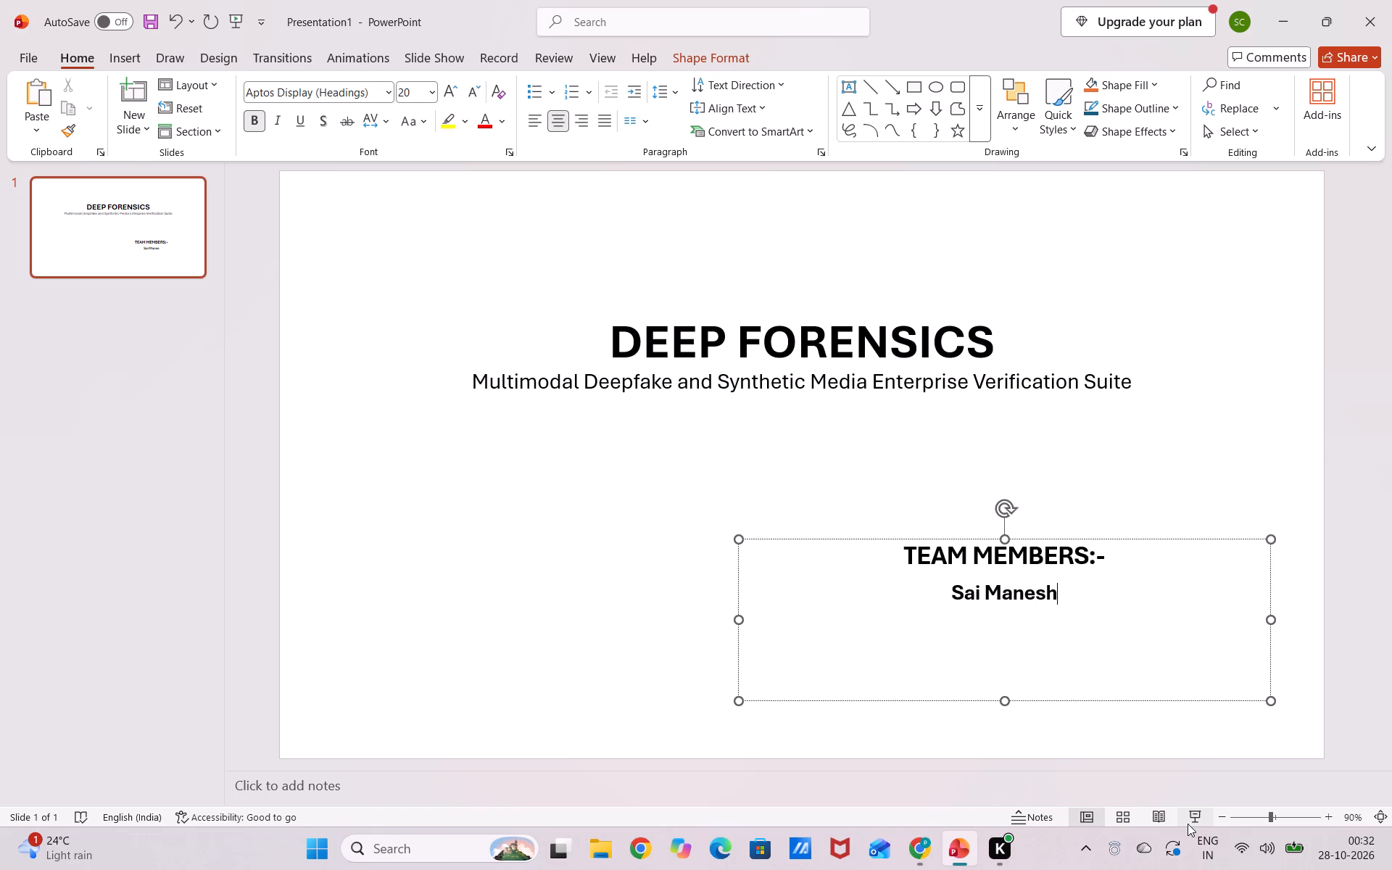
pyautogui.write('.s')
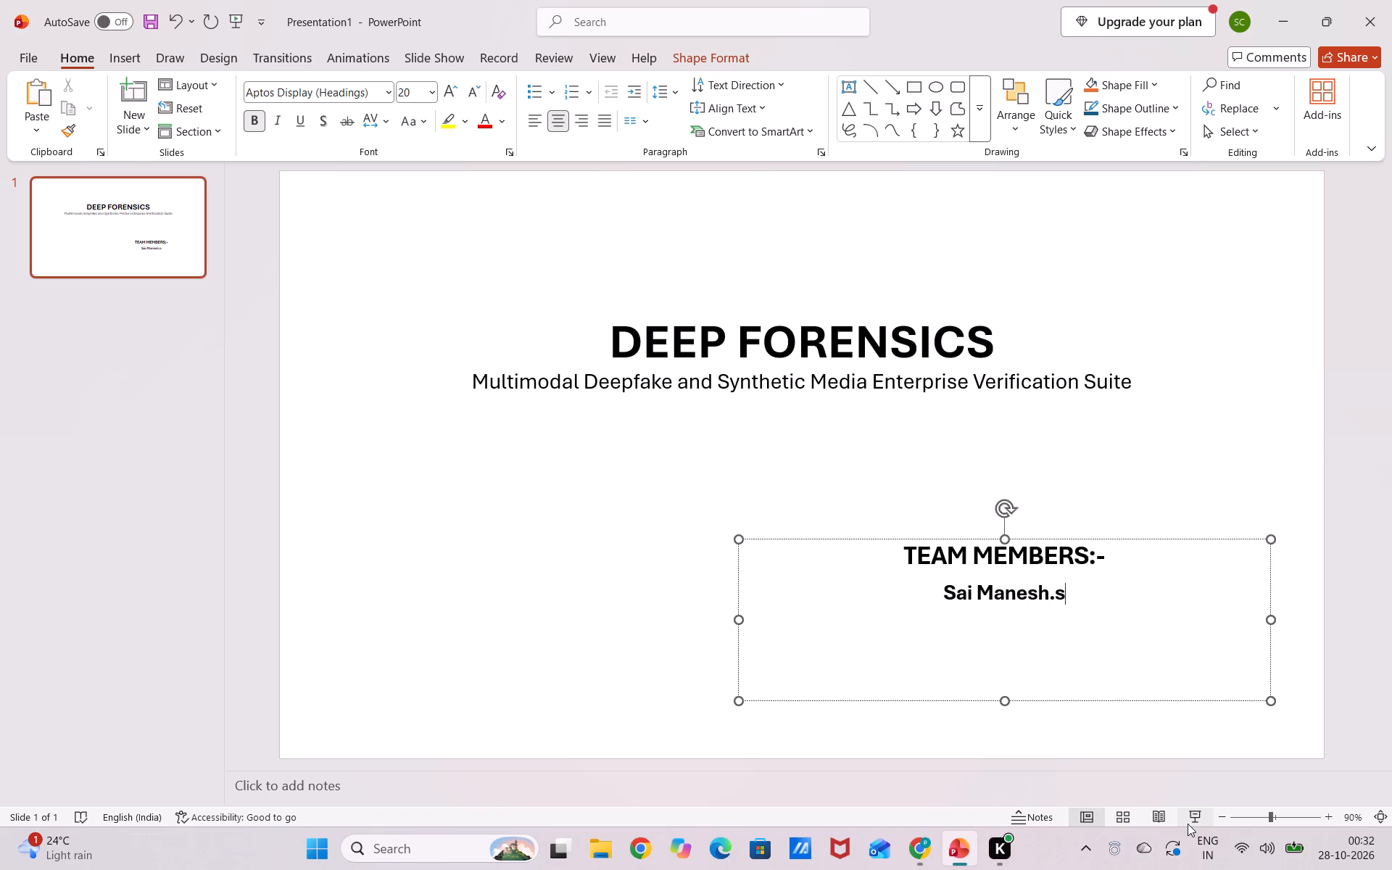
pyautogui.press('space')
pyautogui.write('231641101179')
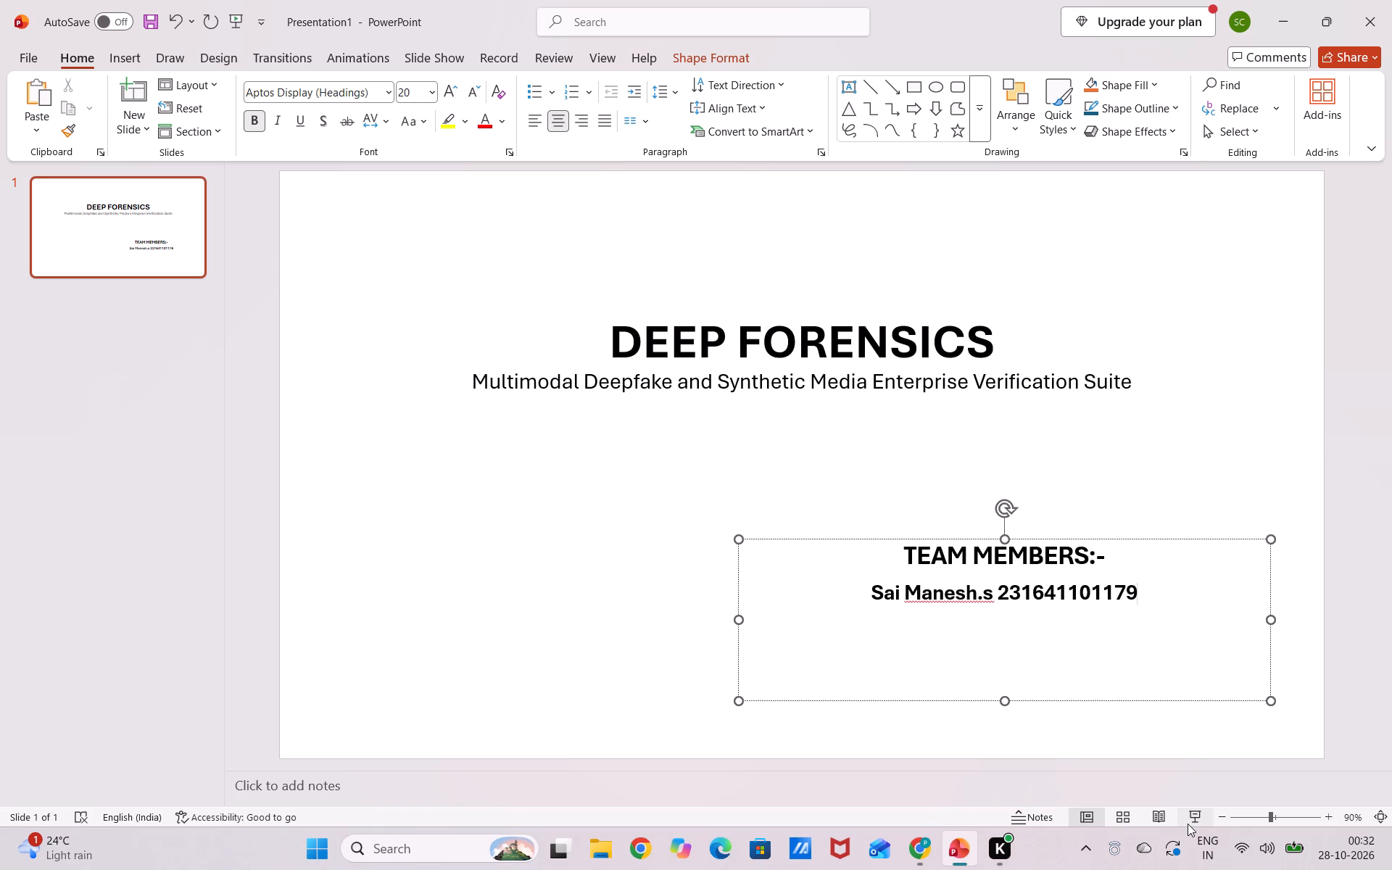
# Replace the dot and surname initial in the first team member's entry with the full surname, spaced before and after.
pyautogui.click(993, 597)
pyautogui.press('BackSpace')
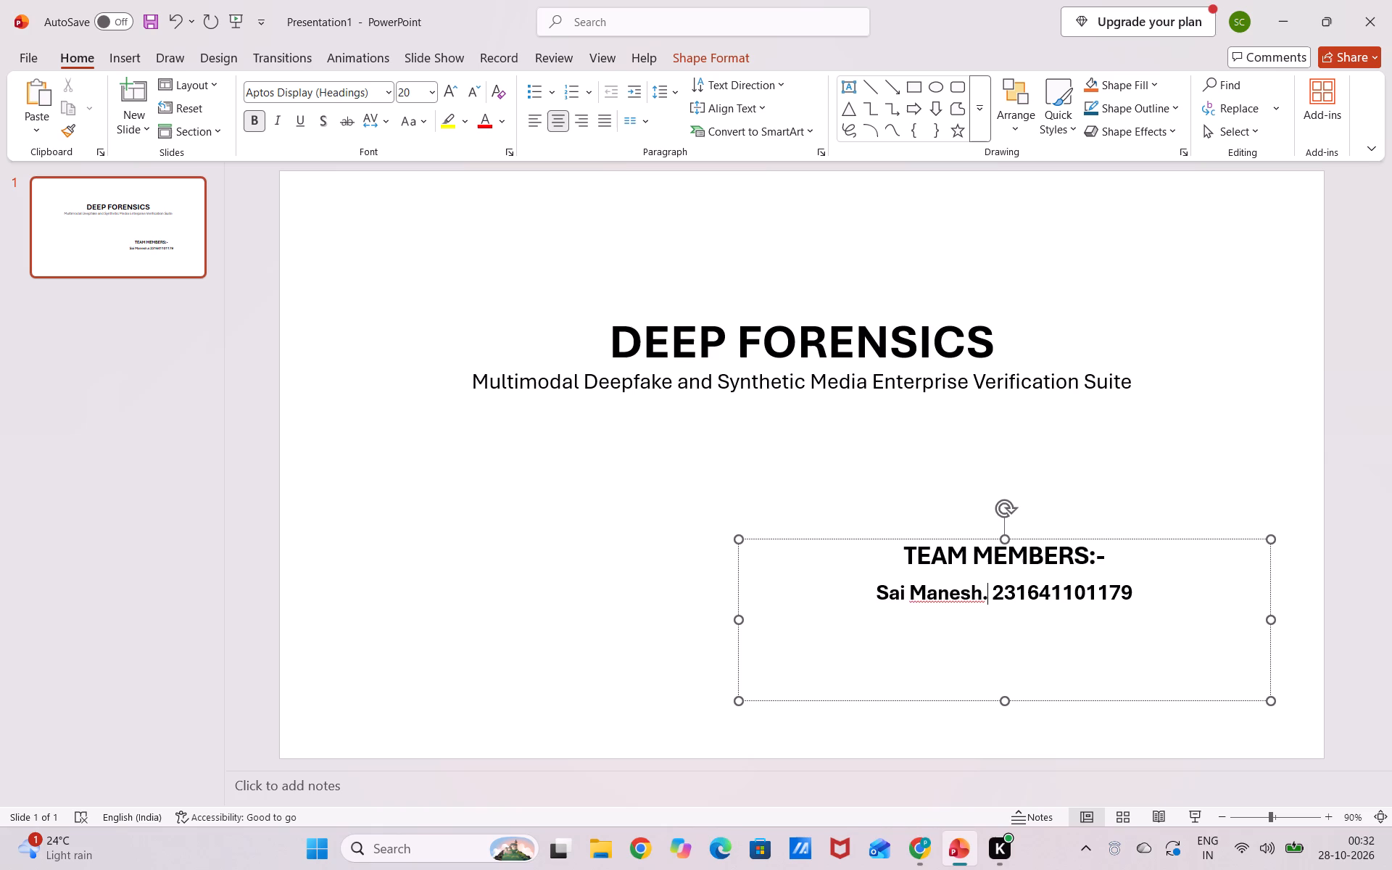
pyautogui.press('BackSpace')
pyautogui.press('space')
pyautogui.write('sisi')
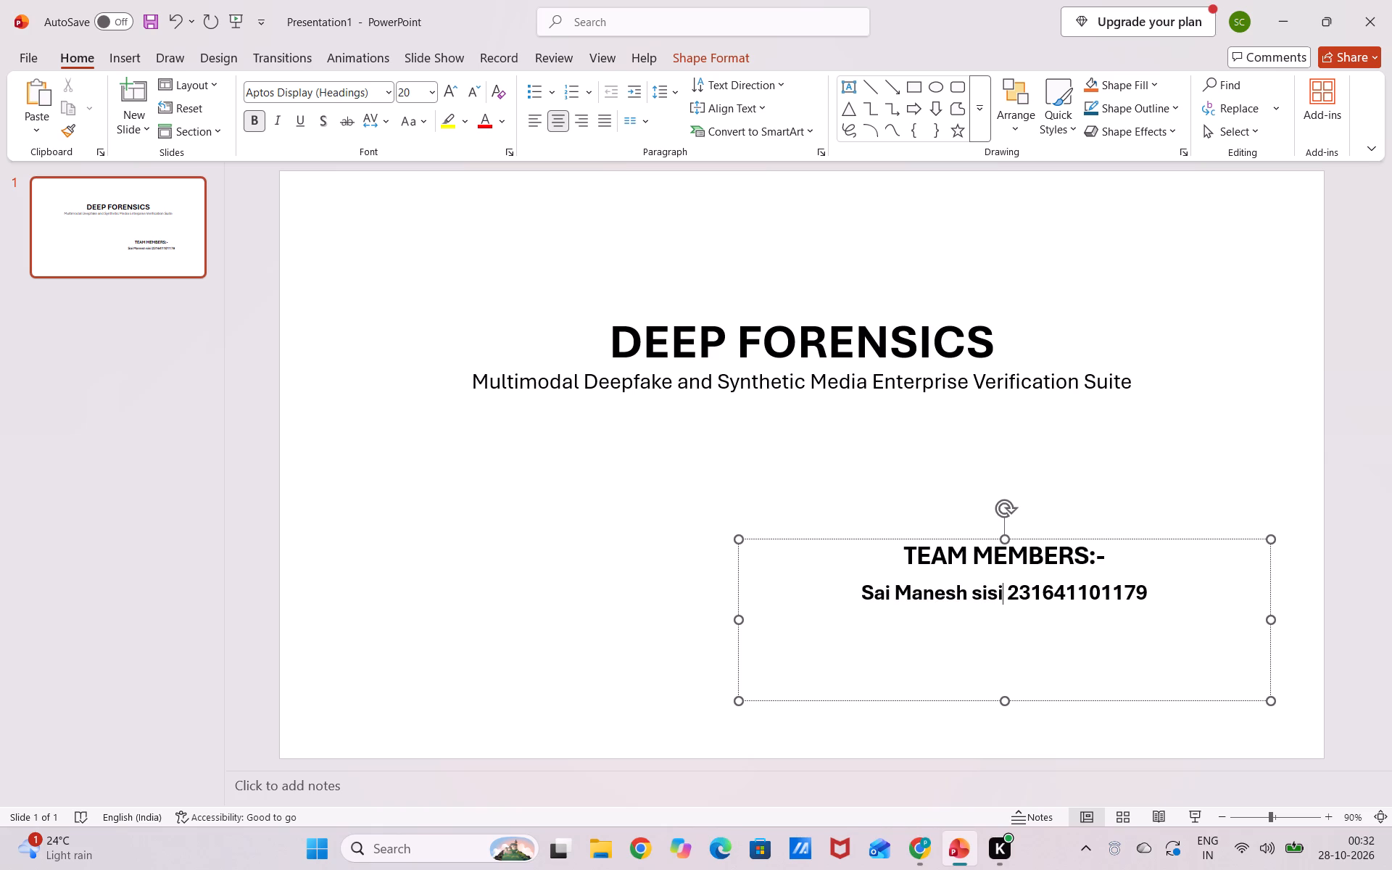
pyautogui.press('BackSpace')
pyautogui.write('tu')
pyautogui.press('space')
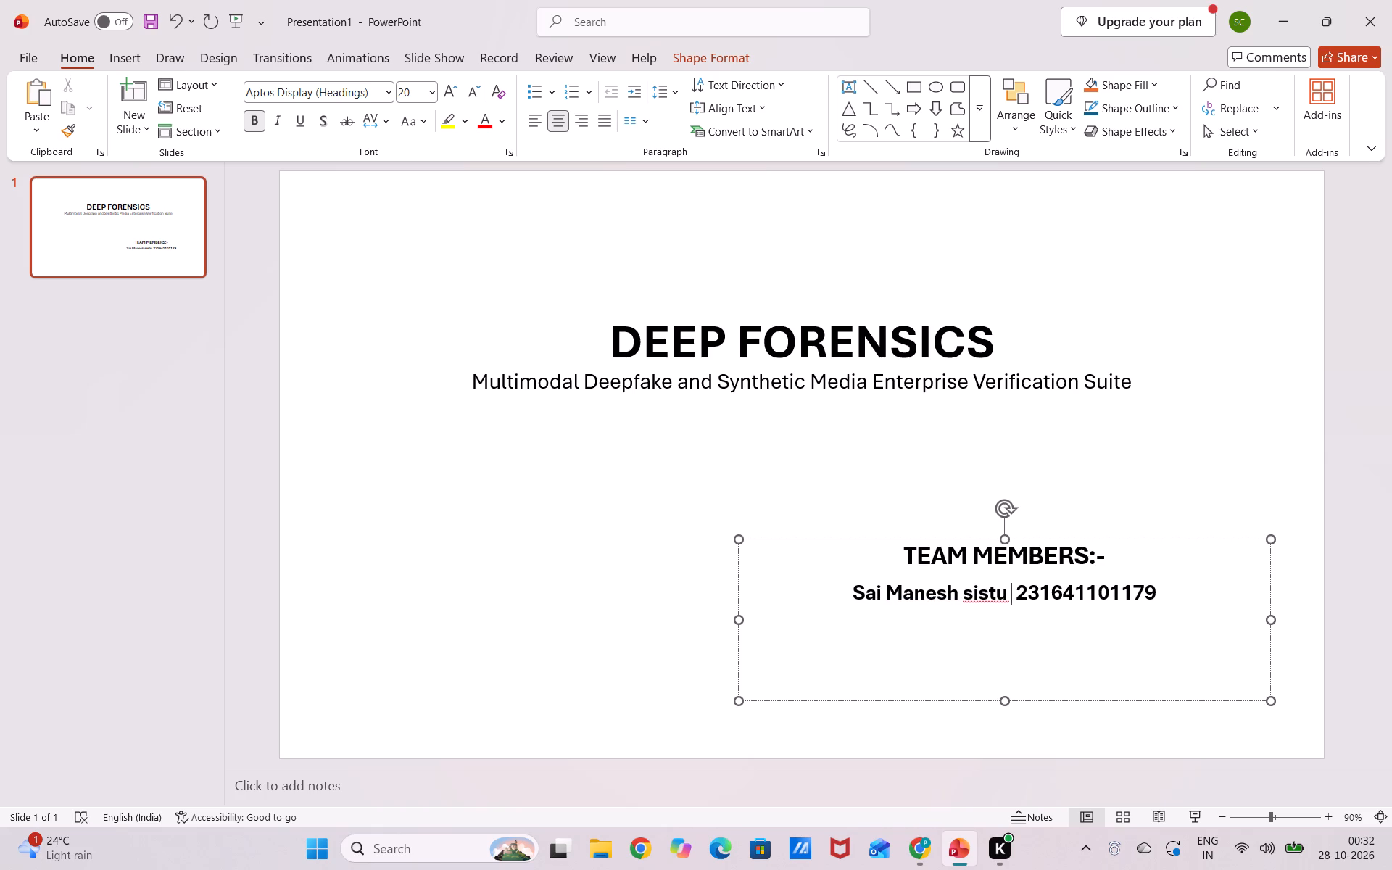
# Add a second line below the first team member's entry with the second member's name and ID number.
pyautogui.click(1160, 590)
pyautogui.press('Return')
pyautogui.press('BackSpace')
pyautogui.press('Return')
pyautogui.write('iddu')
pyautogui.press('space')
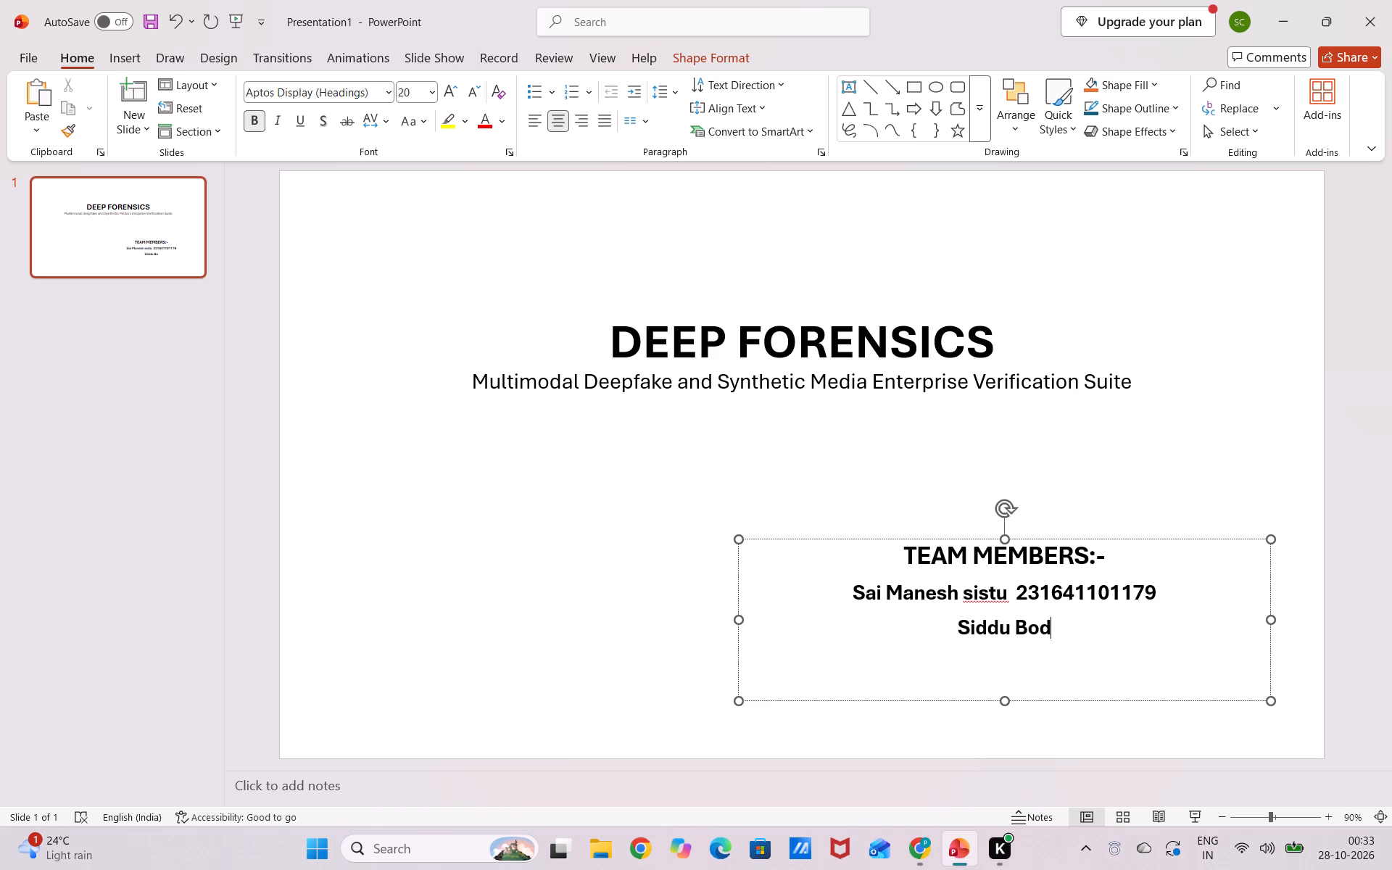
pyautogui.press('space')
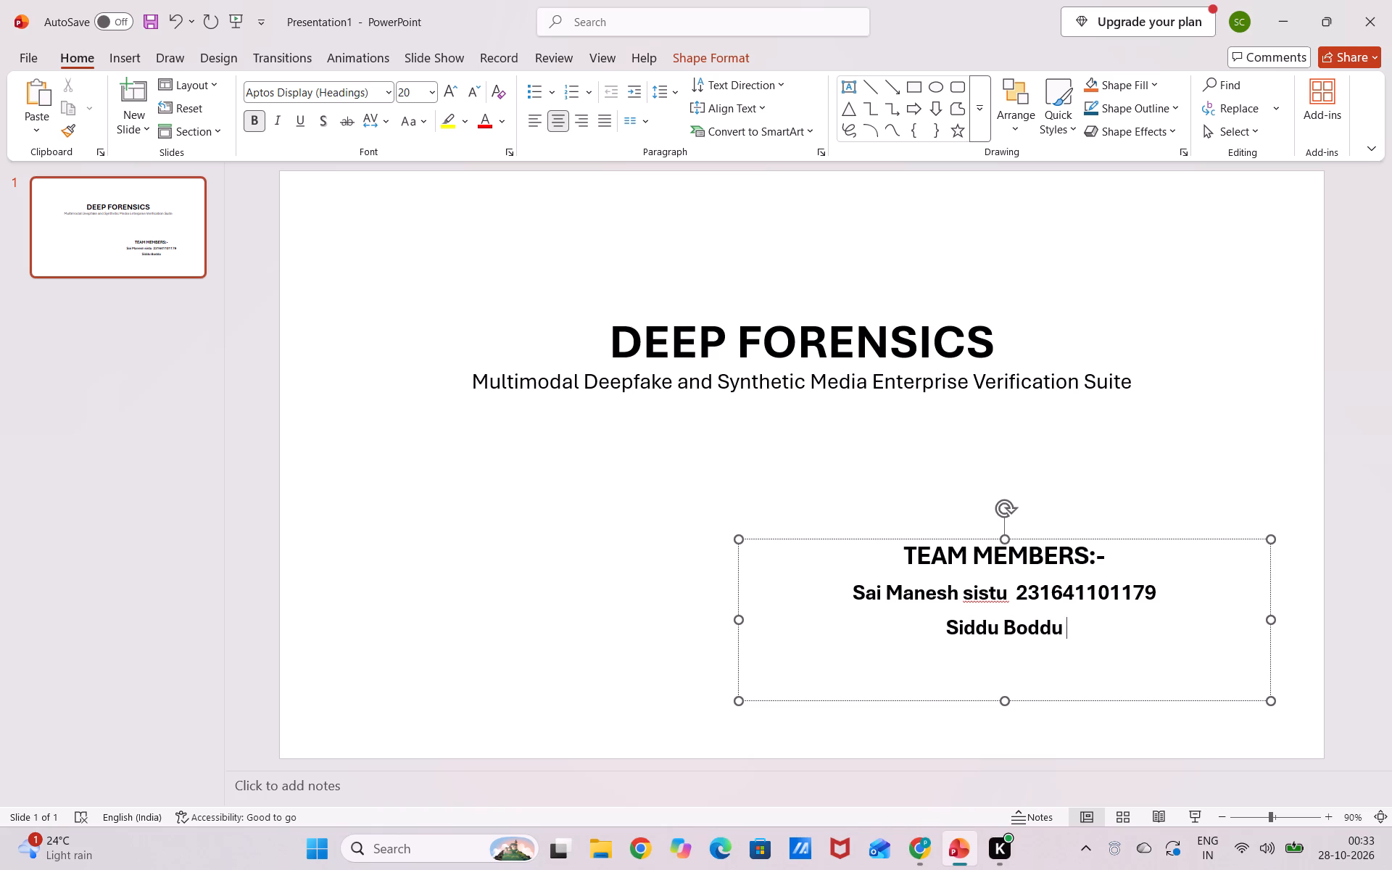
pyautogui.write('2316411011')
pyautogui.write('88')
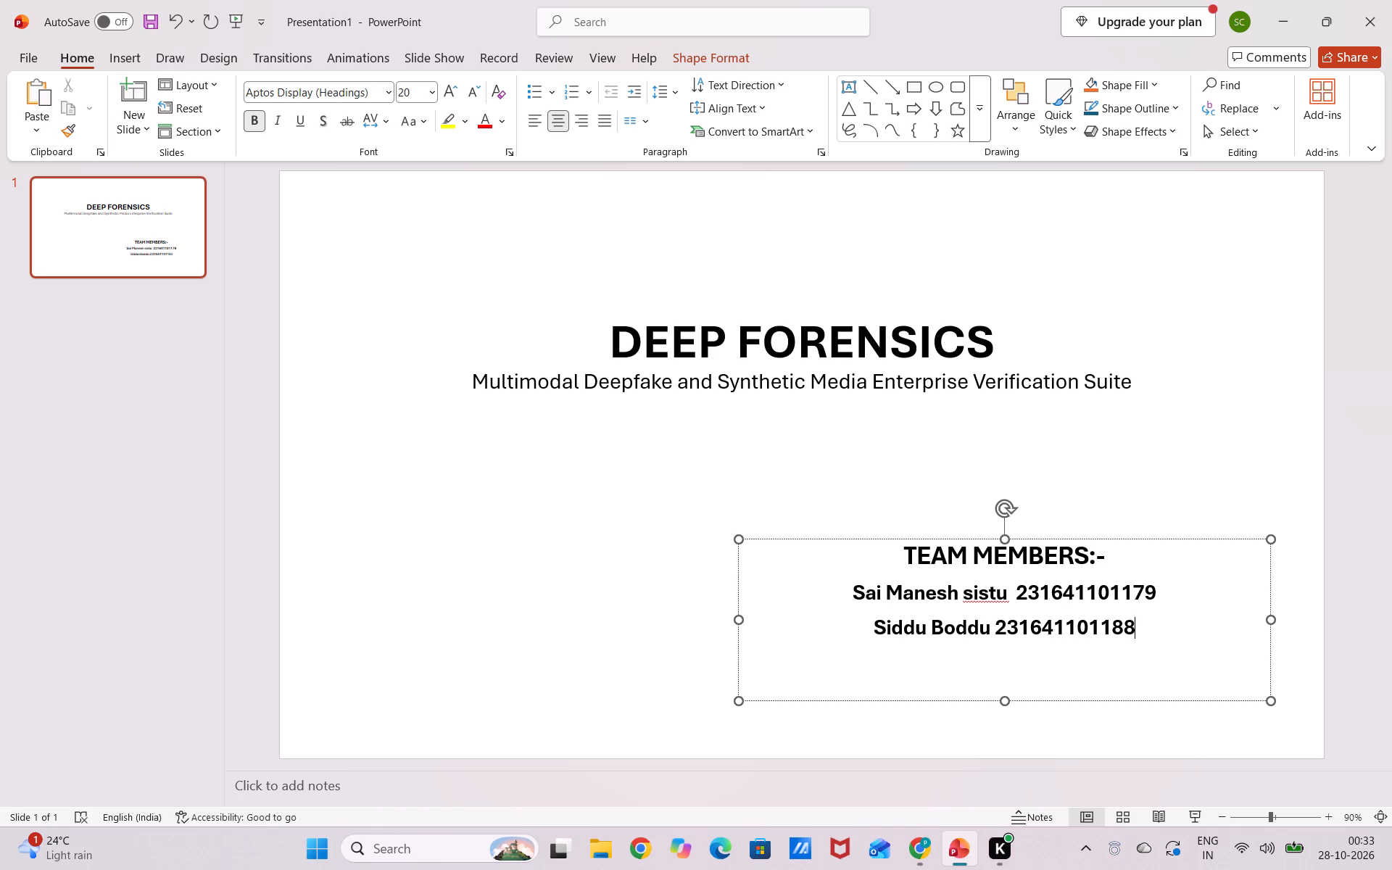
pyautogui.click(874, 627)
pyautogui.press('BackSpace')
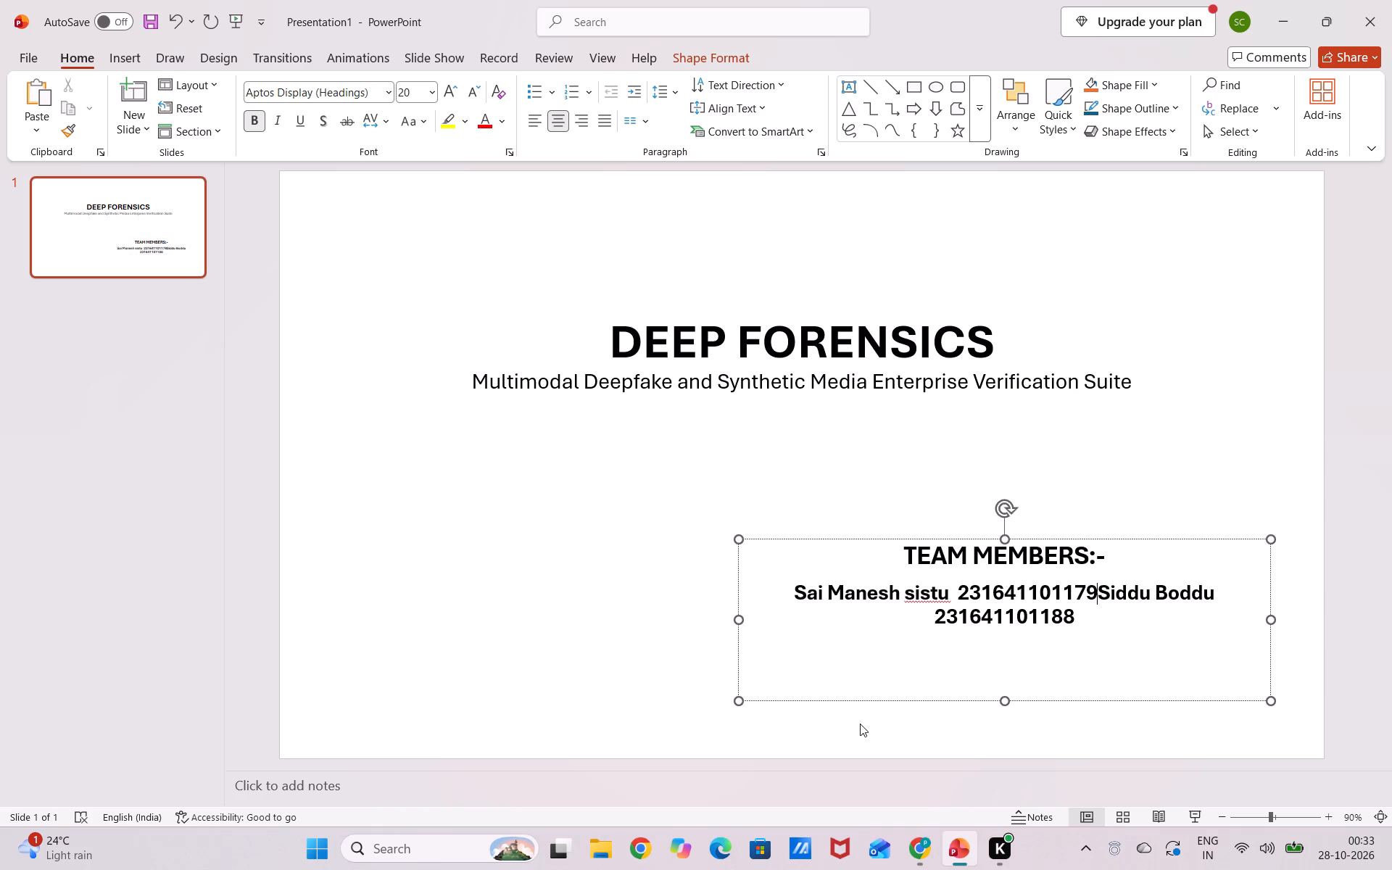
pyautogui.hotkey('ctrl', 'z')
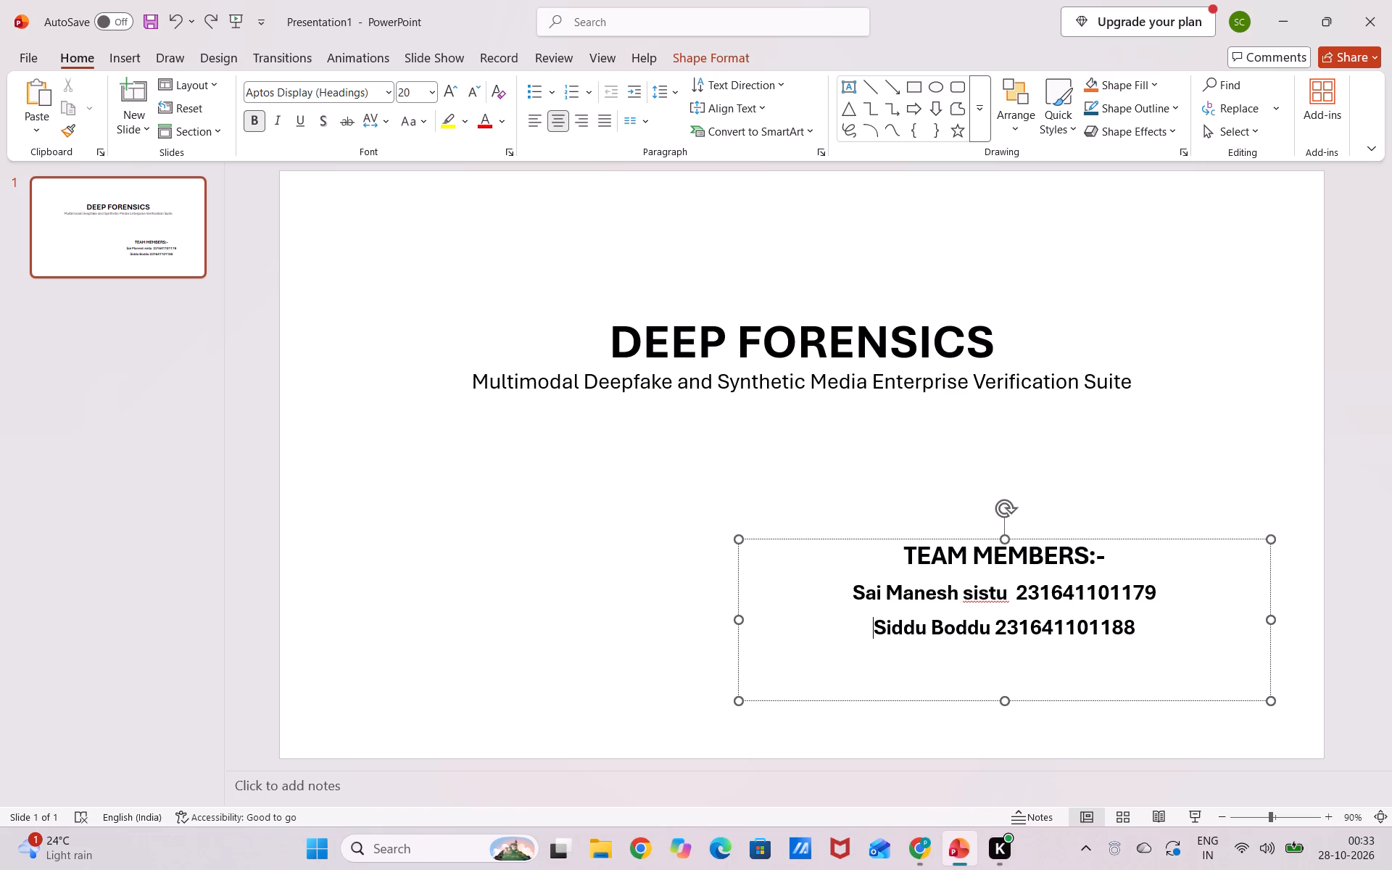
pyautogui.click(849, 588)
# Left-align the first and second team members' lines below the "TEAM MEMBERS:-" heading.
pyautogui.moveTo(1140, 626); pyautogui.dragTo(941, 655)
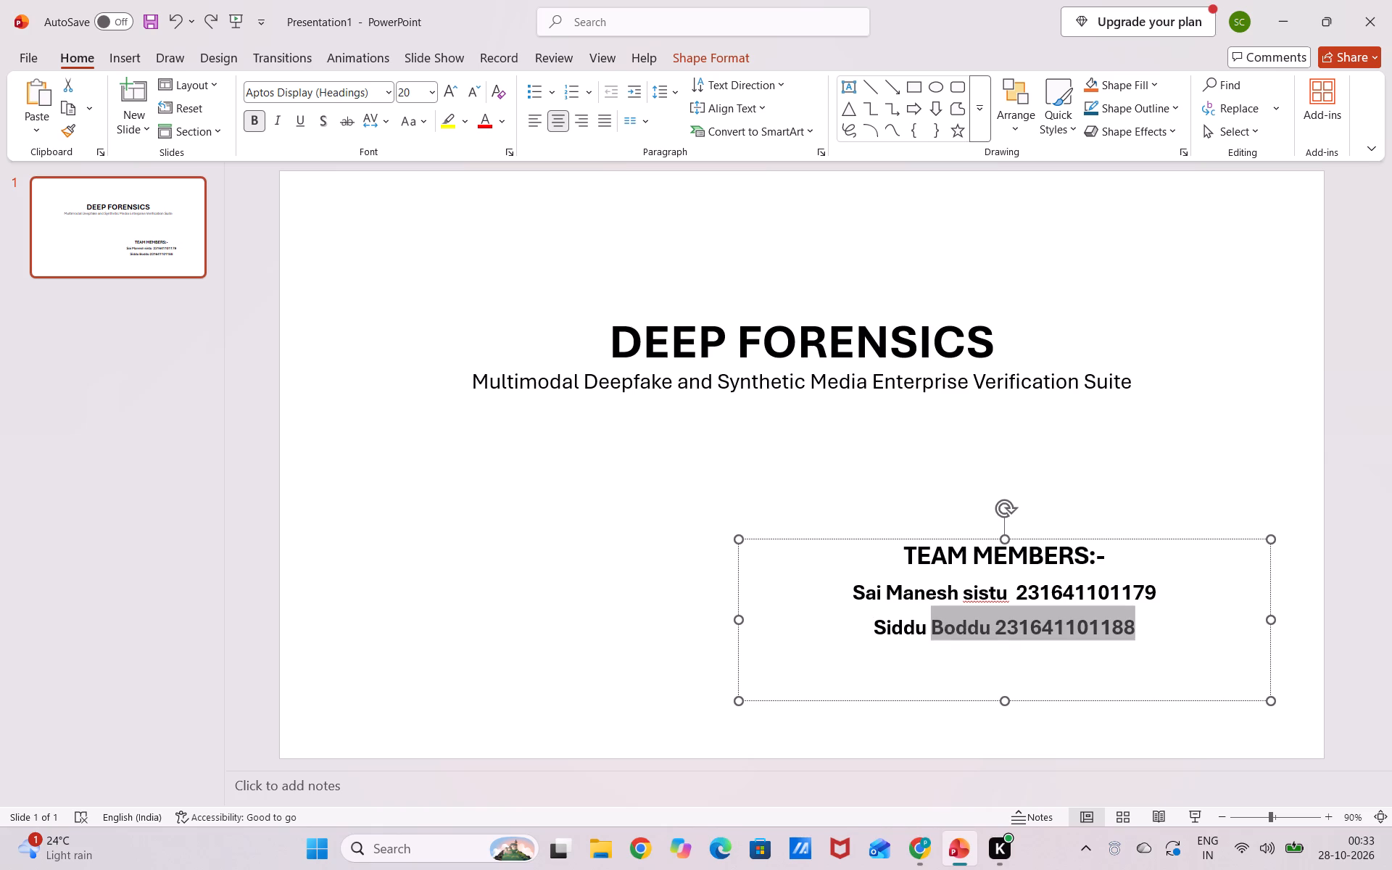
pyautogui.moveTo(941, 655); pyautogui.dragTo(879, 658)
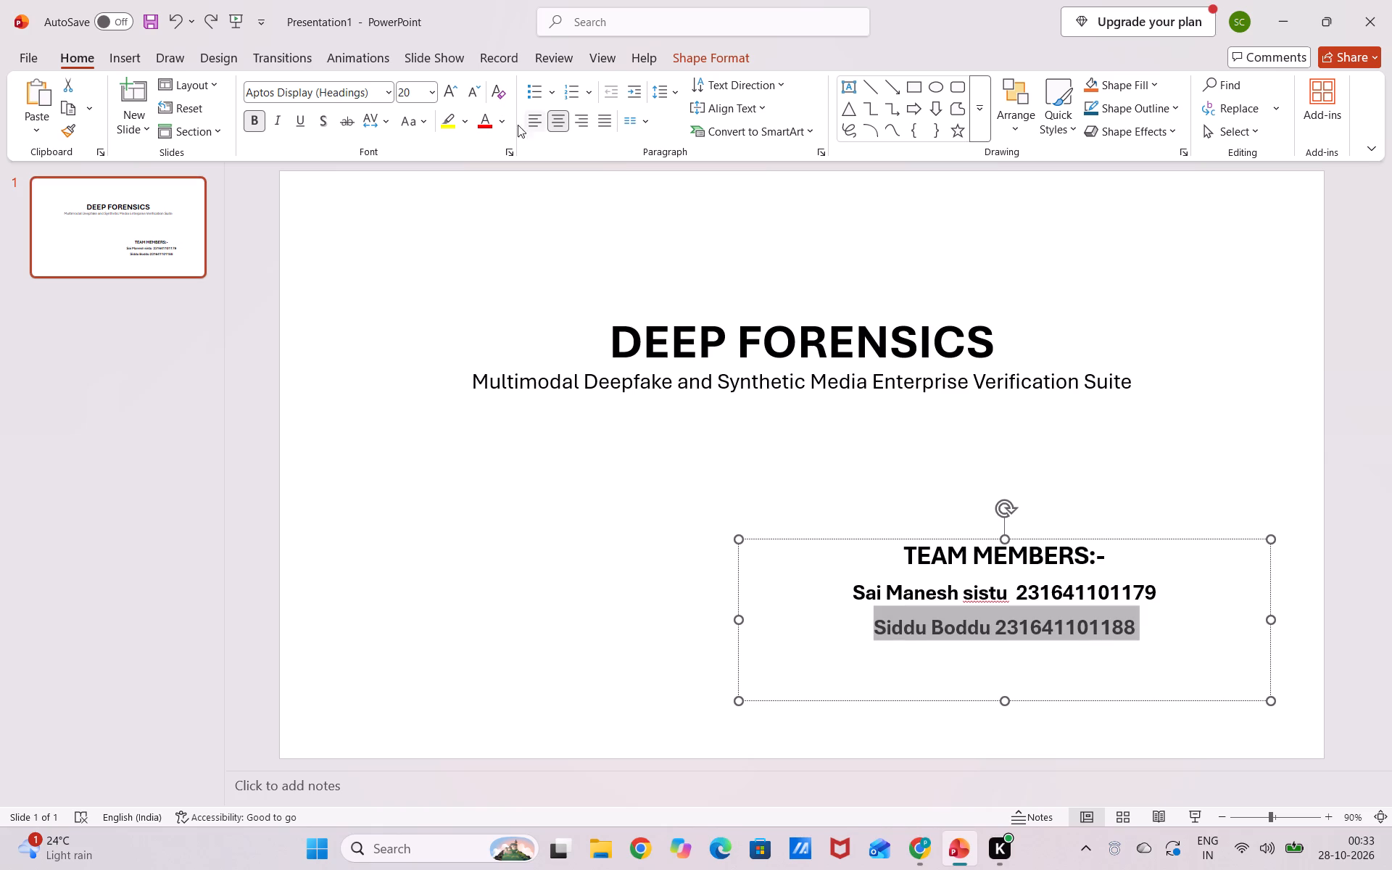
pyautogui.click(533, 121)
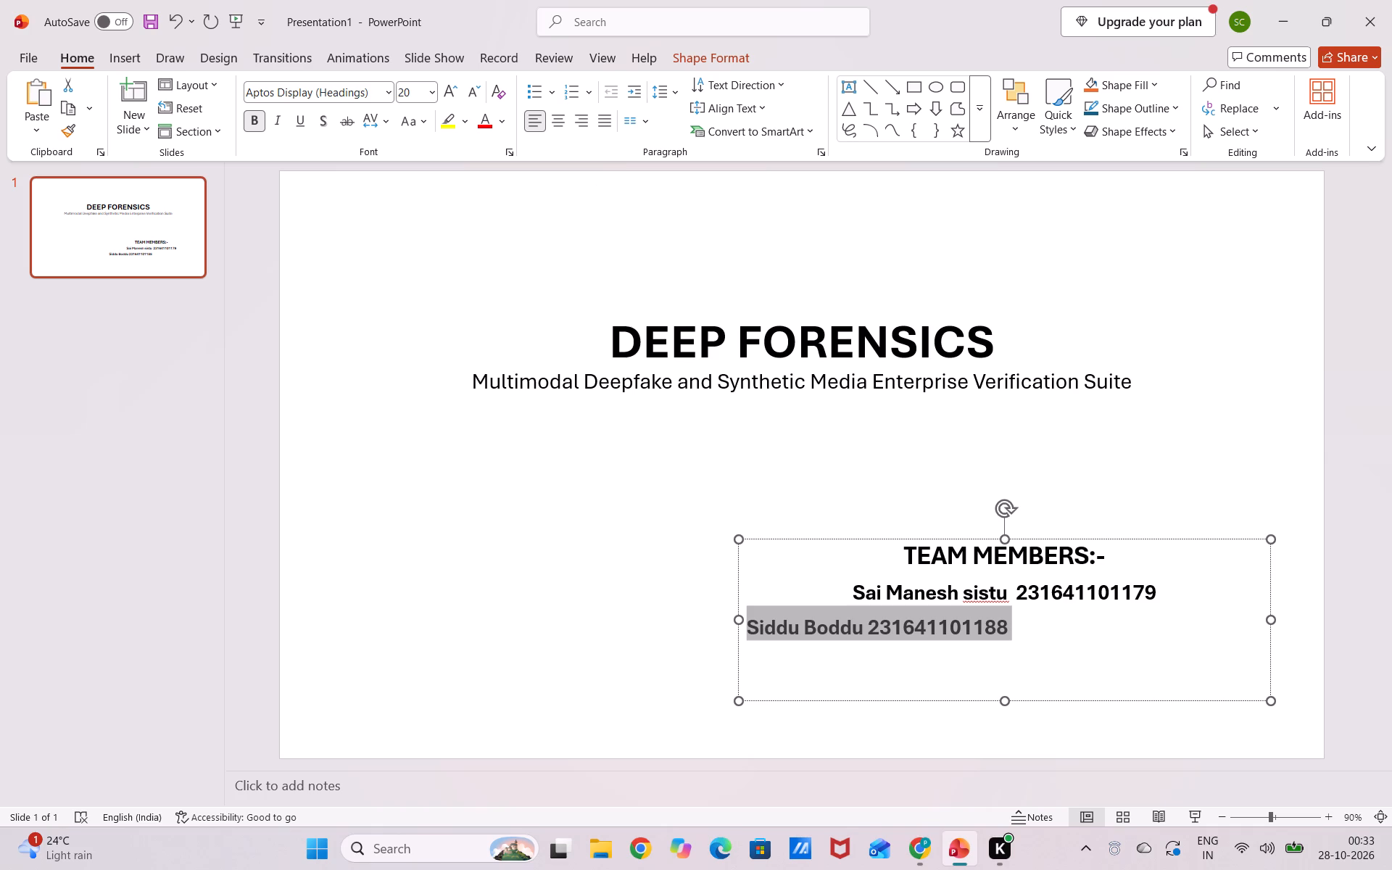
pyautogui.moveTo(1164, 588); pyautogui.dragTo(859, 604)
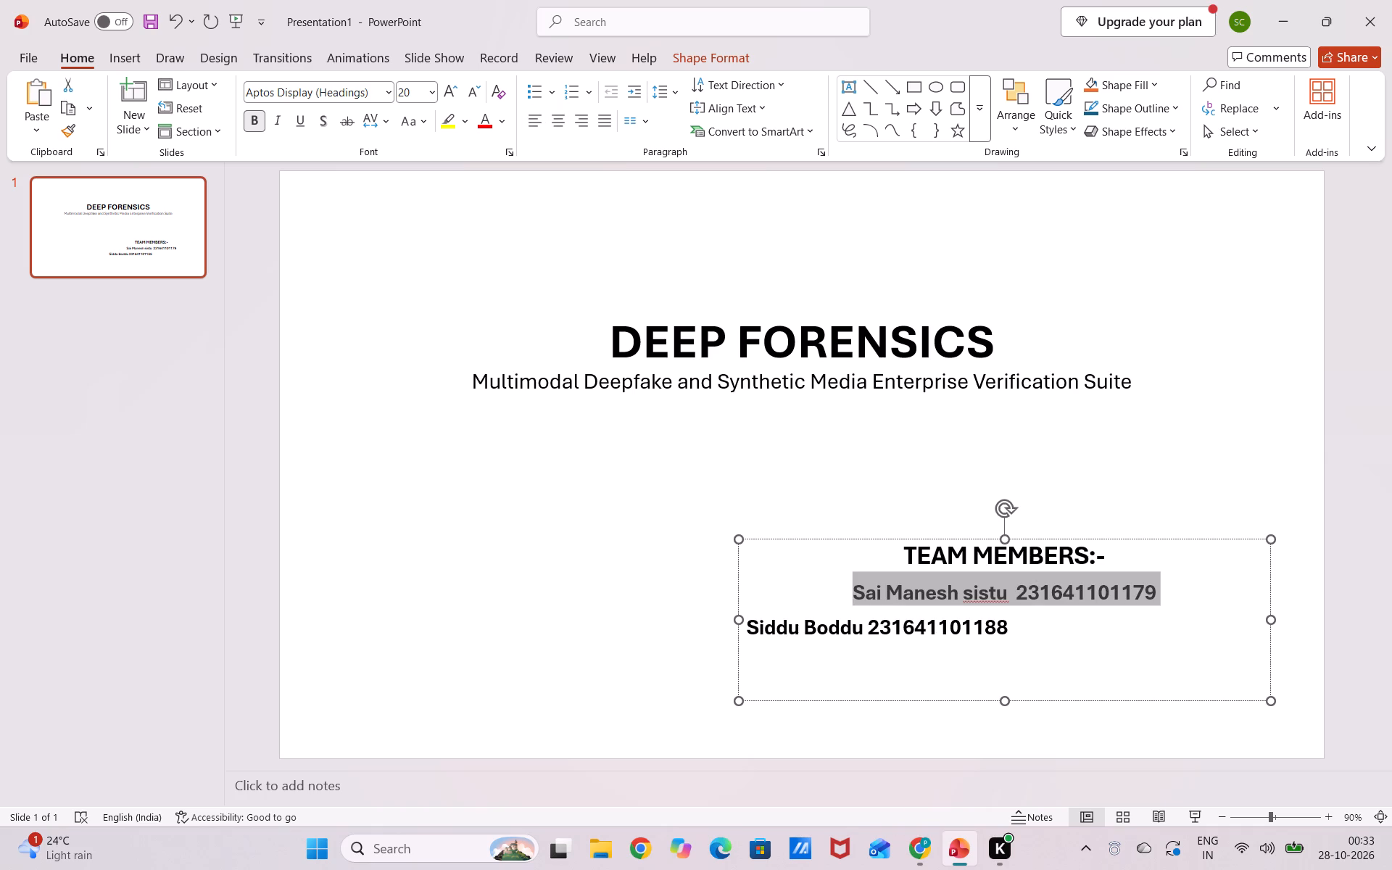
pyautogui.moveTo(859, 604); pyautogui.dragTo(858, 600)
pyautogui.click(531, 128)
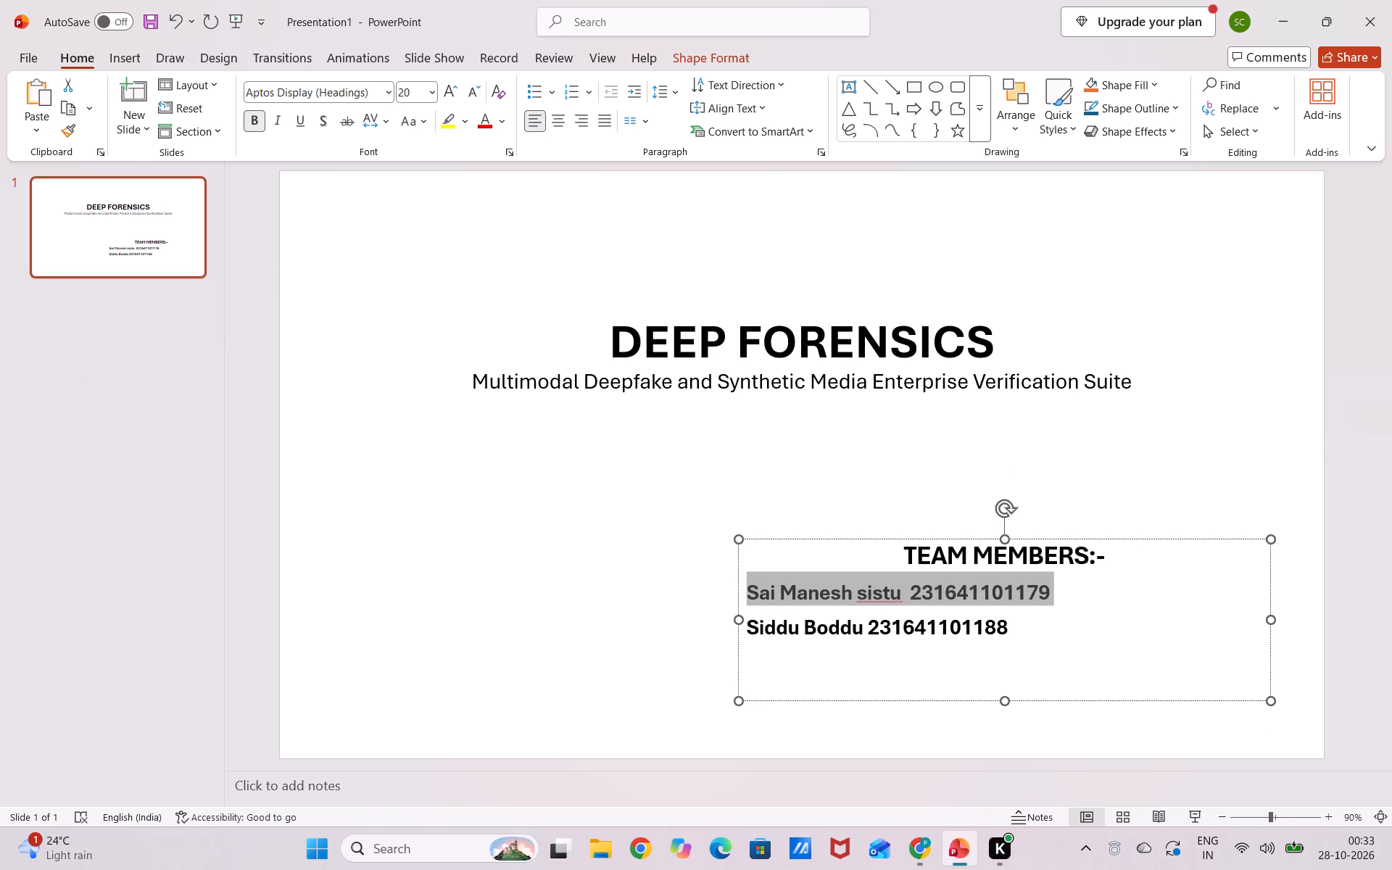
# Start a third line below the second team member's entry with the third member's full name.
pyautogui.click(1009, 628)
pyautogui.press('Return')
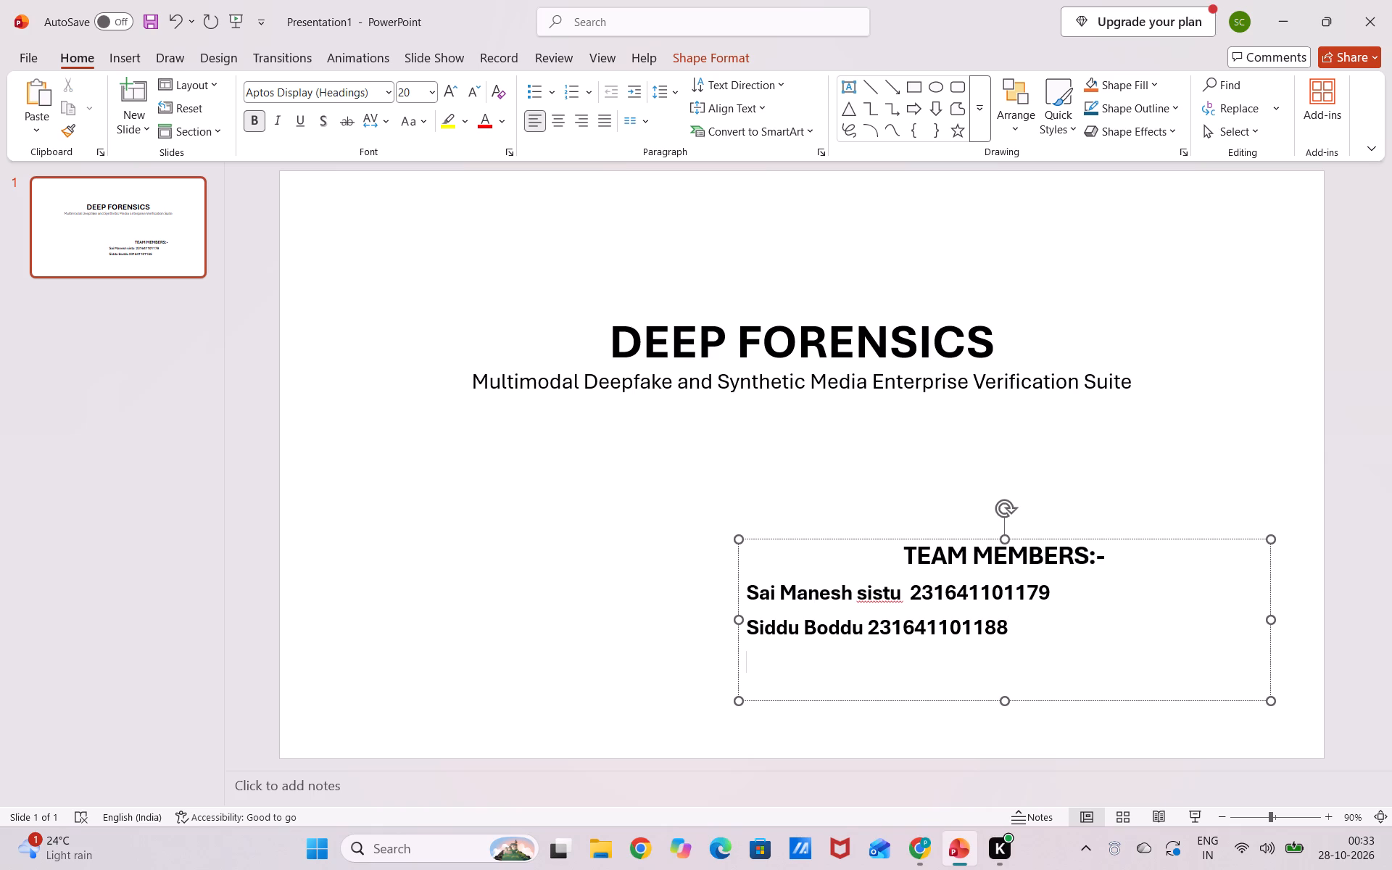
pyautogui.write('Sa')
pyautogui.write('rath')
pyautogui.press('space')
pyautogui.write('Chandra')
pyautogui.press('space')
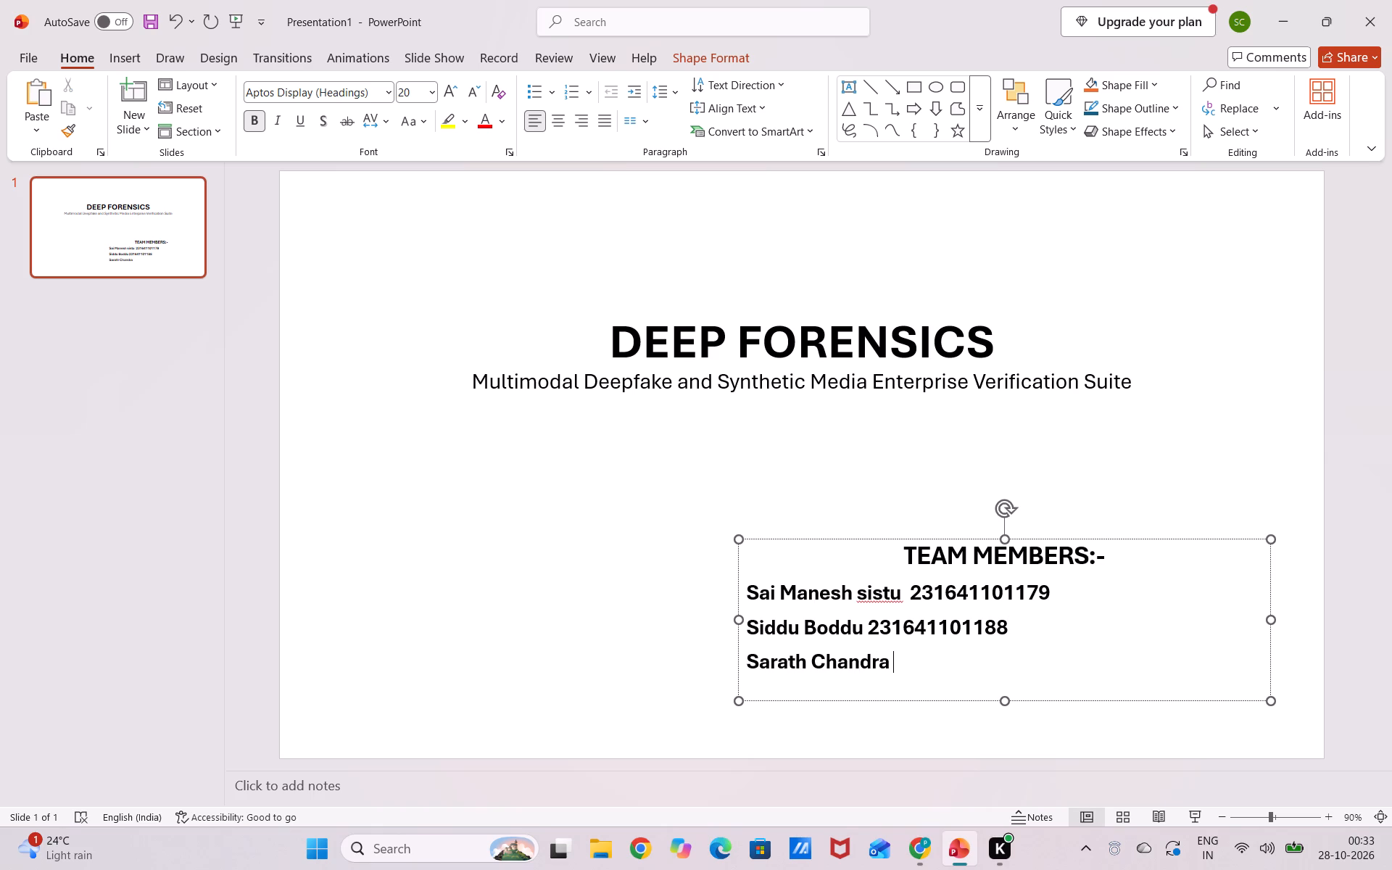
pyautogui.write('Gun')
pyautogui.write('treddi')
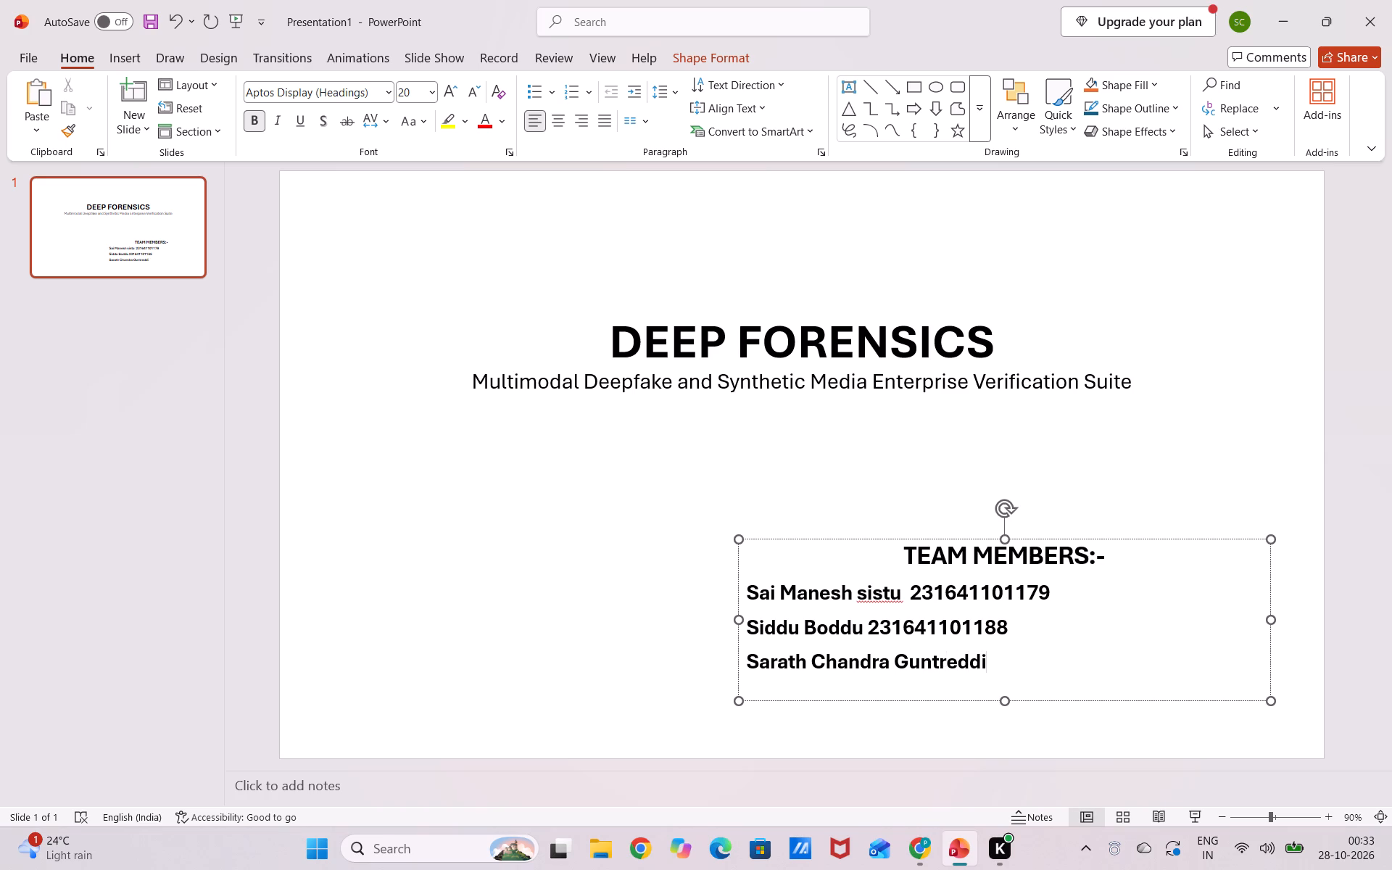
# Widen the gap between the second team member's name and ID number to two spaces.
pyautogui.click(865, 627)
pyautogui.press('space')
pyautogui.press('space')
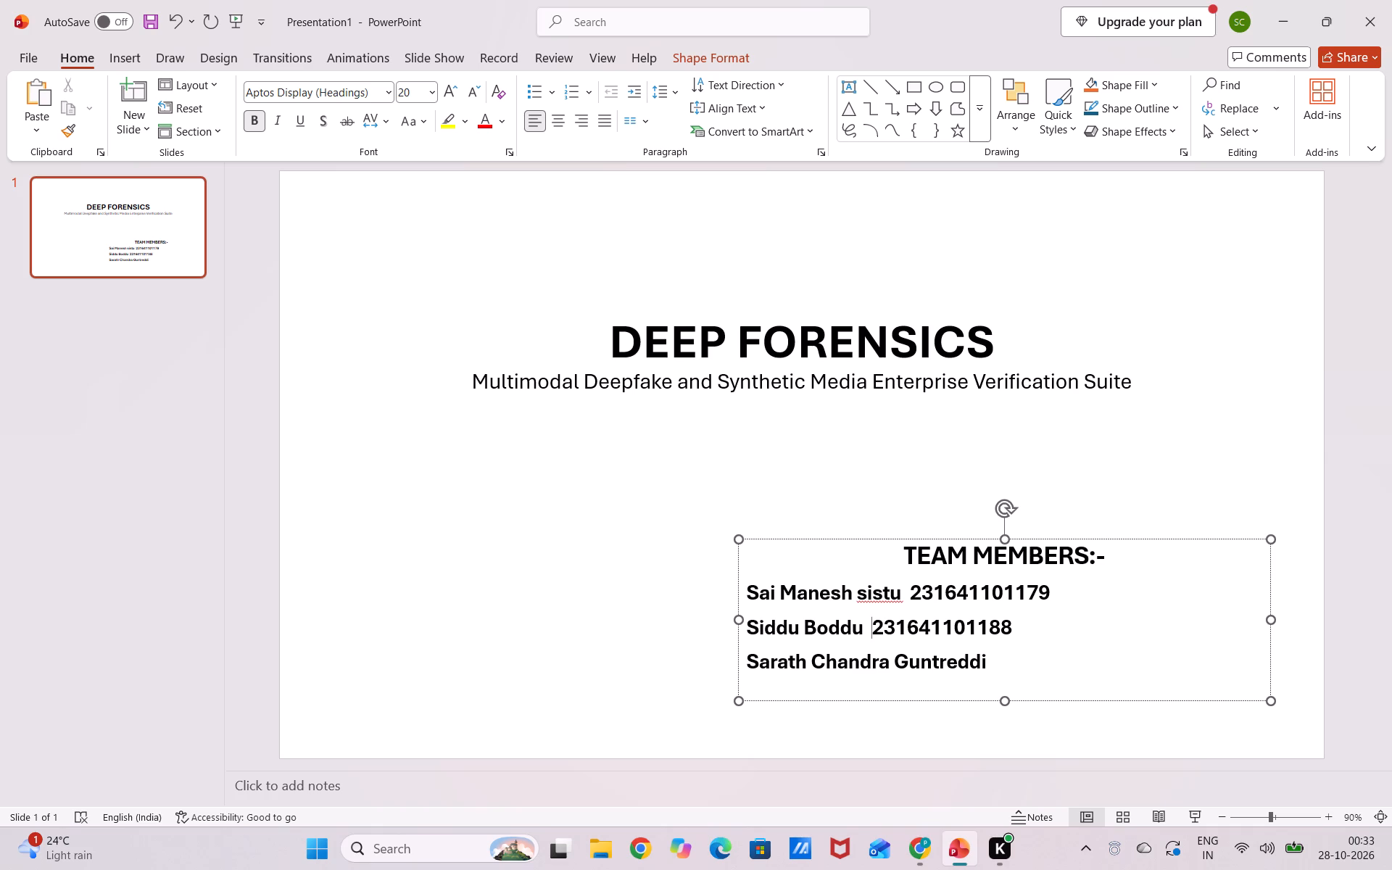
# Complete the third team member's line with two spaces and the member's ID number after the name.
pyautogui.click(989, 661)
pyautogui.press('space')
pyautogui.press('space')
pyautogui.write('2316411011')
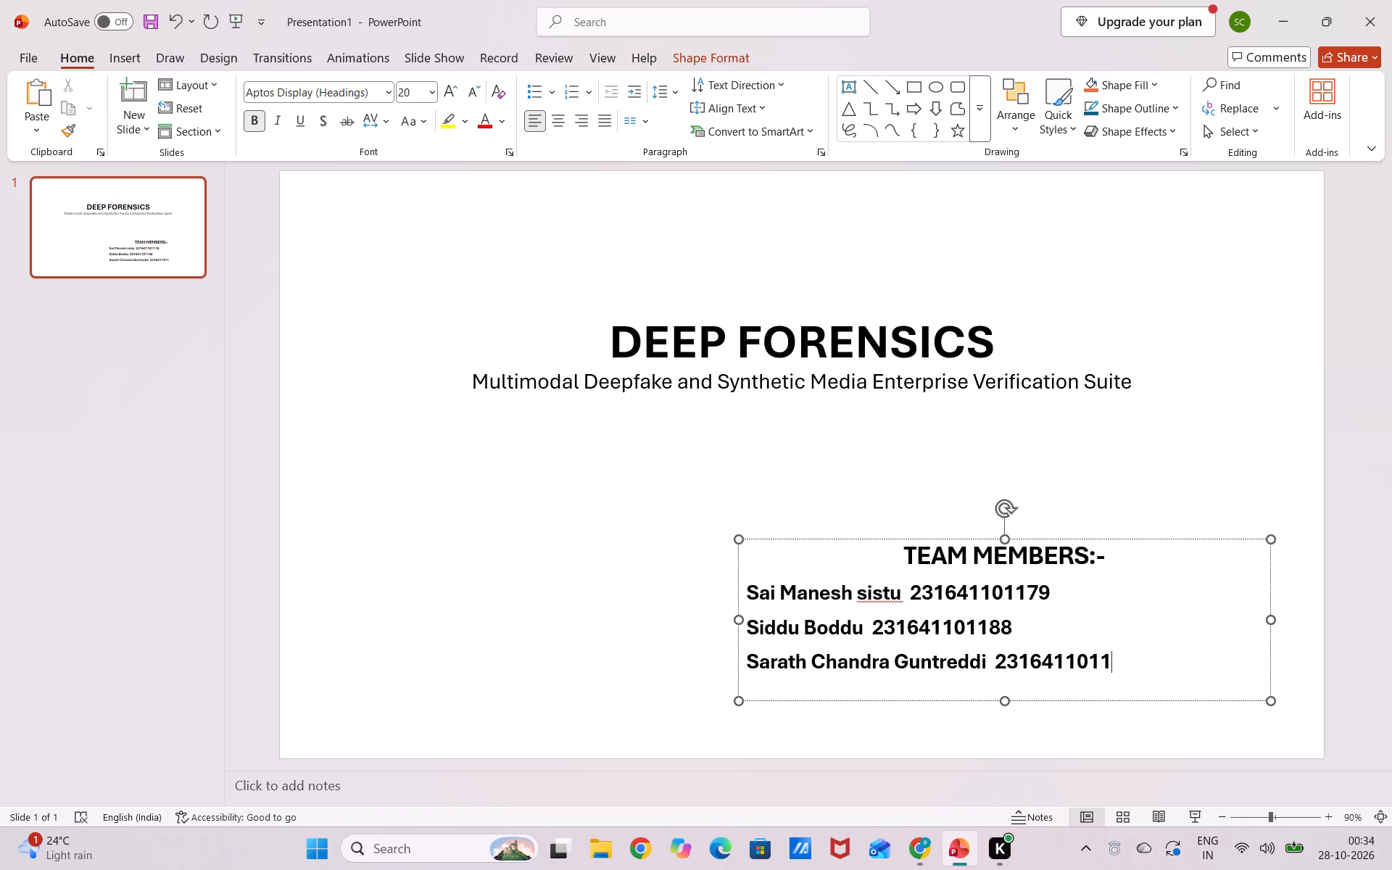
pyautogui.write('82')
pyautogui.click(426, 532)
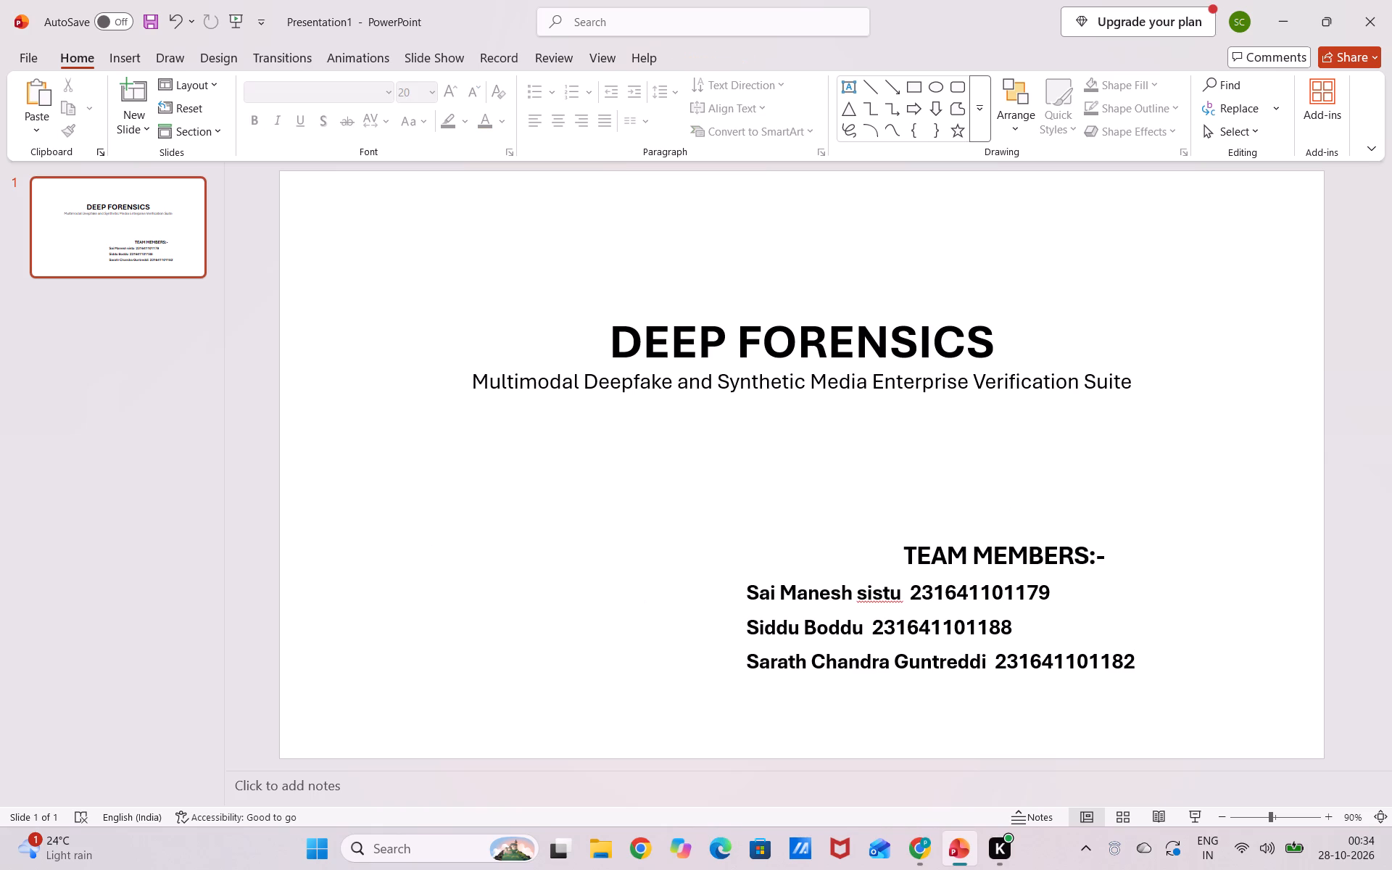
# Capitalize the first letter of the surname in the first team member's entry.
pyautogui.doubleClick(887, 595)
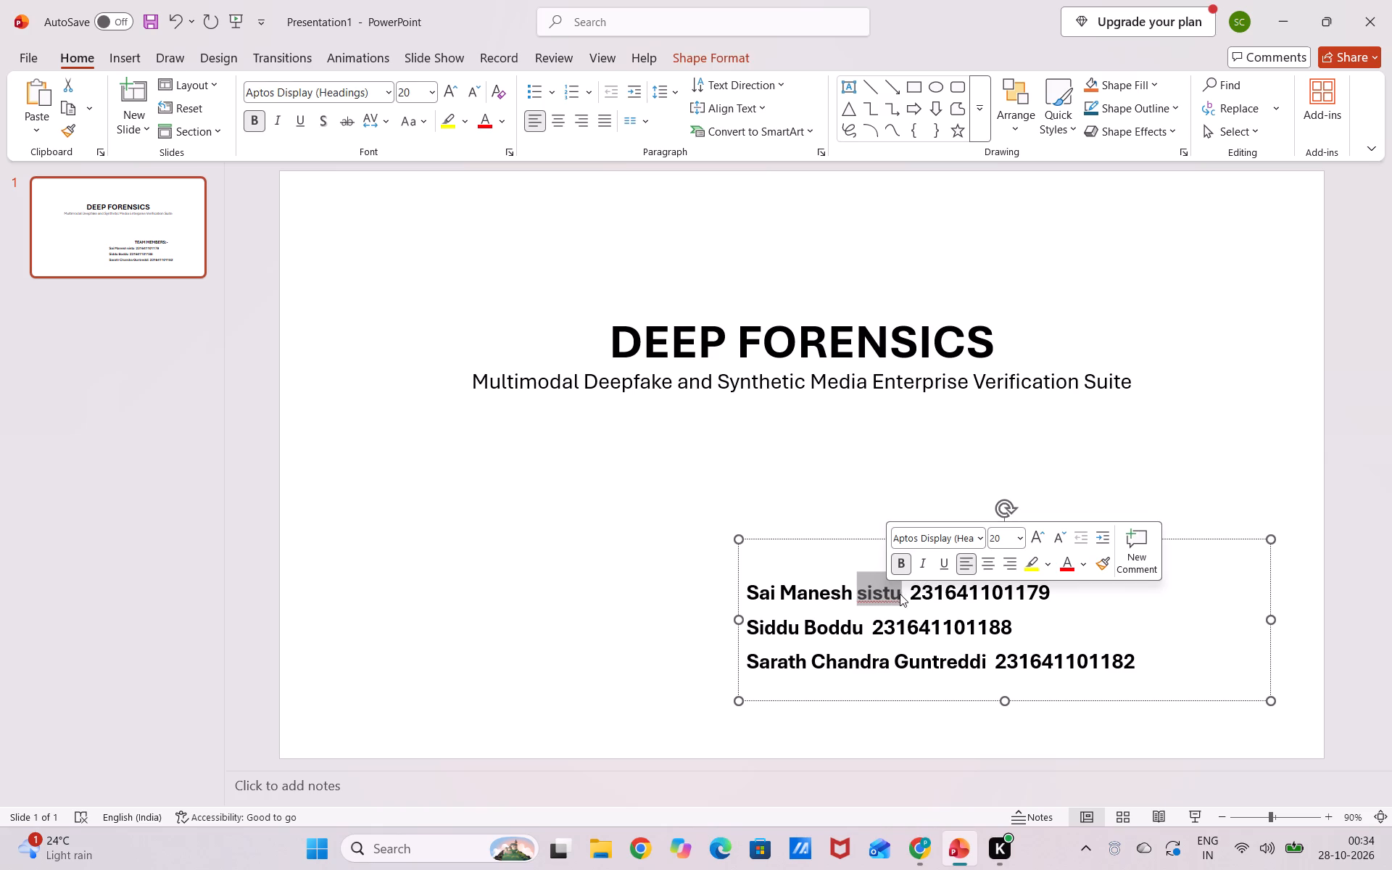
pyautogui.rightClick(892, 600)
pyautogui.click(873, 599)
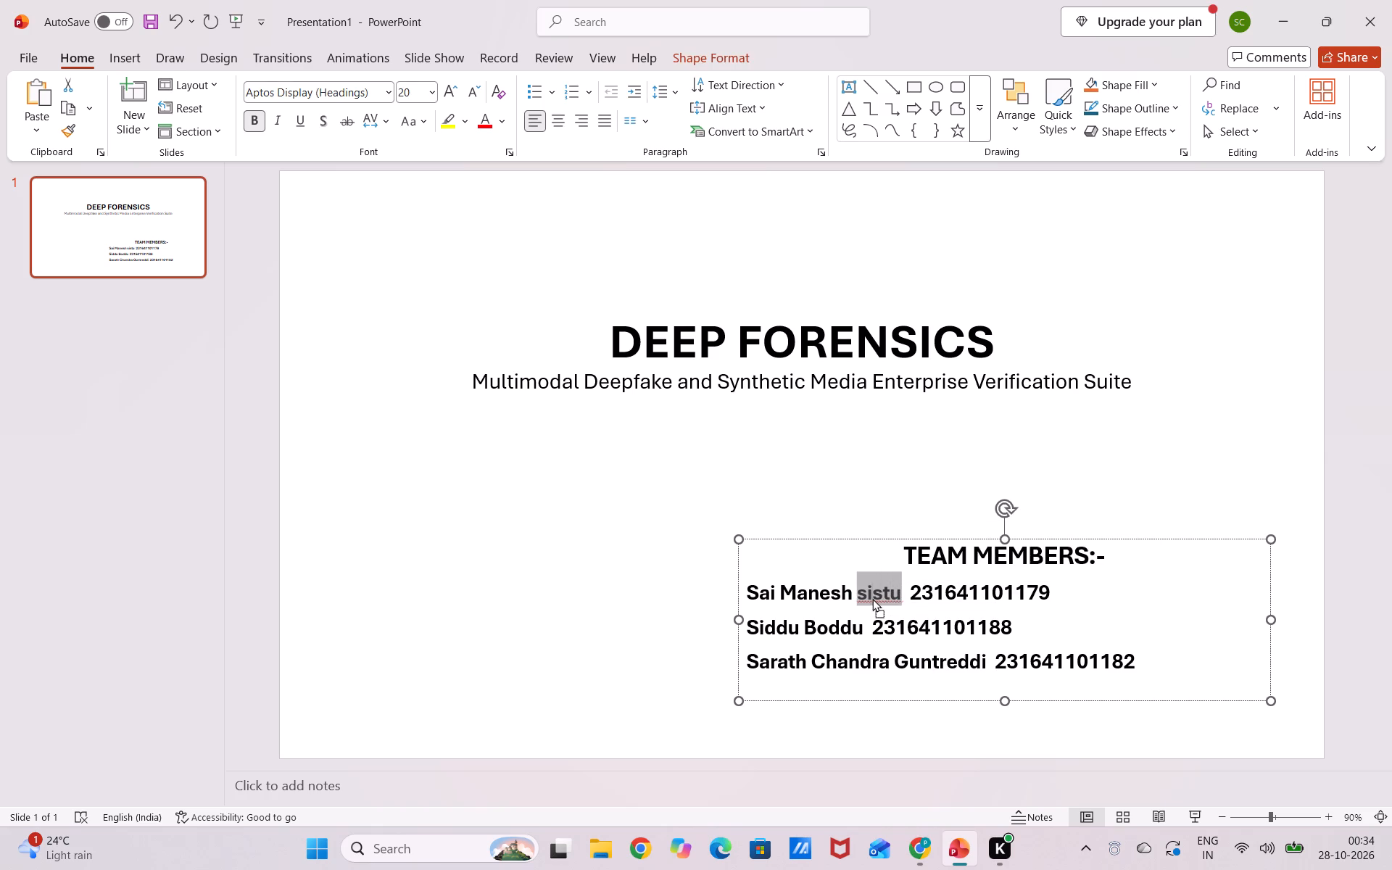
pyautogui.rightClick(883, 600)
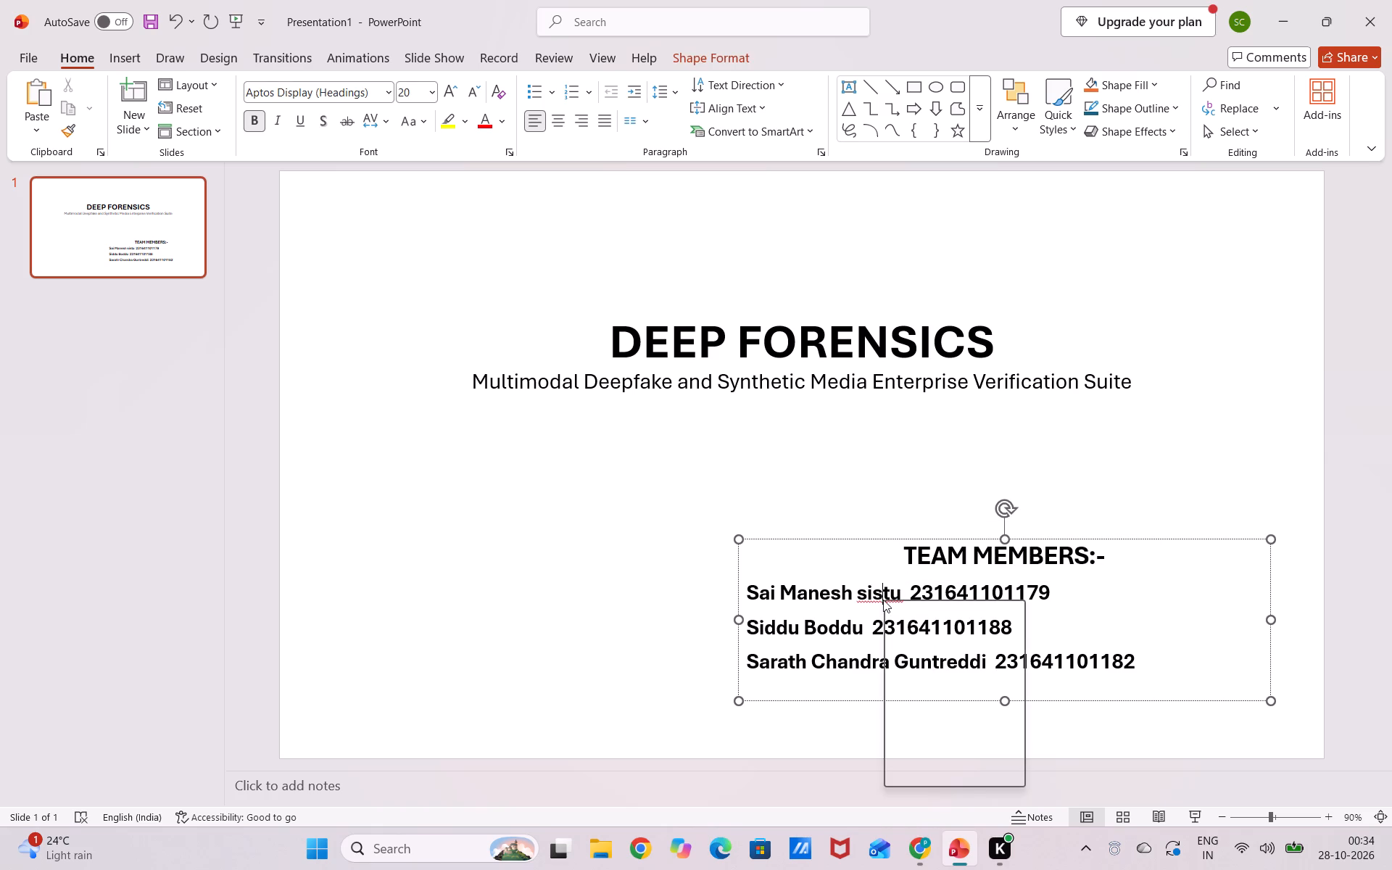
pyautogui.click(883, 600)
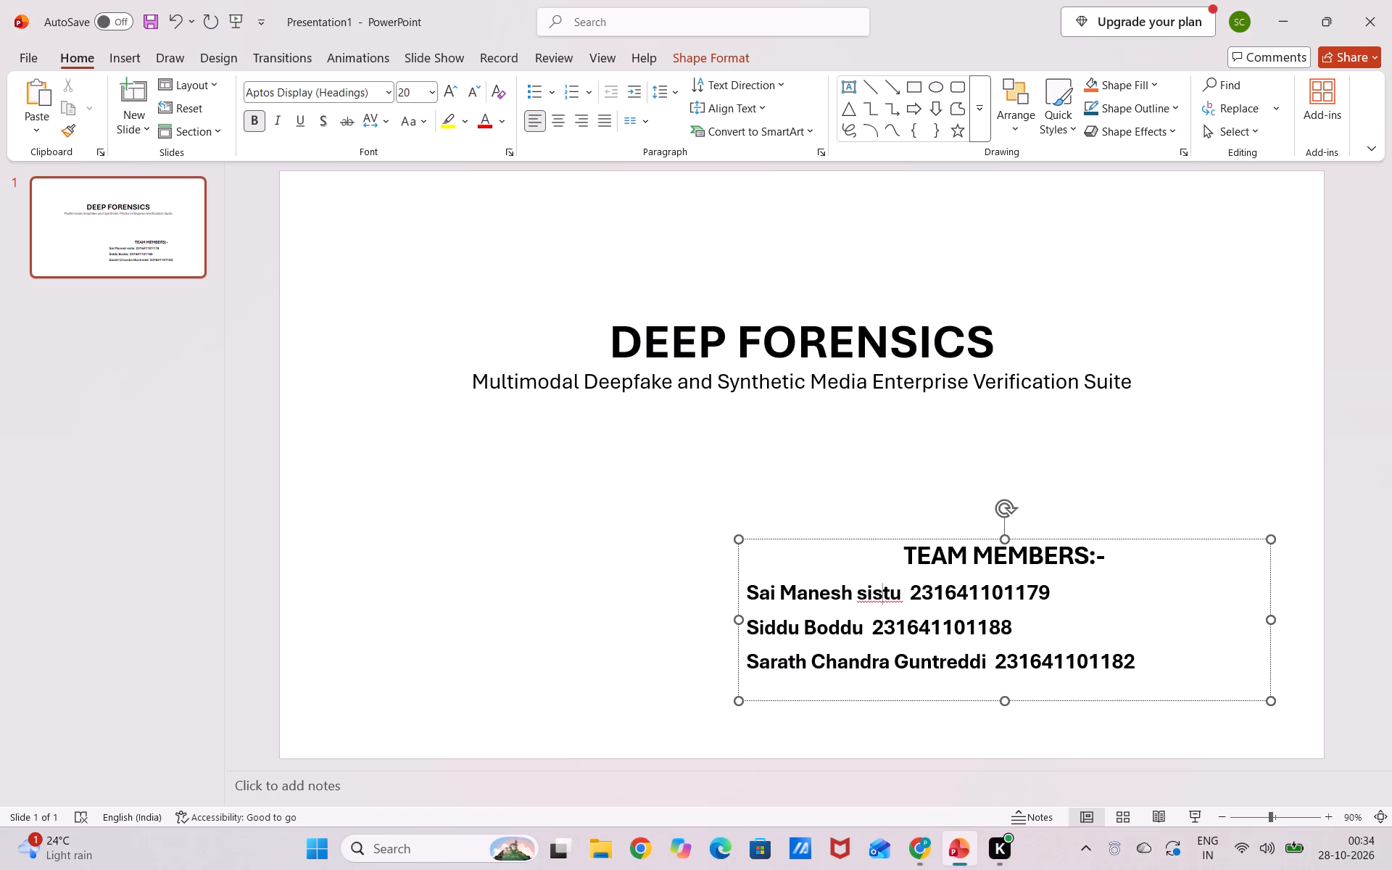
pyautogui.click(866, 601)
pyautogui.press('BackSpace')
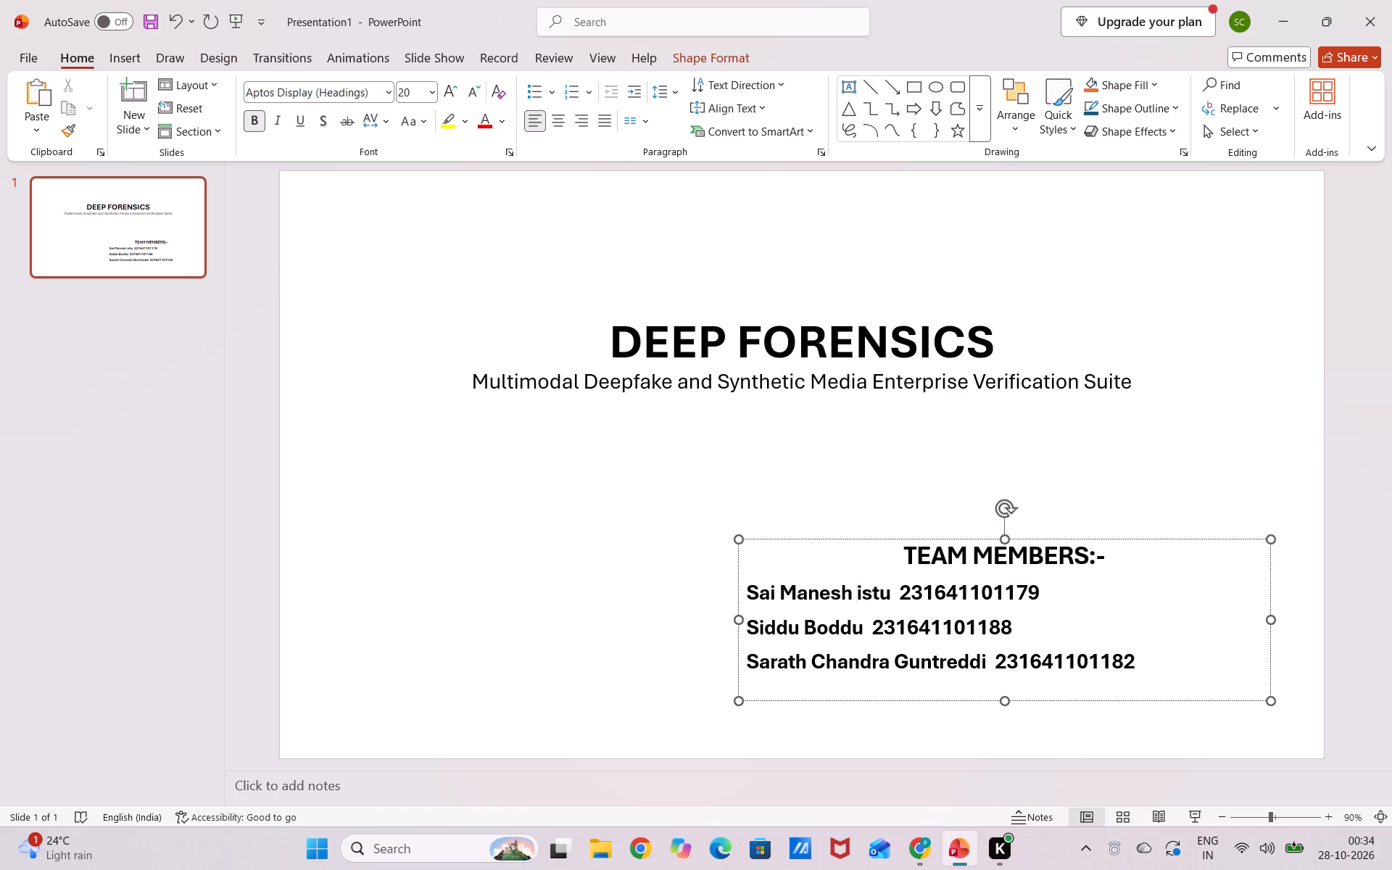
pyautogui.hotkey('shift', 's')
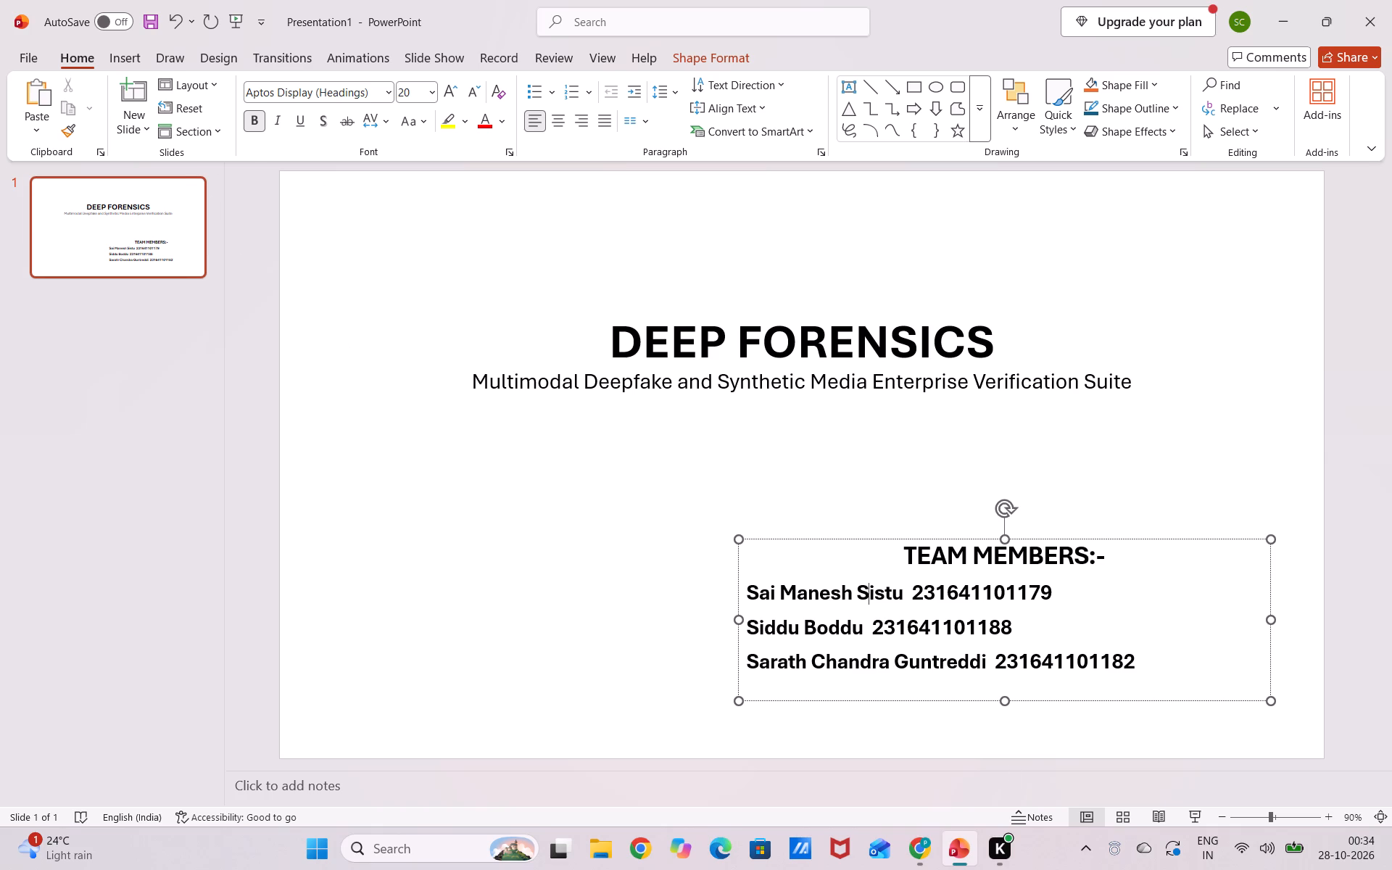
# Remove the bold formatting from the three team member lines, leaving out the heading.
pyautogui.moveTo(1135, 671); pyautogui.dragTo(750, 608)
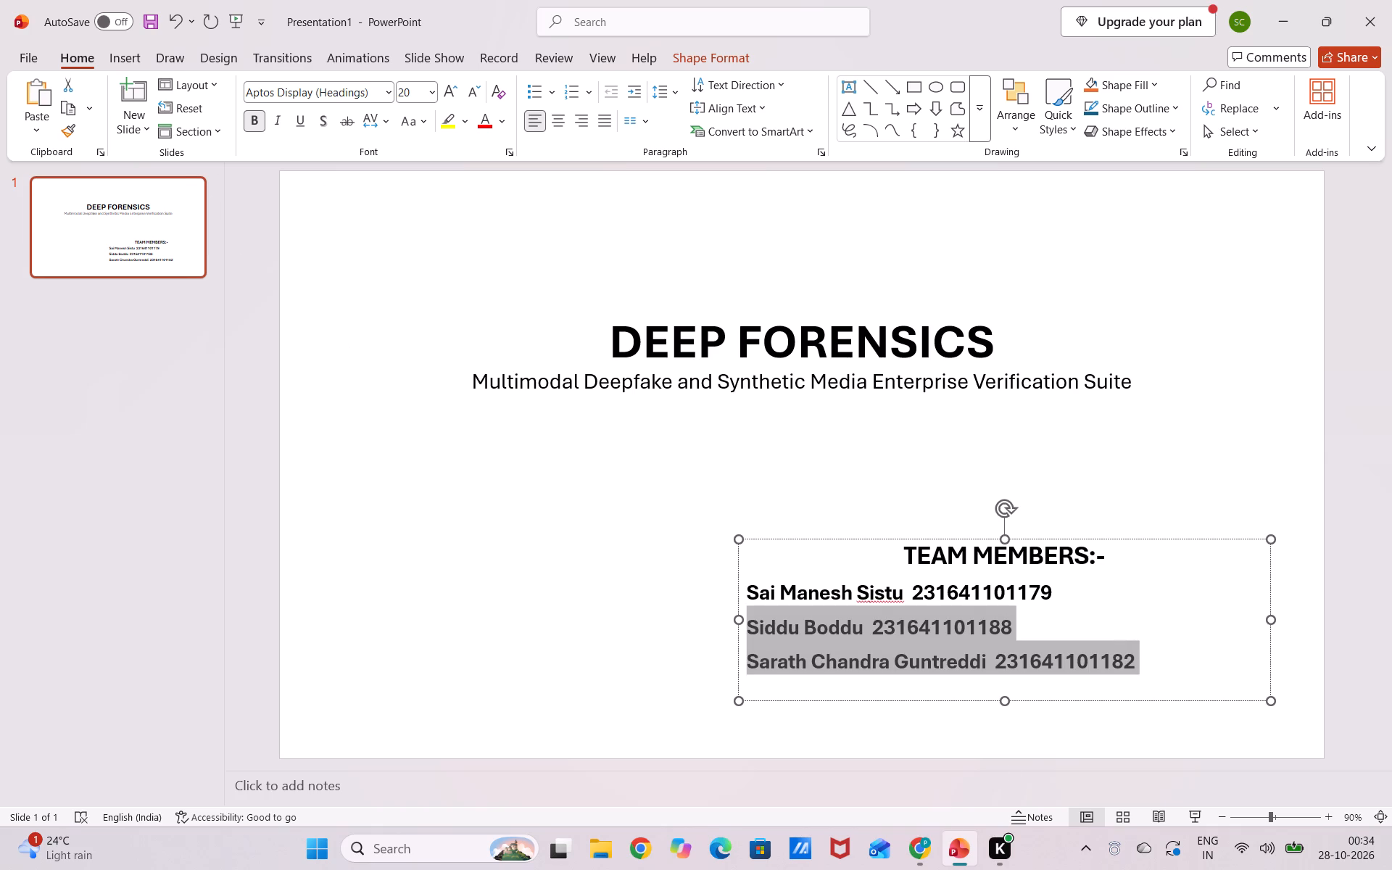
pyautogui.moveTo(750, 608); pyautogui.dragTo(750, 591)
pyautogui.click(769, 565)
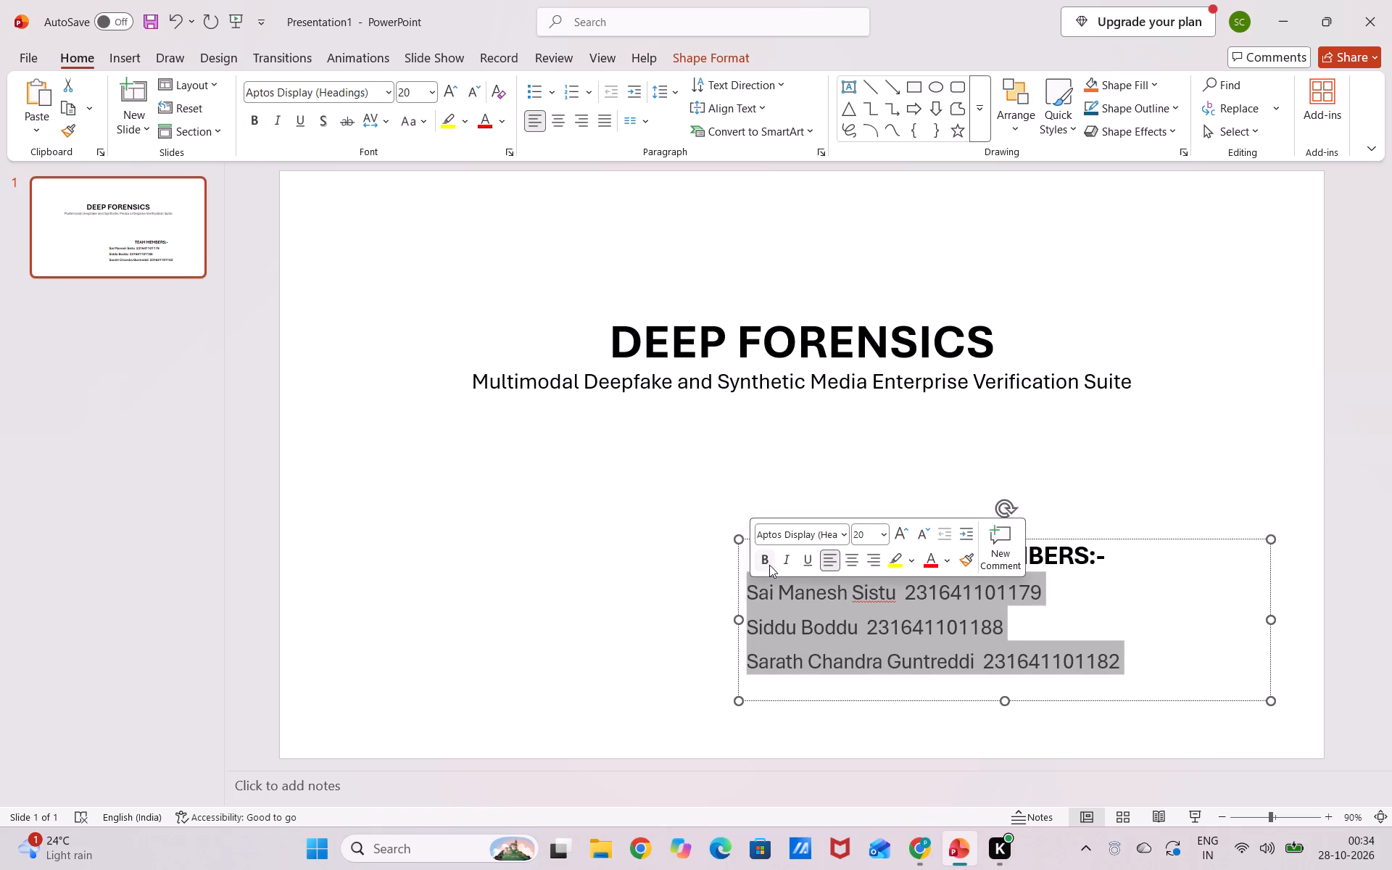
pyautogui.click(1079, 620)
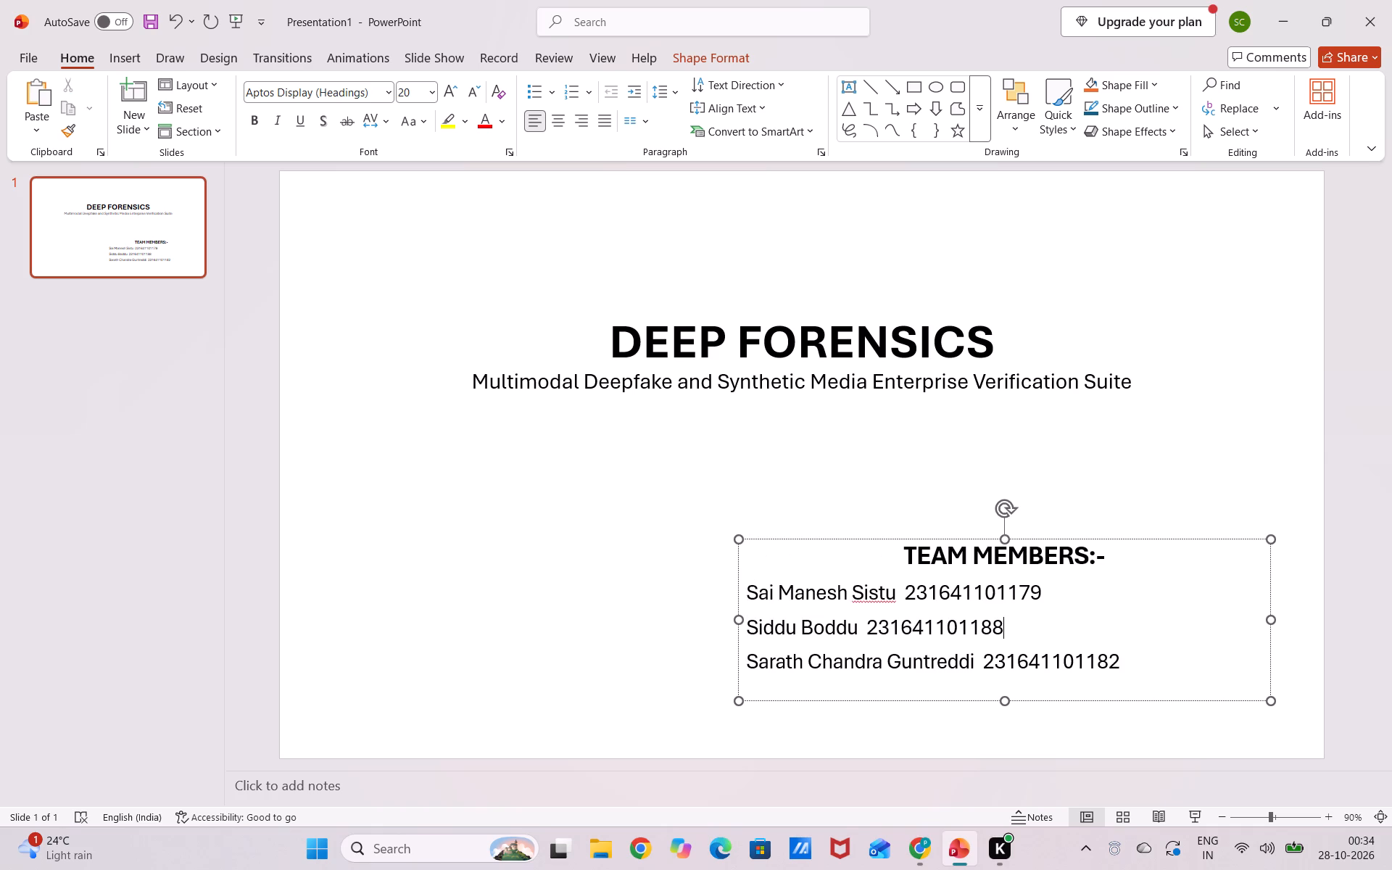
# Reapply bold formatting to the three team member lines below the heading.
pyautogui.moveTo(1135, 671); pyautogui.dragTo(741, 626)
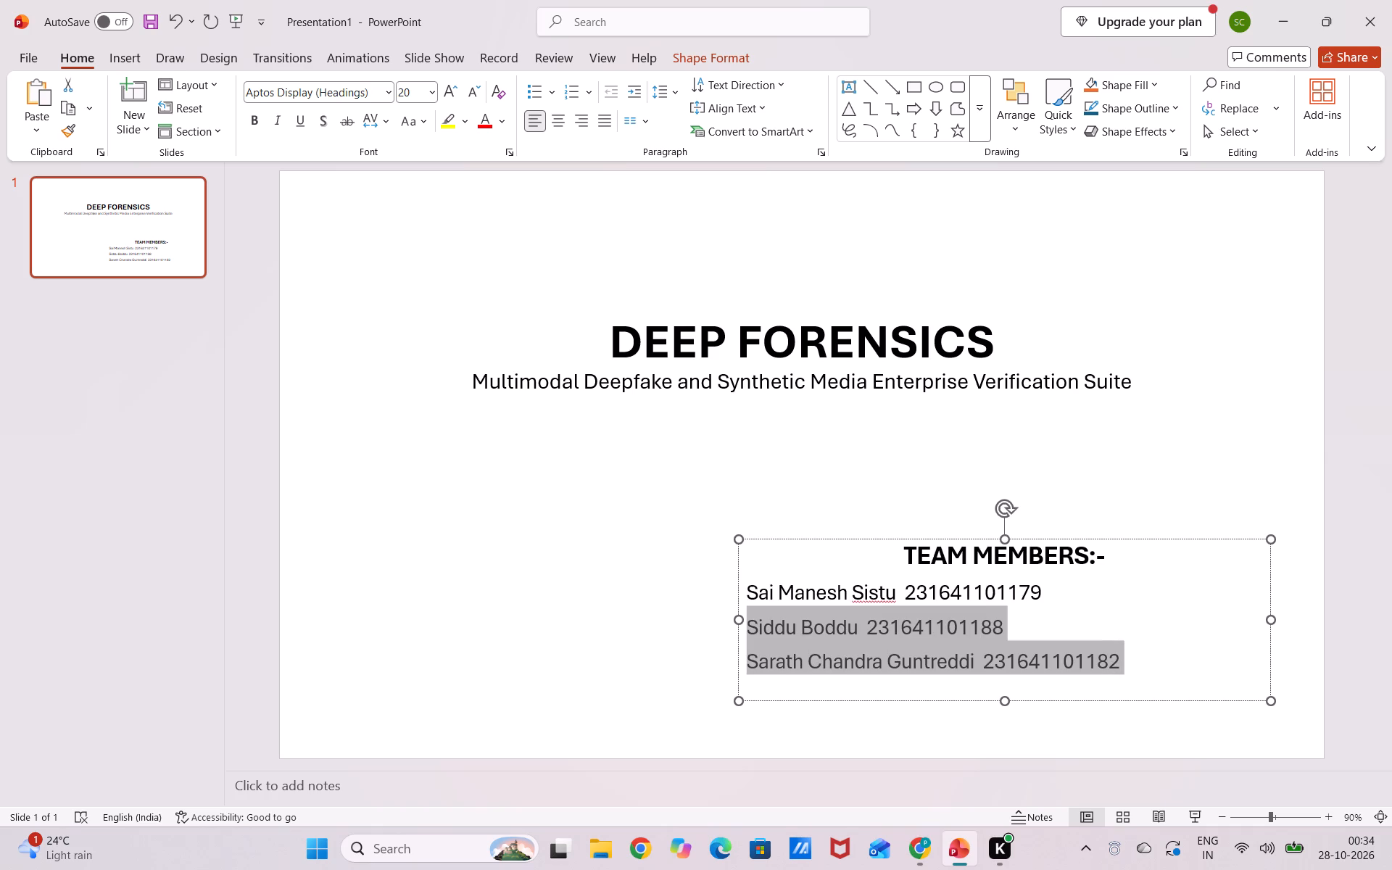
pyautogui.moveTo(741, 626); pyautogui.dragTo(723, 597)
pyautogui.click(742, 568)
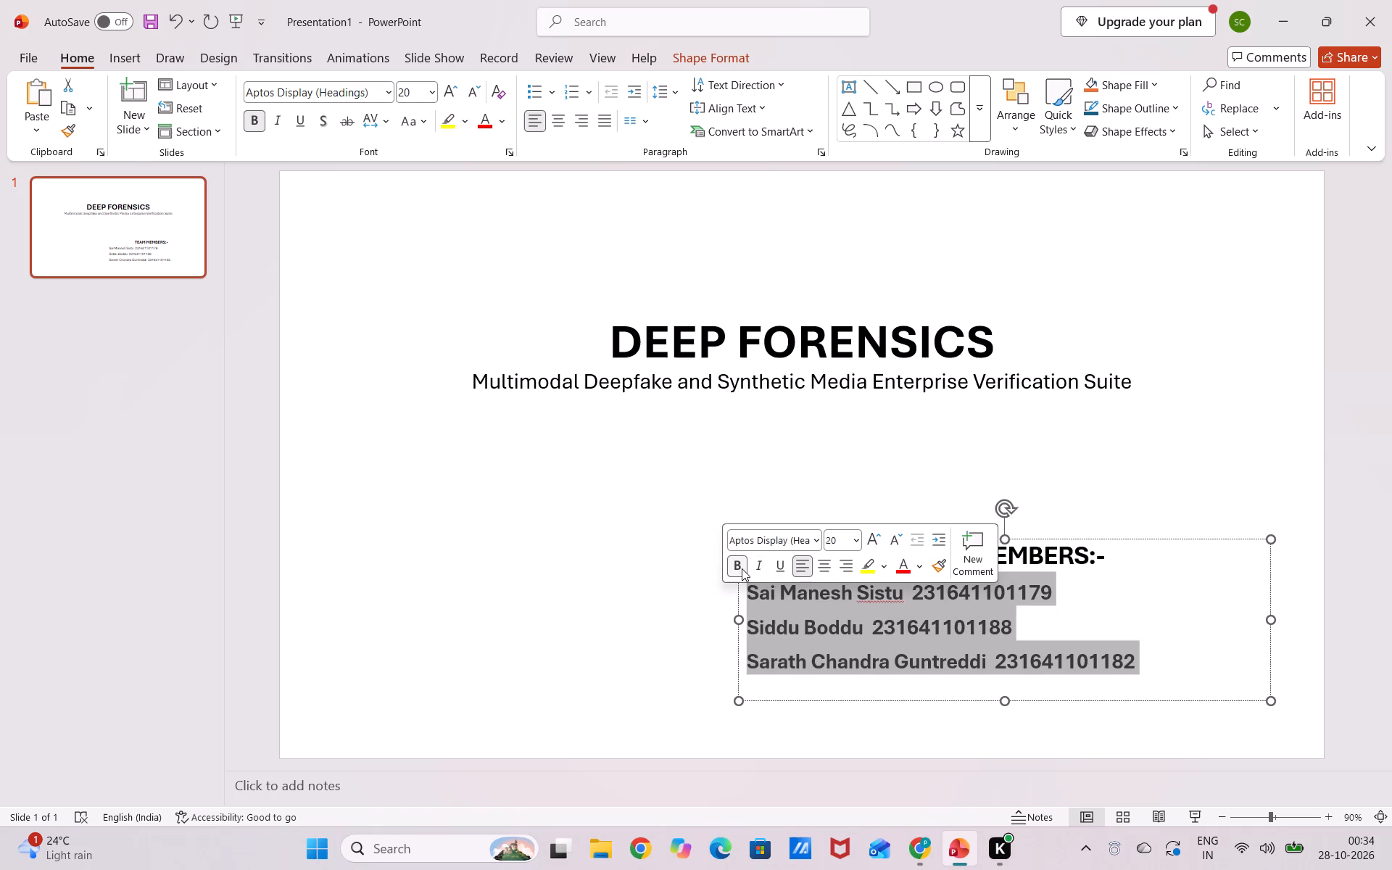
# Change the font of the three team member lines below the heading to Aptos (Body).
pyautogui.click(816, 540)
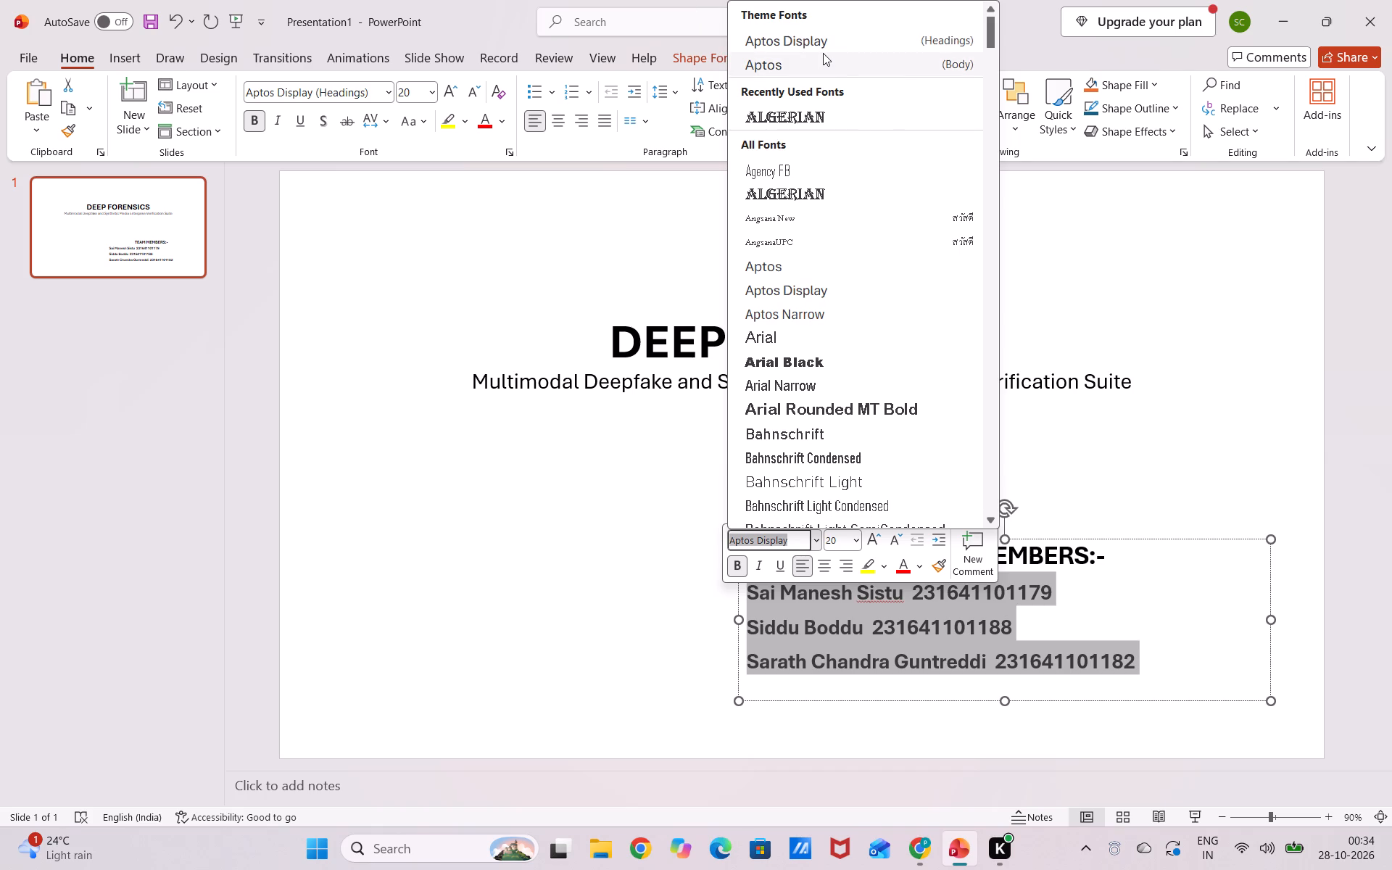
pyautogui.scroll(2, 840, 59)
pyautogui.click(840, 59)
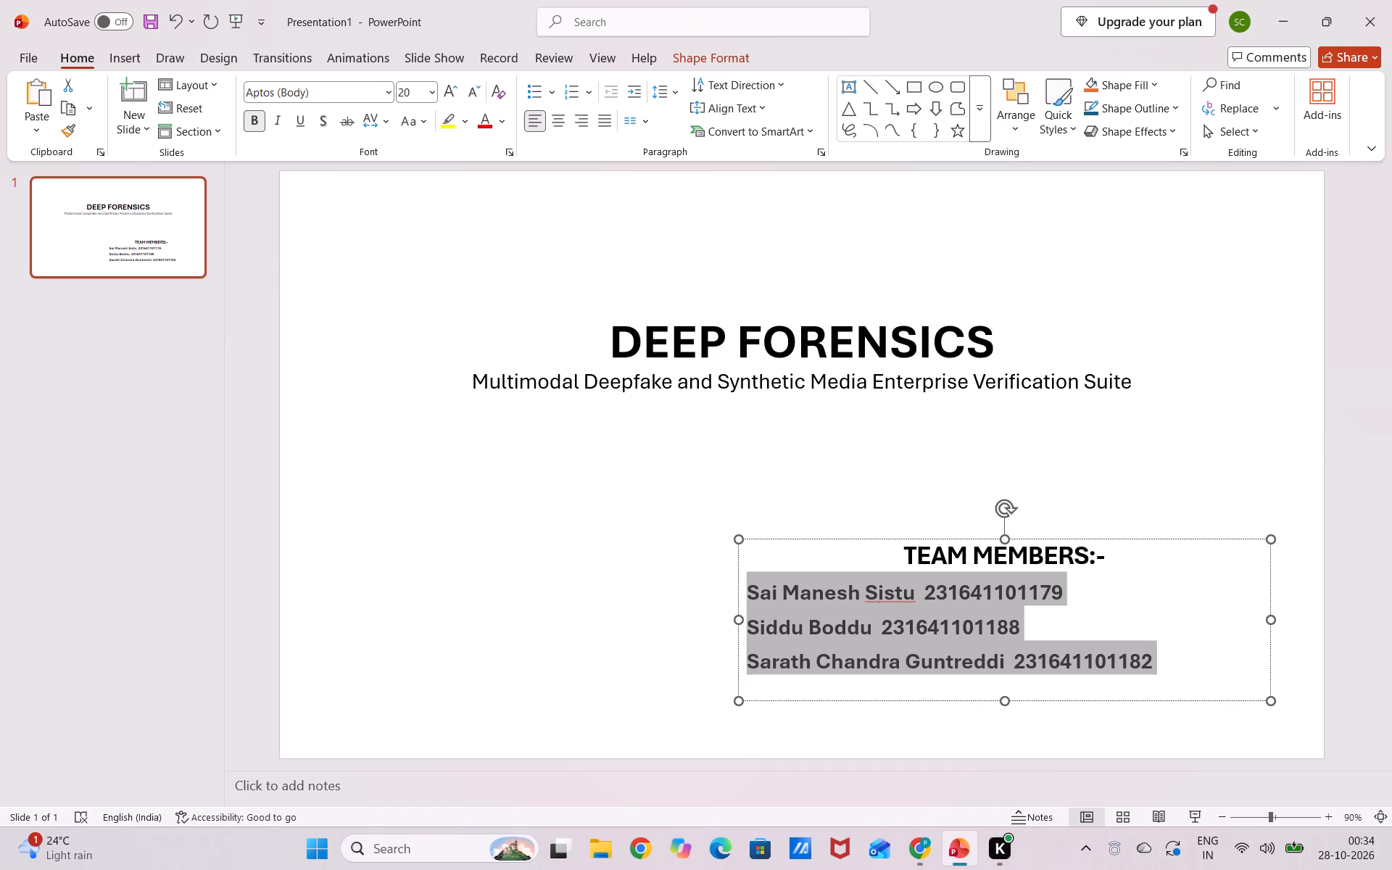
pyautogui.click(1095, 618)
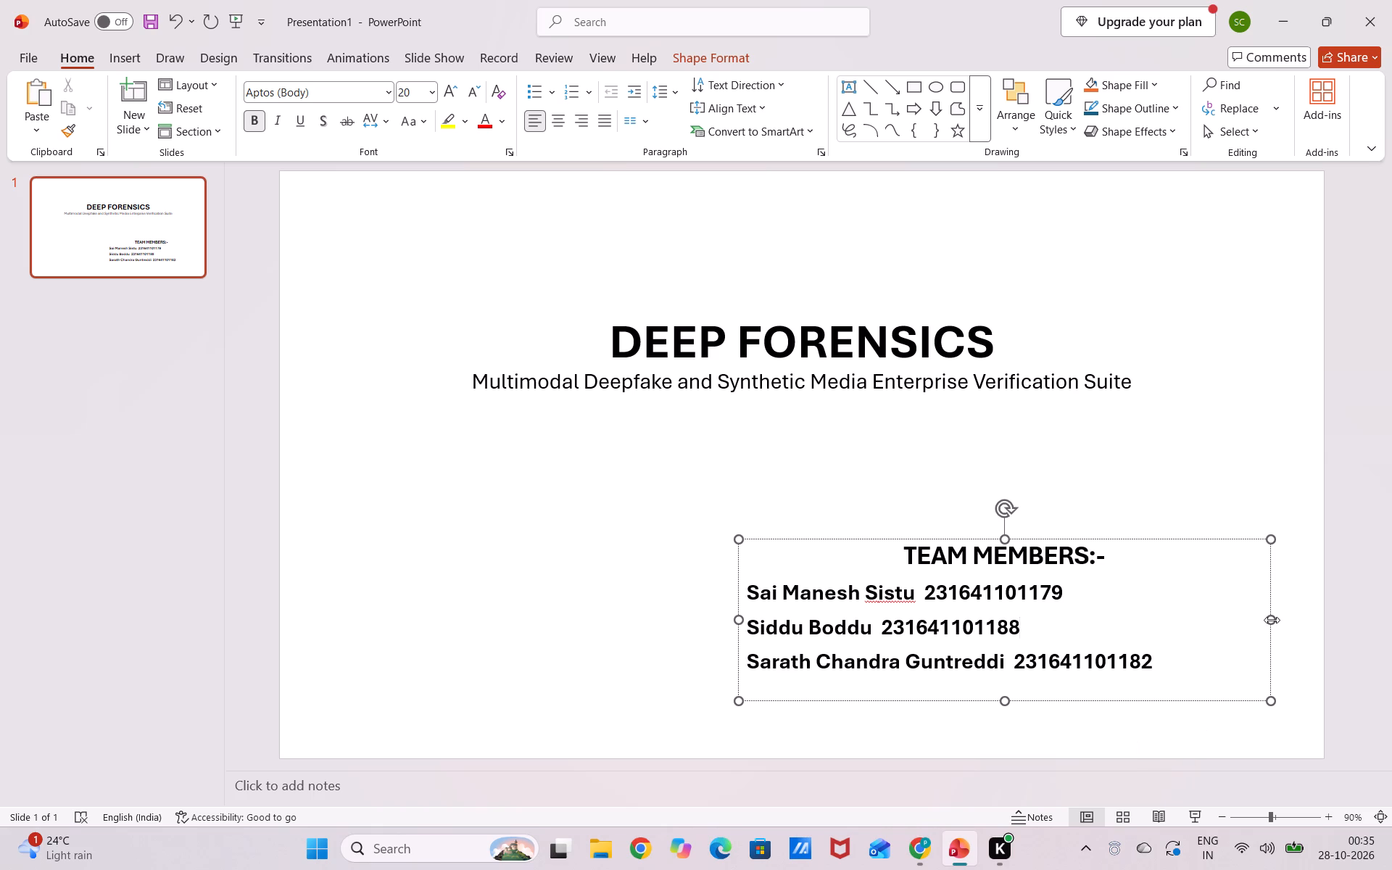
# Narrow the team members text box slightly by pulling in its outer edge nearest the slide's border.
pyautogui.moveTo(1272, 620); pyautogui.dragTo(1261, 626)
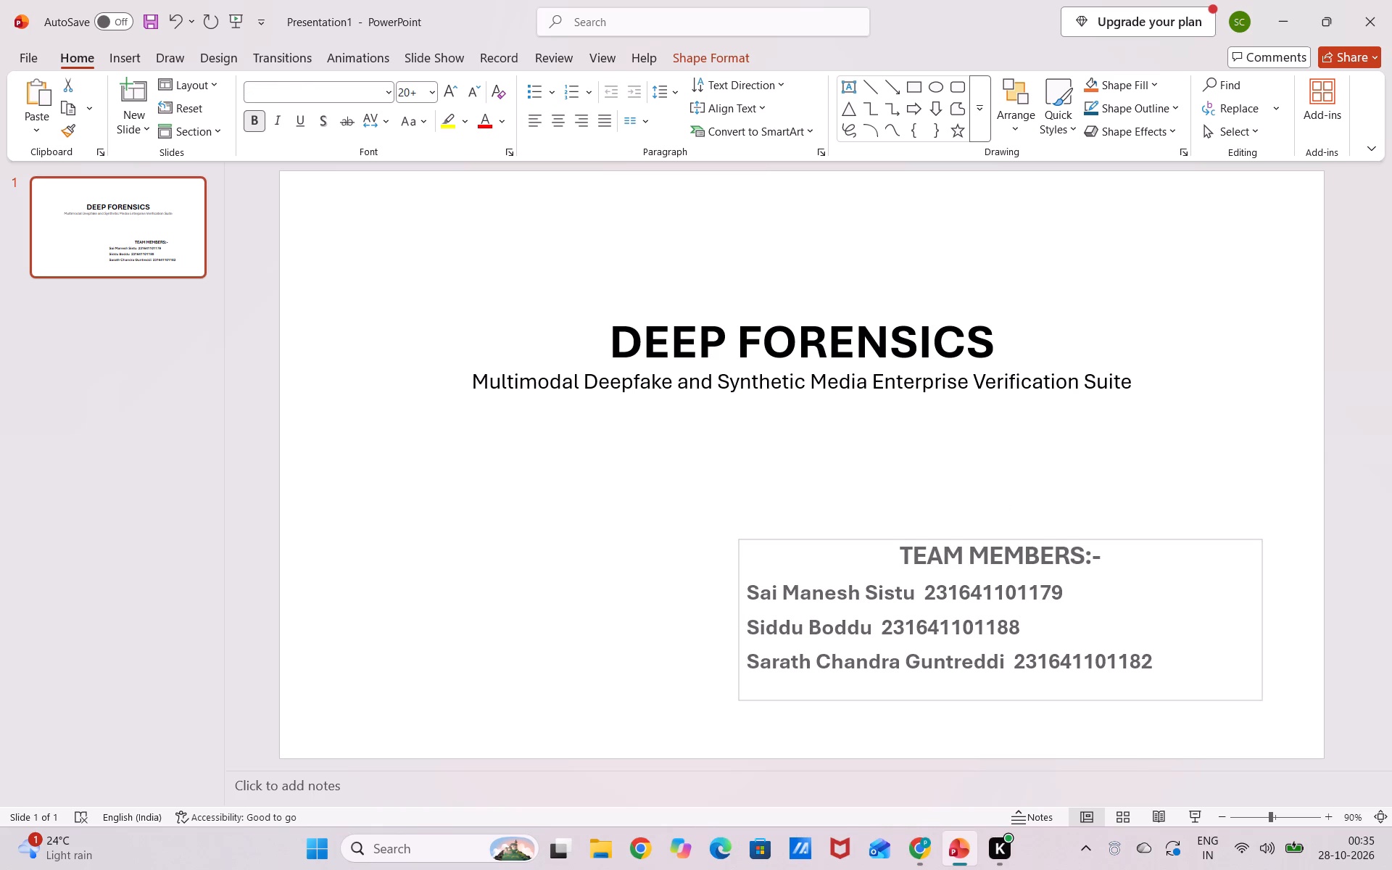
pyautogui.moveTo(1261, 626); pyautogui.dragTo(1256, 628)
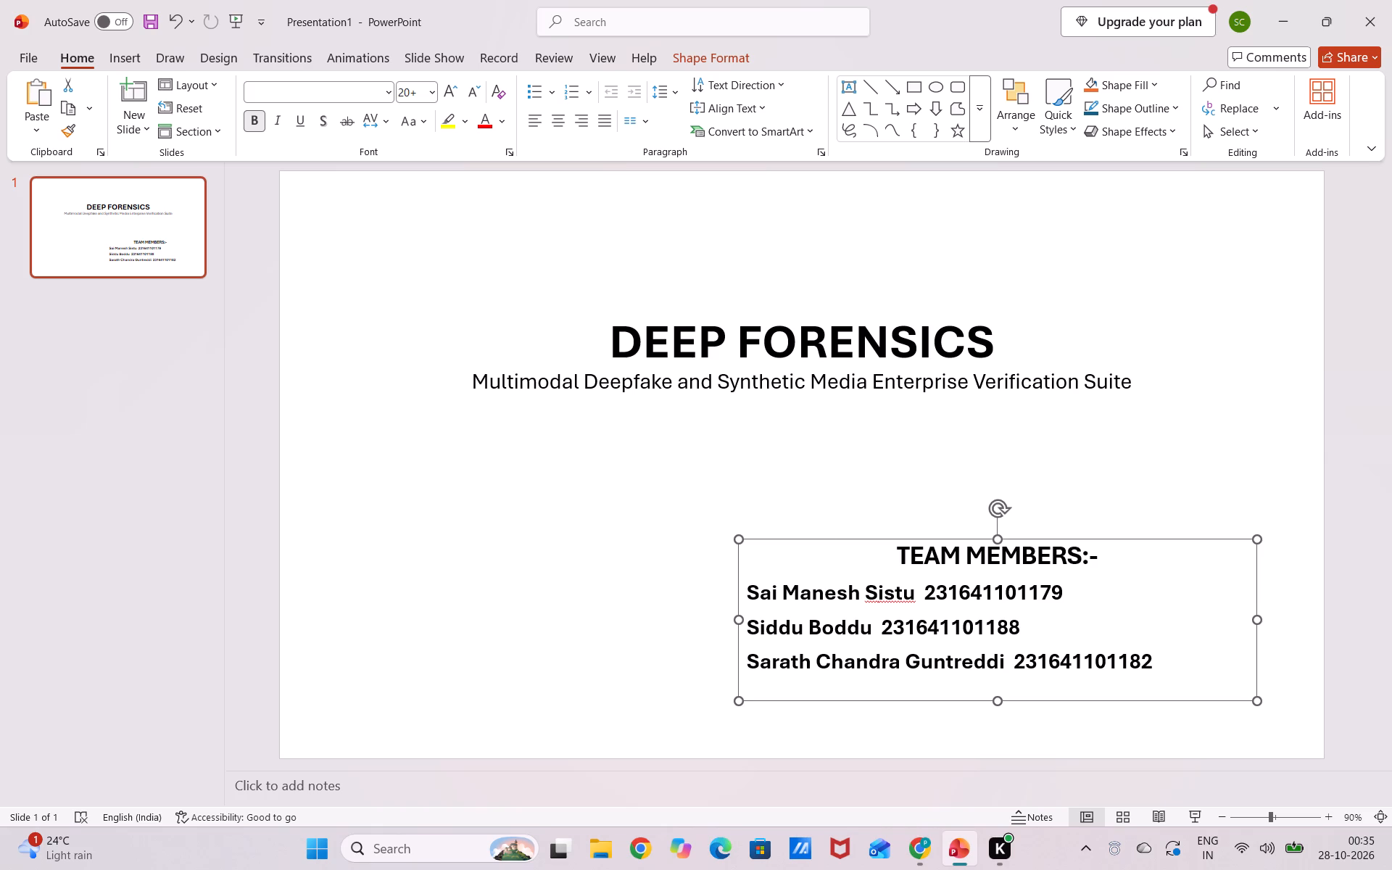
# Make the tagline "Multimodal Deepfake and Synthetic Media Enterprise Verification Suite" bold.
pyautogui.moveTo(1135, 382); pyautogui.dragTo(560, 388)
pyautogui.click(1135, 377)
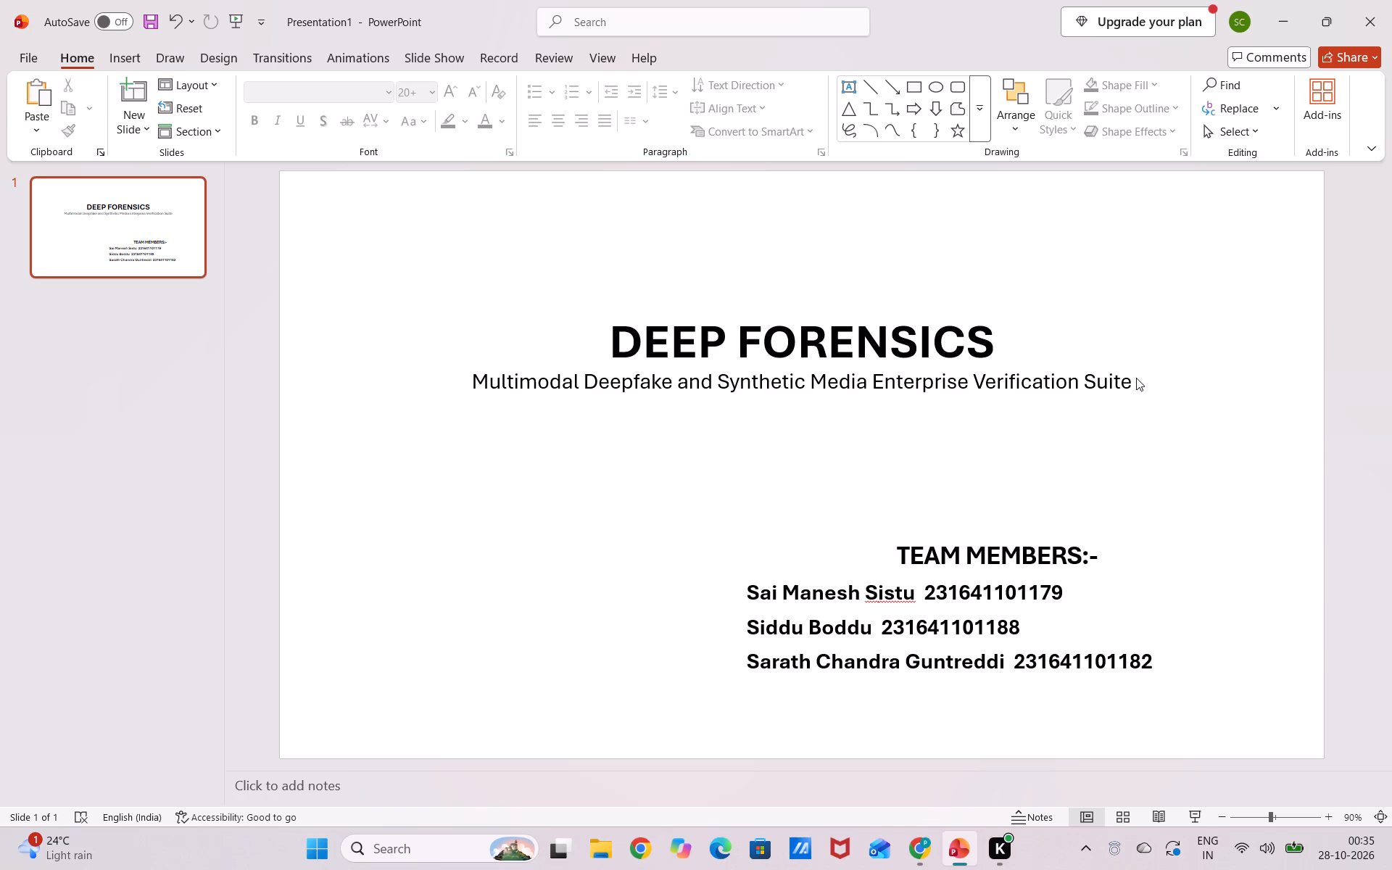
pyautogui.click(1138, 381)
pyautogui.click(1104, 378)
pyautogui.moveTo(1135, 389); pyautogui.dragTo(1136, 389)
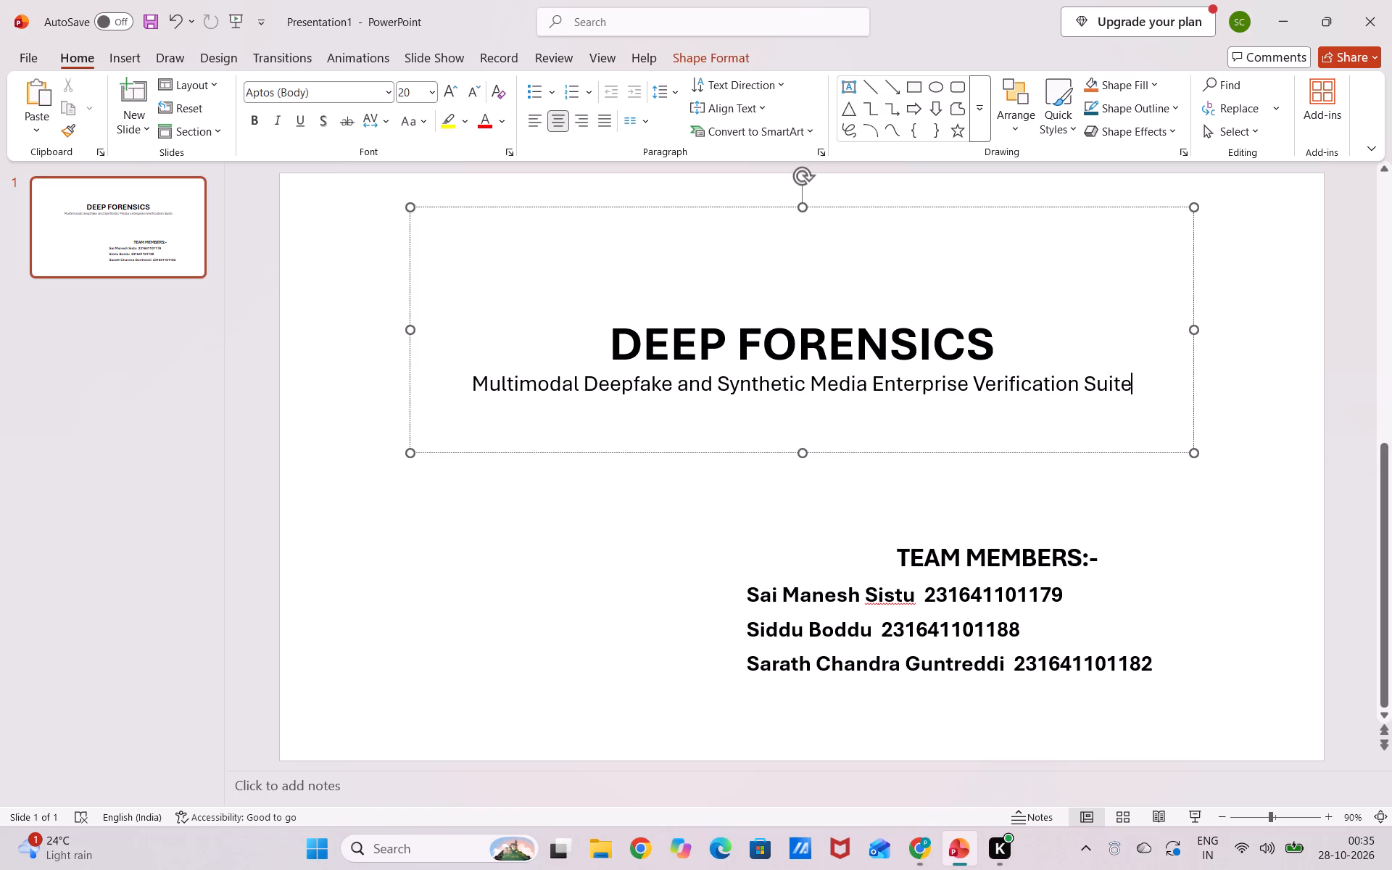
pyautogui.moveTo(1136, 389); pyautogui.dragTo(471, 380)
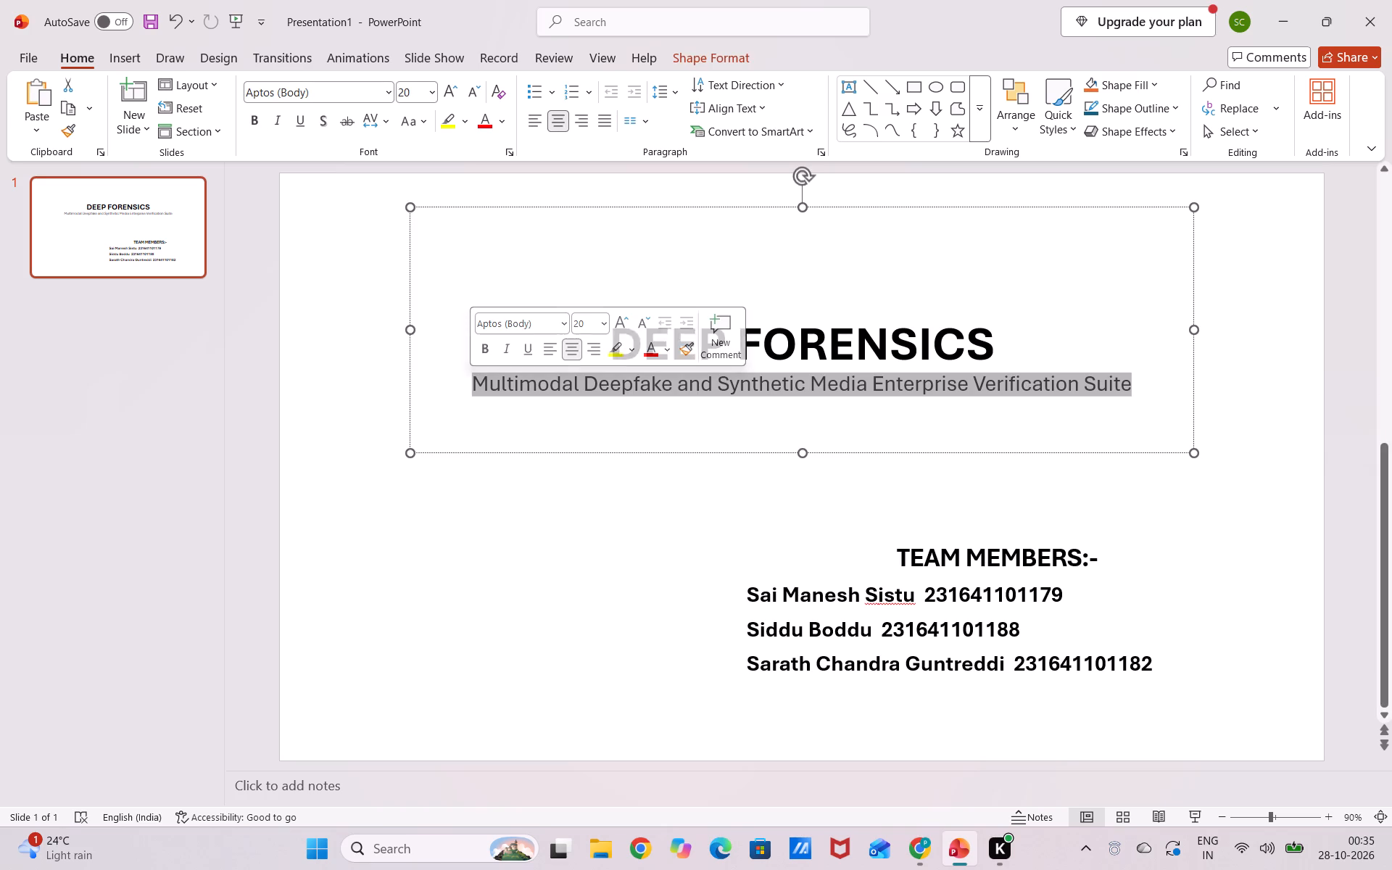
pyautogui.click(481, 355)
pyautogui.click(557, 429)
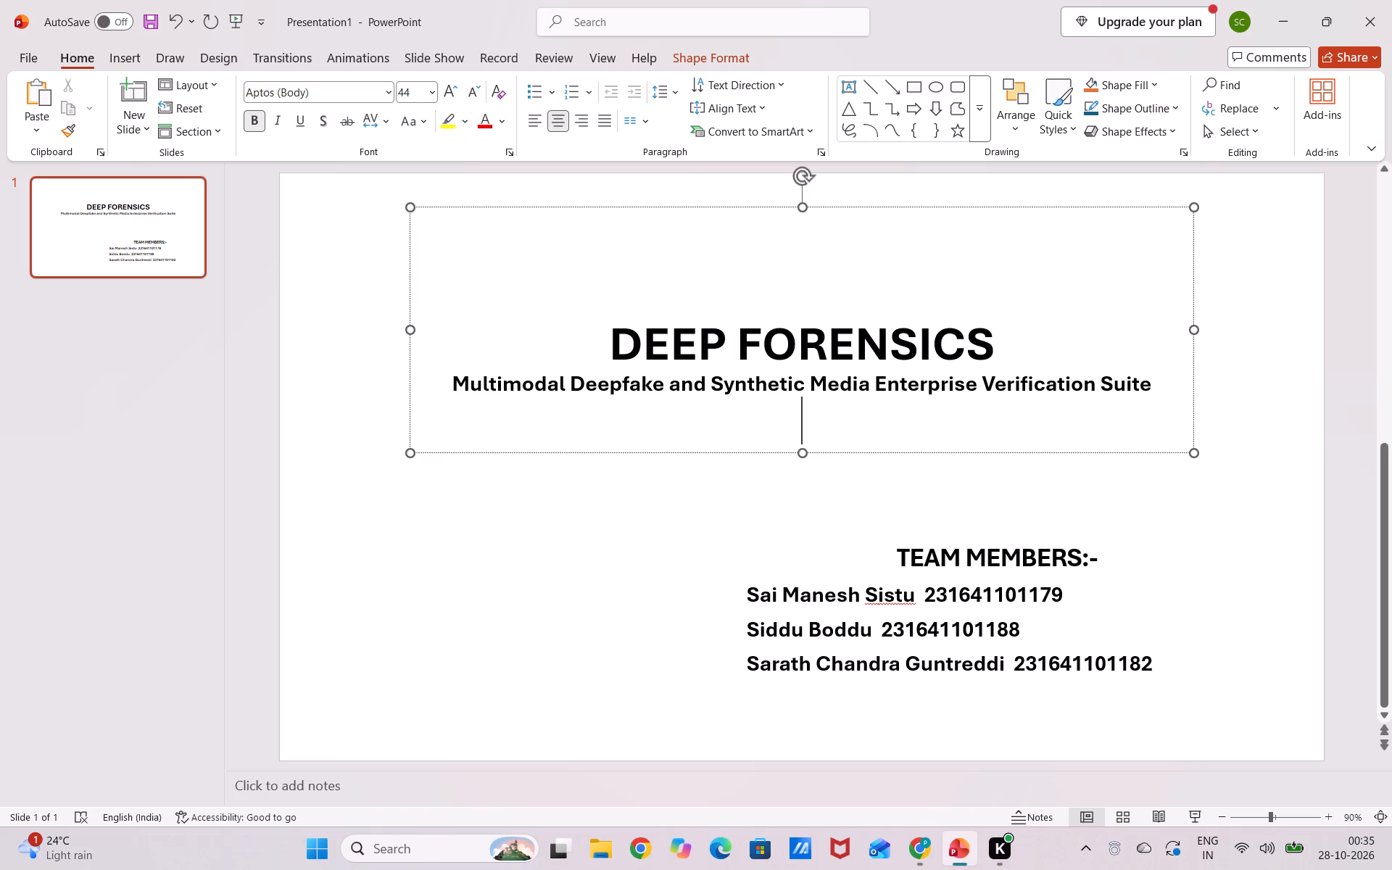
# Copy the "DEEP FORENSICS" title together with the tagline beneath it.
pyautogui.moveTo(613, 344); pyautogui.dragTo(629, 360)
pyautogui.moveTo(629, 360); pyautogui.dragTo(1153, 393)
pyautogui.hotkey('ctrl', 'c')
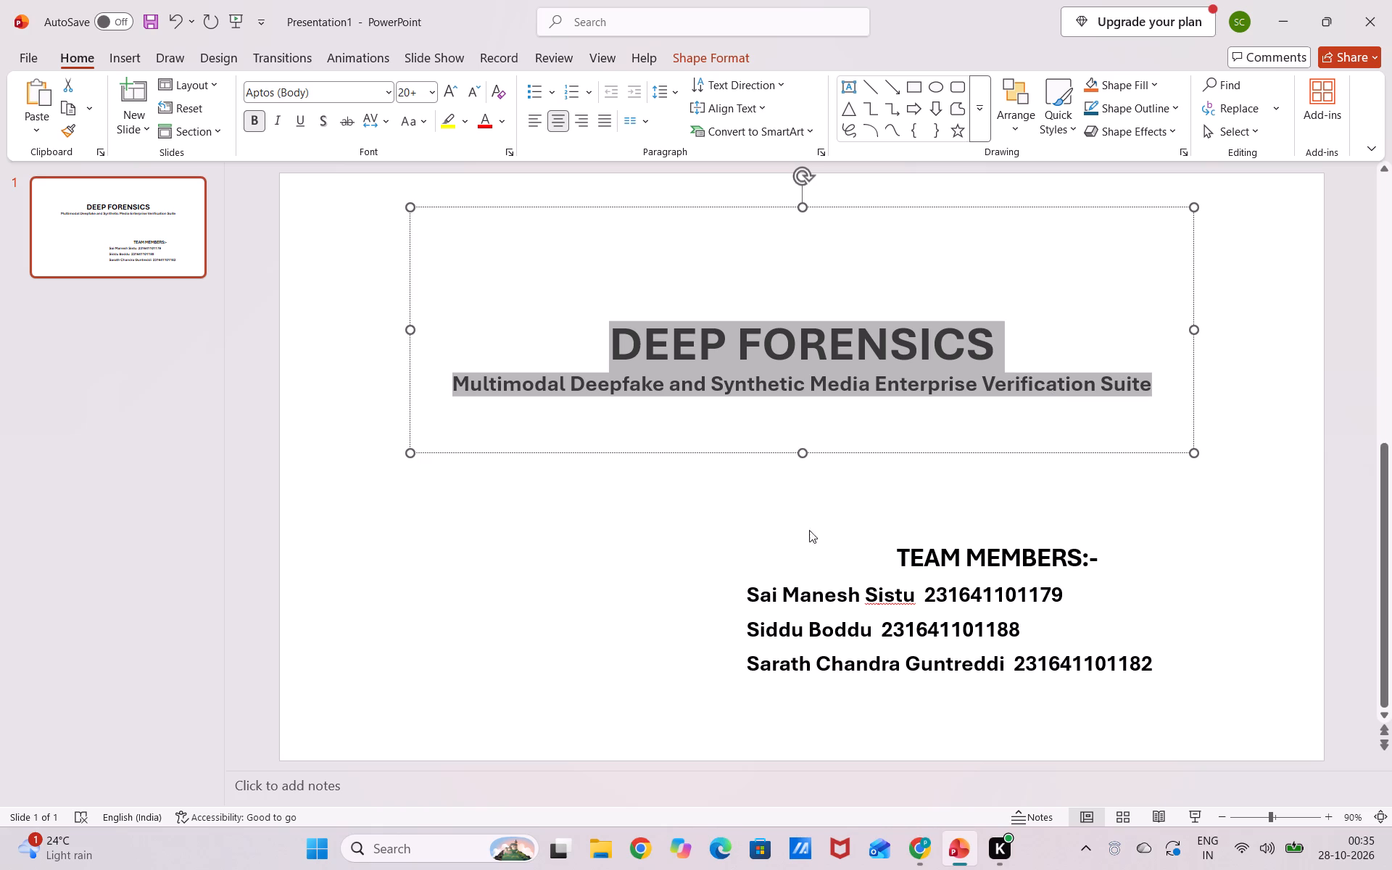
pyautogui.click(747, 518)
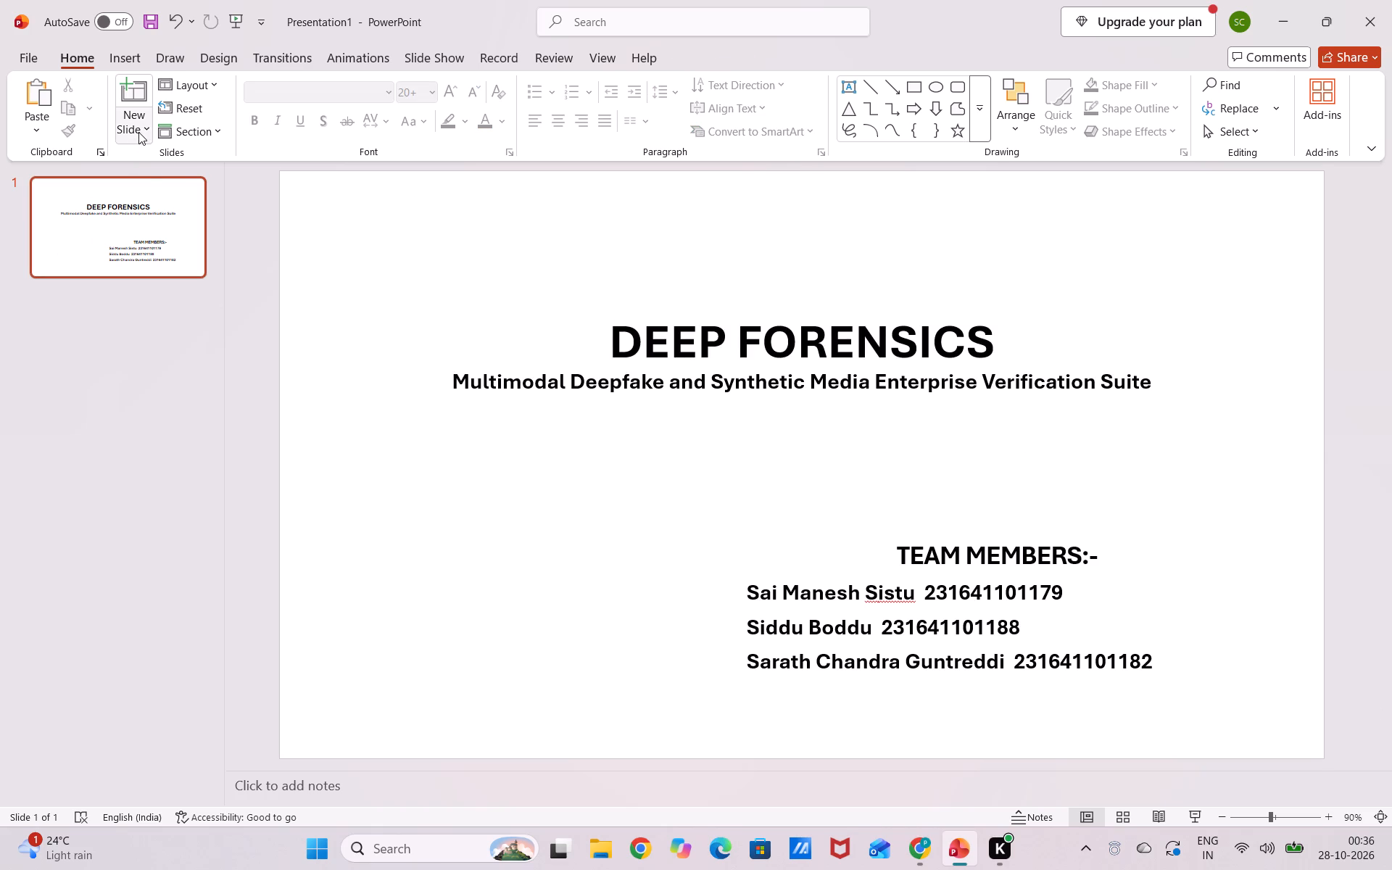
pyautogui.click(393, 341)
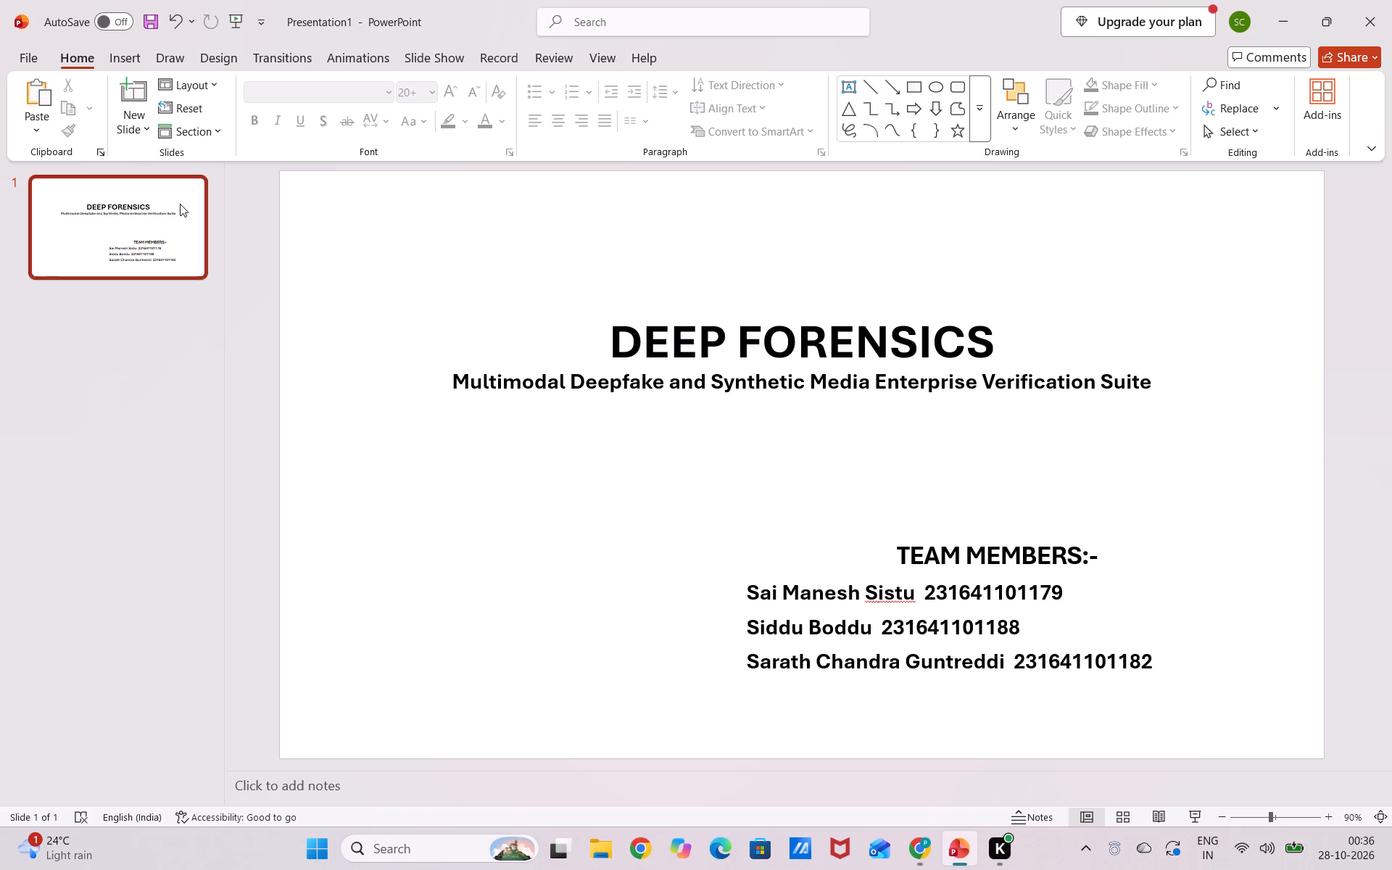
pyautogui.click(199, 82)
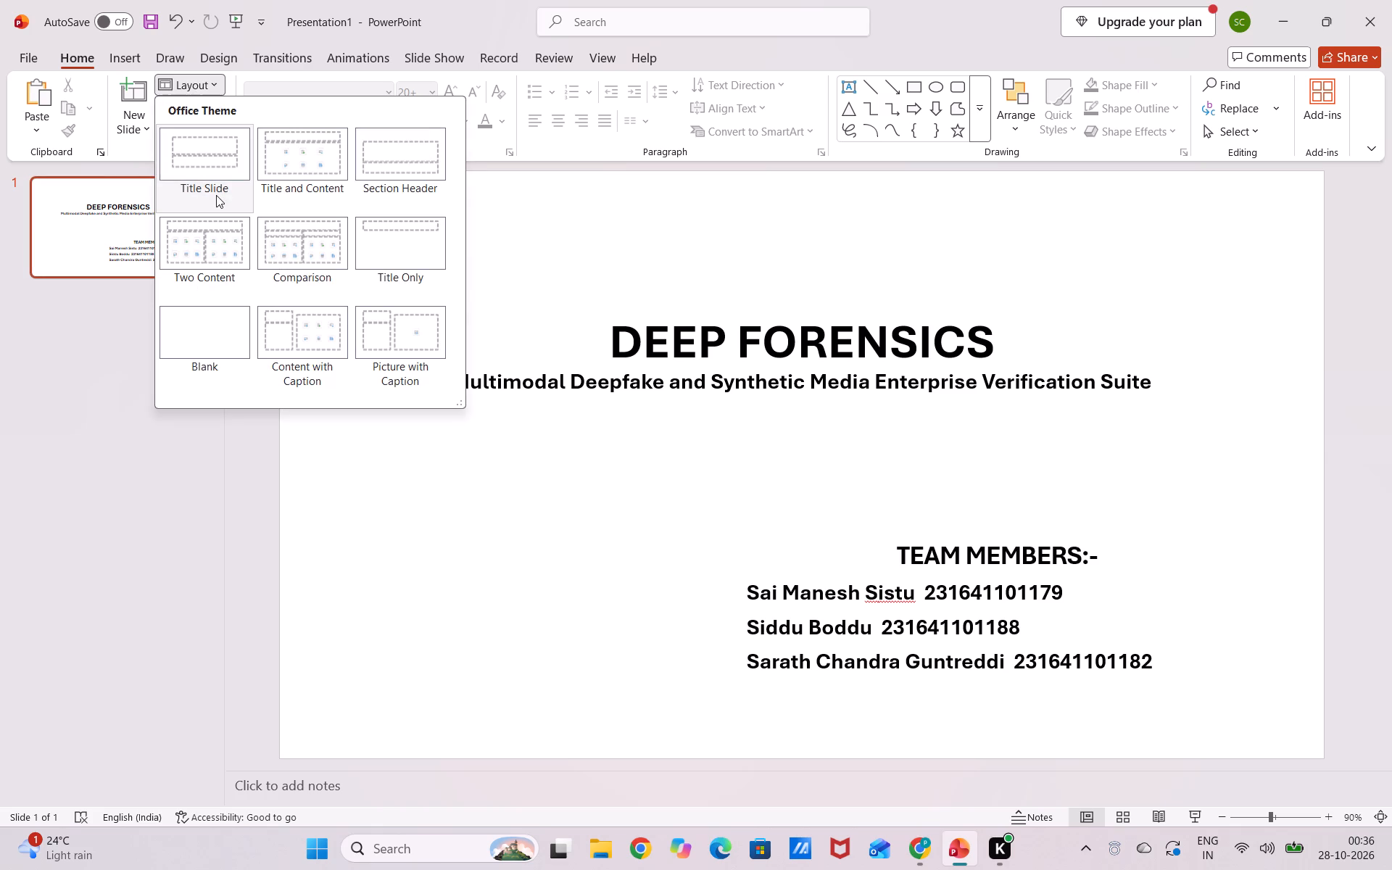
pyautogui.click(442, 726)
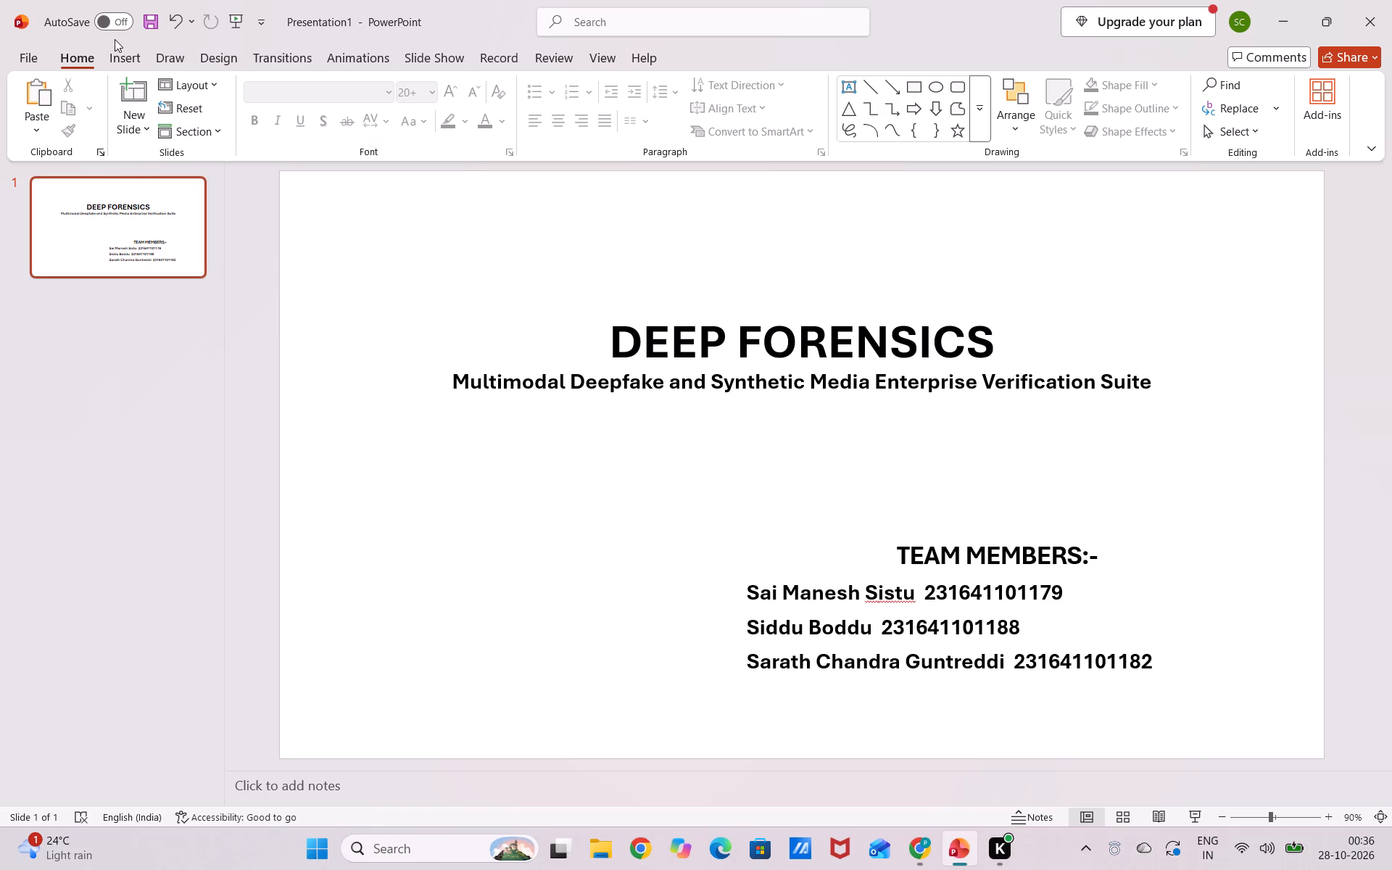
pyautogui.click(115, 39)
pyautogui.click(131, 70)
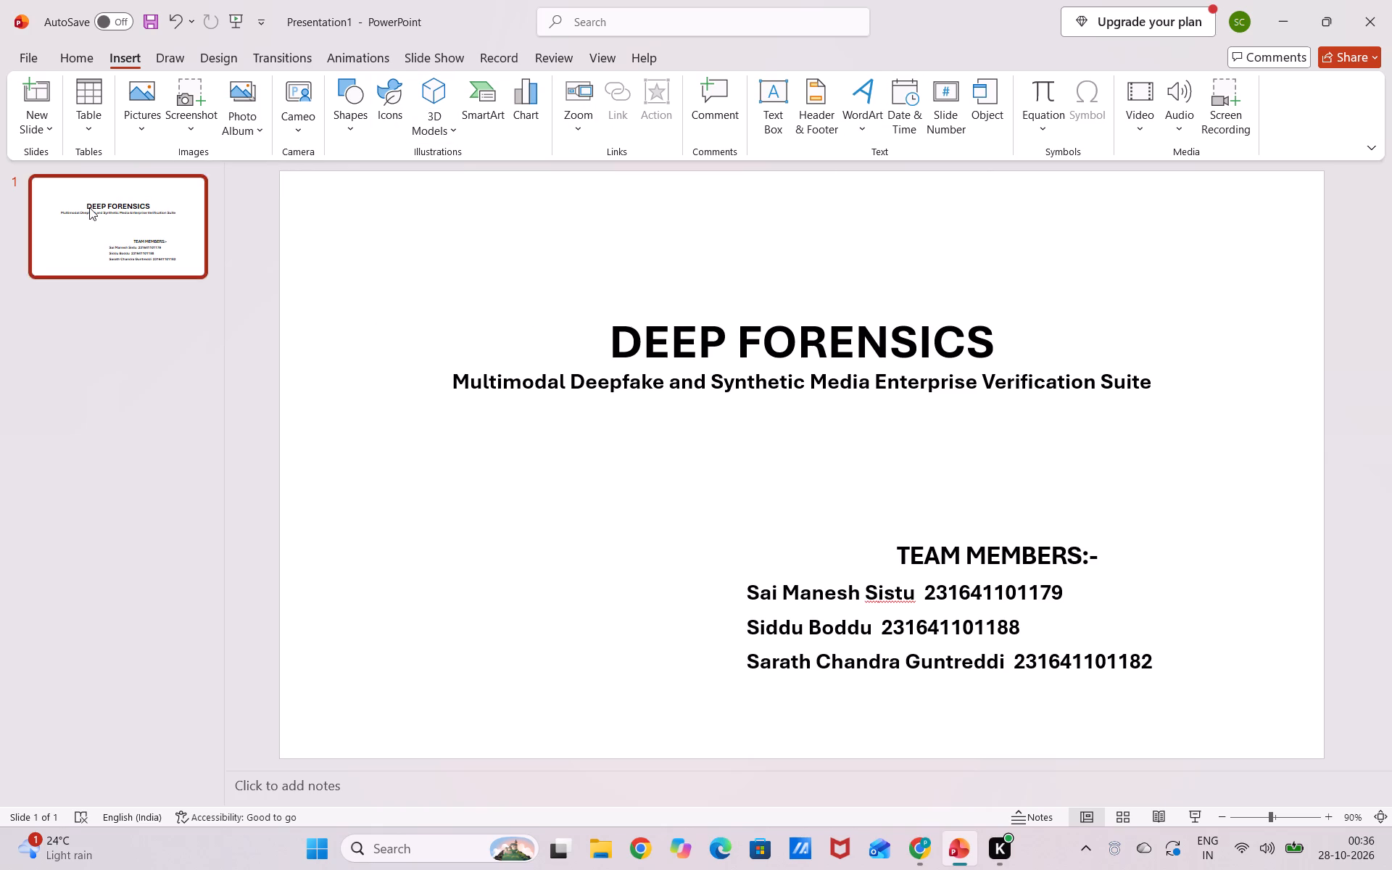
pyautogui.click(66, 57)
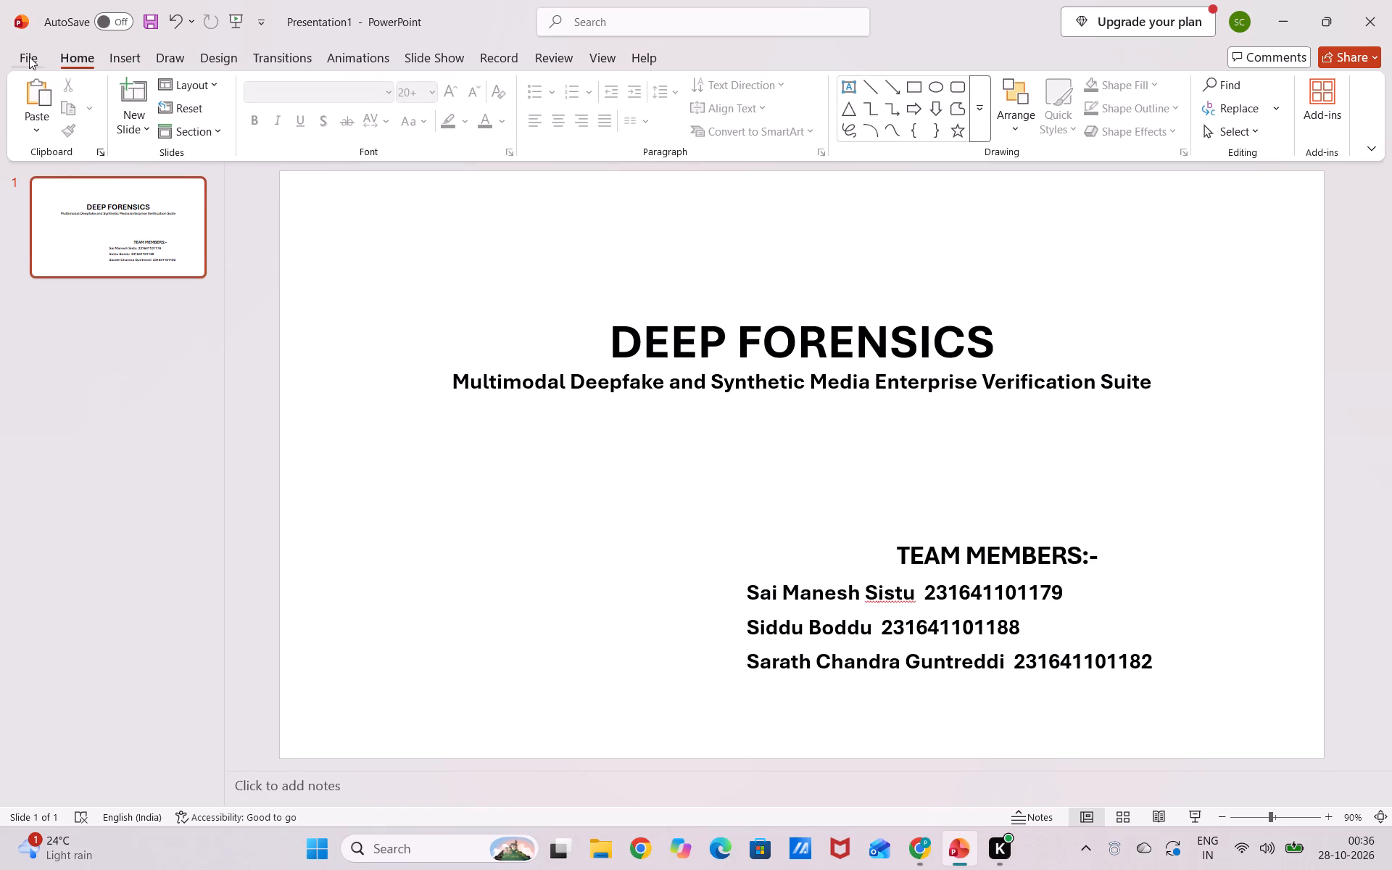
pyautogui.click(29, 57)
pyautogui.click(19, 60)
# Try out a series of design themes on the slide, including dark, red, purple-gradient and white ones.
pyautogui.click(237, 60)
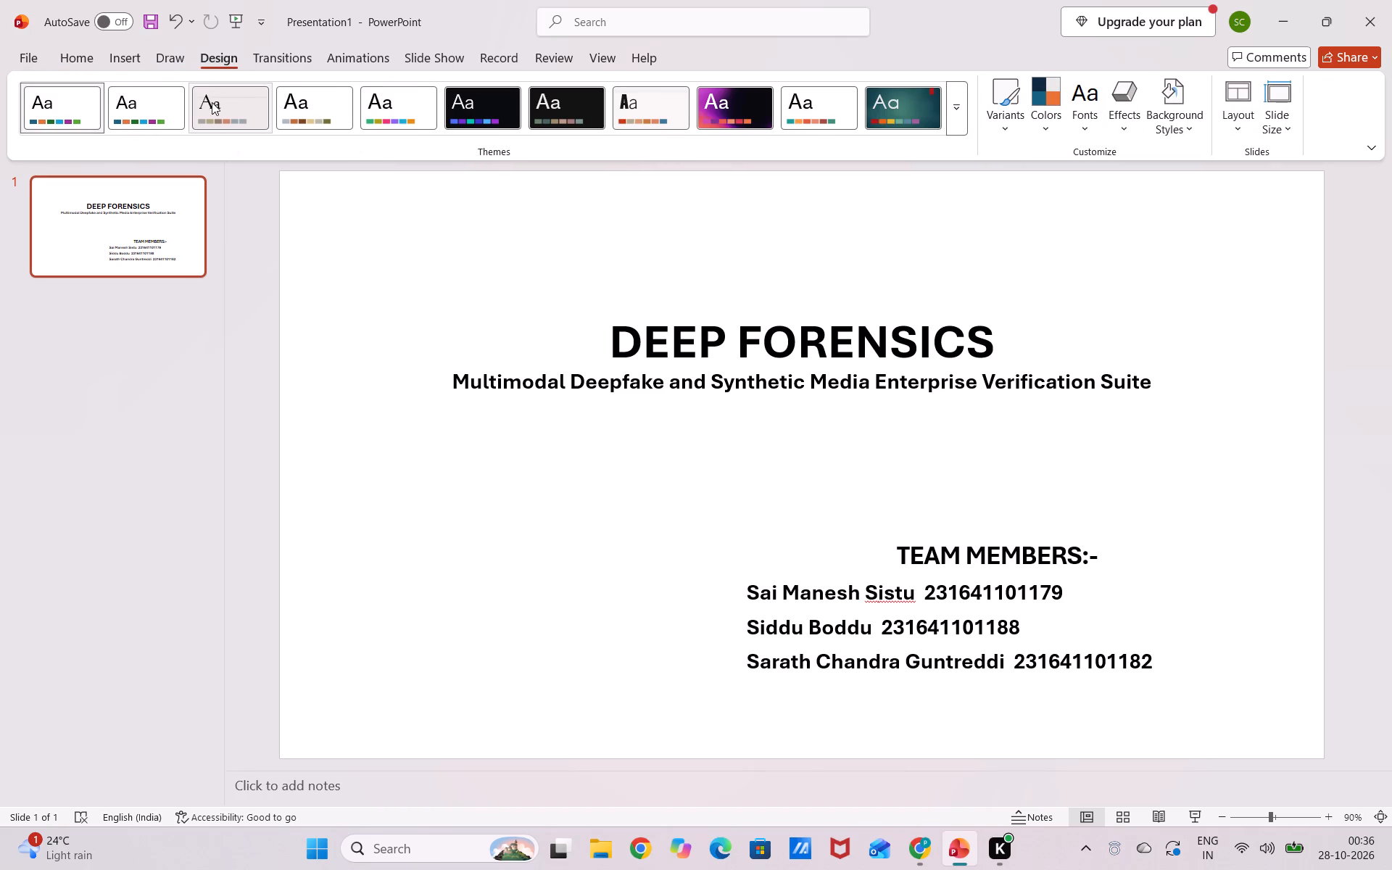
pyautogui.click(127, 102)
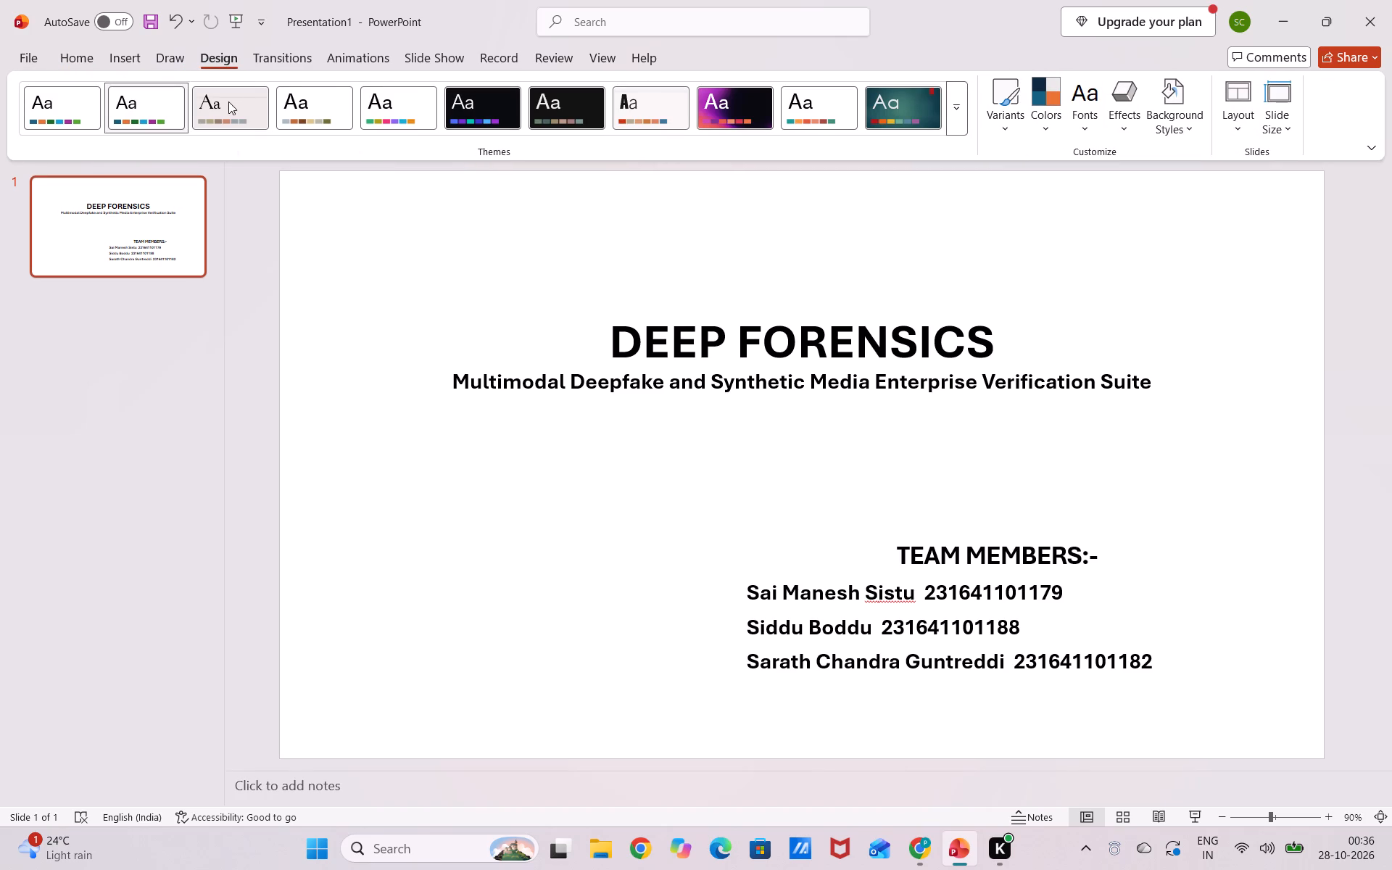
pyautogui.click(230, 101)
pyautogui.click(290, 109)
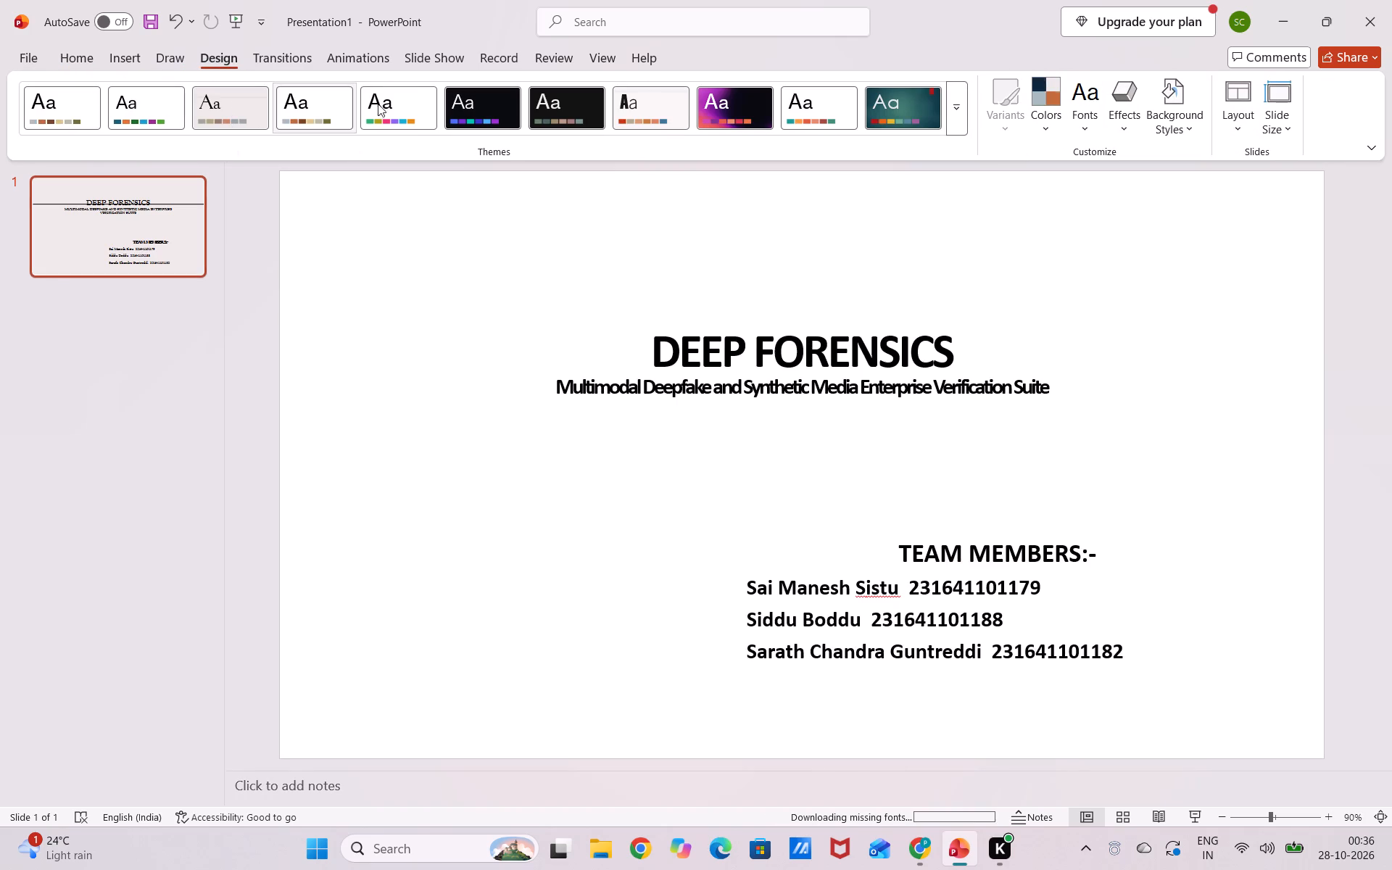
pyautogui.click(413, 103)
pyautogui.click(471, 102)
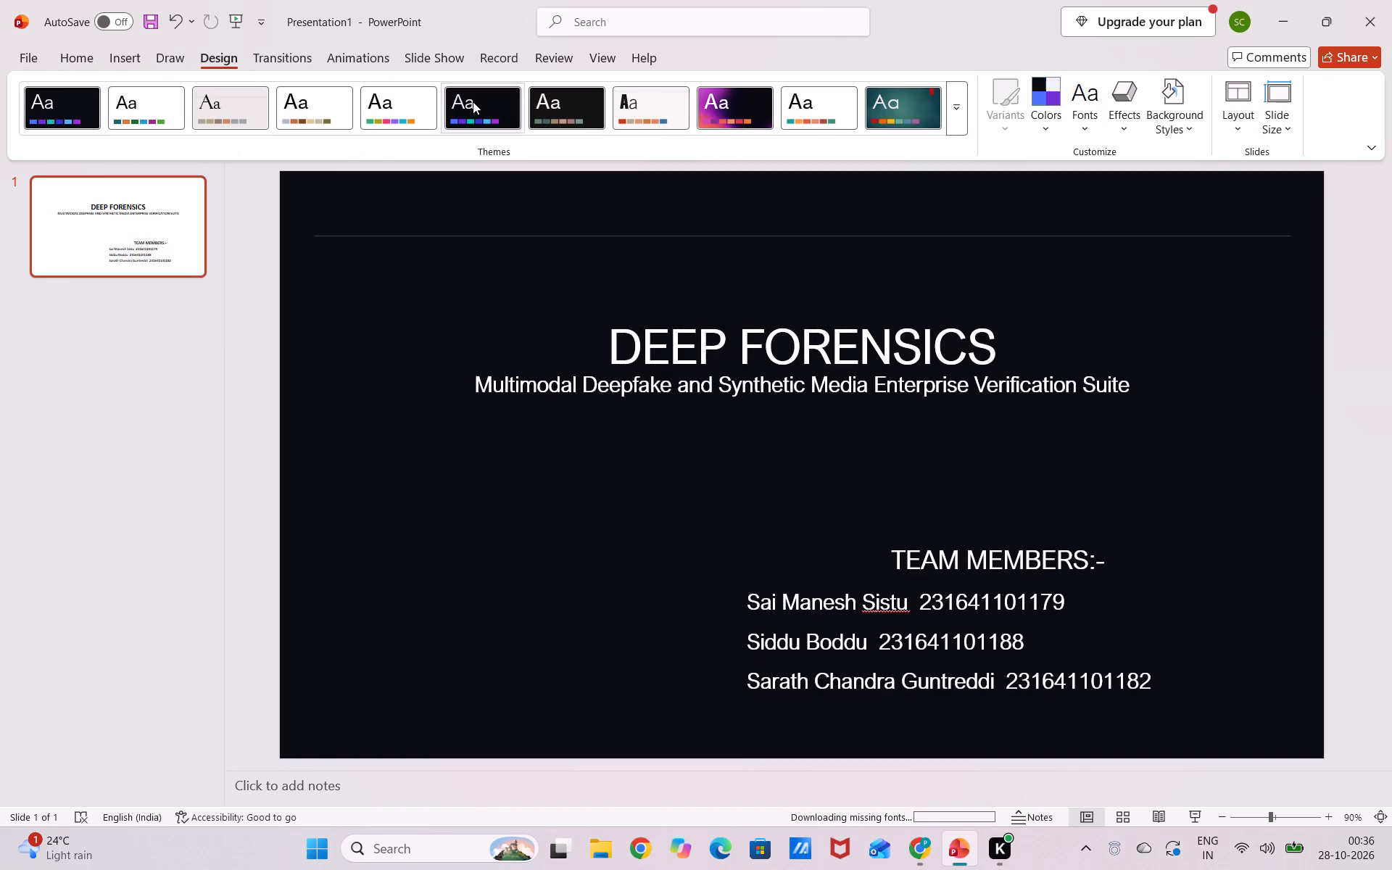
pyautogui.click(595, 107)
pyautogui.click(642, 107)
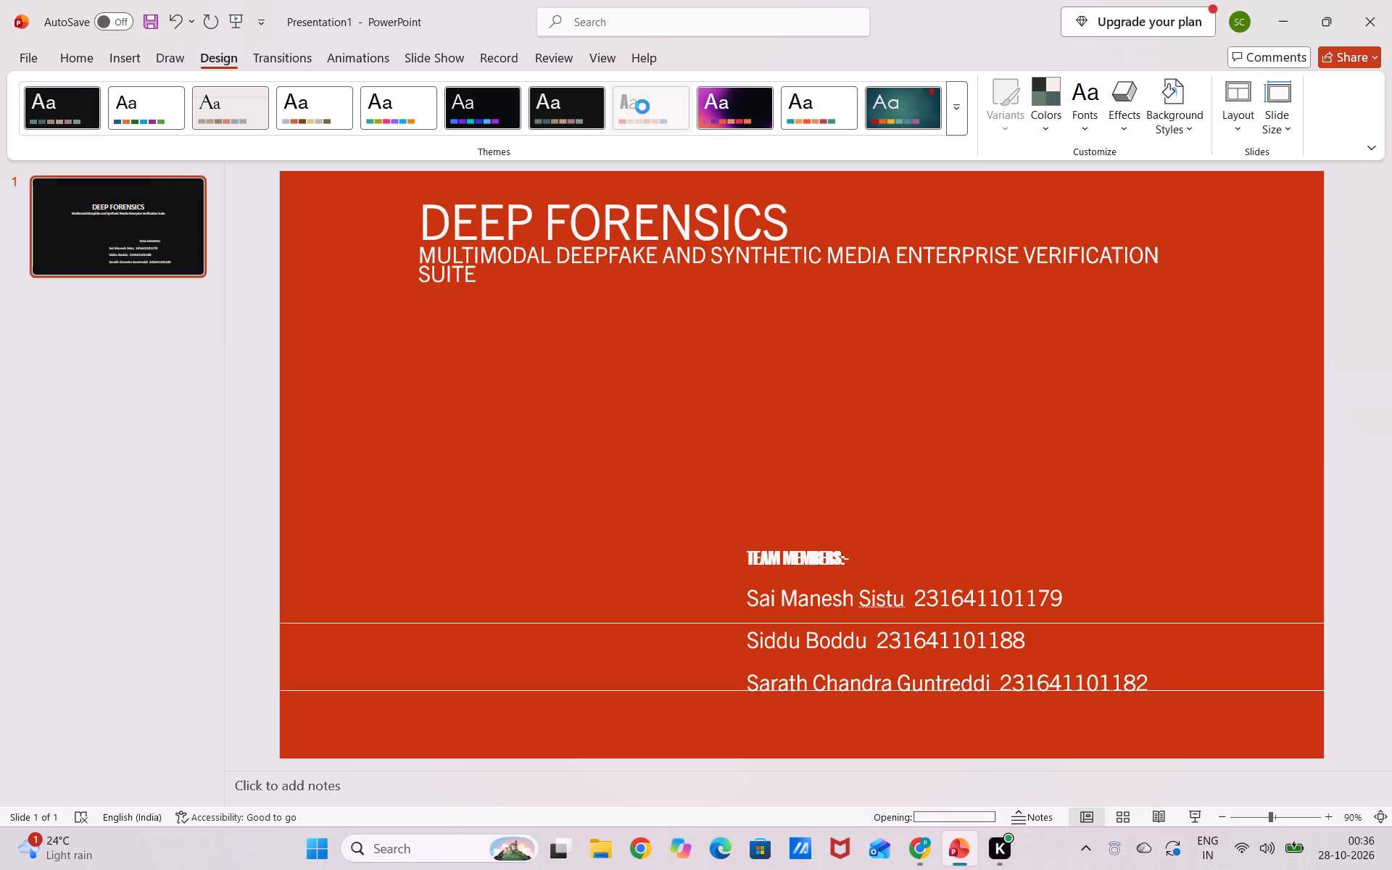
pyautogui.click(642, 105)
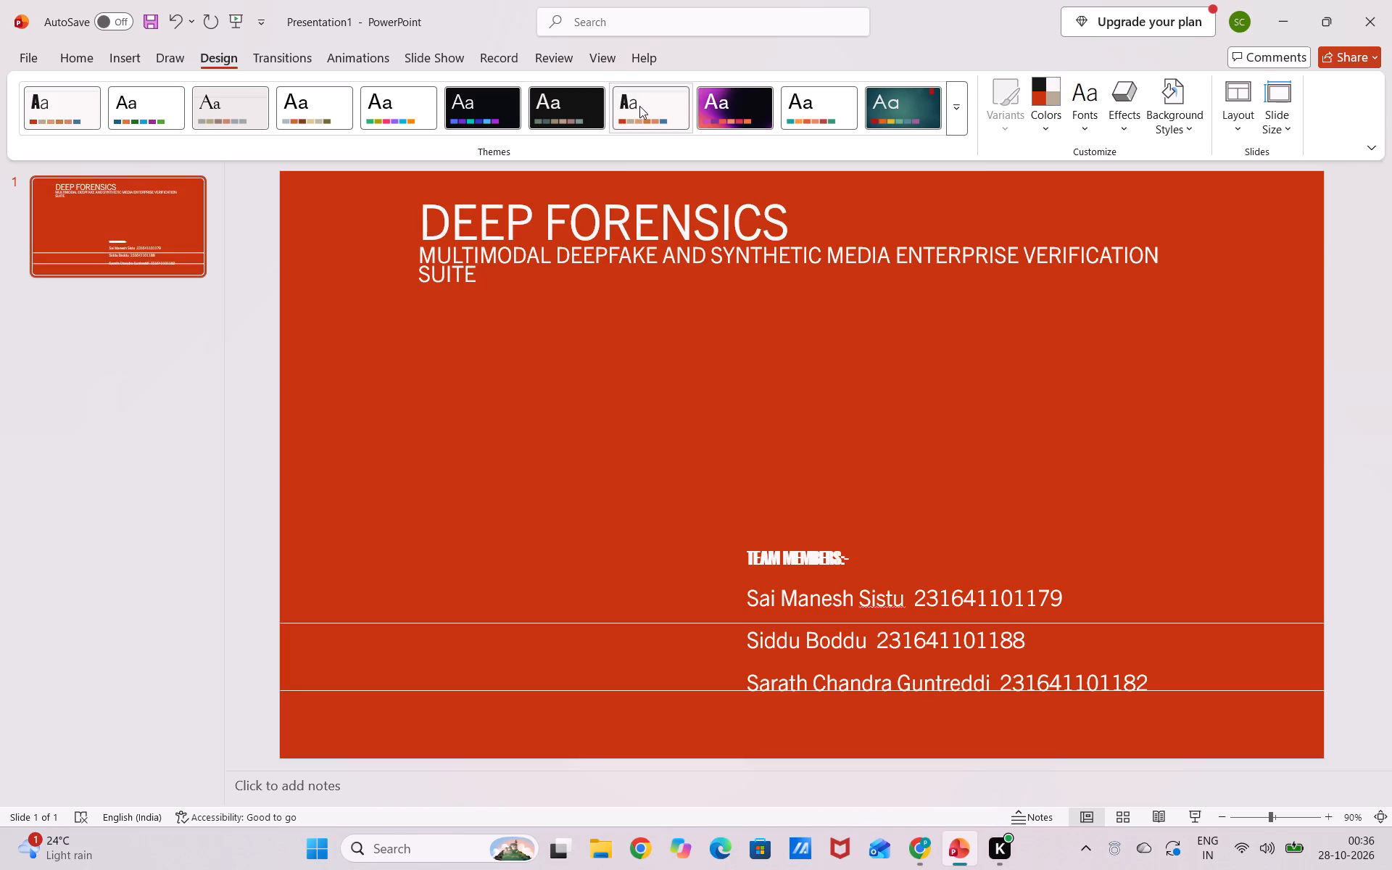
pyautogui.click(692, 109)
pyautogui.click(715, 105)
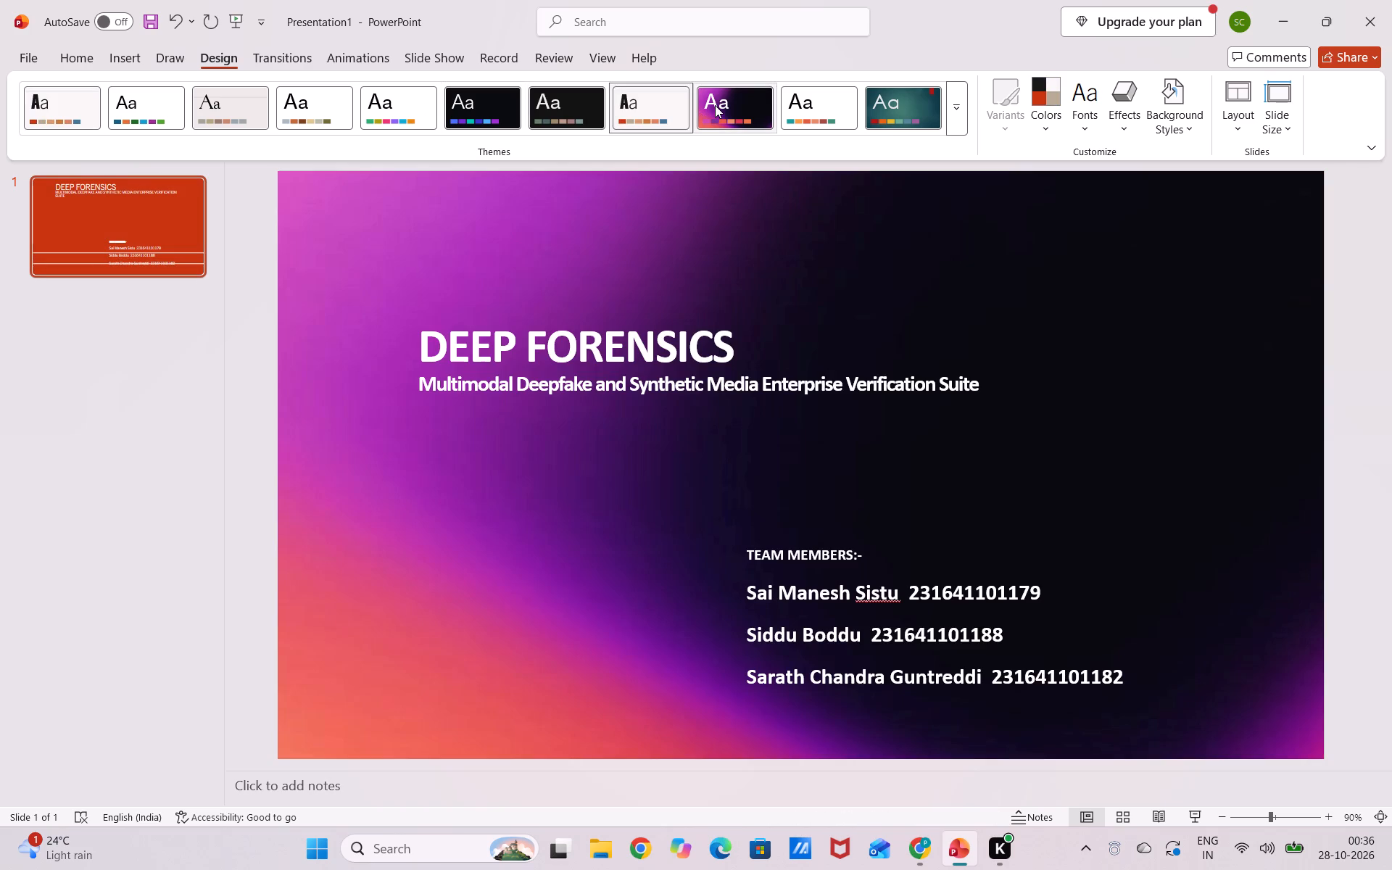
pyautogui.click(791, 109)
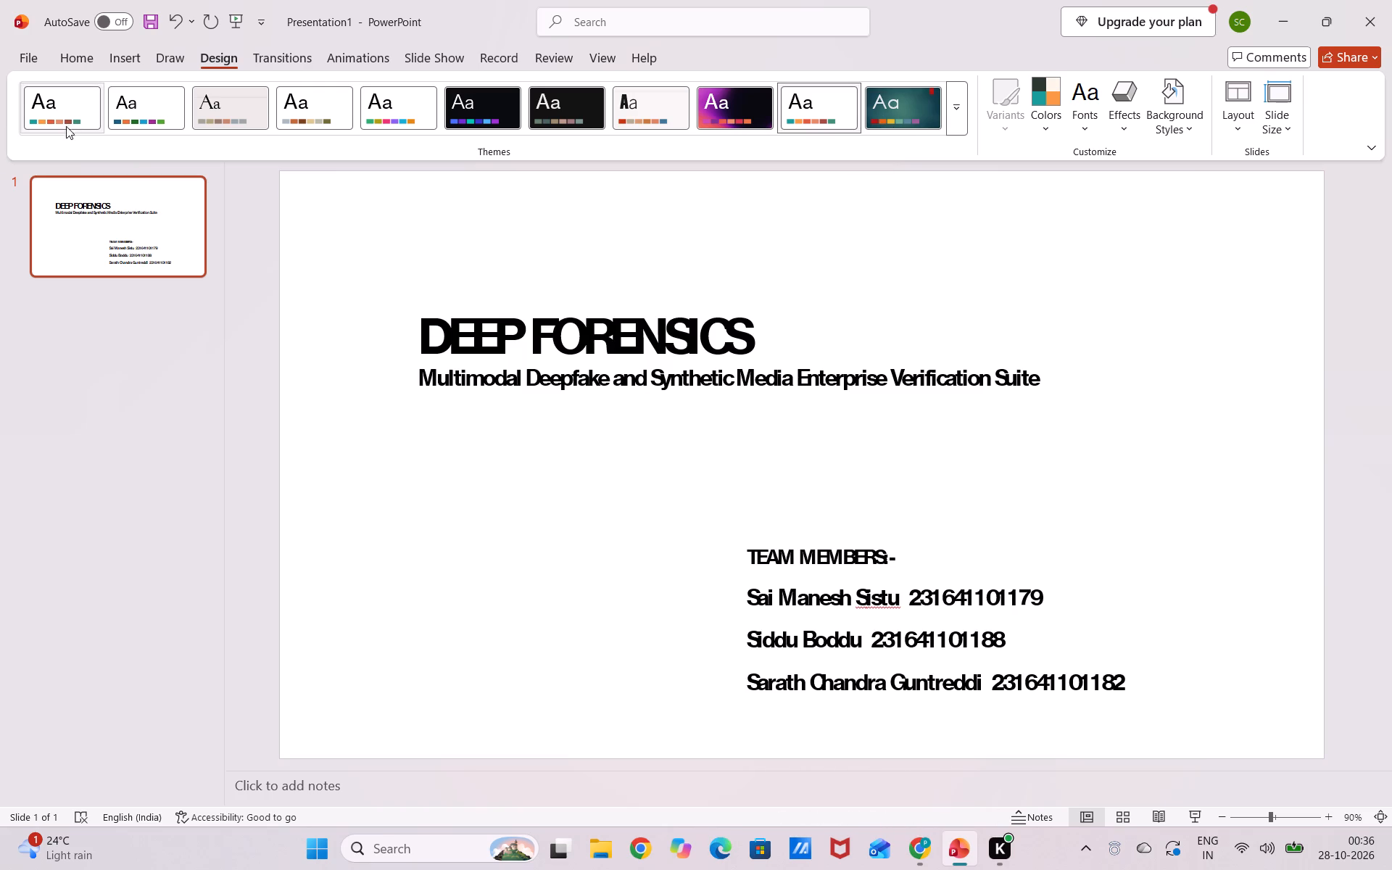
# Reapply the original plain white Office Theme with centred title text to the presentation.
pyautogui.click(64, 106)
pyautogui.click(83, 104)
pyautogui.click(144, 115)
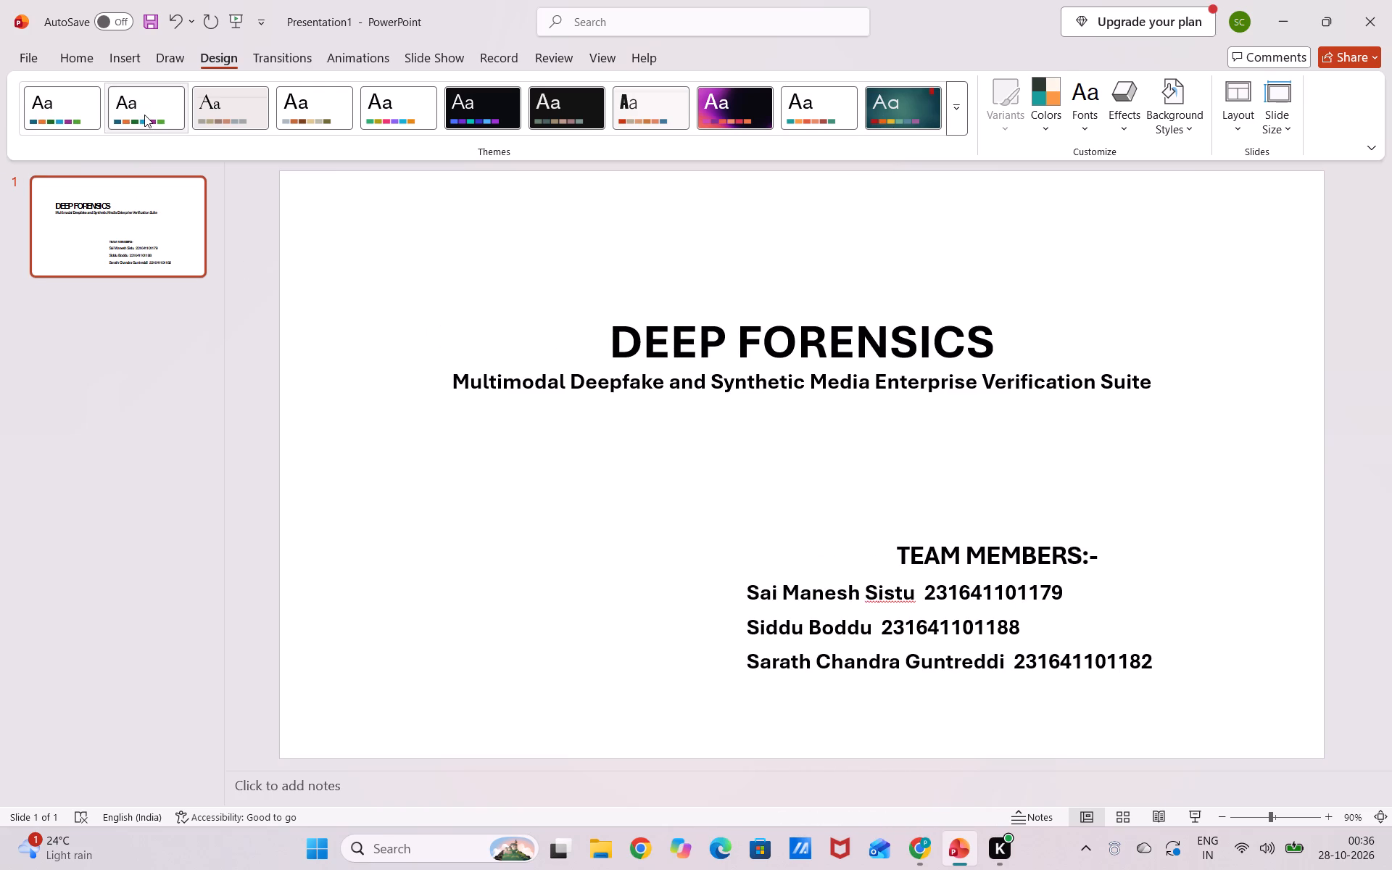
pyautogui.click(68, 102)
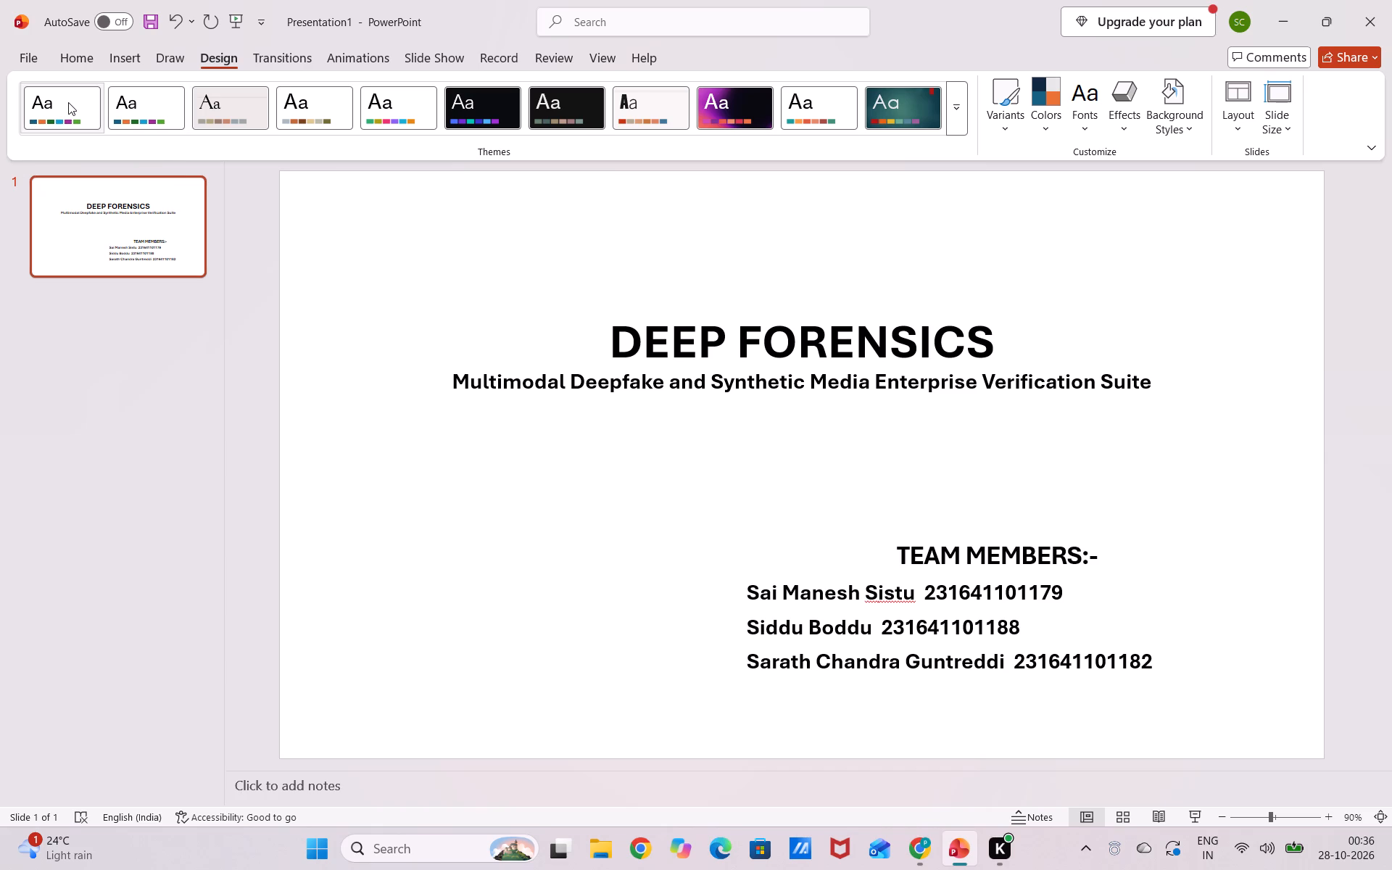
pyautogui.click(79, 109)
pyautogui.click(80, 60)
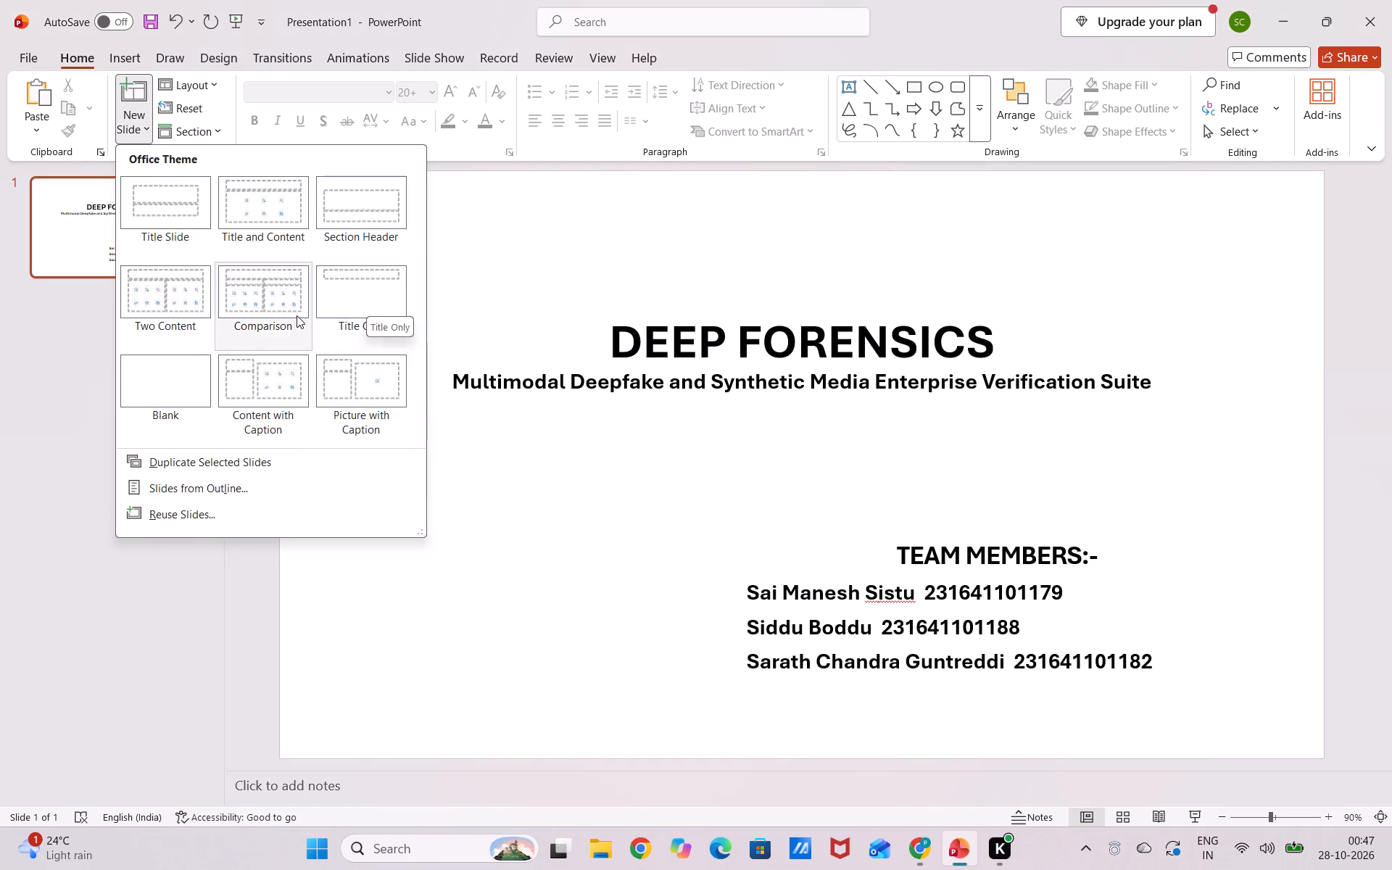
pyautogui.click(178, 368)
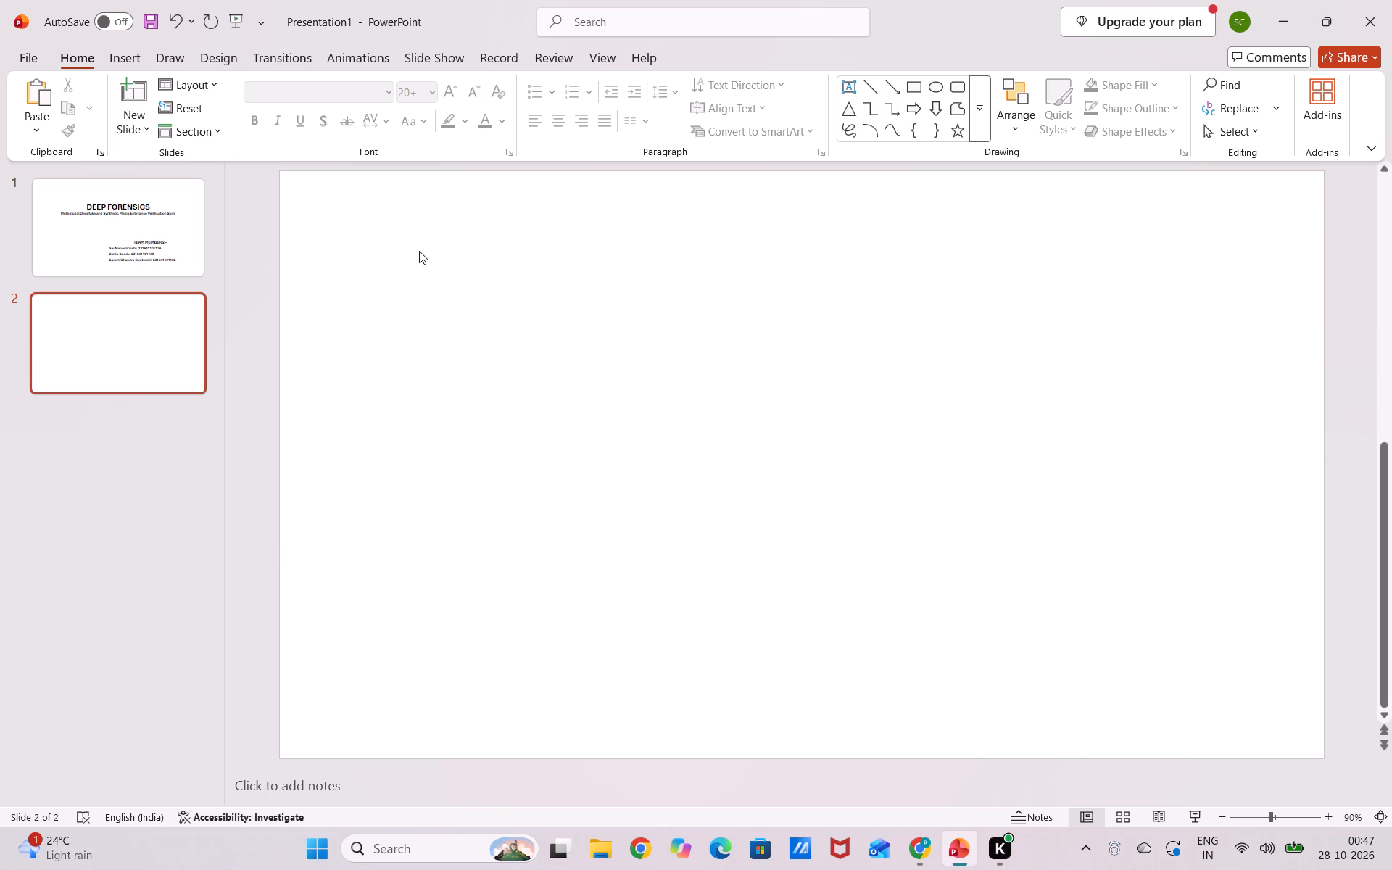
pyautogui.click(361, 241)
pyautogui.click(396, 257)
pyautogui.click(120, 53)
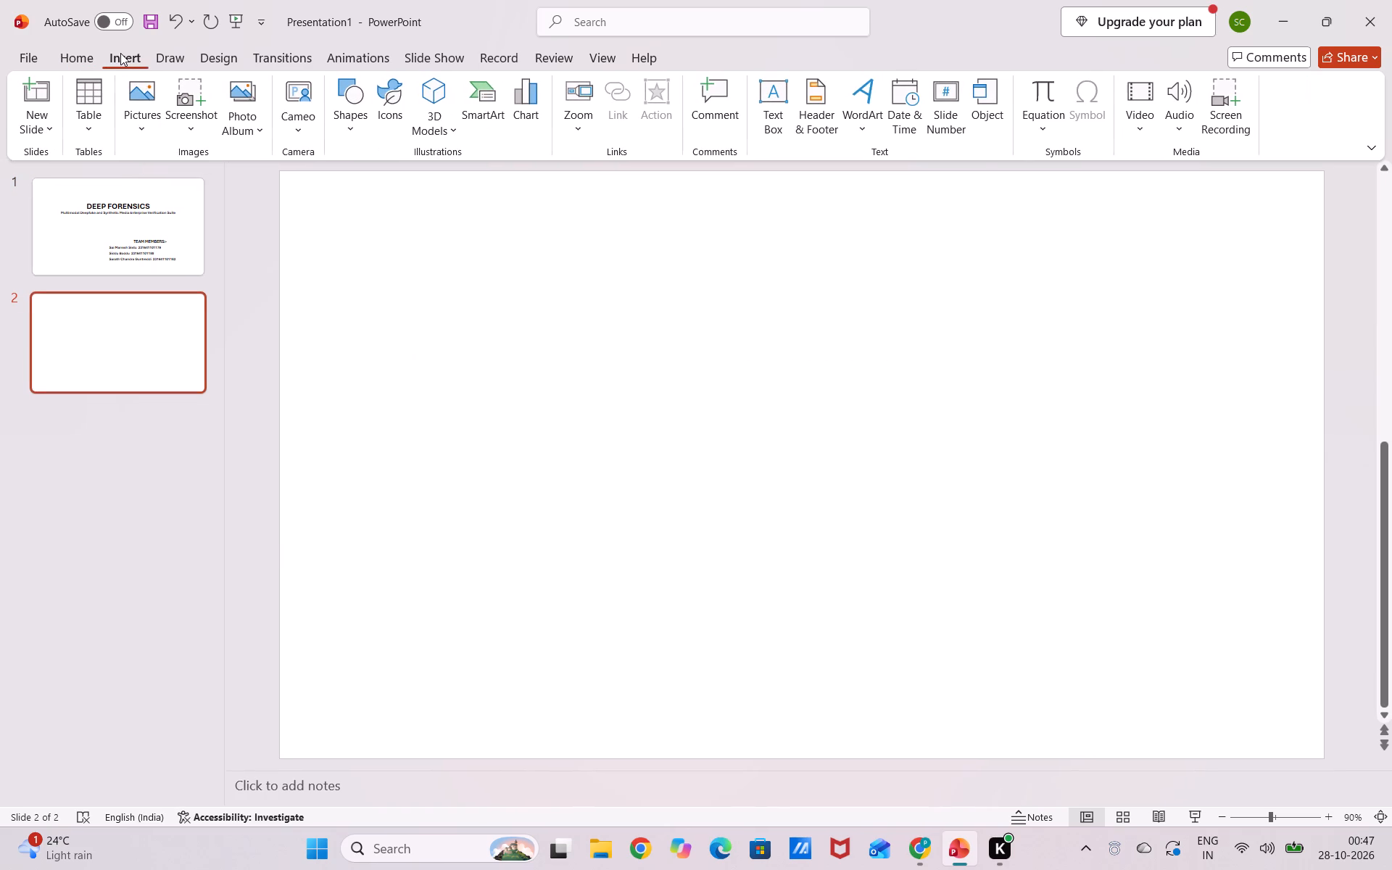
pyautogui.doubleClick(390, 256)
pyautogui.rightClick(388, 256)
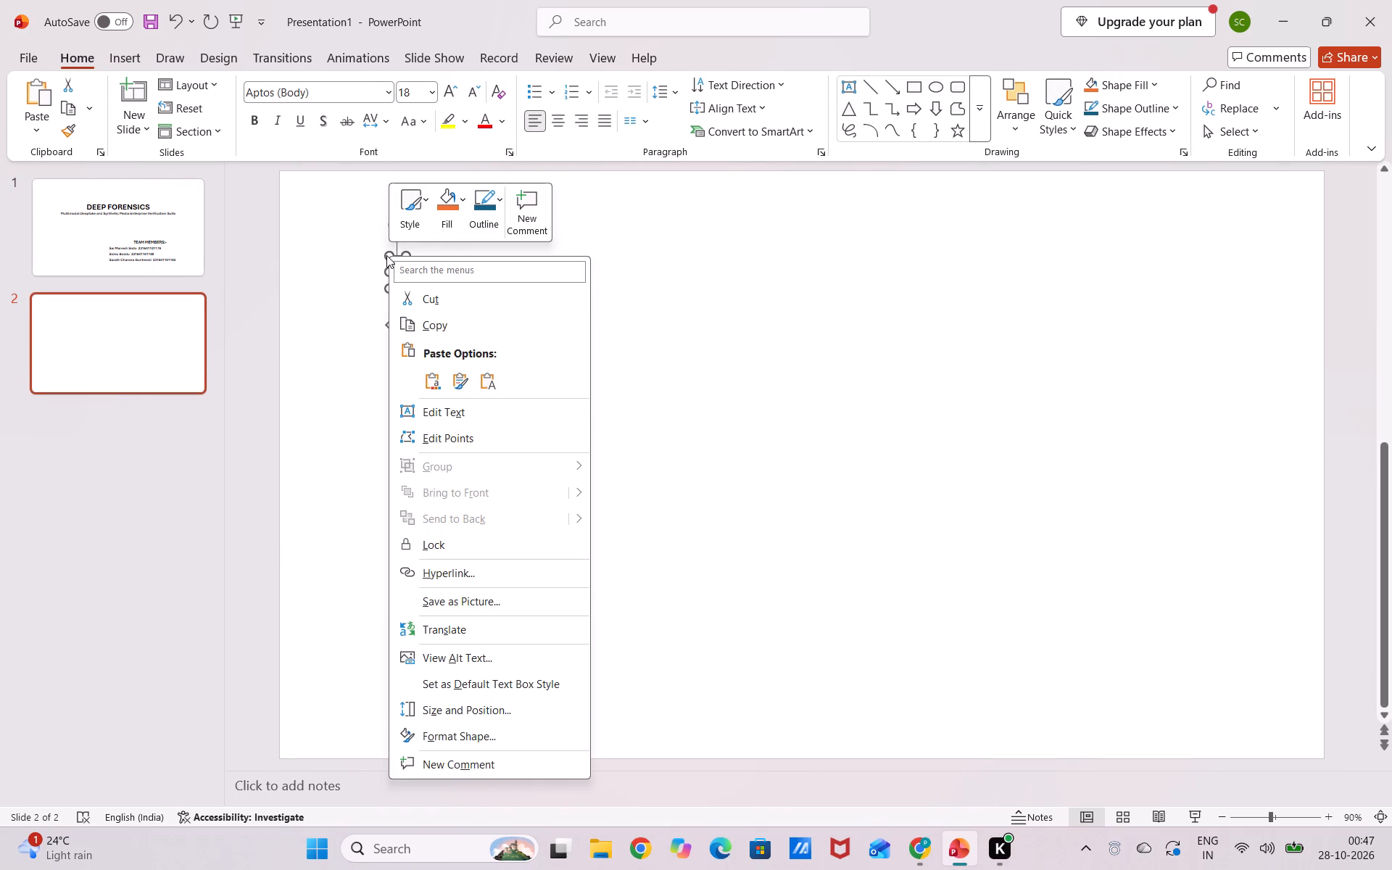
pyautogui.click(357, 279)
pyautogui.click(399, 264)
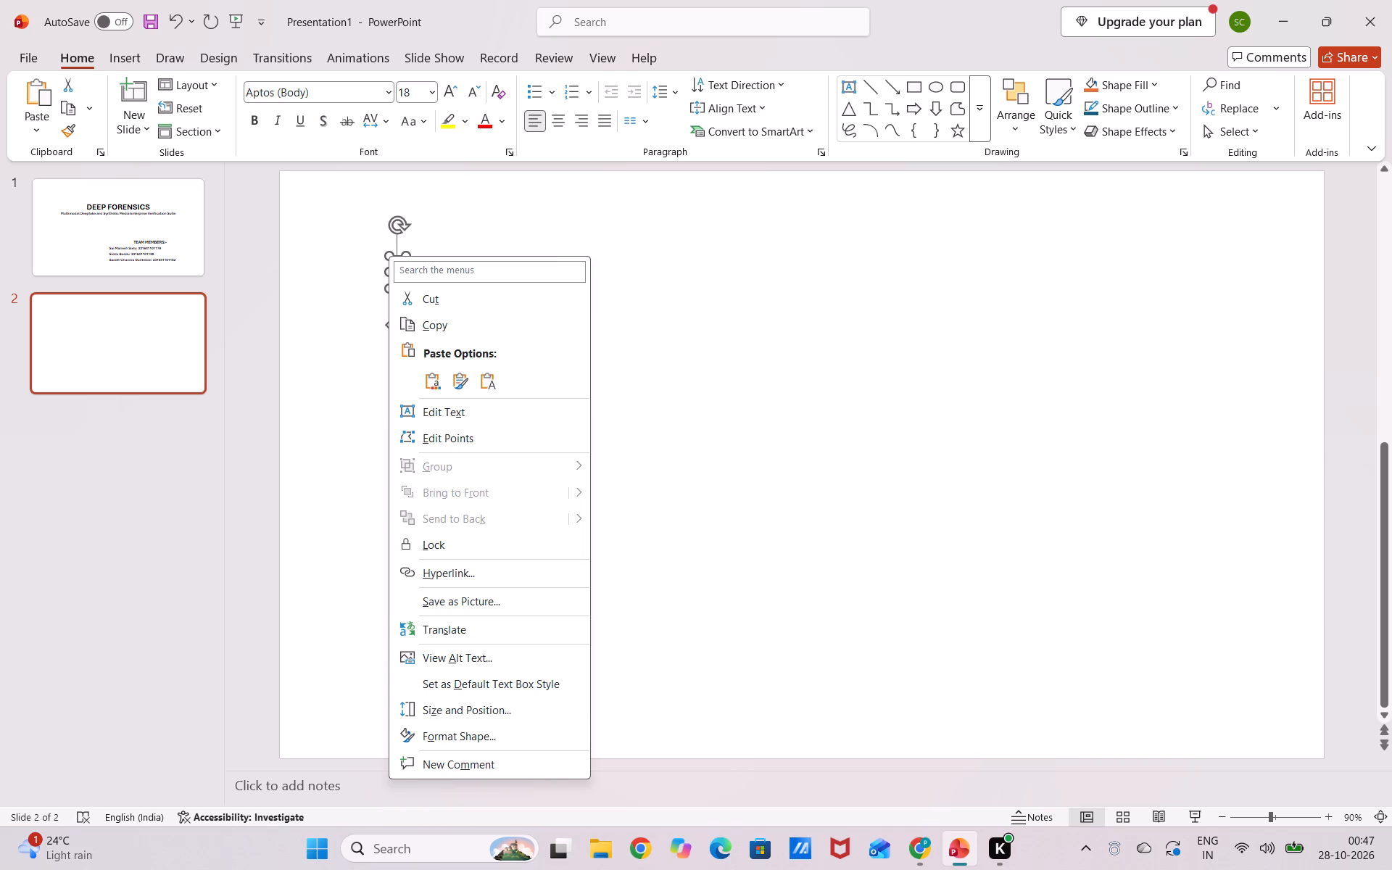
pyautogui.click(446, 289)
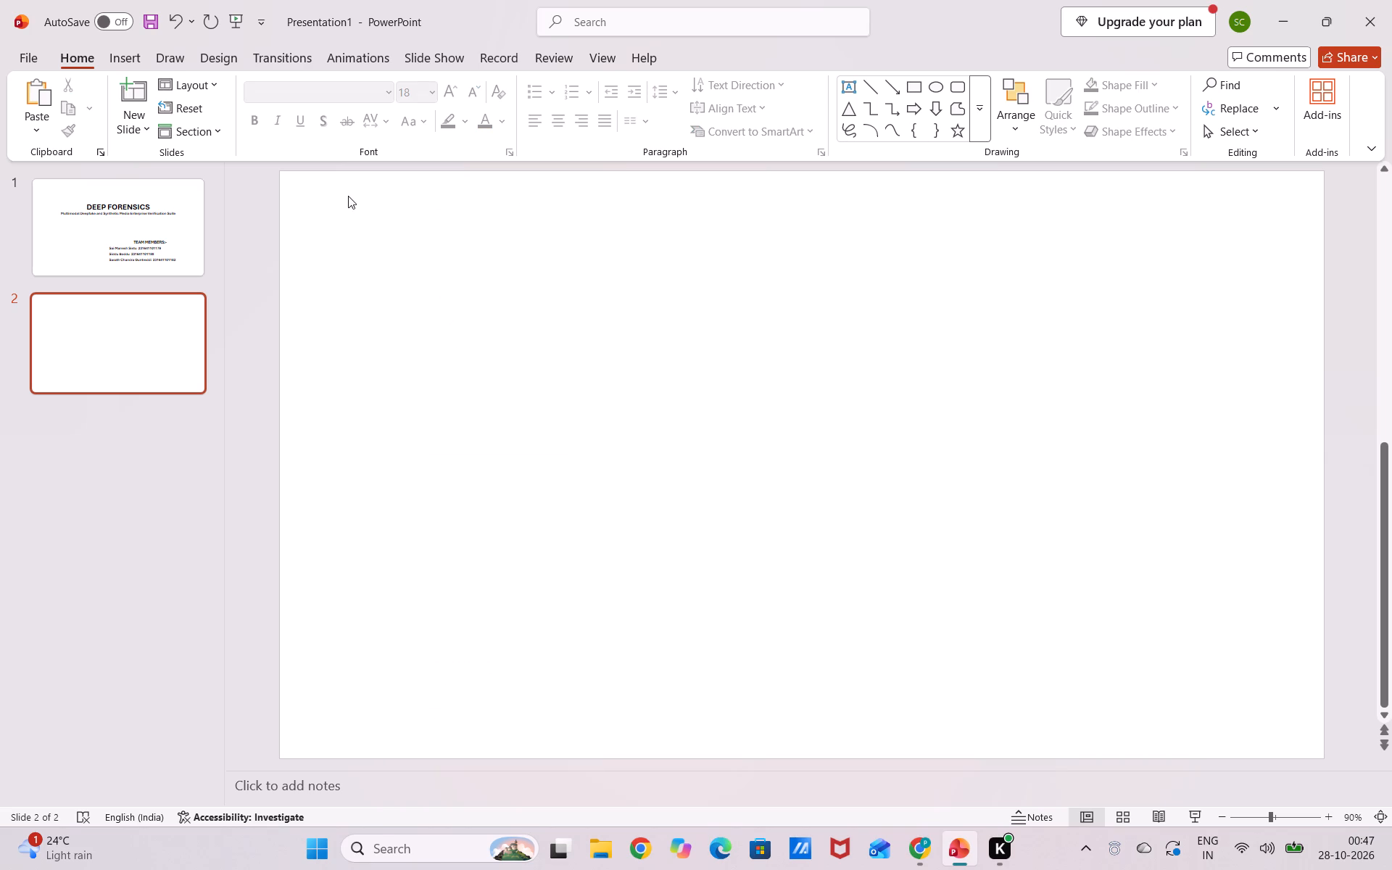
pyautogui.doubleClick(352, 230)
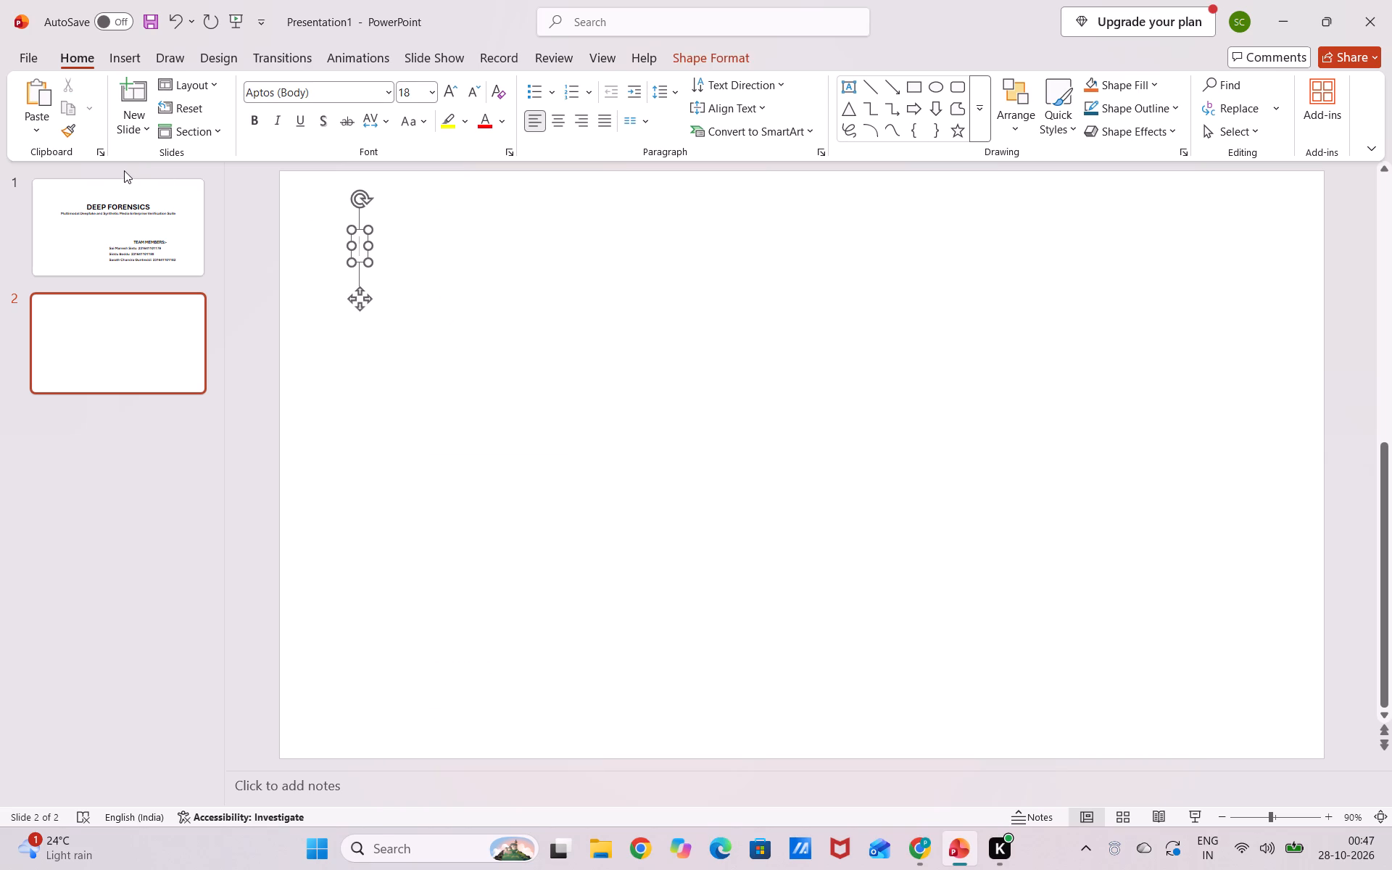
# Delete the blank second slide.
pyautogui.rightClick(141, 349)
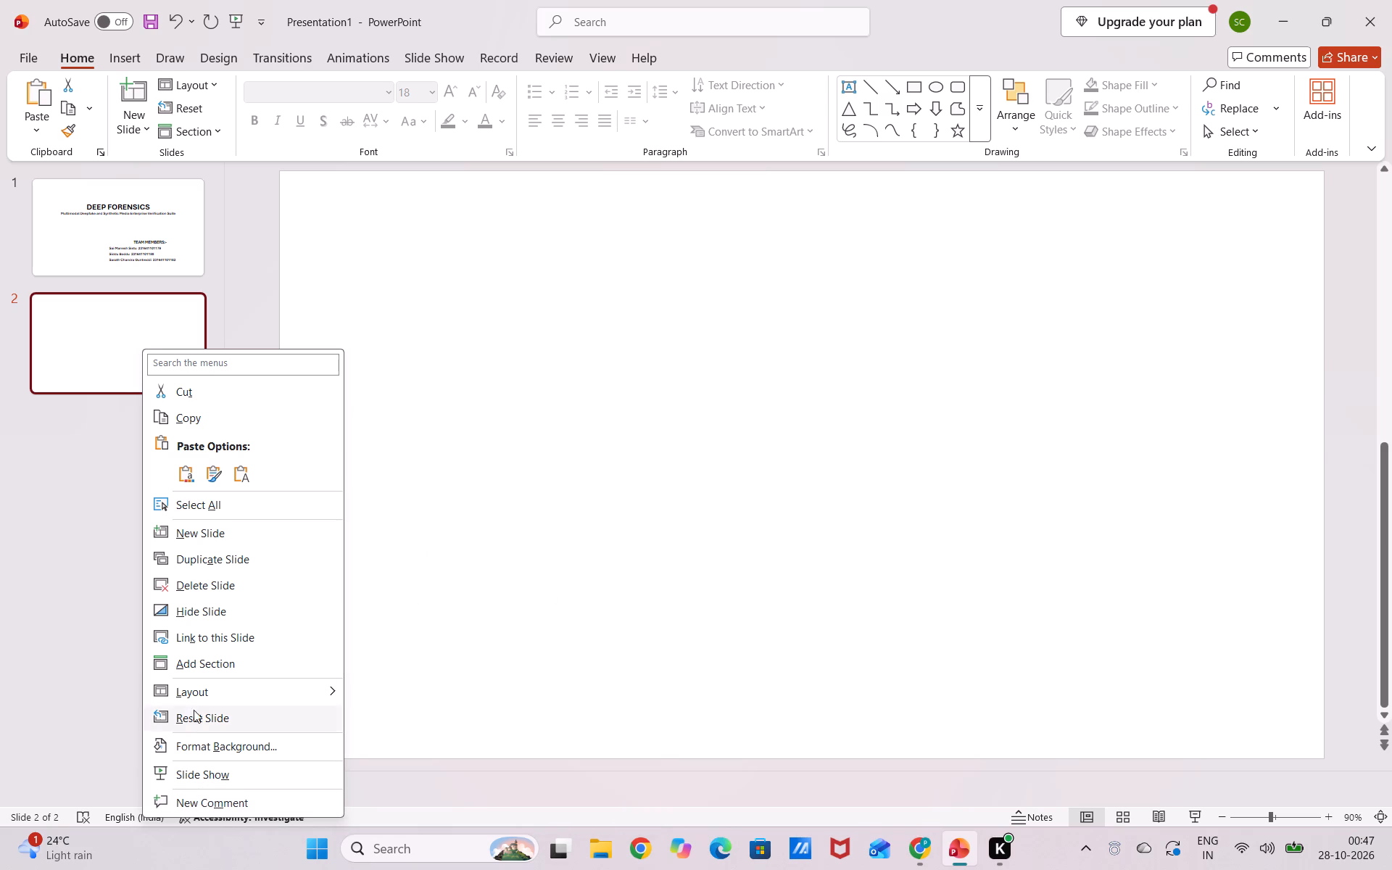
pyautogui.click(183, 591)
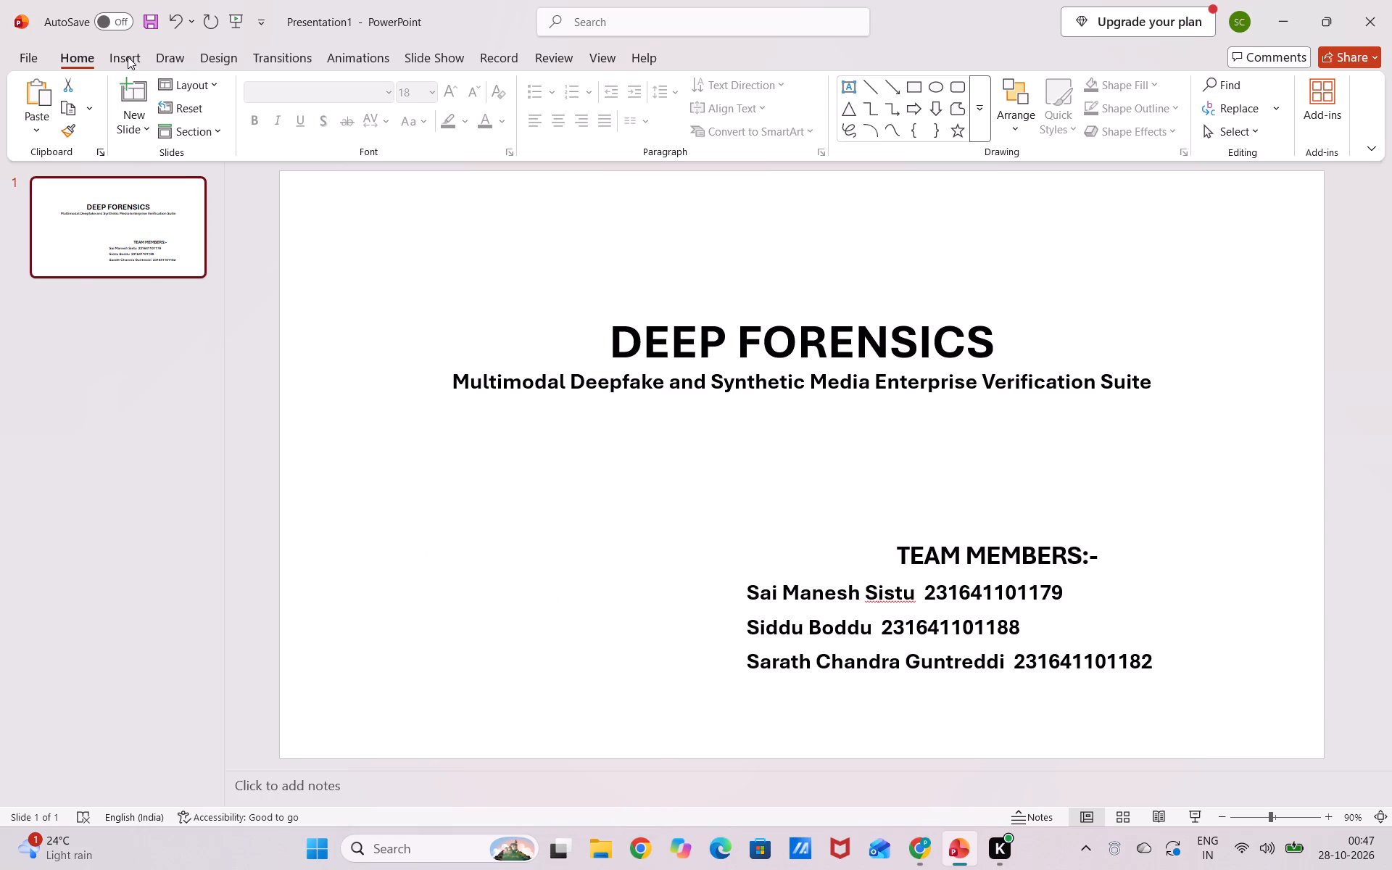
# Add a Title and Content slide after the title slide and enter "Existing System" as its title.
pyautogui.click(130, 125)
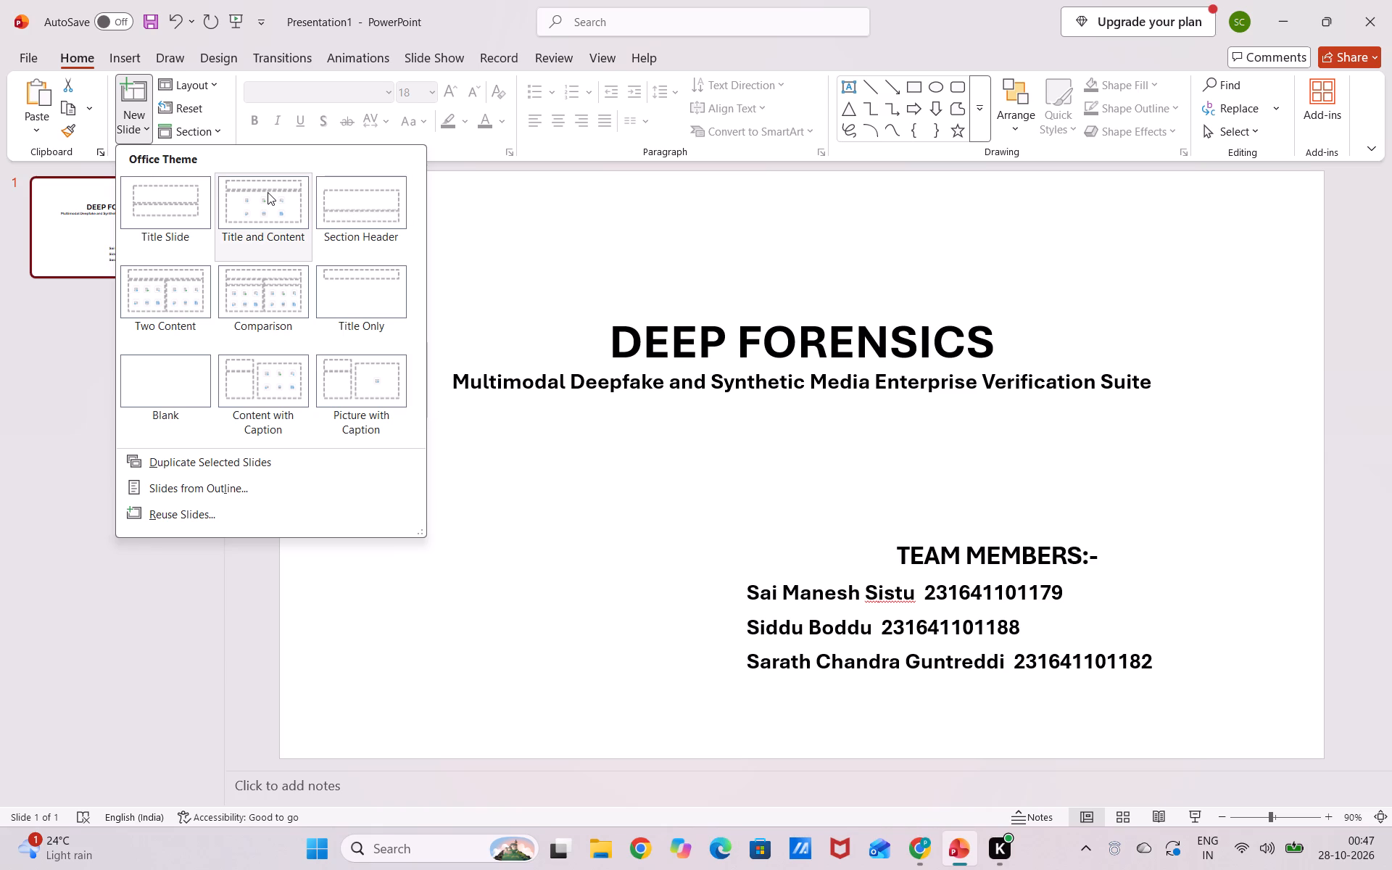
pyautogui.click(268, 192)
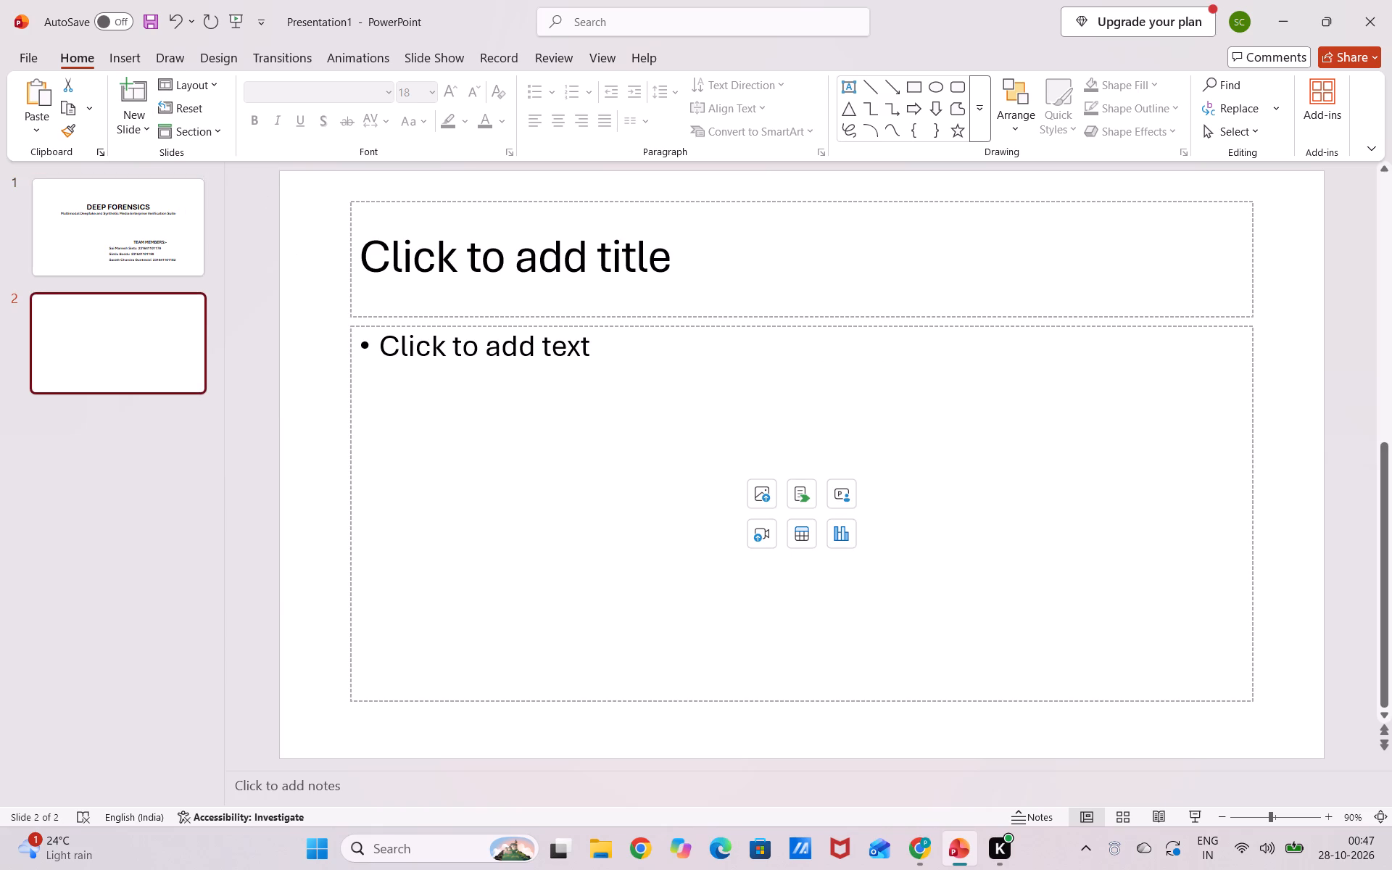
pyautogui.click(674, 251)
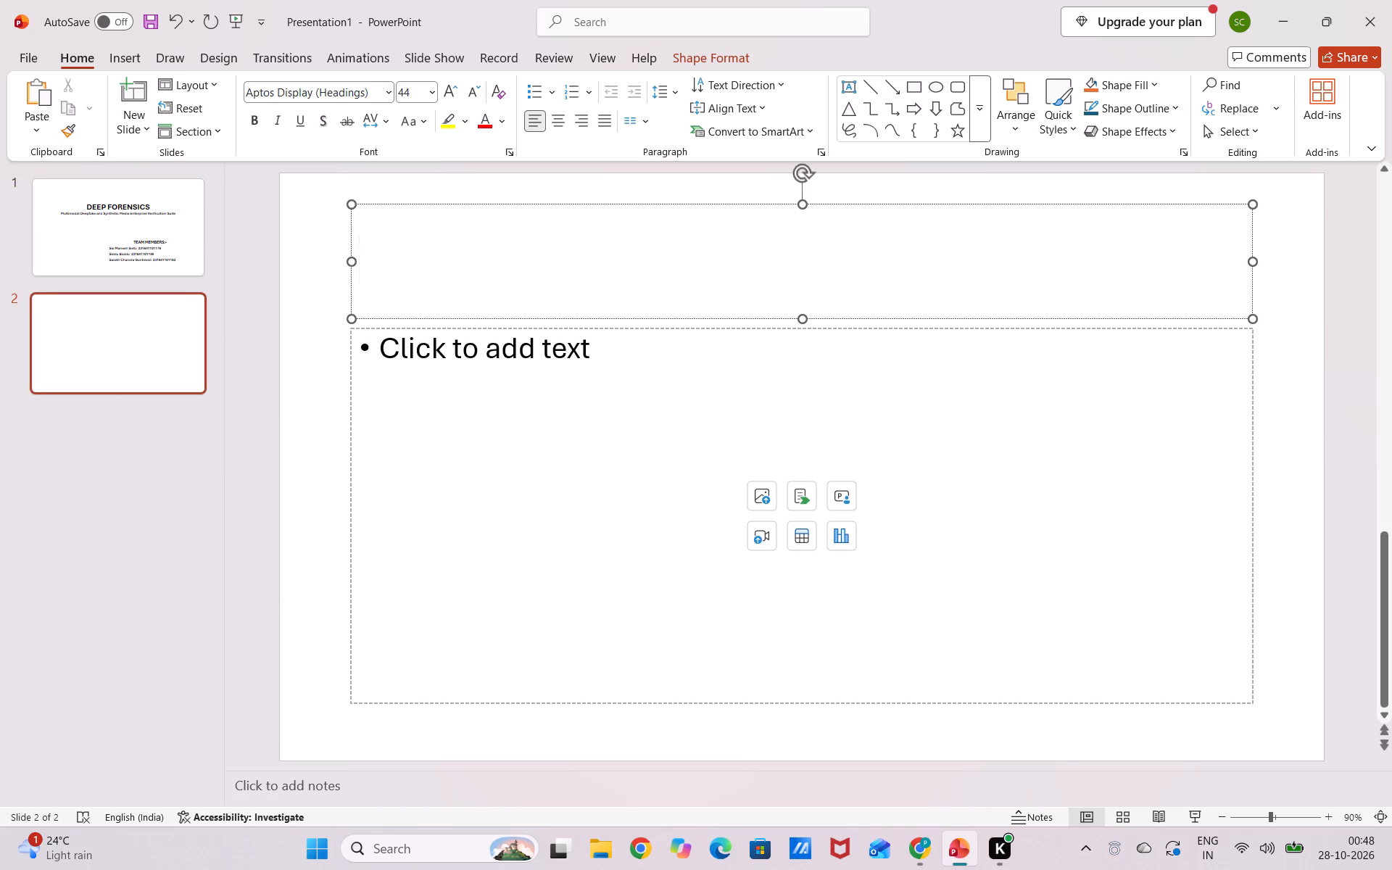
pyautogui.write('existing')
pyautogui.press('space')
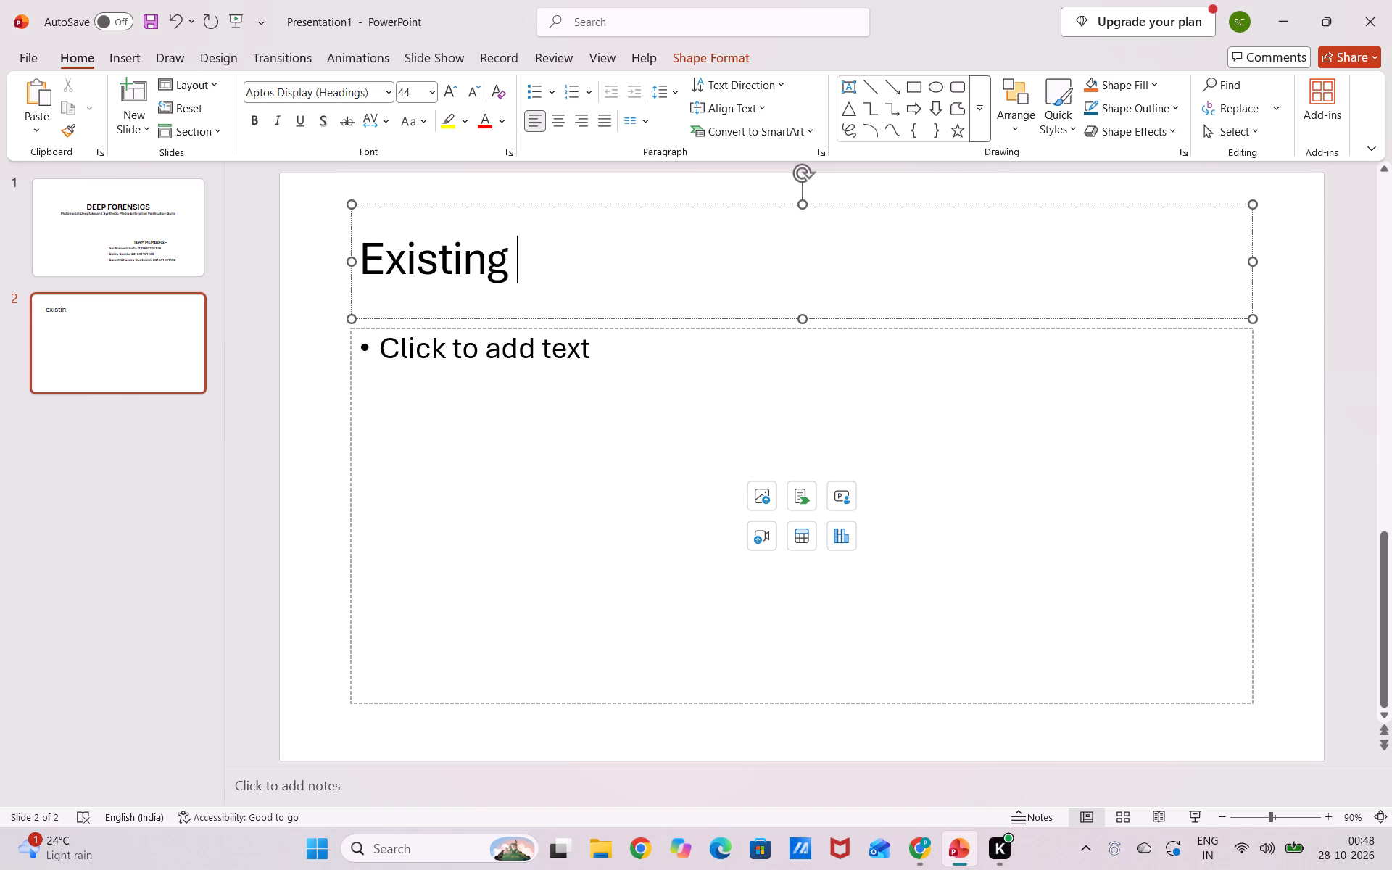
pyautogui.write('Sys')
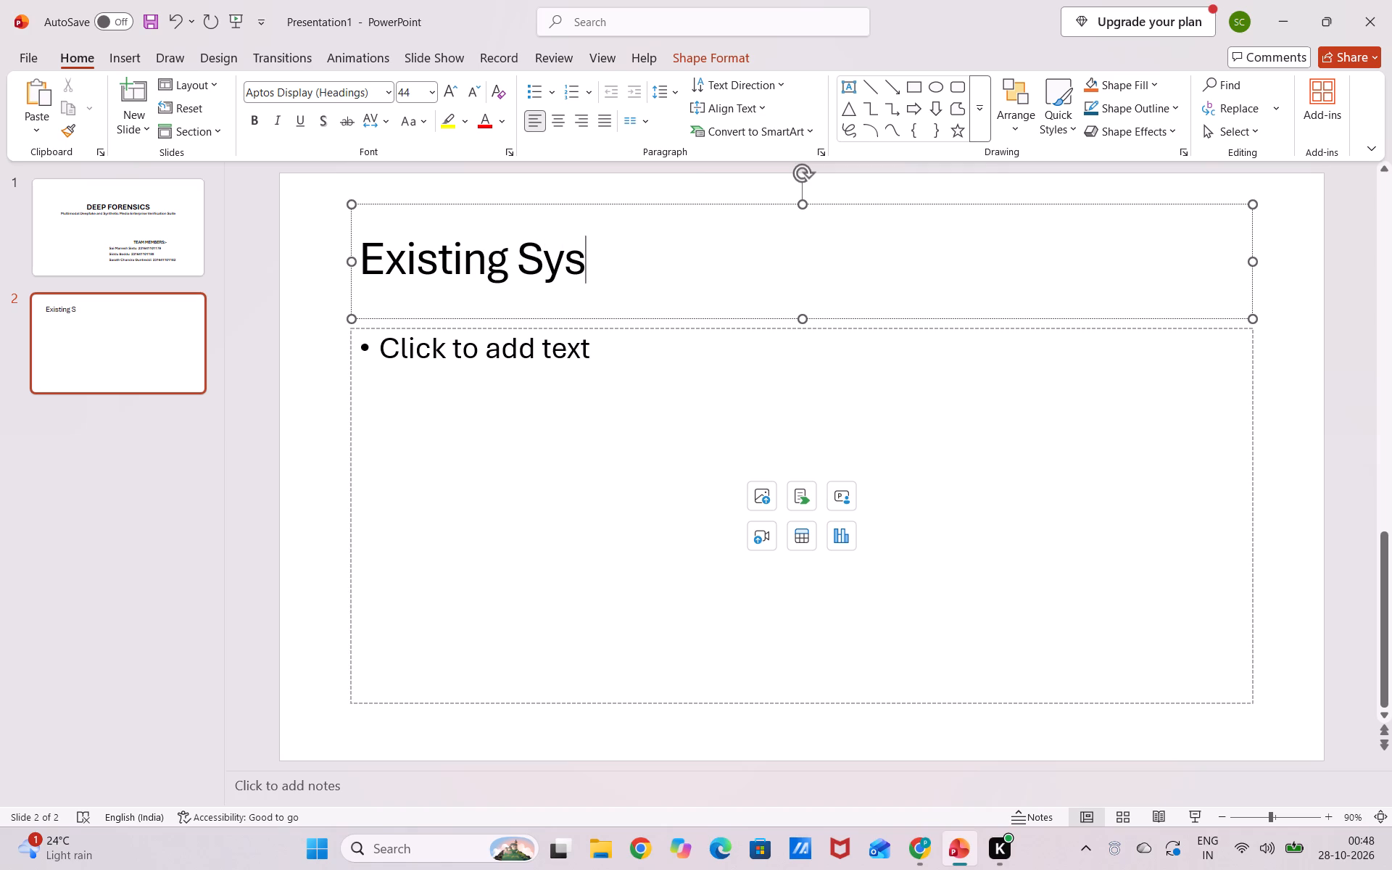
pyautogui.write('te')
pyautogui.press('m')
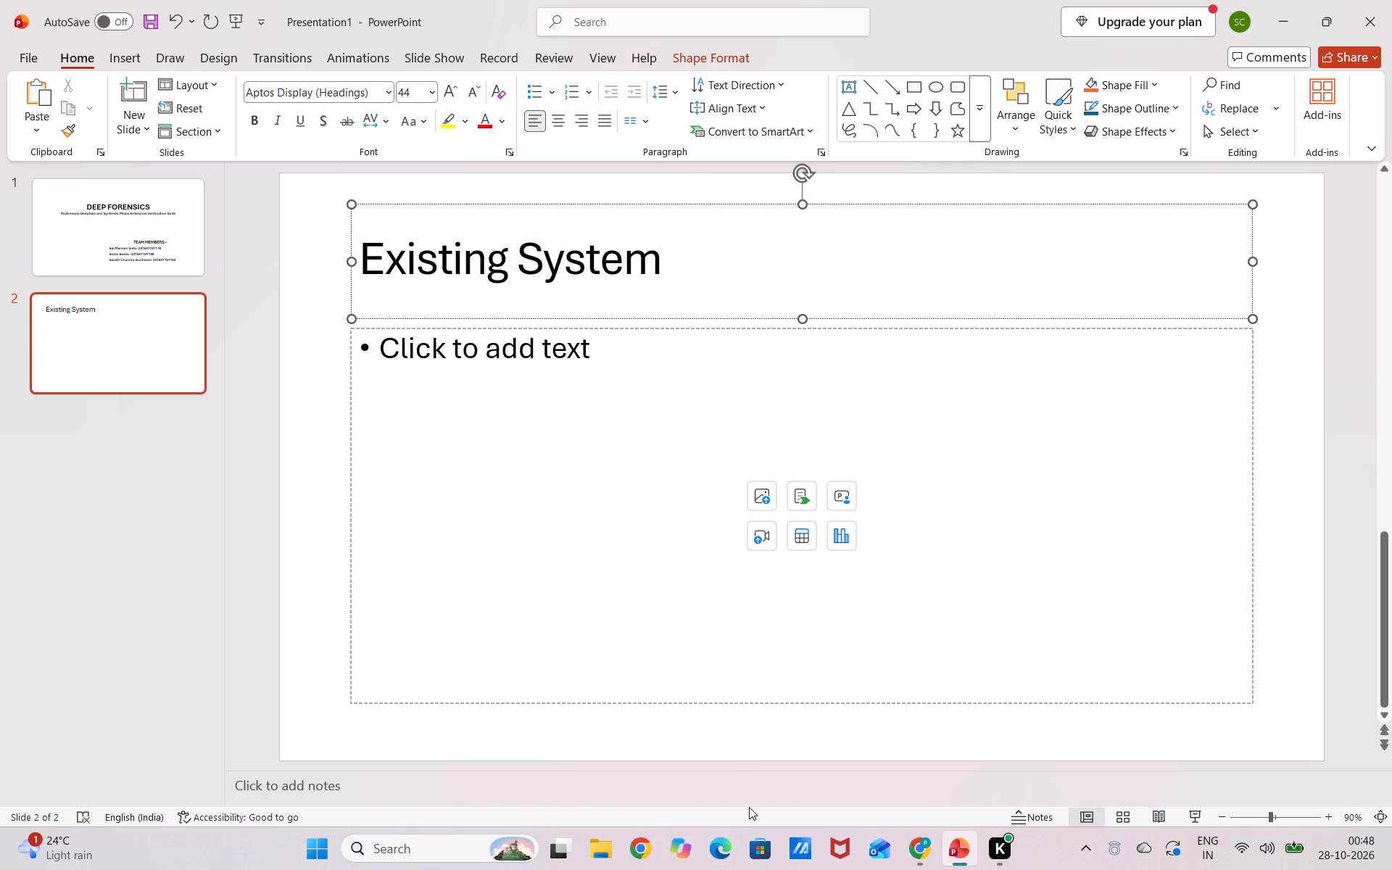
# Check the heading wording in ChatGPT and complete the second slide's title as "Existing Systems:-" in PowerPoint.
pyautogui.click(921, 851)
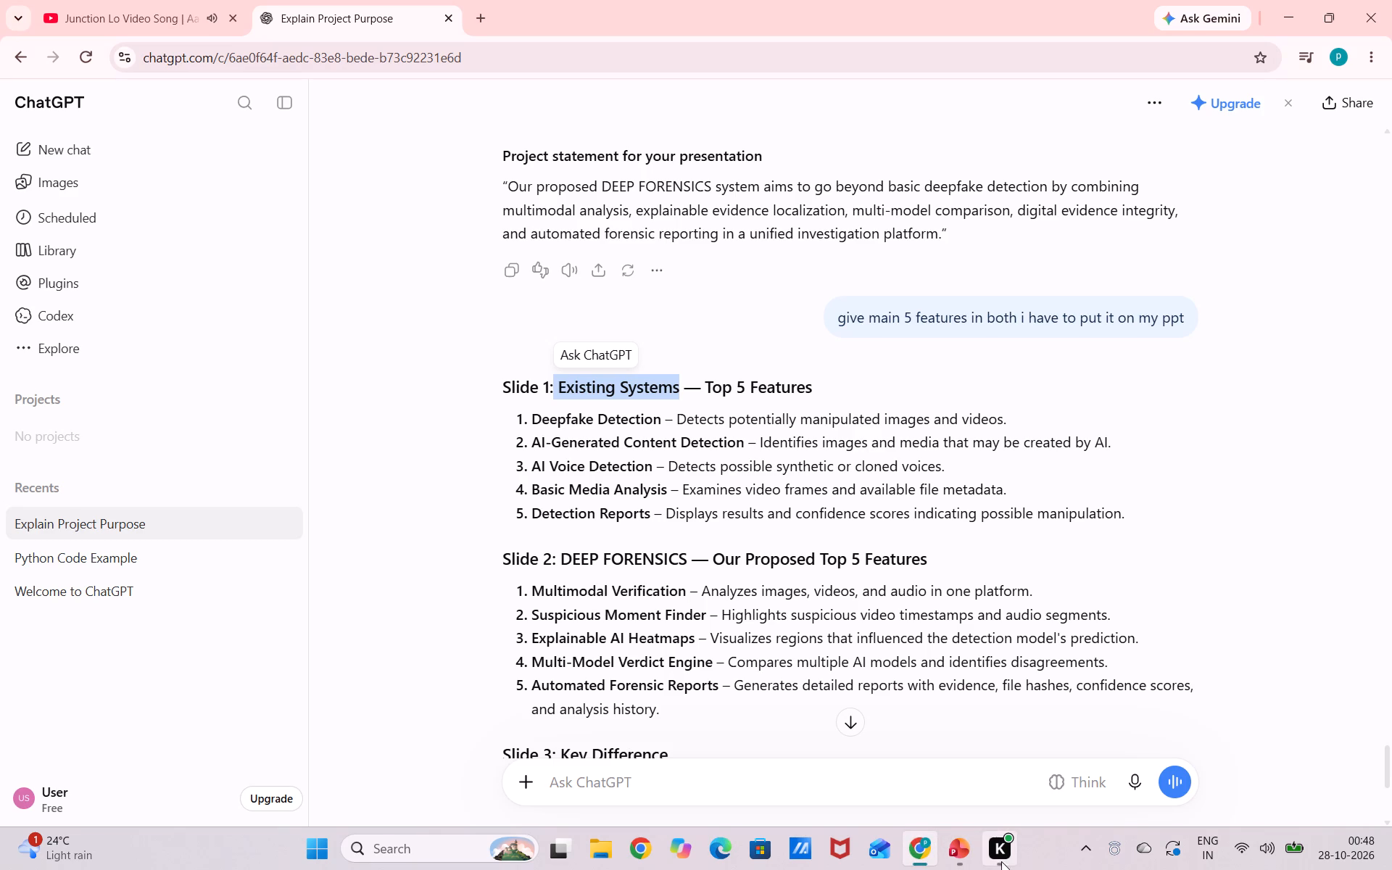
pyautogui.click(954, 851)
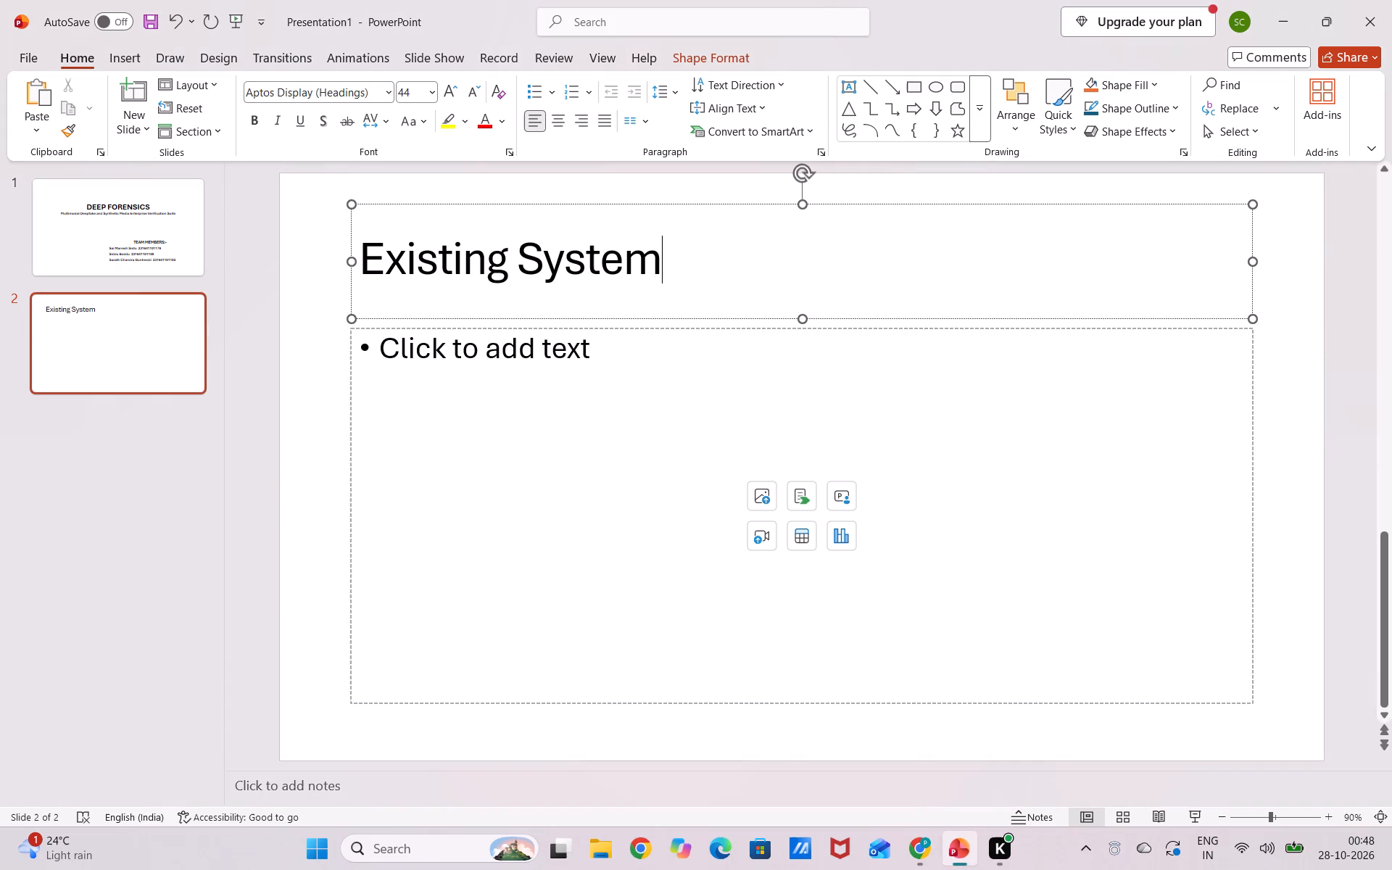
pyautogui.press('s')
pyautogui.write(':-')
# Format the "Existing Systems:-" title as bold at font size 28.
pyautogui.moveTo(734, 270); pyautogui.dragTo(356, 265)
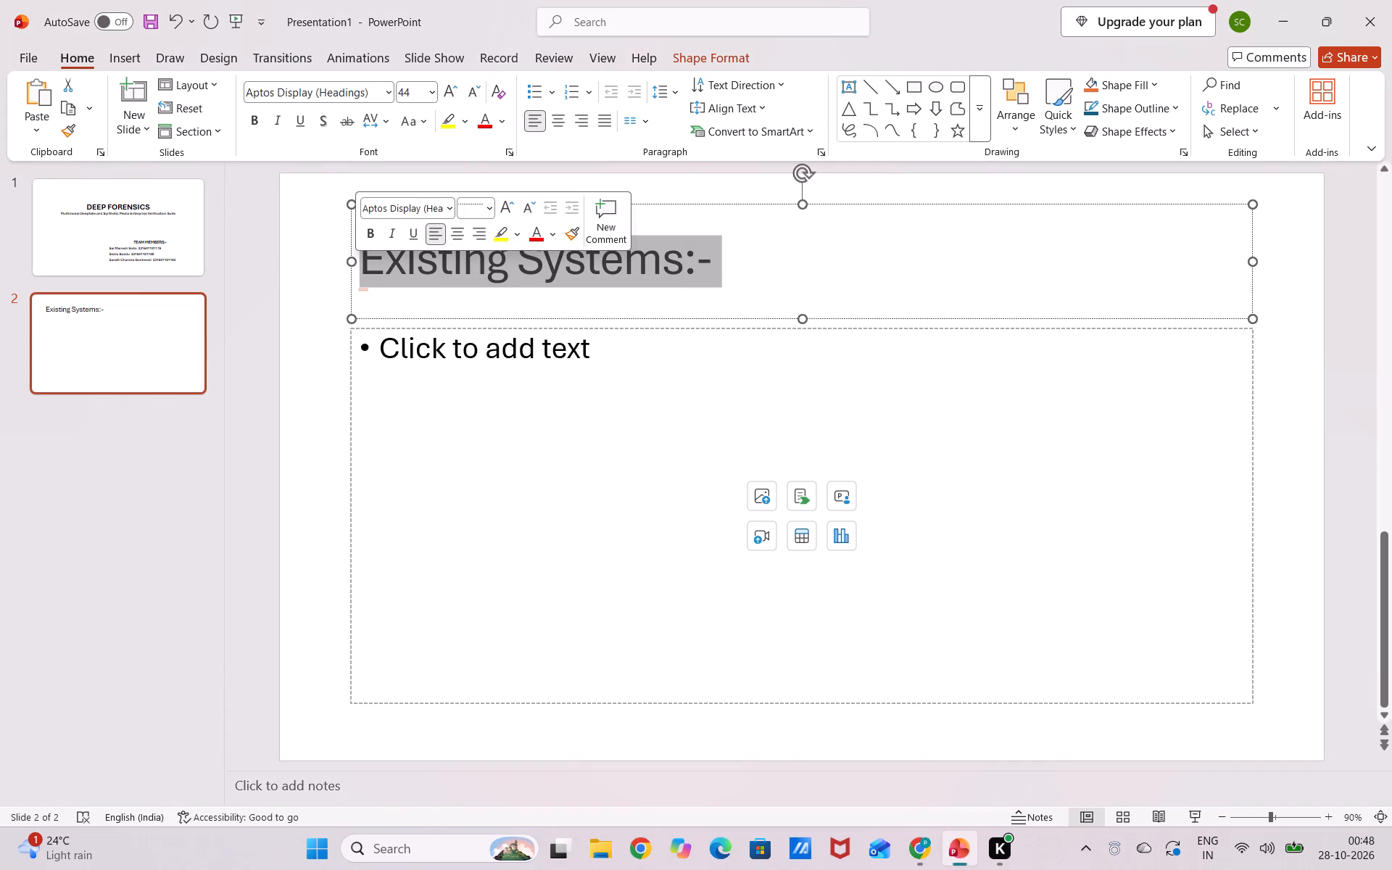
pyautogui.click(449, 213)
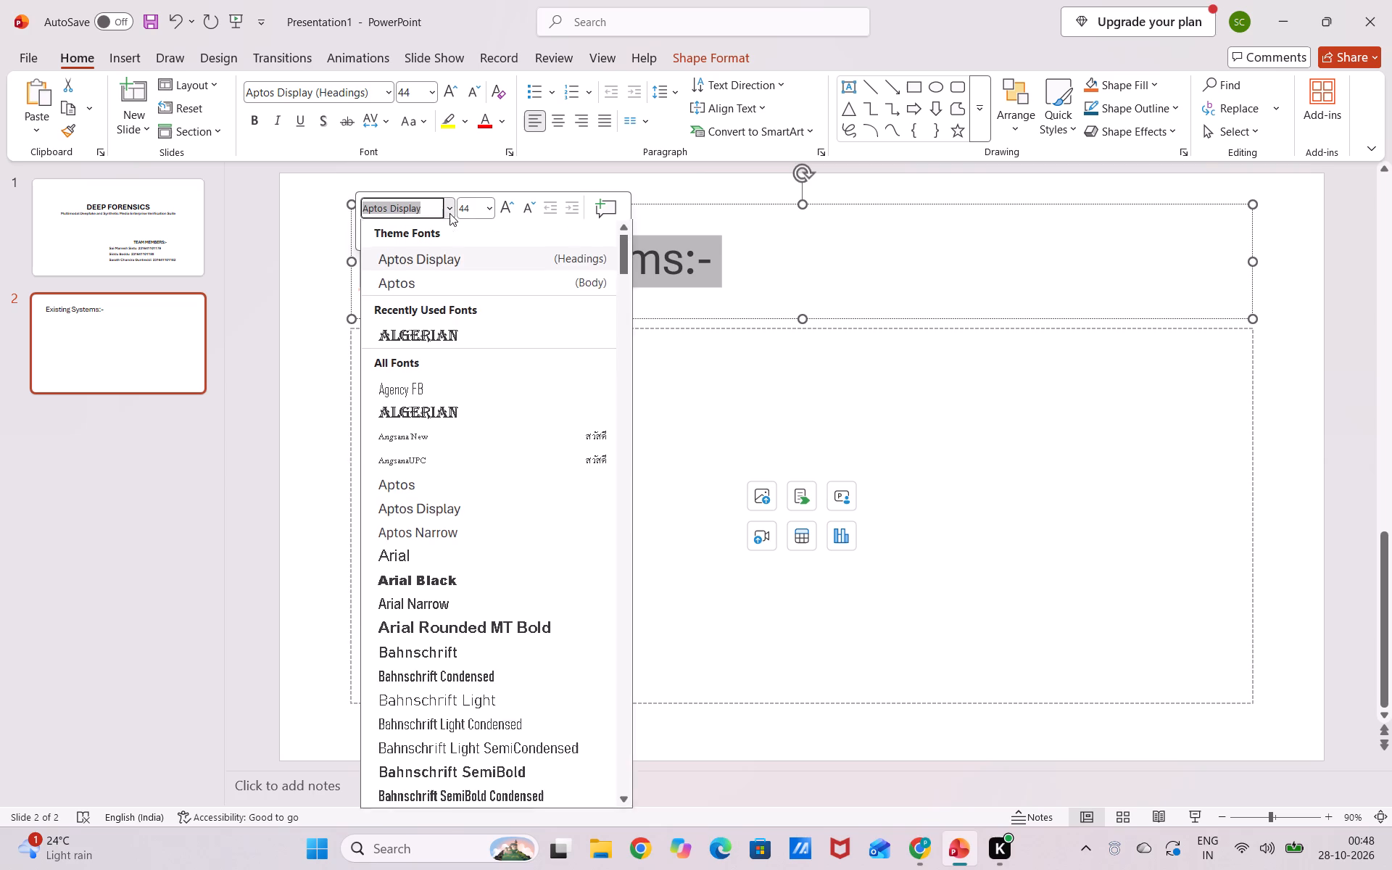
pyautogui.click(489, 207)
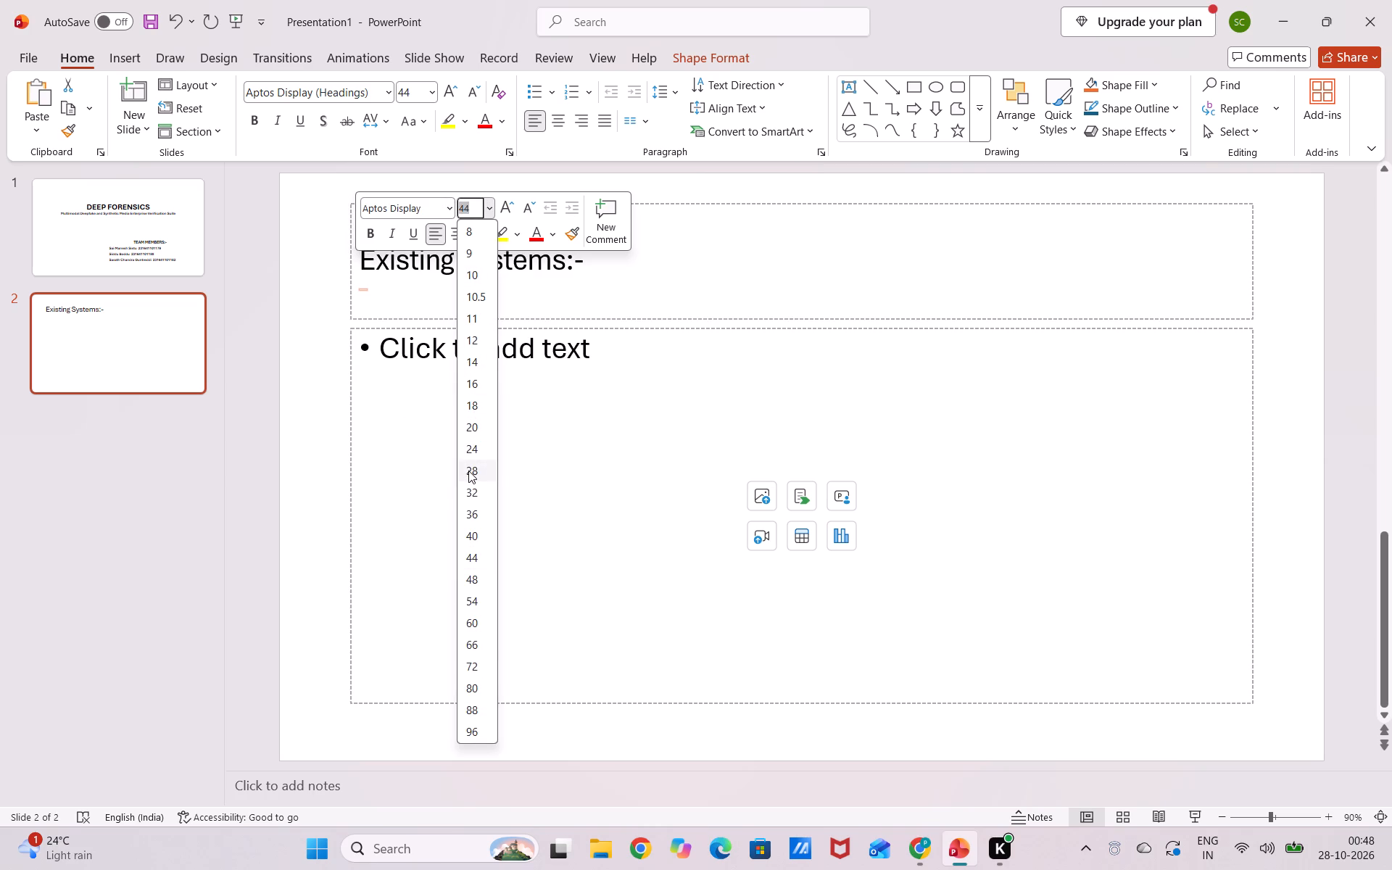
pyautogui.click(468, 471)
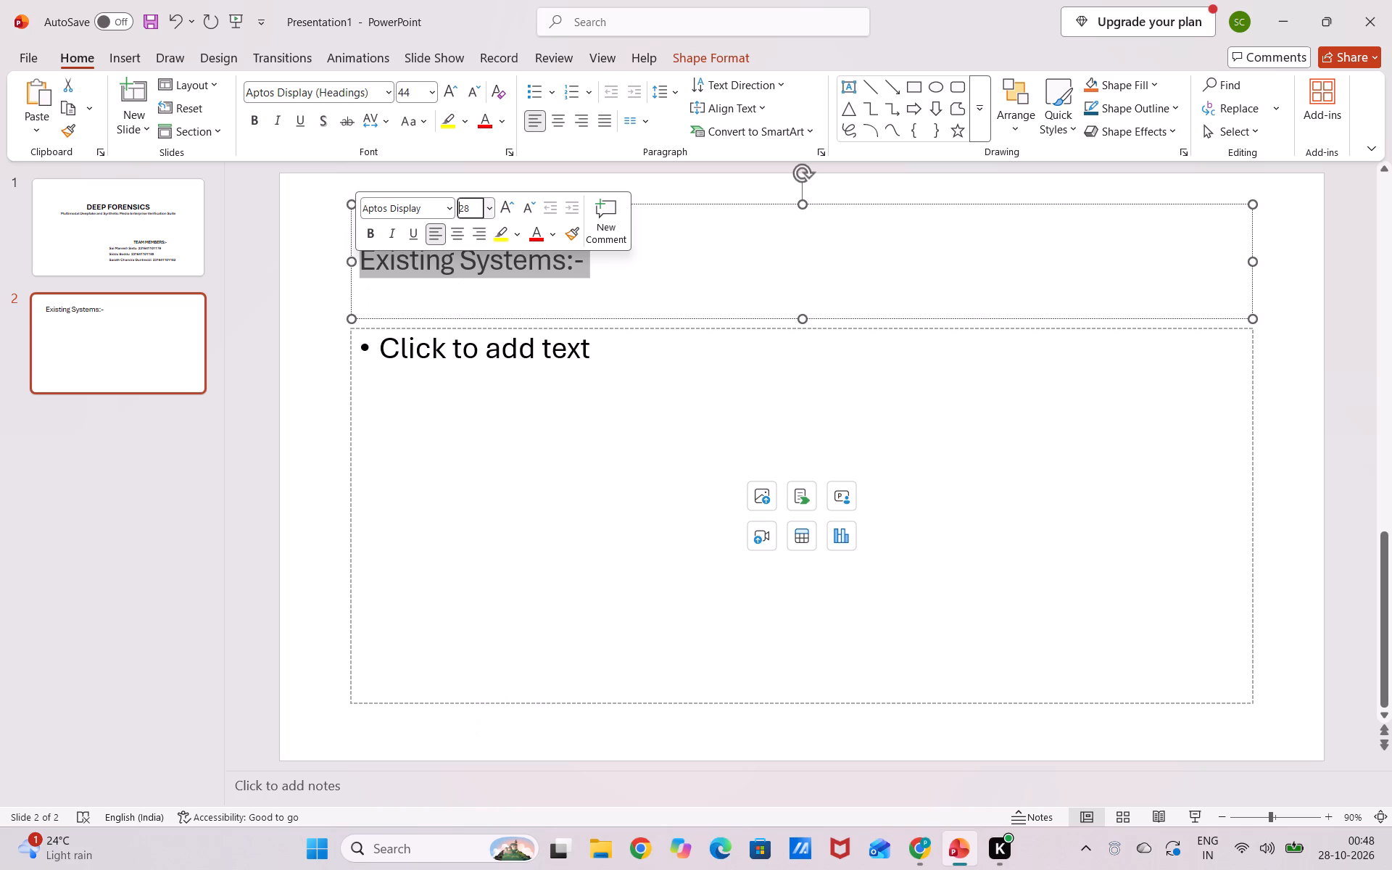
pyautogui.click(369, 237)
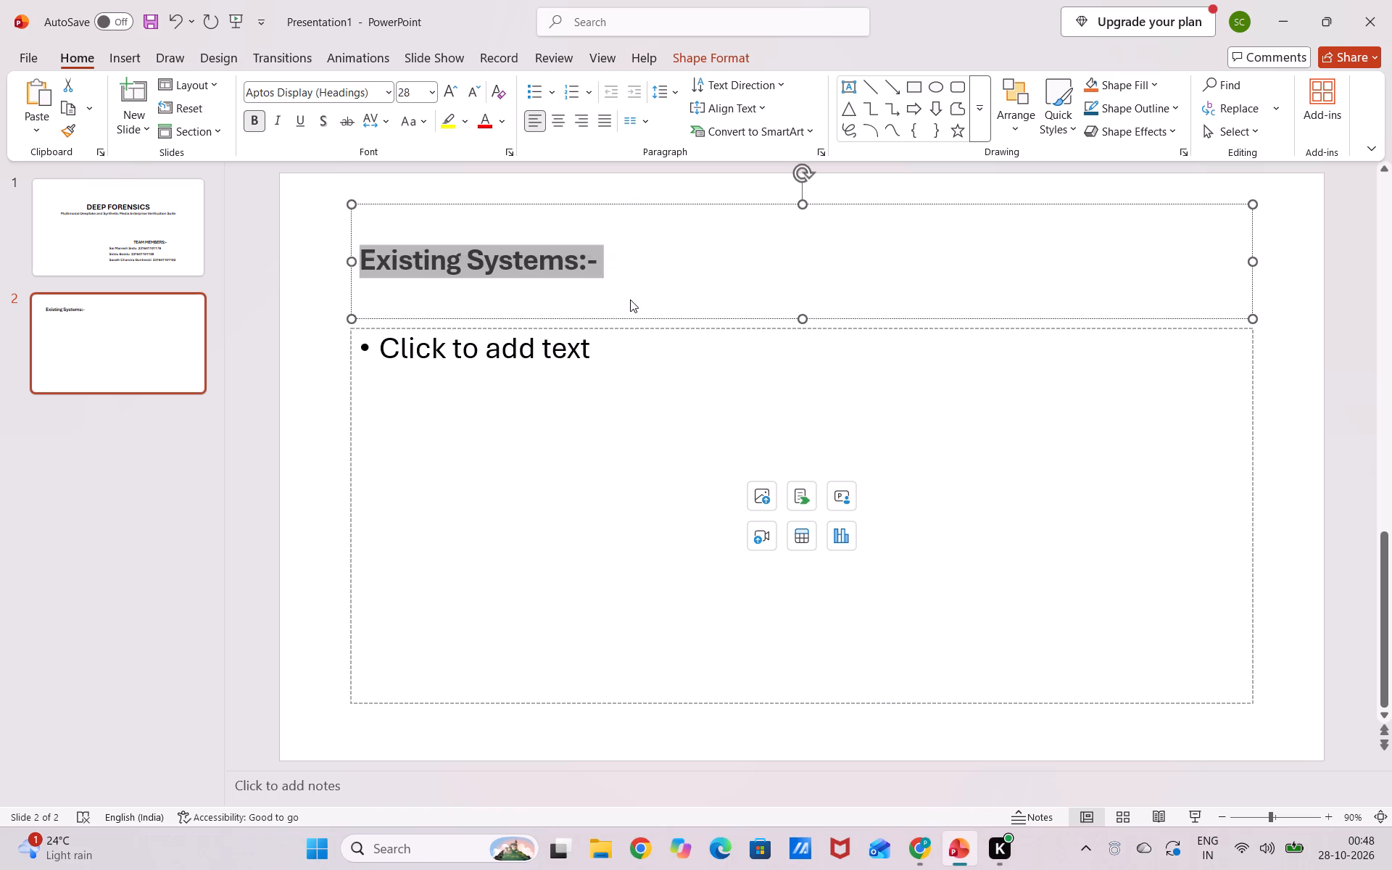
pyautogui.click(630, 299)
# Extend the content placeholder's top edge up to just below the title and remove the bullet from its empty first line.
pyautogui.click(603, 354)
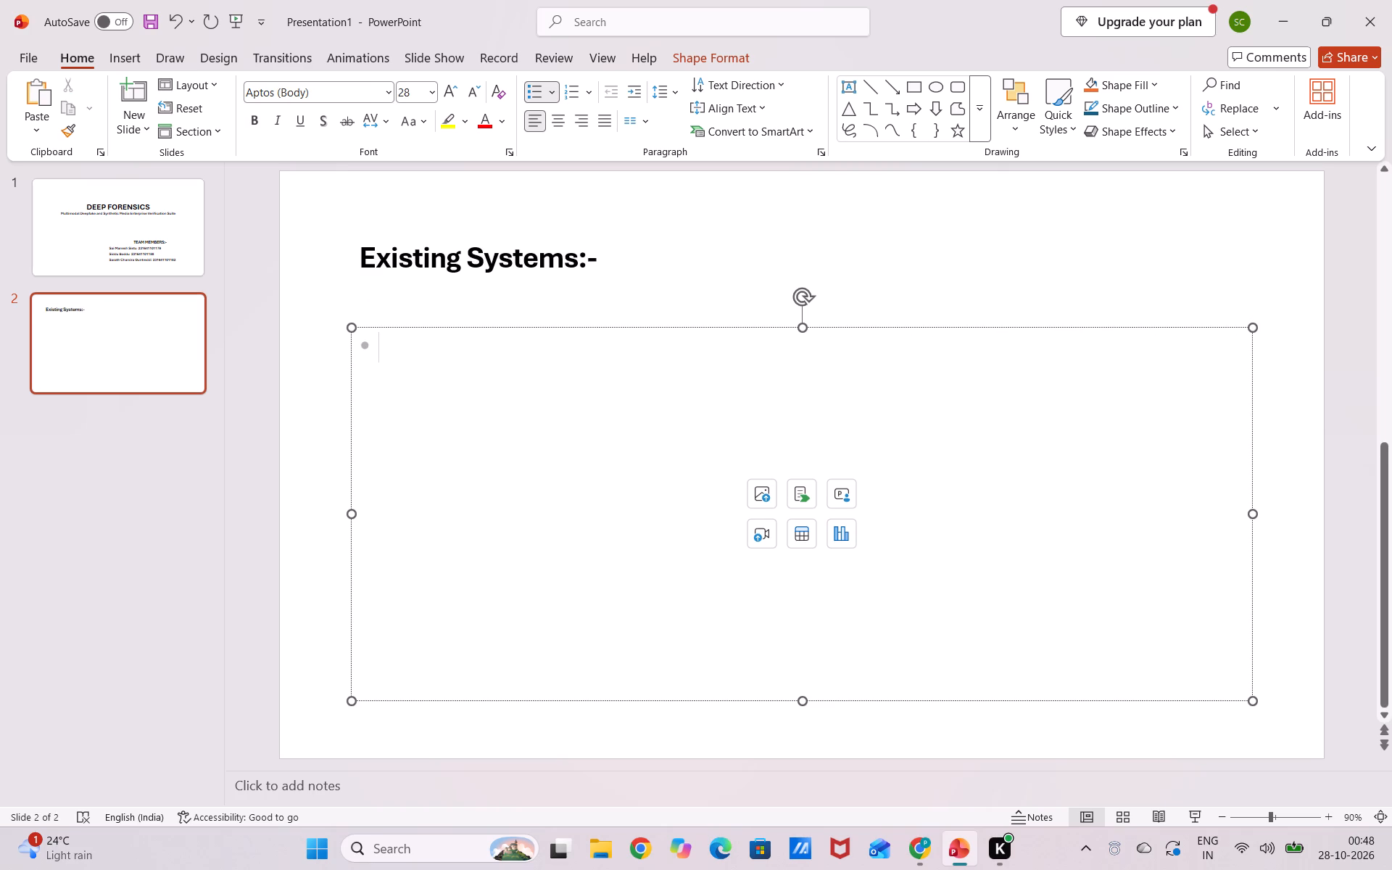
pyautogui.moveTo(804, 325); pyautogui.dragTo(799, 312)
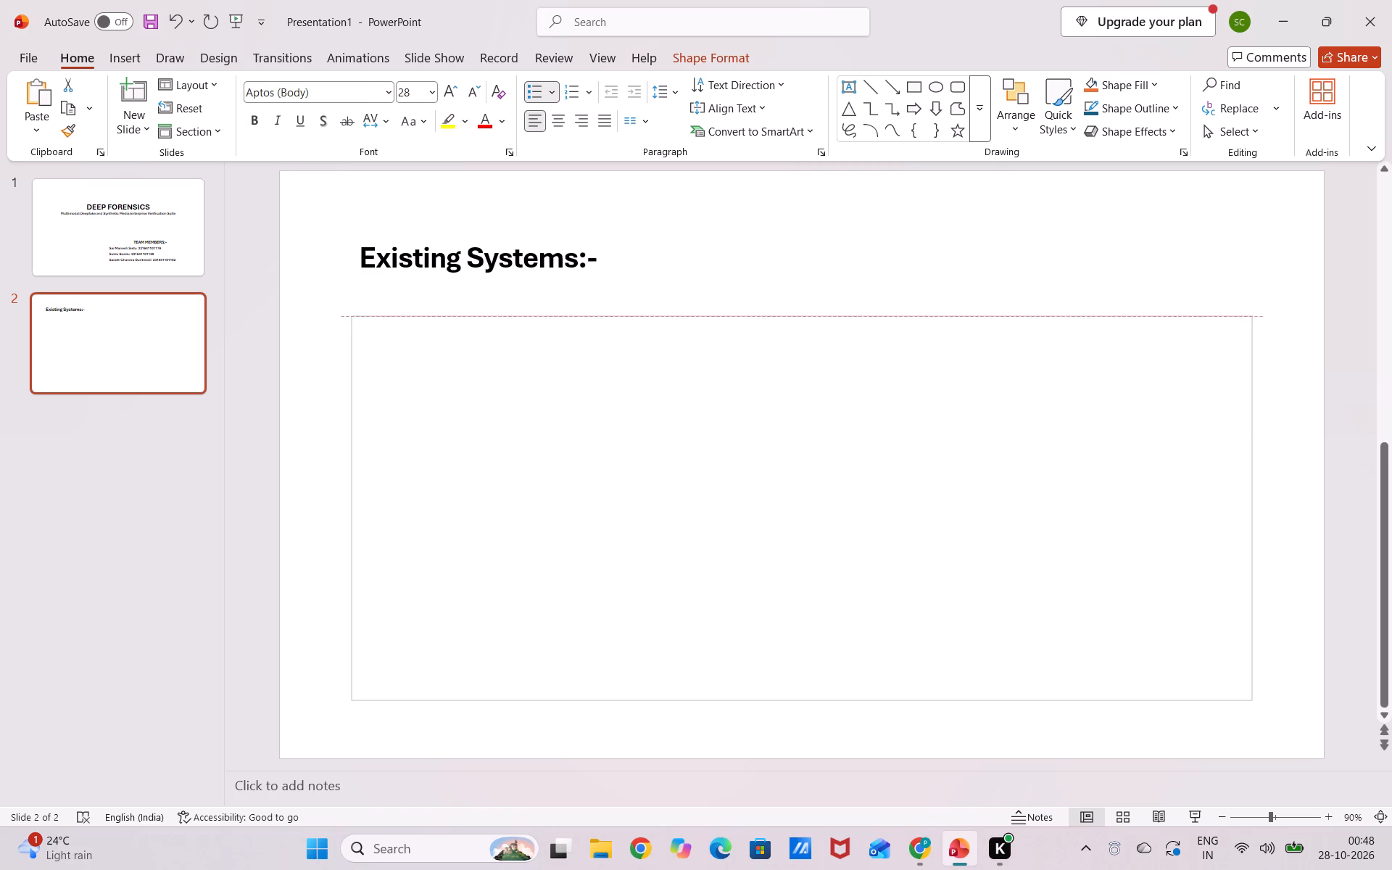
pyautogui.moveTo(799, 312); pyautogui.dragTo(787, 286)
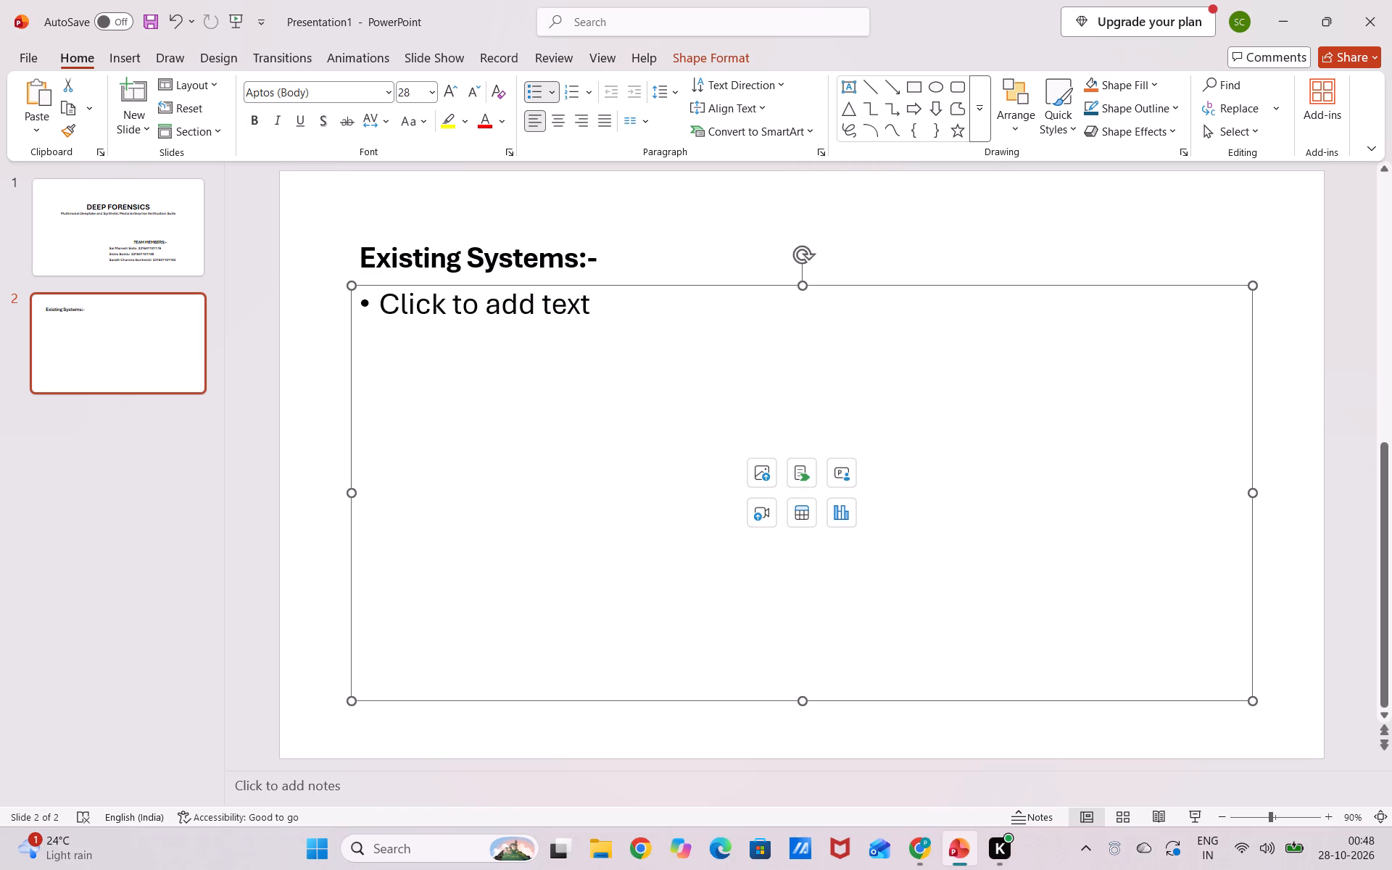
pyautogui.click(615, 321)
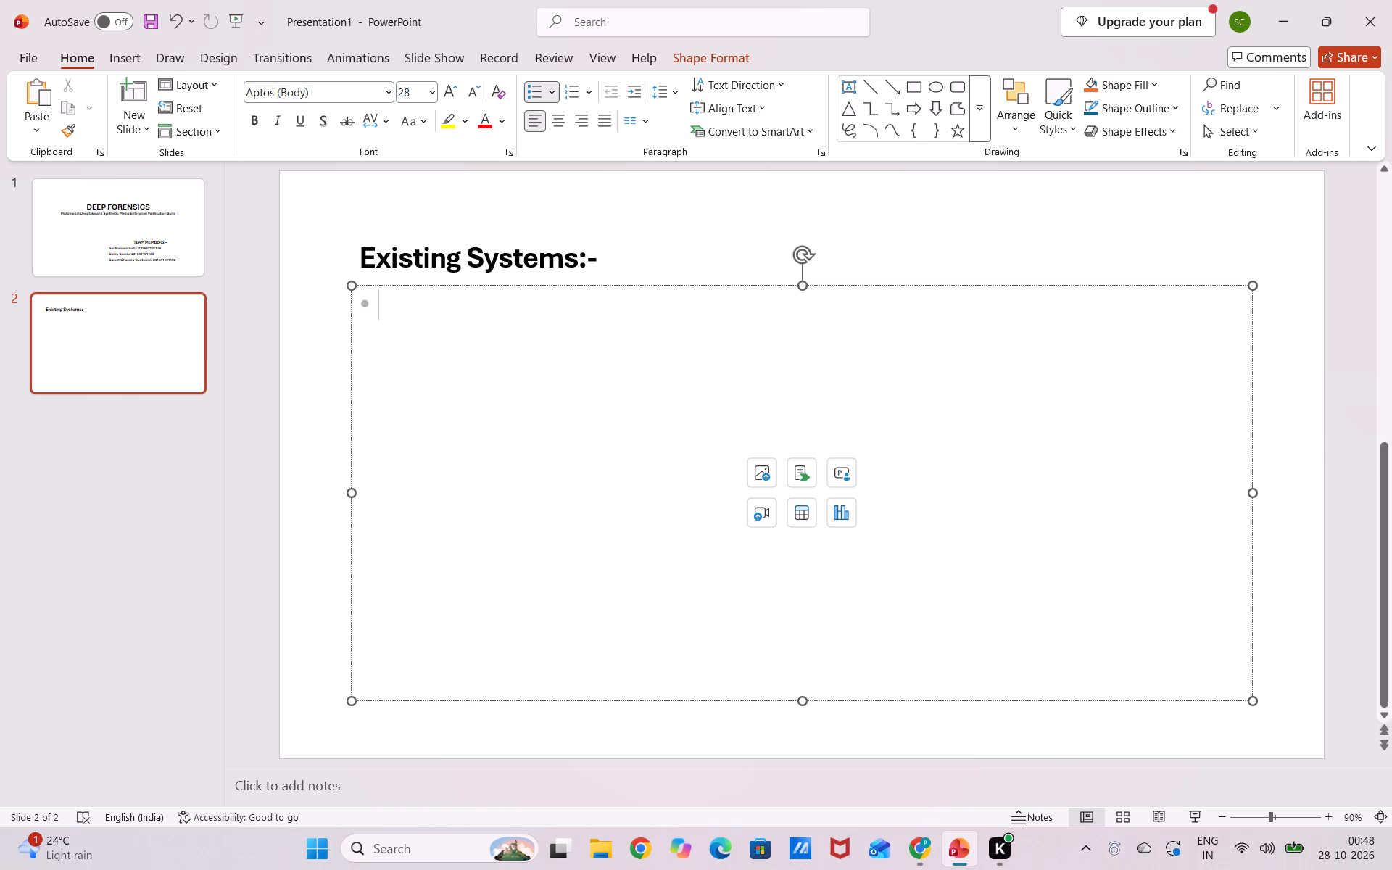
pyautogui.press('BackSpace')
# Switch to the ChatGPT conversation in Chrome.
pyautogui.click(924, 850)
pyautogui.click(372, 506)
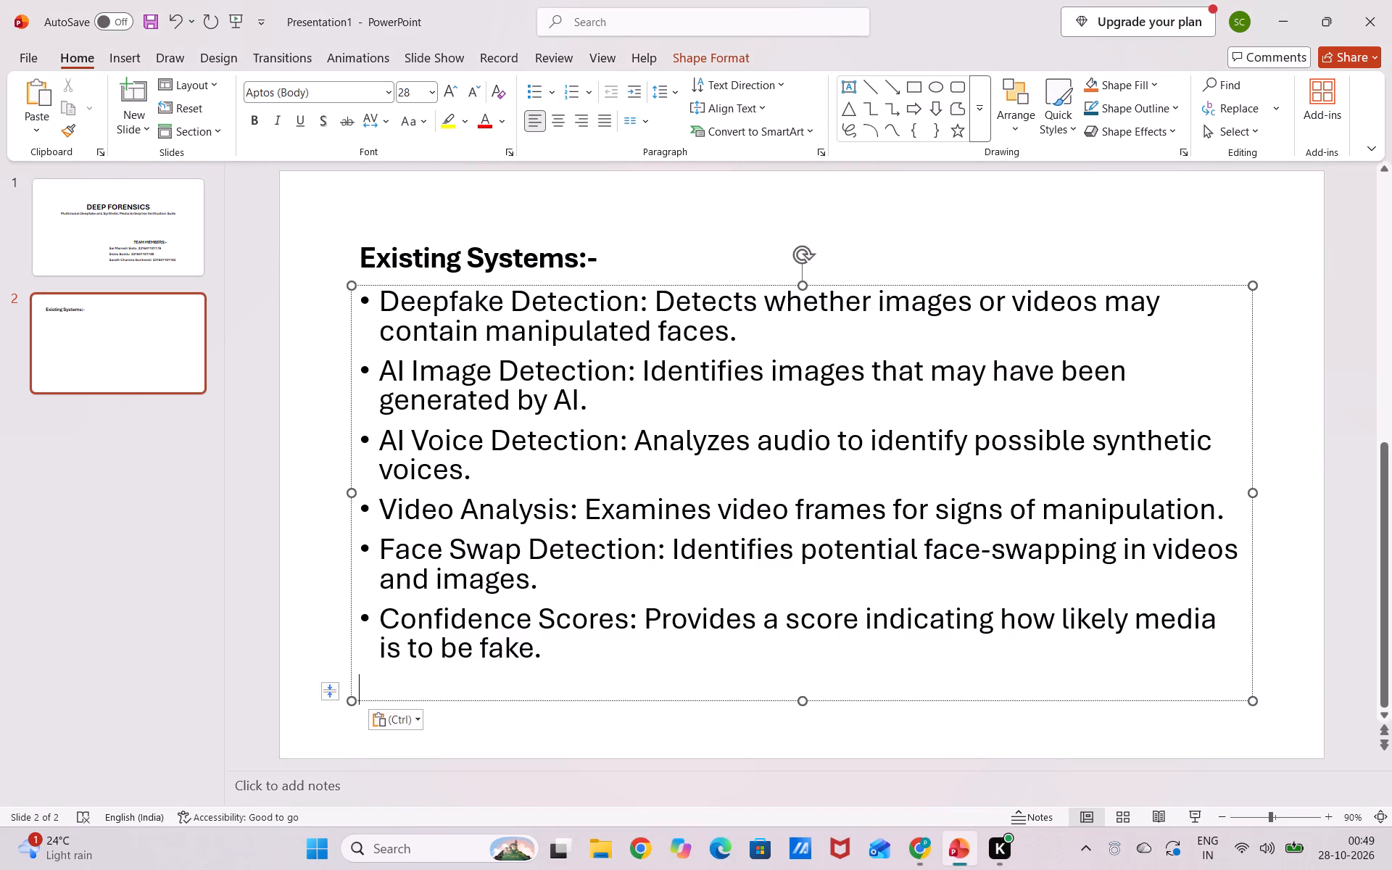
pyautogui.click(536, 653)
pyautogui.click(549, 657)
pyautogui.press('BackSpace')
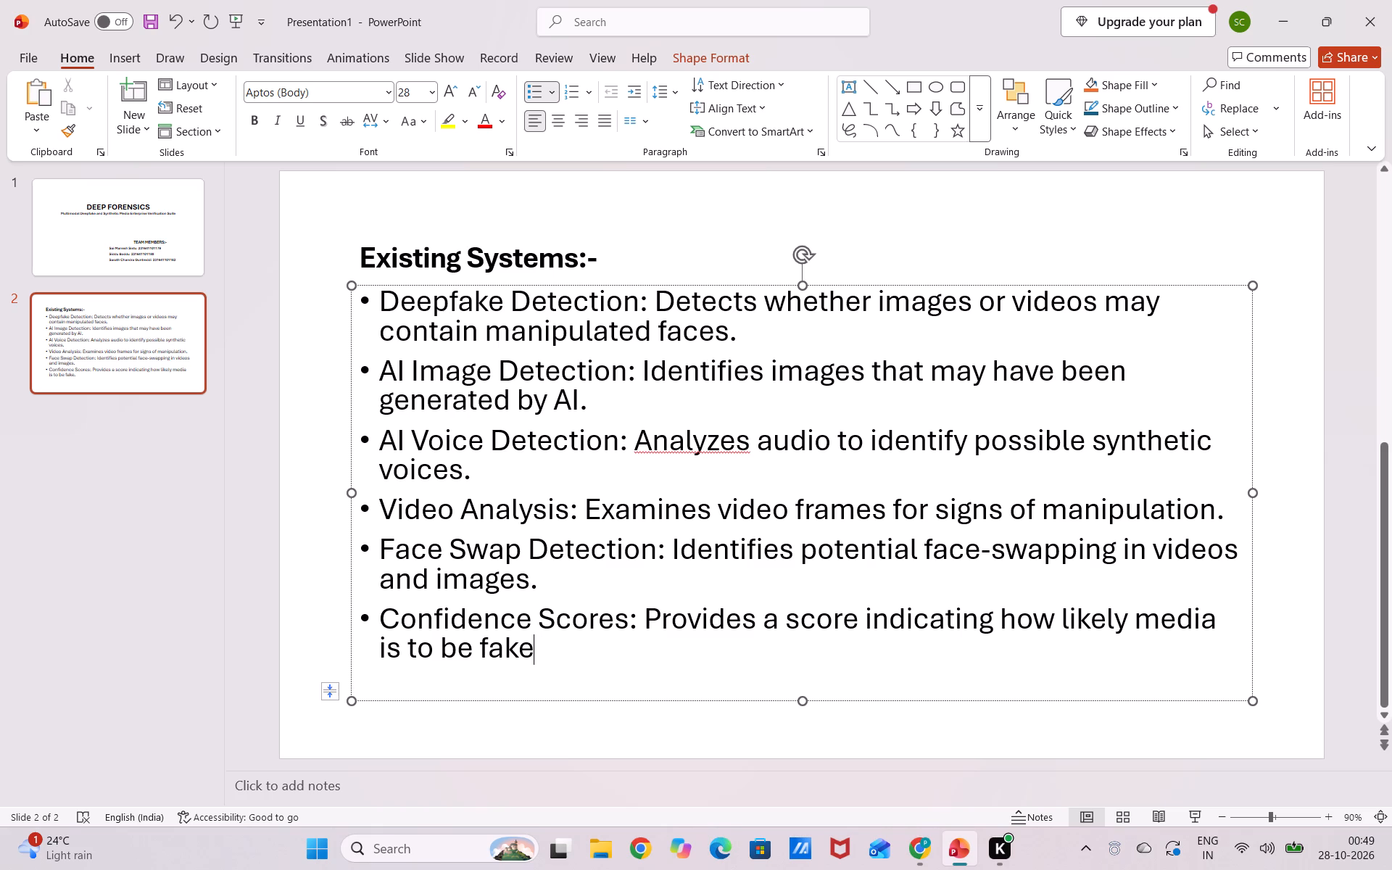
# Set the font size of all six feature bullets to 24.
pyautogui.moveTo(535, 651); pyautogui.dragTo(371, 318)
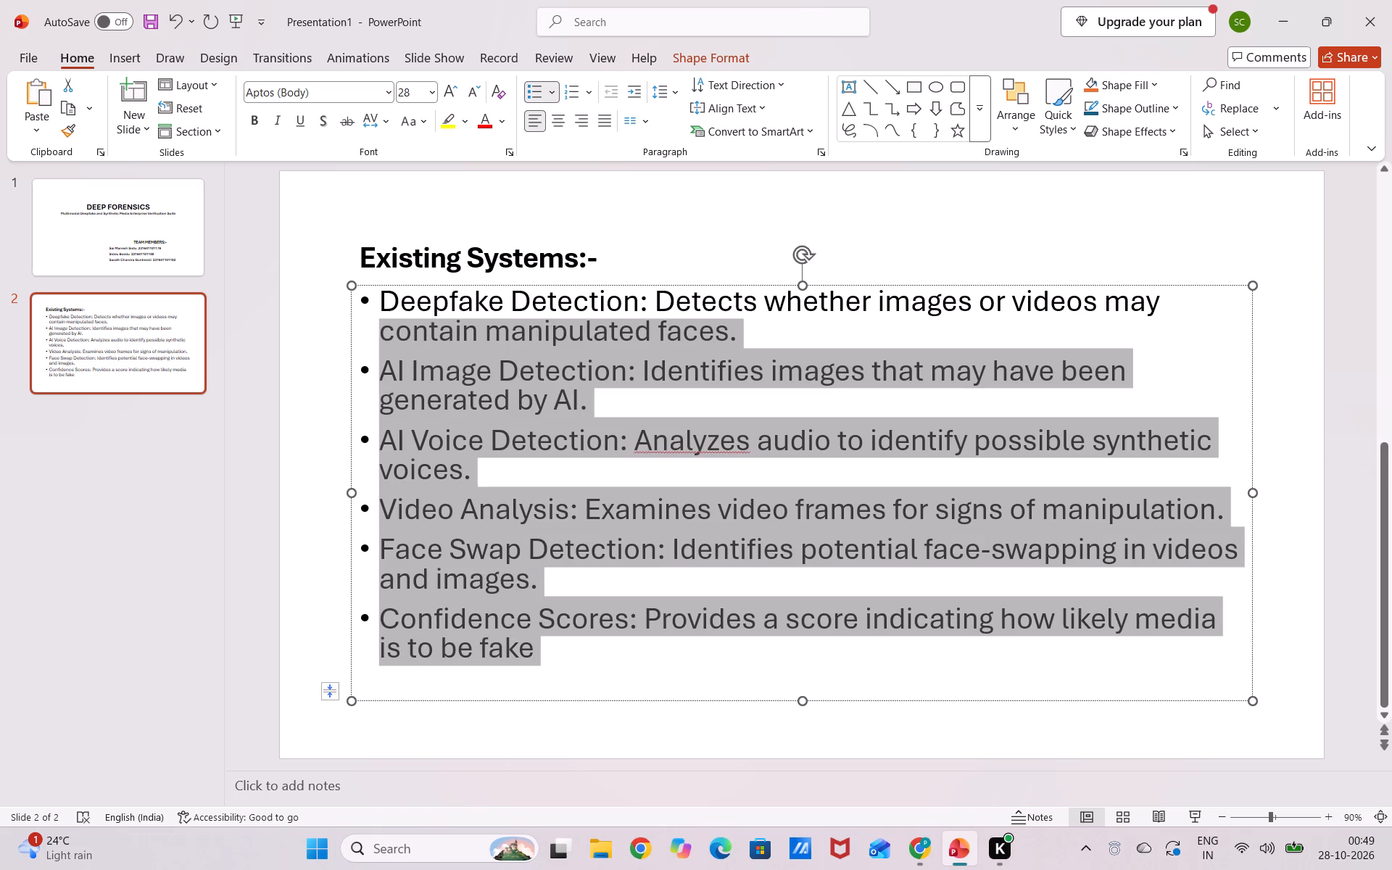
pyautogui.moveTo(371, 318); pyautogui.dragTo(371, 307)
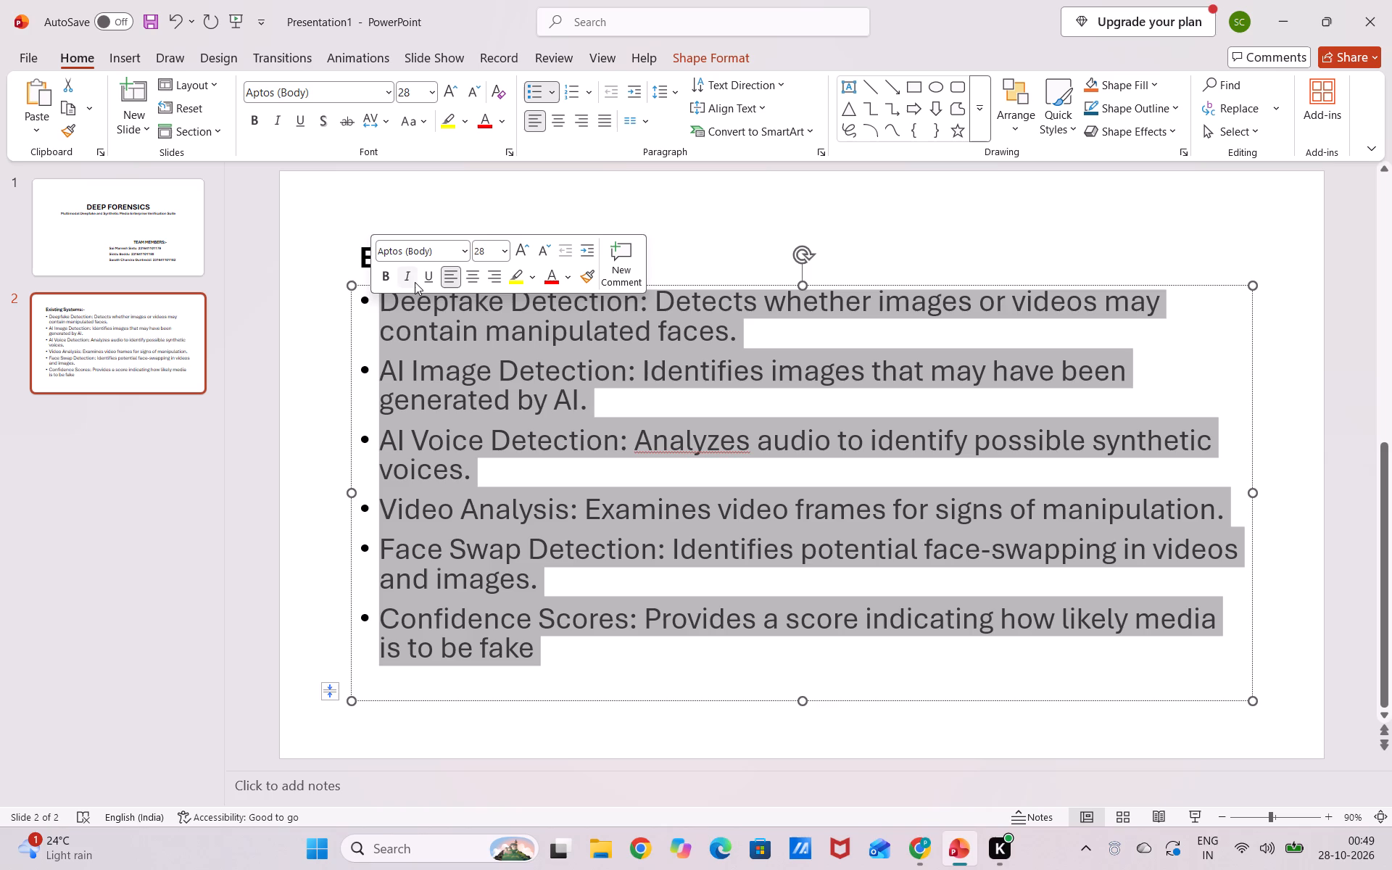
pyautogui.click(502, 252)
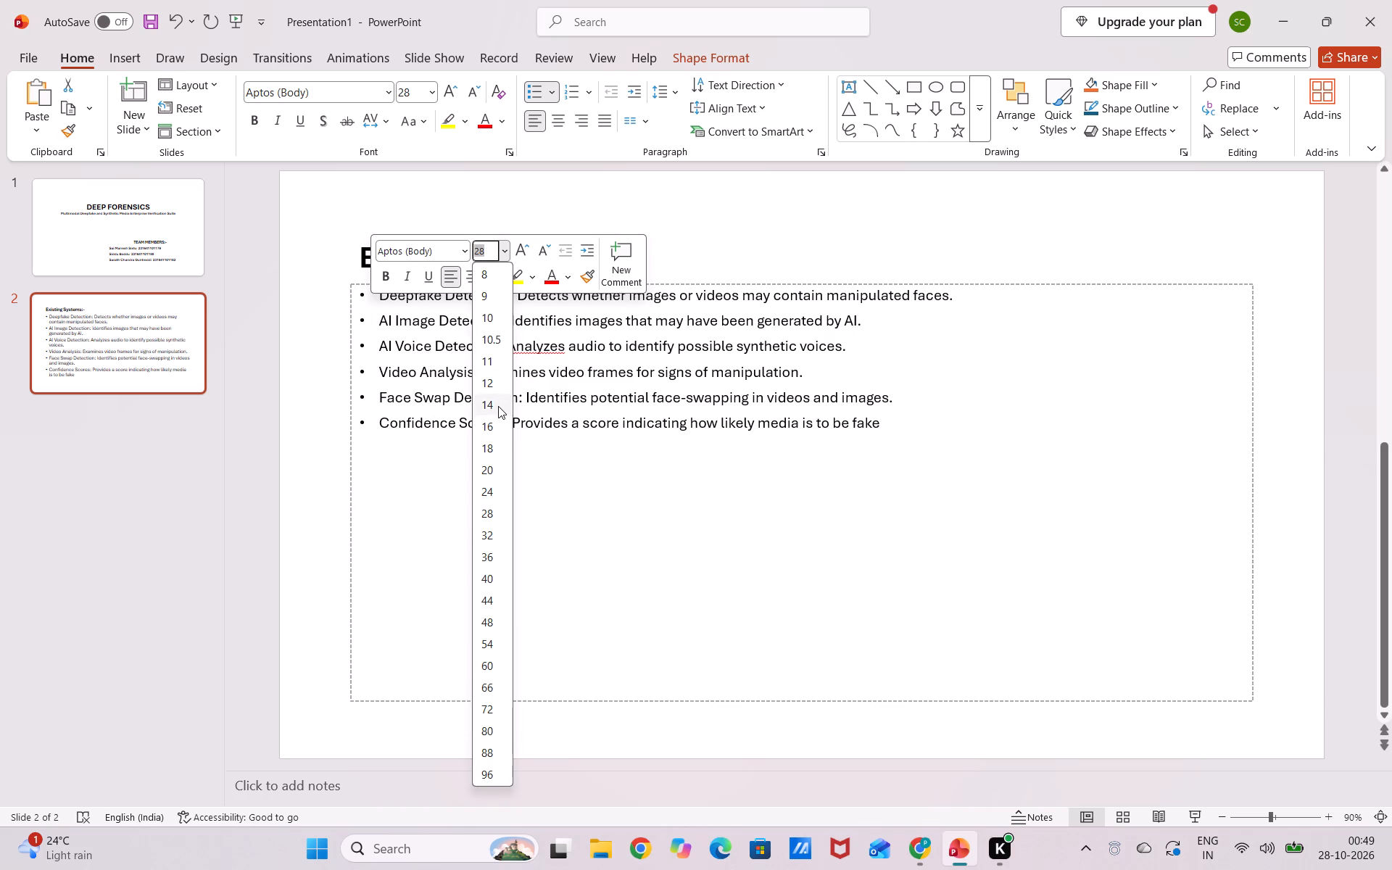
pyautogui.click(489, 497)
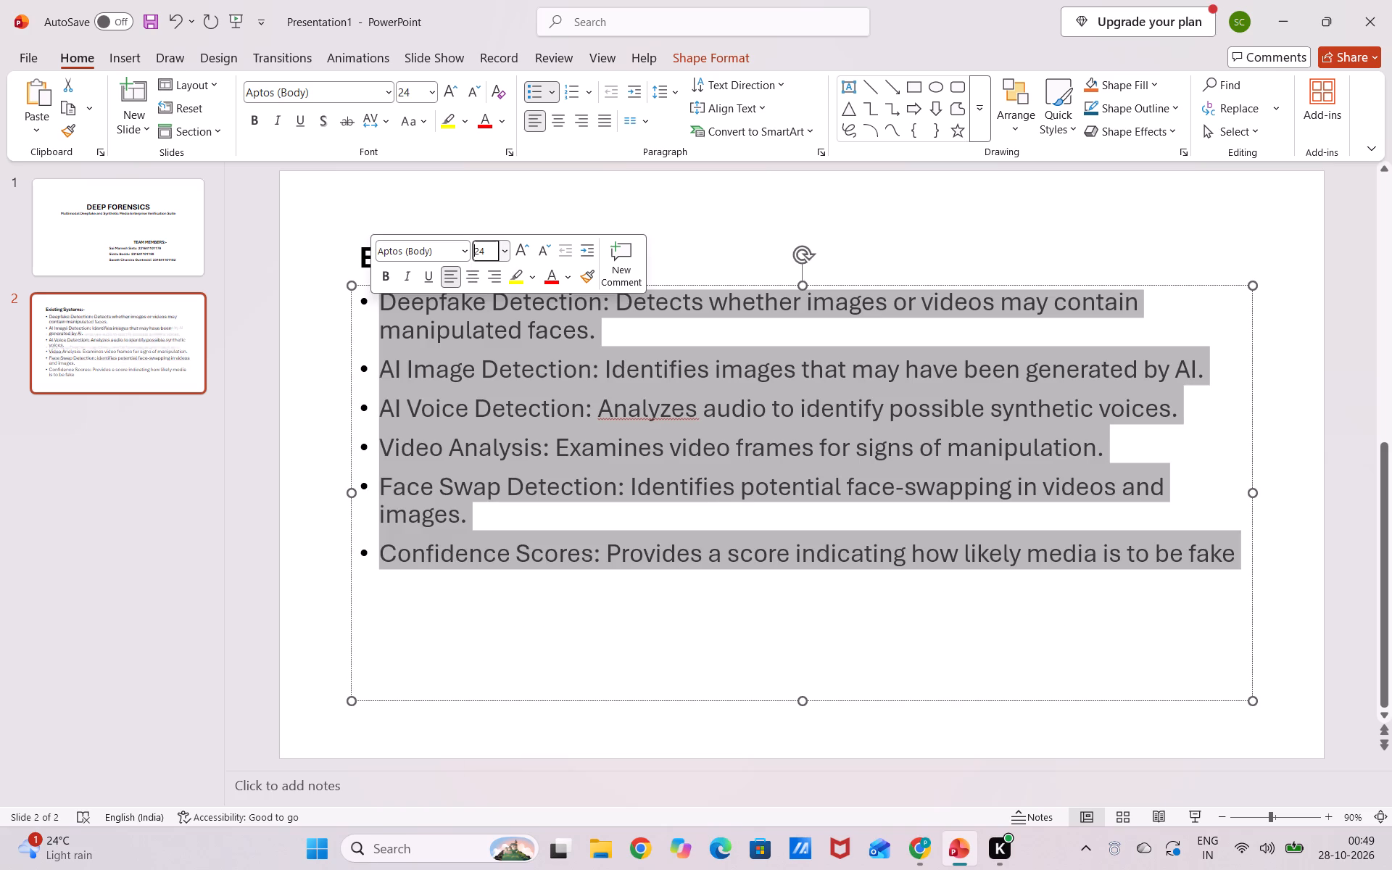
pyautogui.click(503, 614)
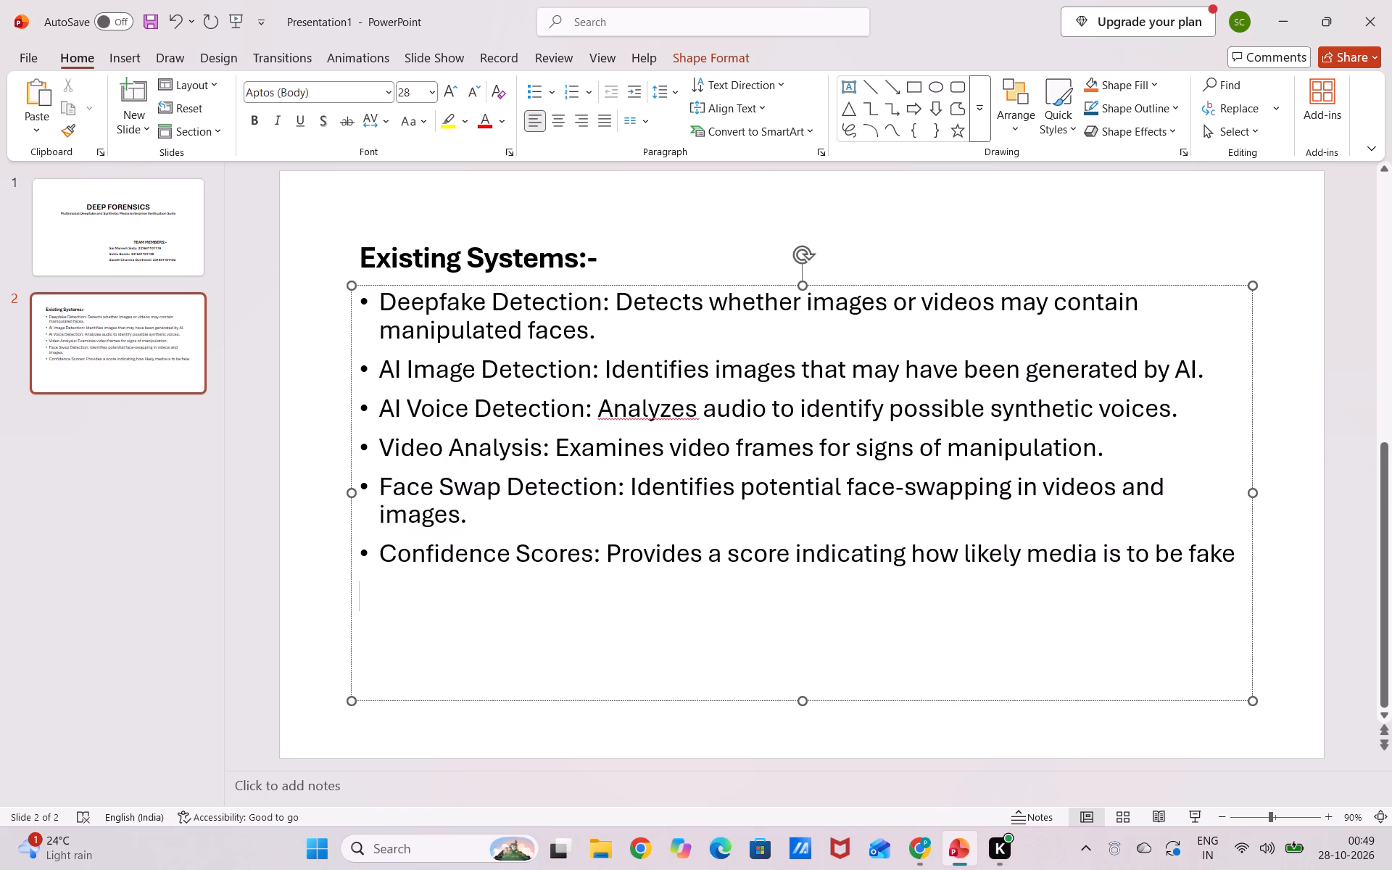
# Insert a blank line above the Deepfake Detection bullet and lower the content placeholder's top edge slightly away from the title.
pyautogui.click(359, 305)
pyautogui.press('Return')
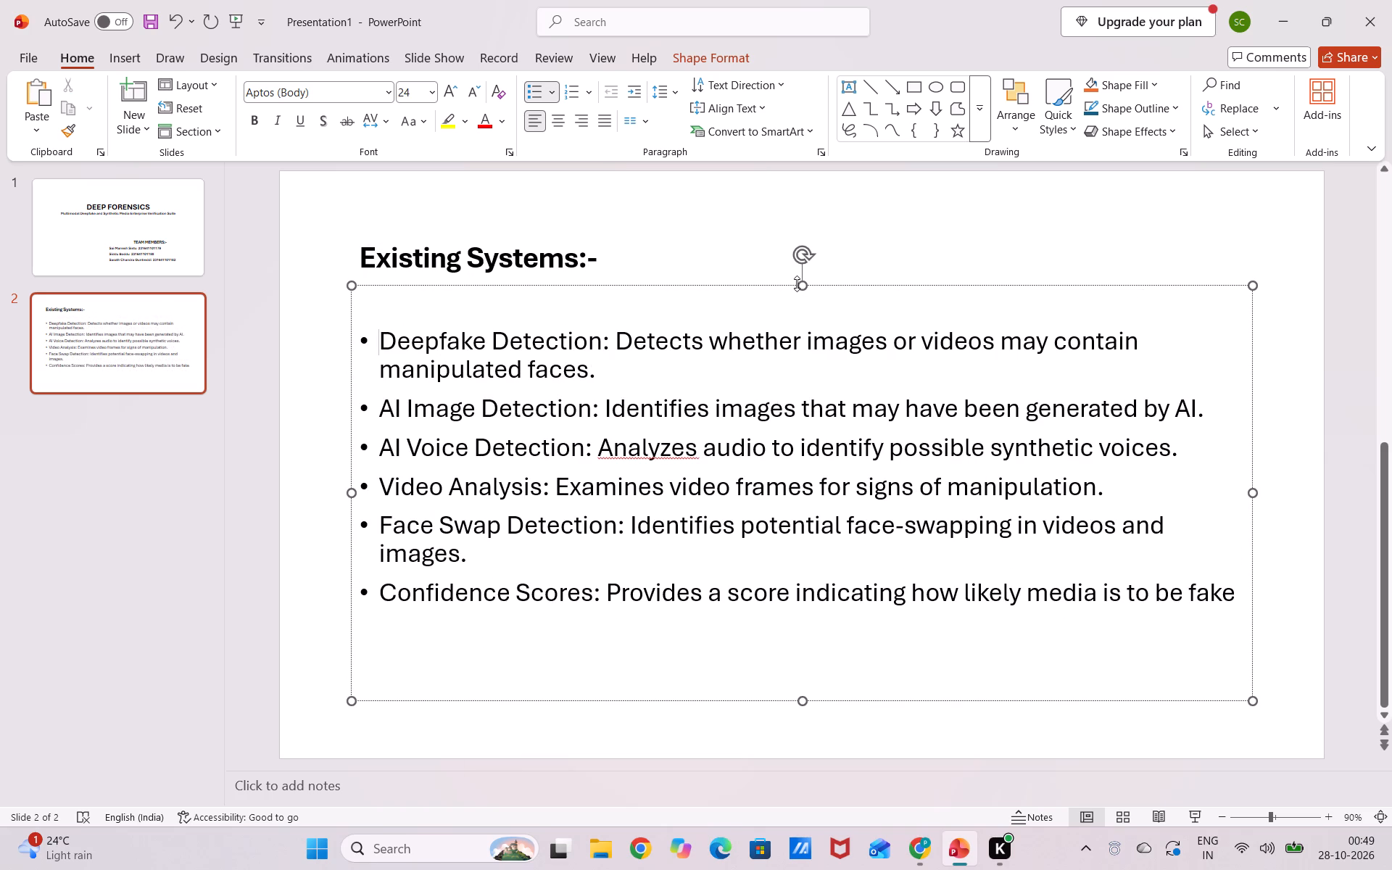
pyautogui.moveTo(803, 286); pyautogui.dragTo(808, 307)
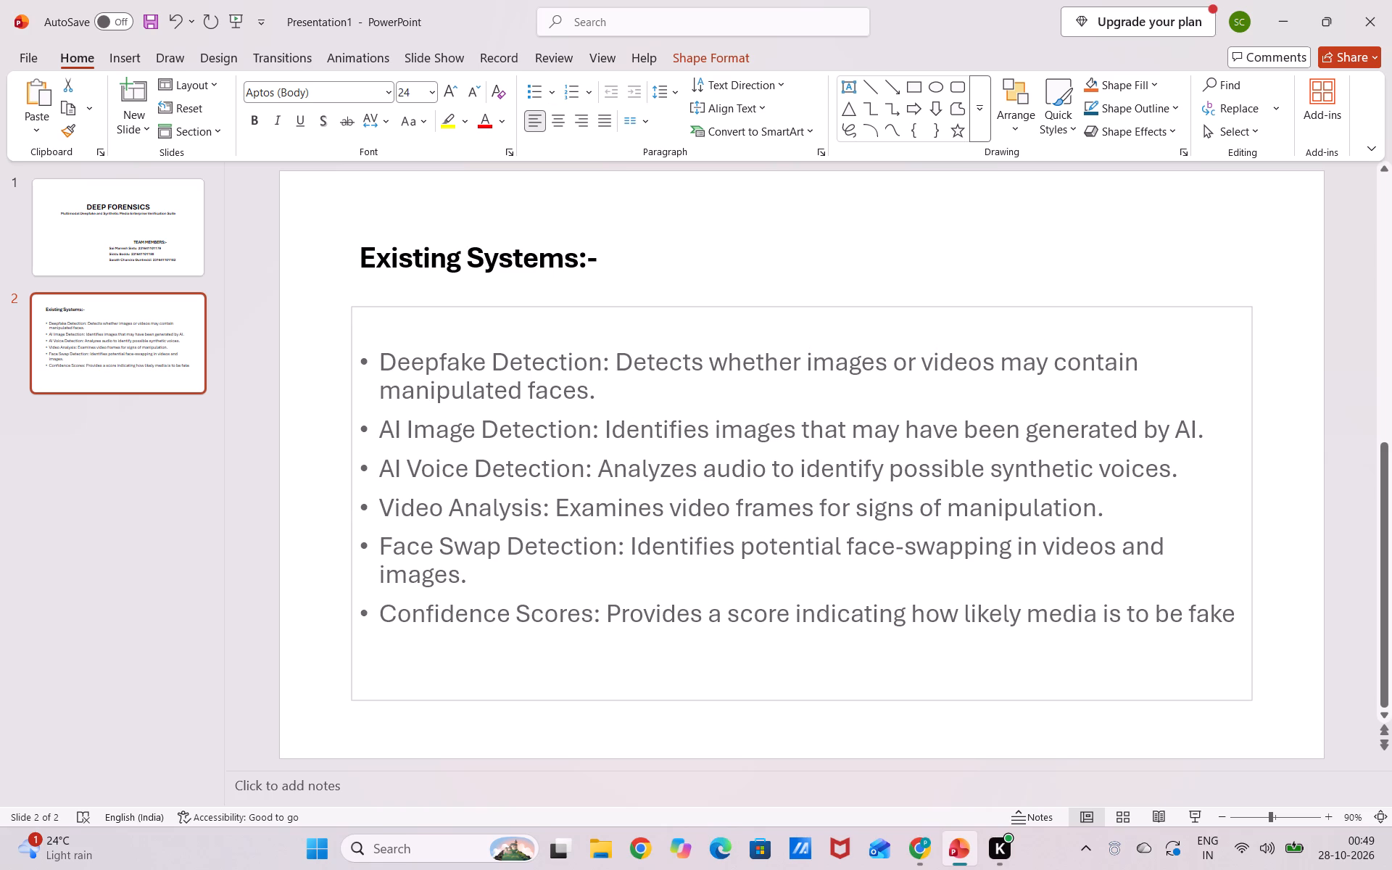
pyautogui.moveTo(808, 307); pyautogui.dragTo(808, 309)
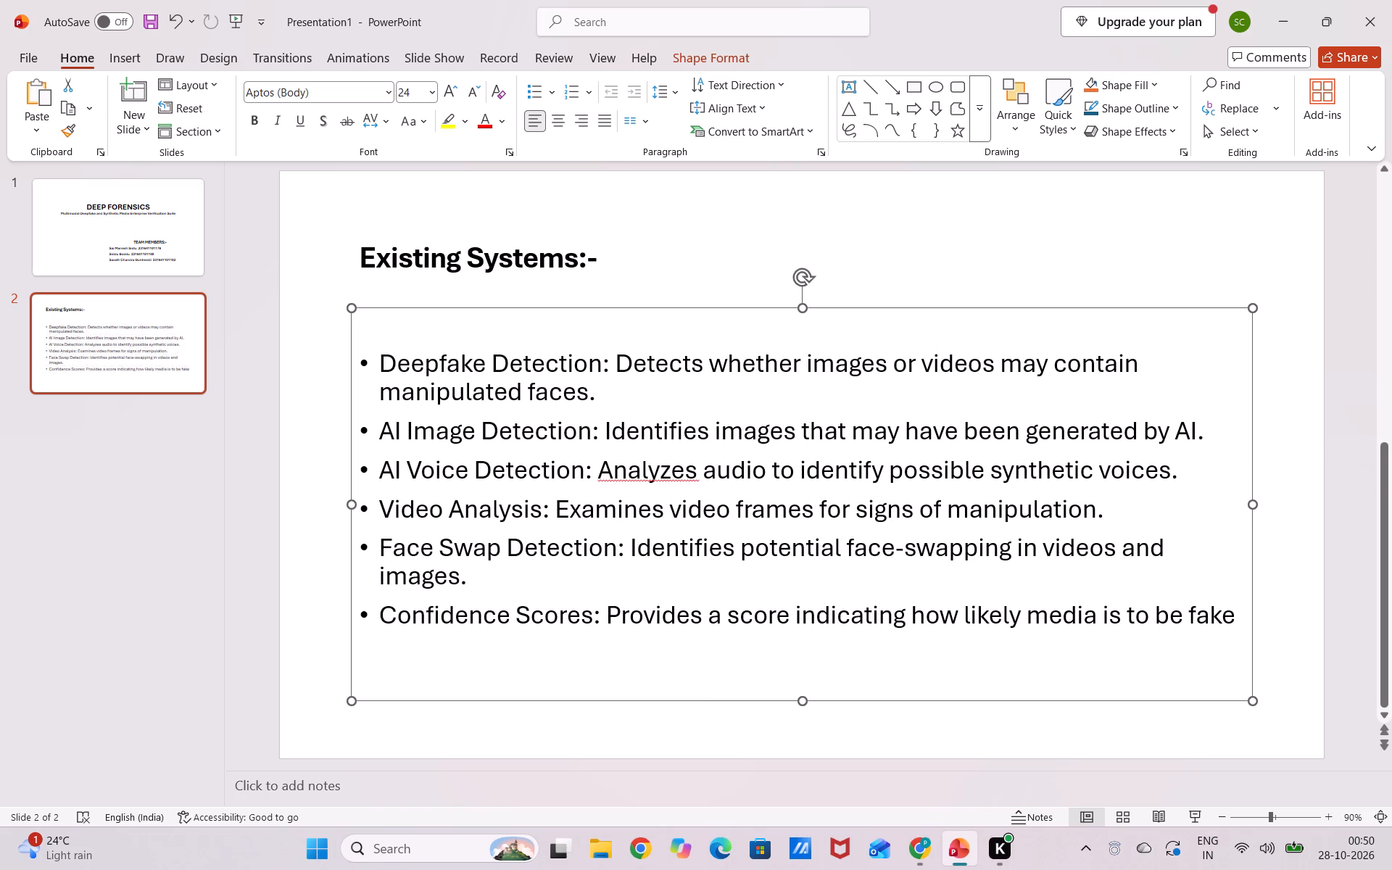
# Delete the full stop ending the Deepfake Detection bullet on the Existing Systems slide.
pyautogui.scroll(2, 660, 504)
pyautogui.click(114, 366)
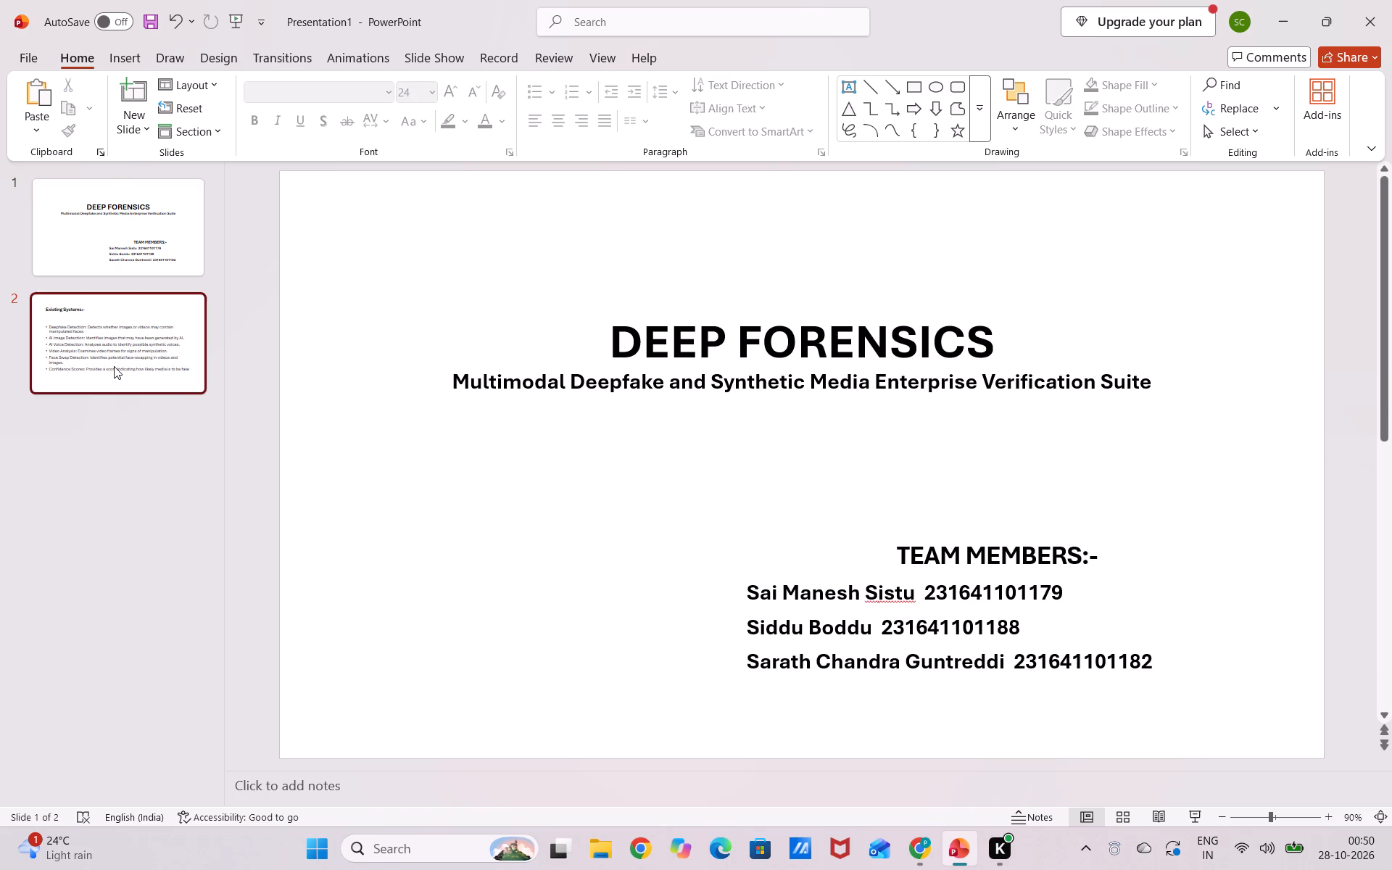
pyautogui.click(527, 542)
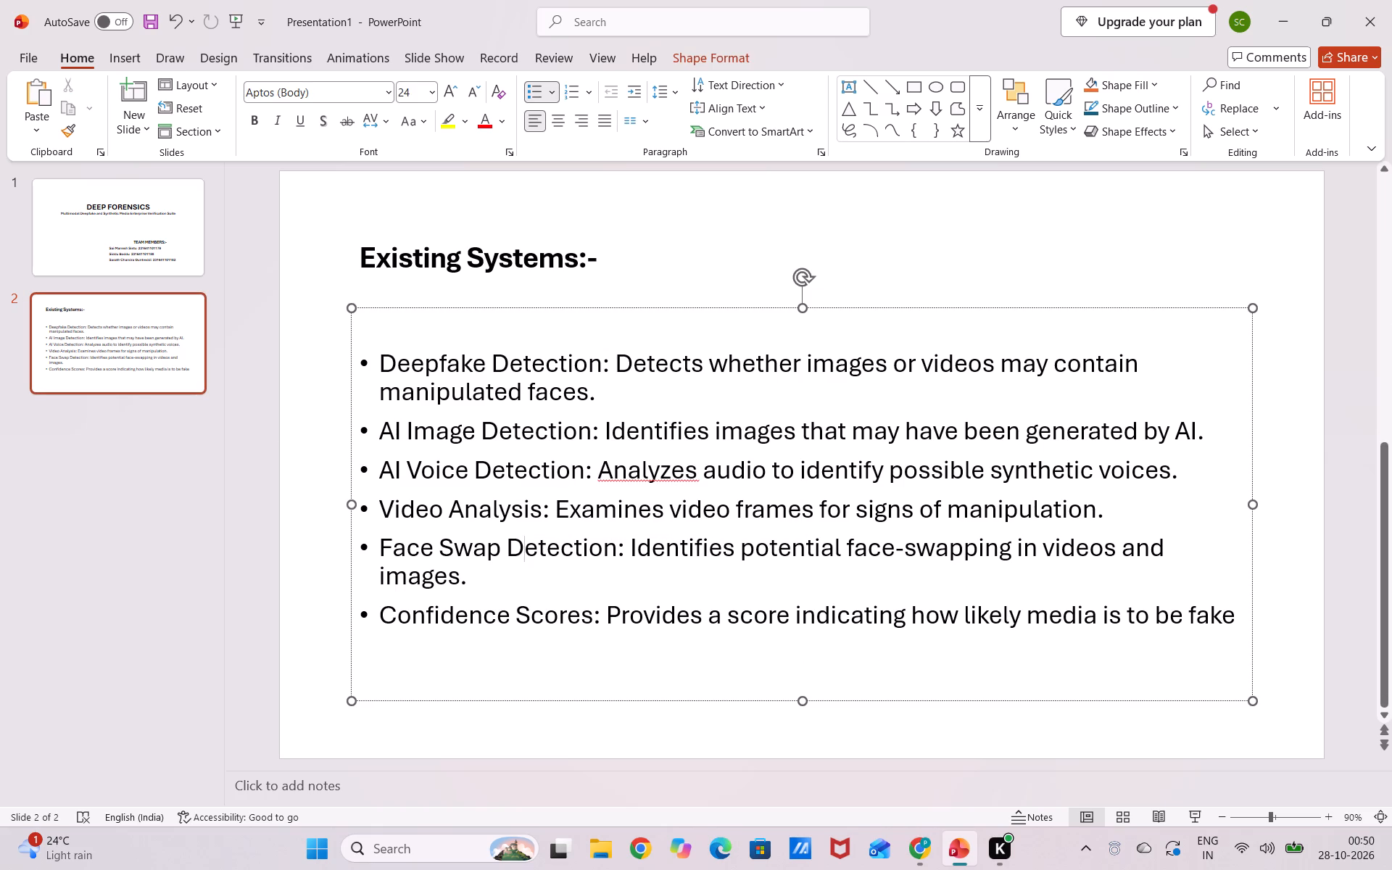
pyautogui.click(599, 397)
pyautogui.press('BackSpace')
# Make the six feature names before the colons bold, from Deepfake Detection through Confidence Scores.
pyautogui.moveTo(599, 368); pyautogui.dragTo(371, 368)
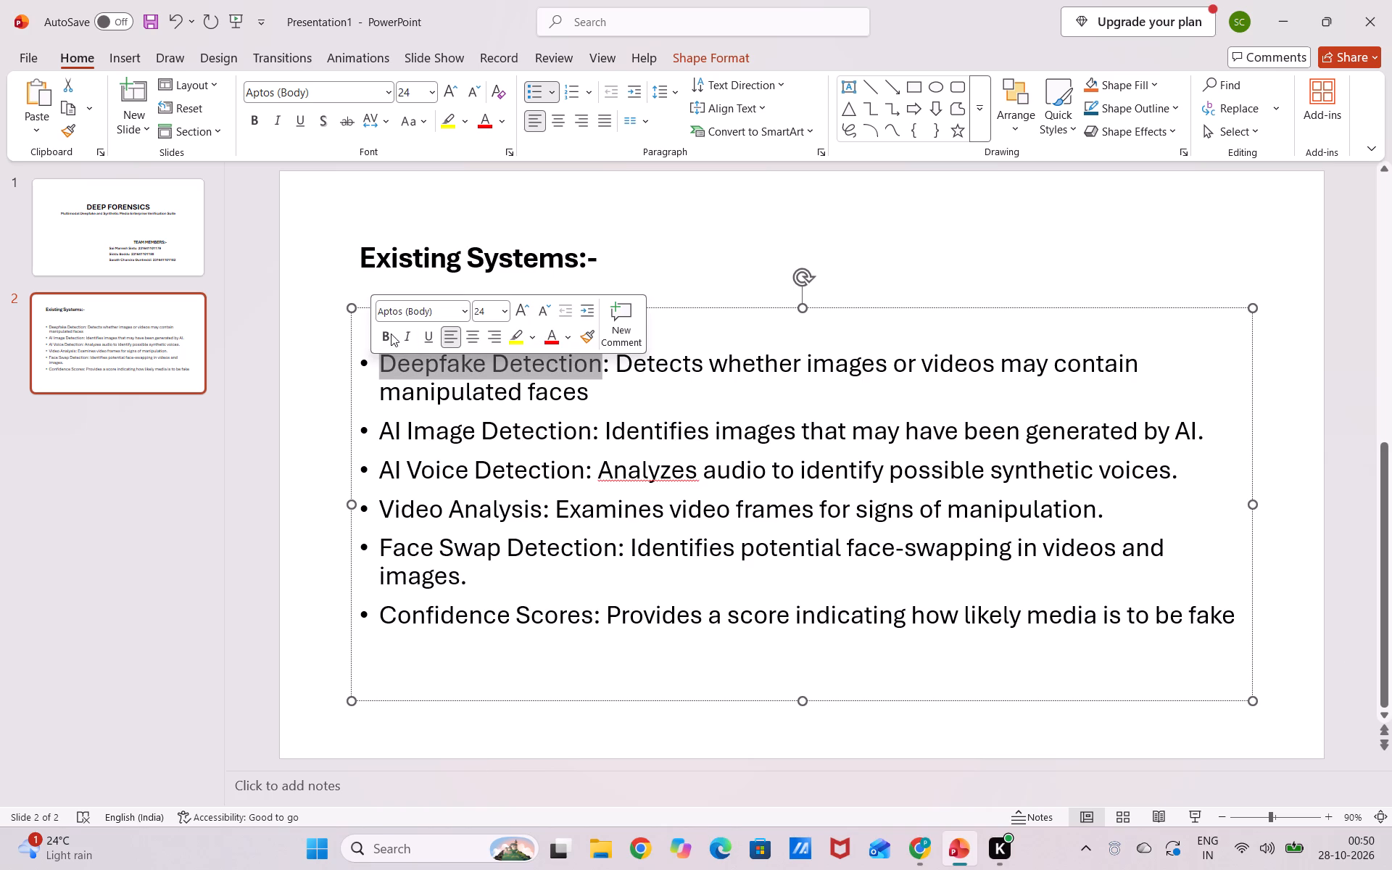
pyautogui.click(391, 333)
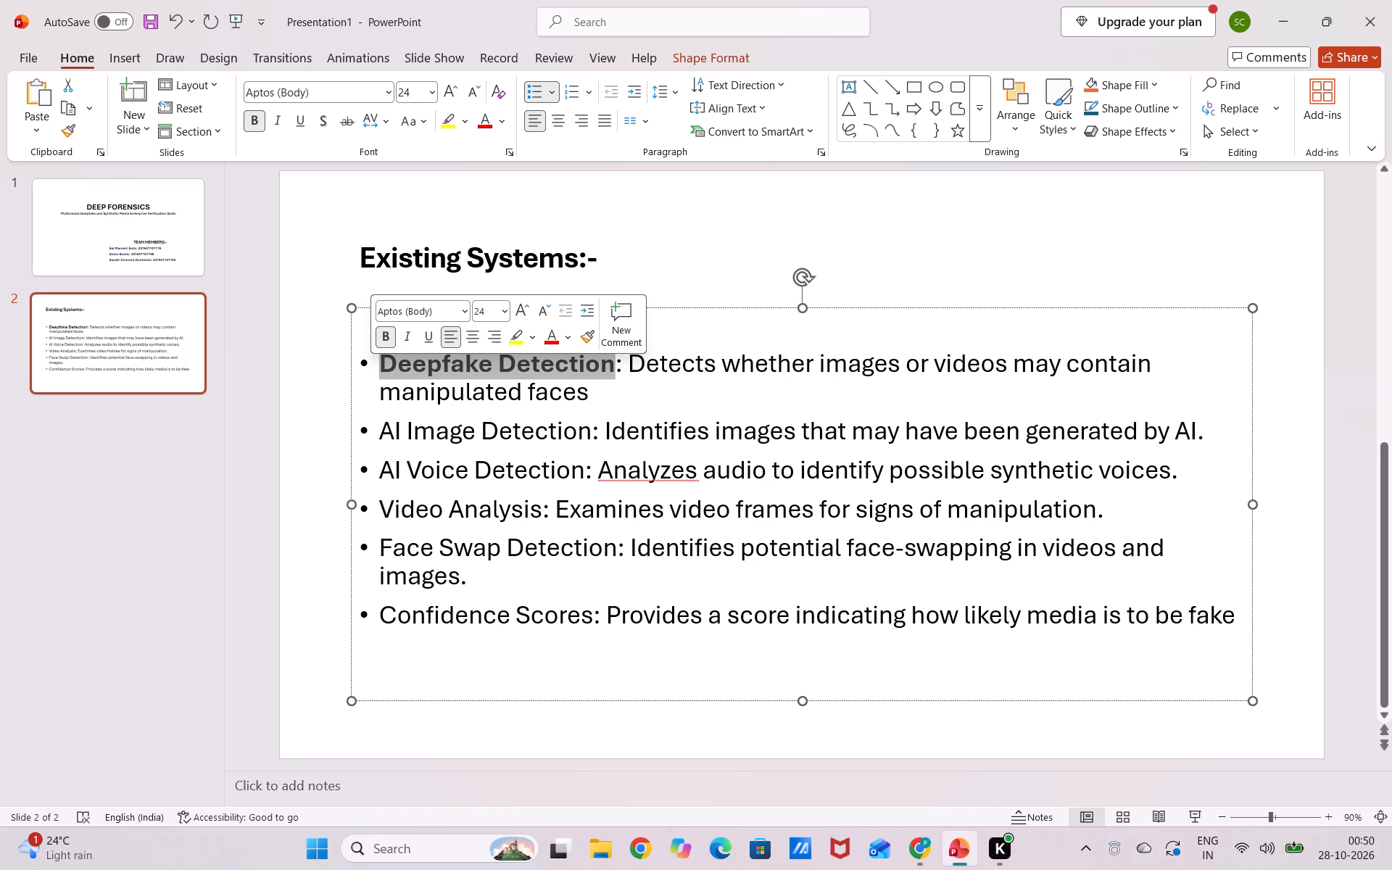
pyautogui.moveTo(592, 434); pyautogui.dragTo(395, 437)
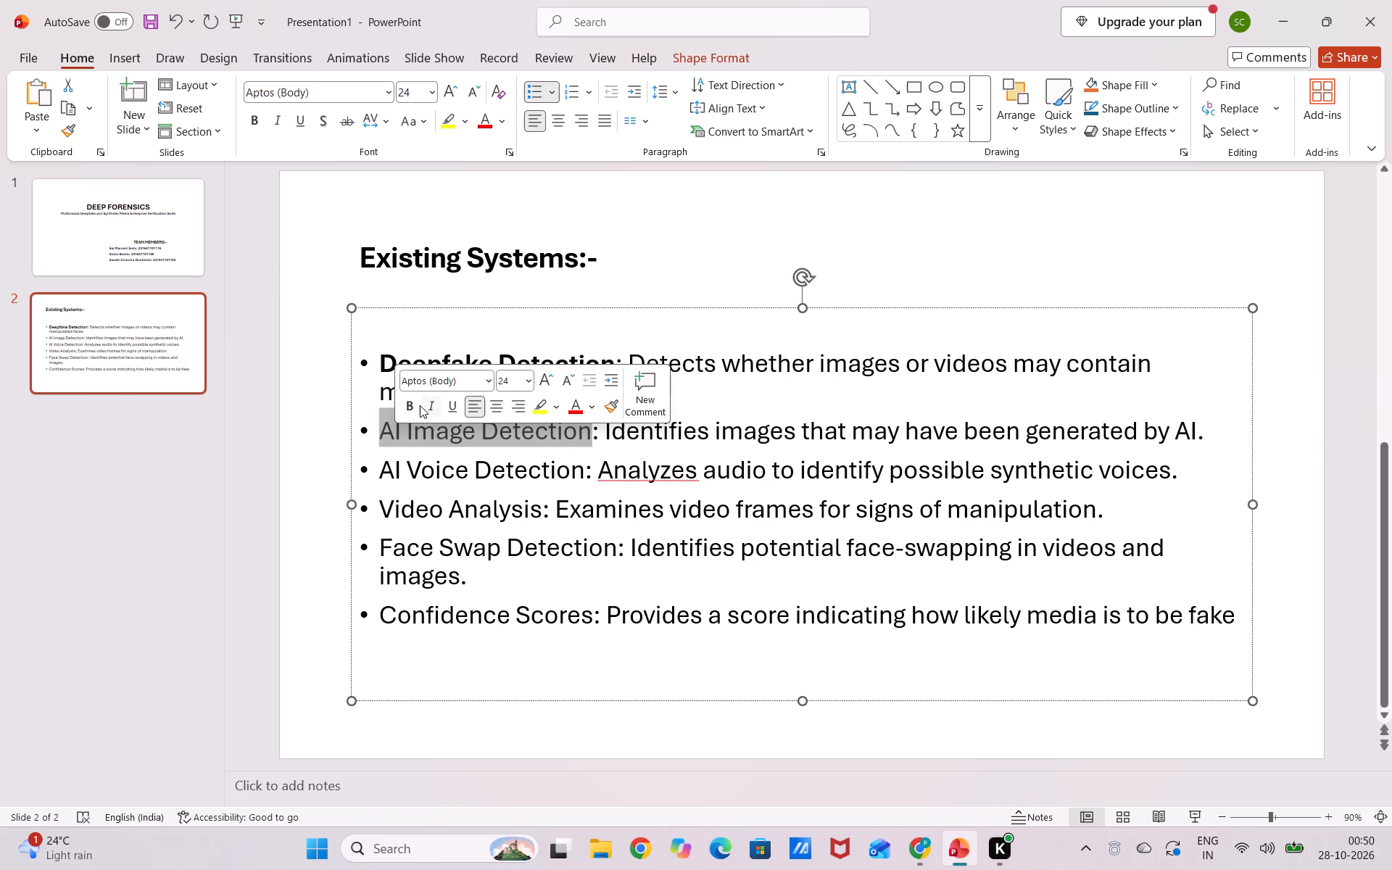
pyautogui.click(409, 408)
pyautogui.moveTo(587, 470); pyautogui.dragTo(546, 471)
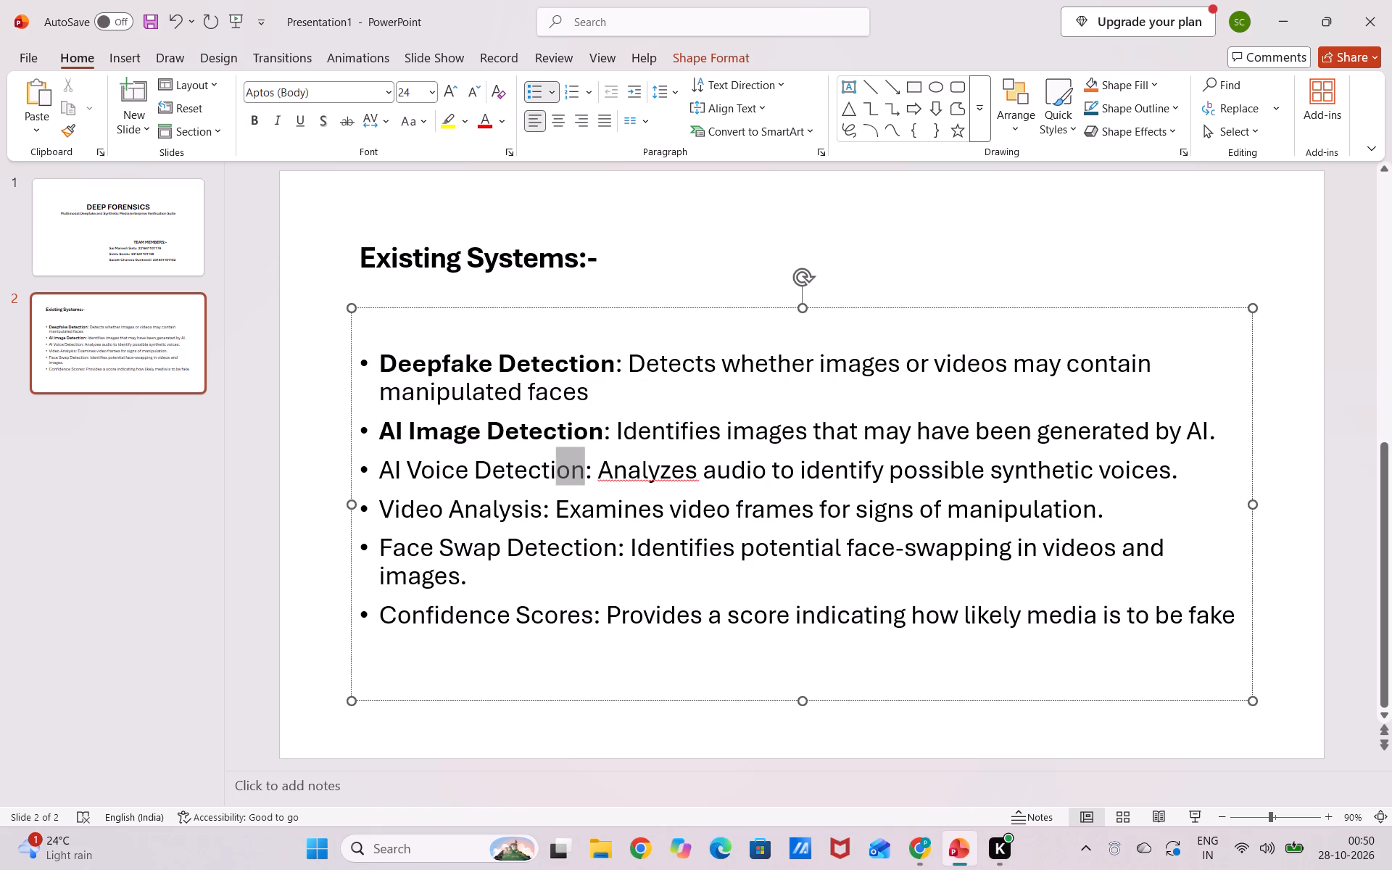
pyautogui.moveTo(546, 471); pyautogui.dragTo(362, 478)
pyautogui.click(384, 448)
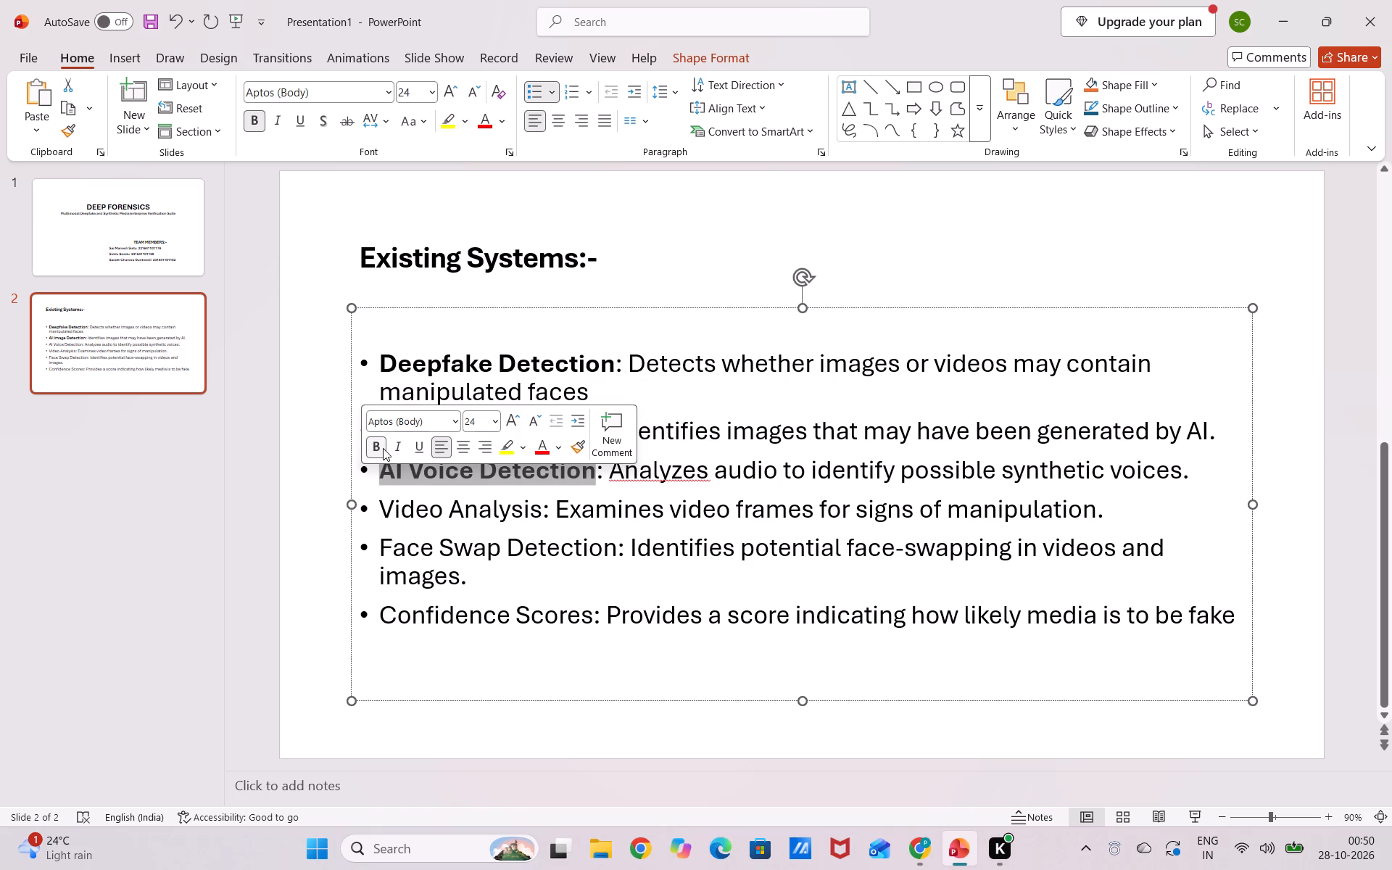
pyautogui.moveTo(539, 516); pyautogui.dragTo(388, 518)
pyautogui.click(399, 488)
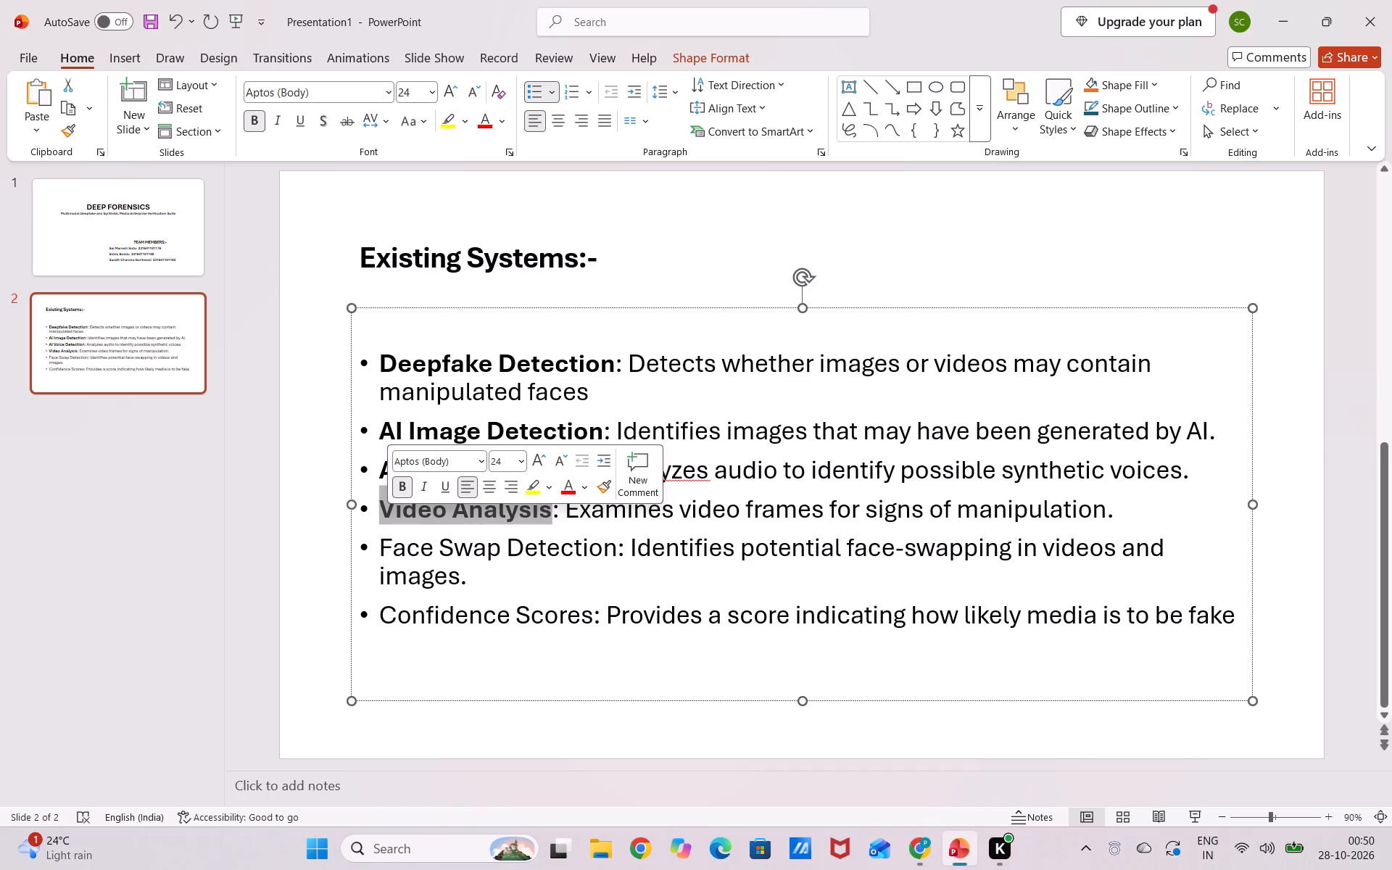
pyautogui.moveTo(620, 550); pyautogui.dragTo(395, 563)
pyautogui.click(405, 530)
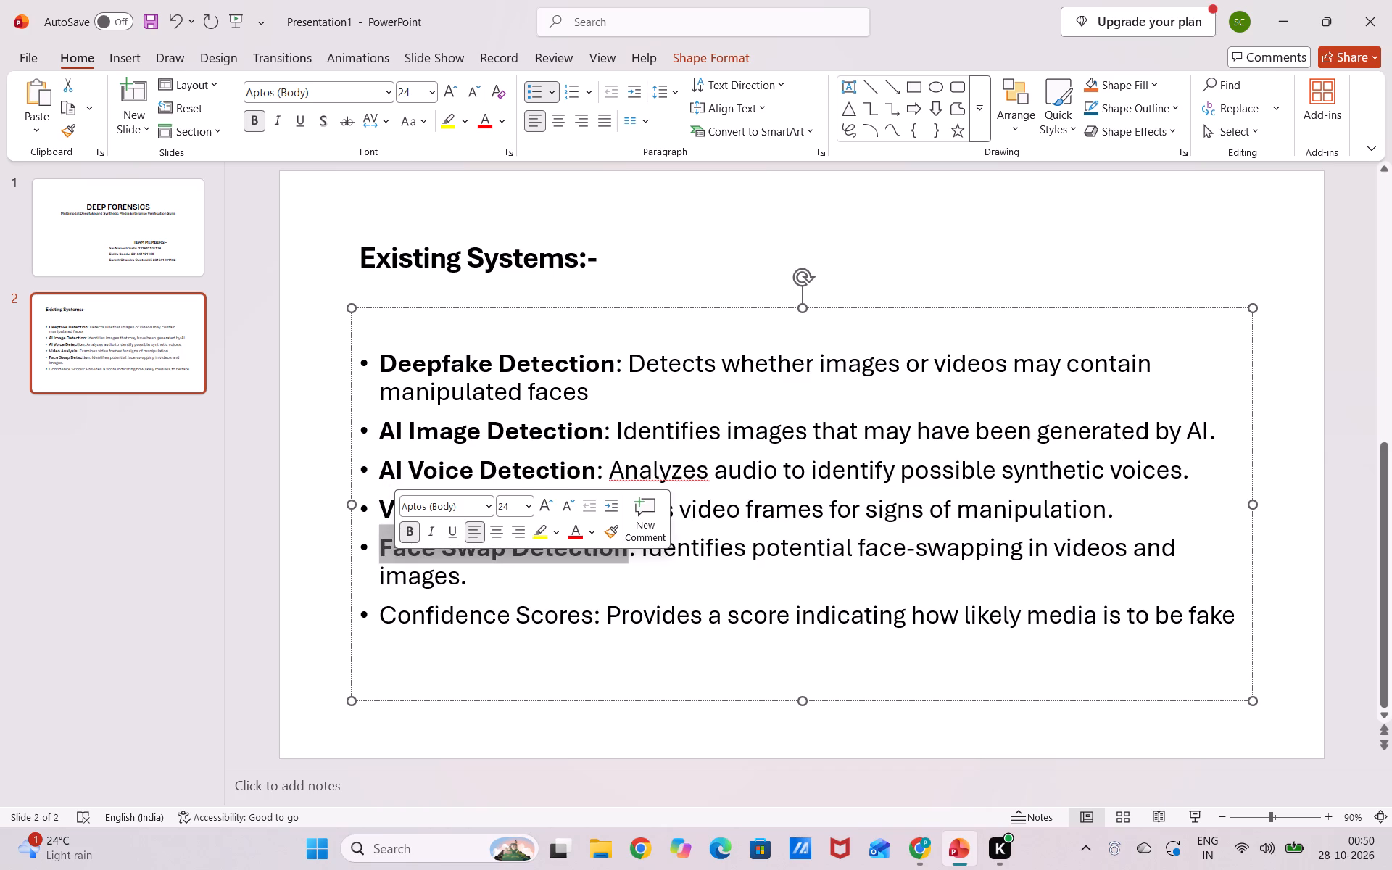
pyautogui.moveTo(591, 622); pyautogui.dragTo(365, 616)
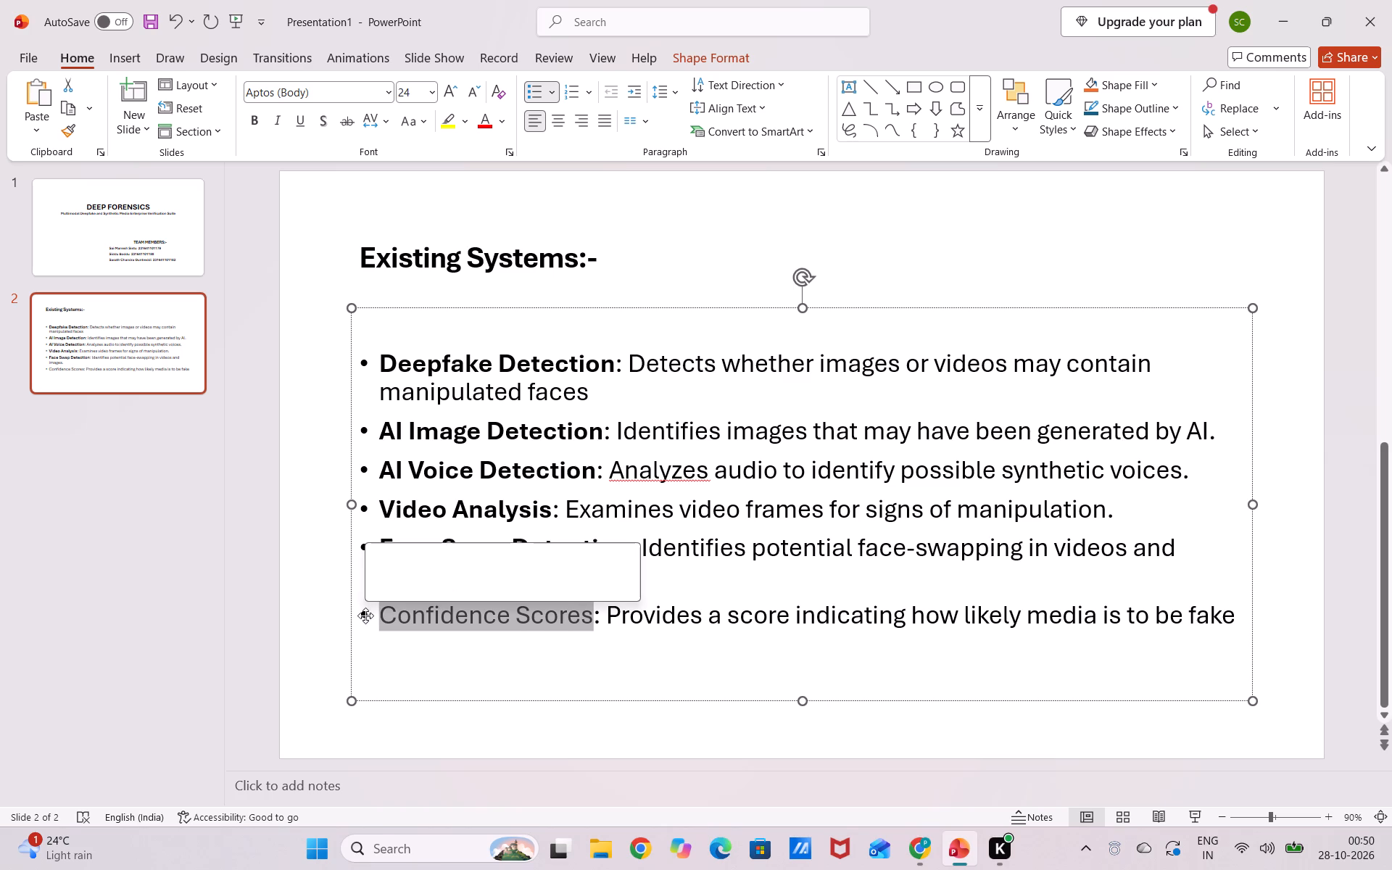
pyautogui.click(376, 581)
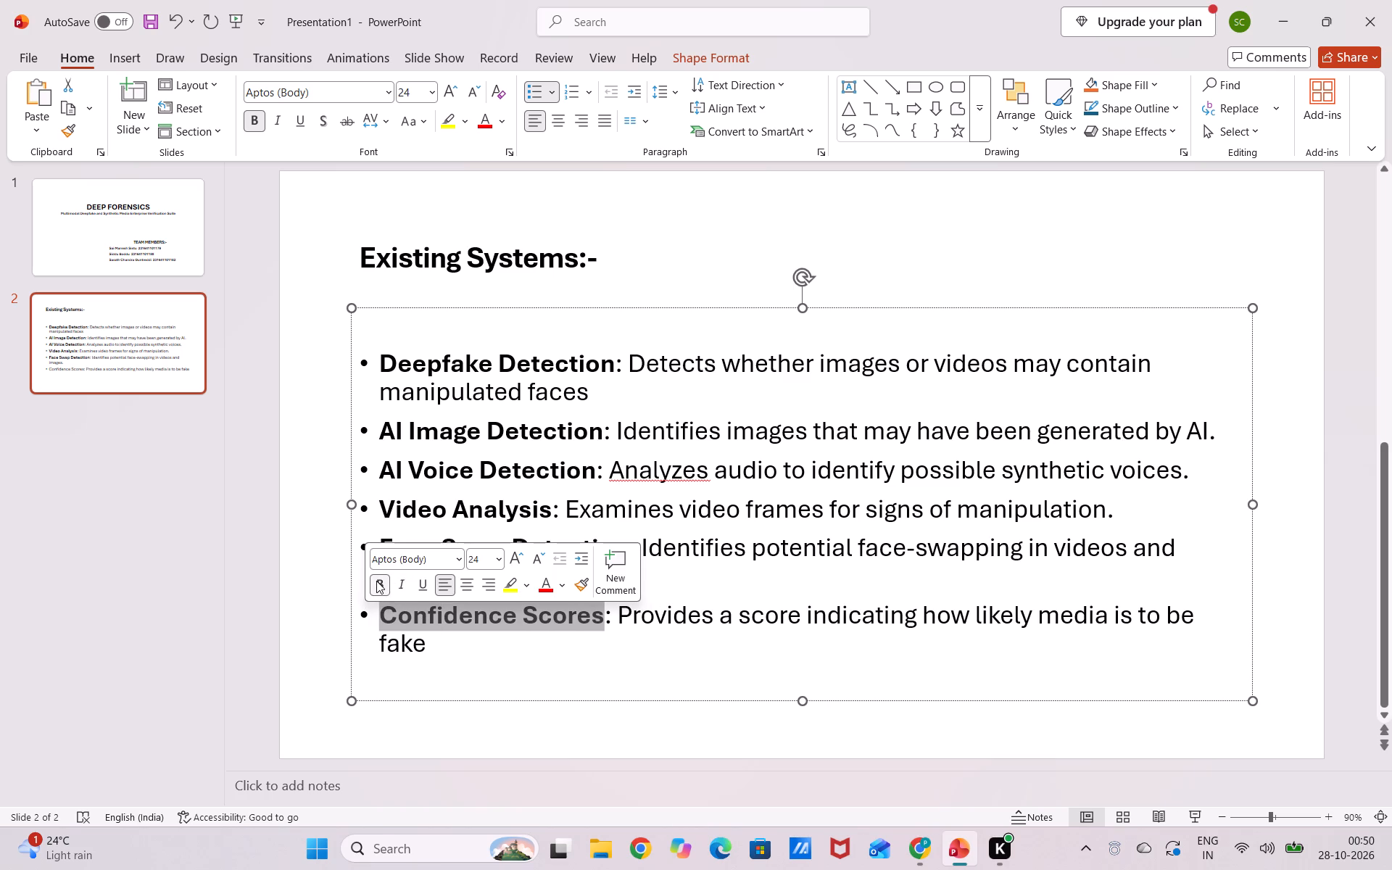
pyautogui.click(490, 691)
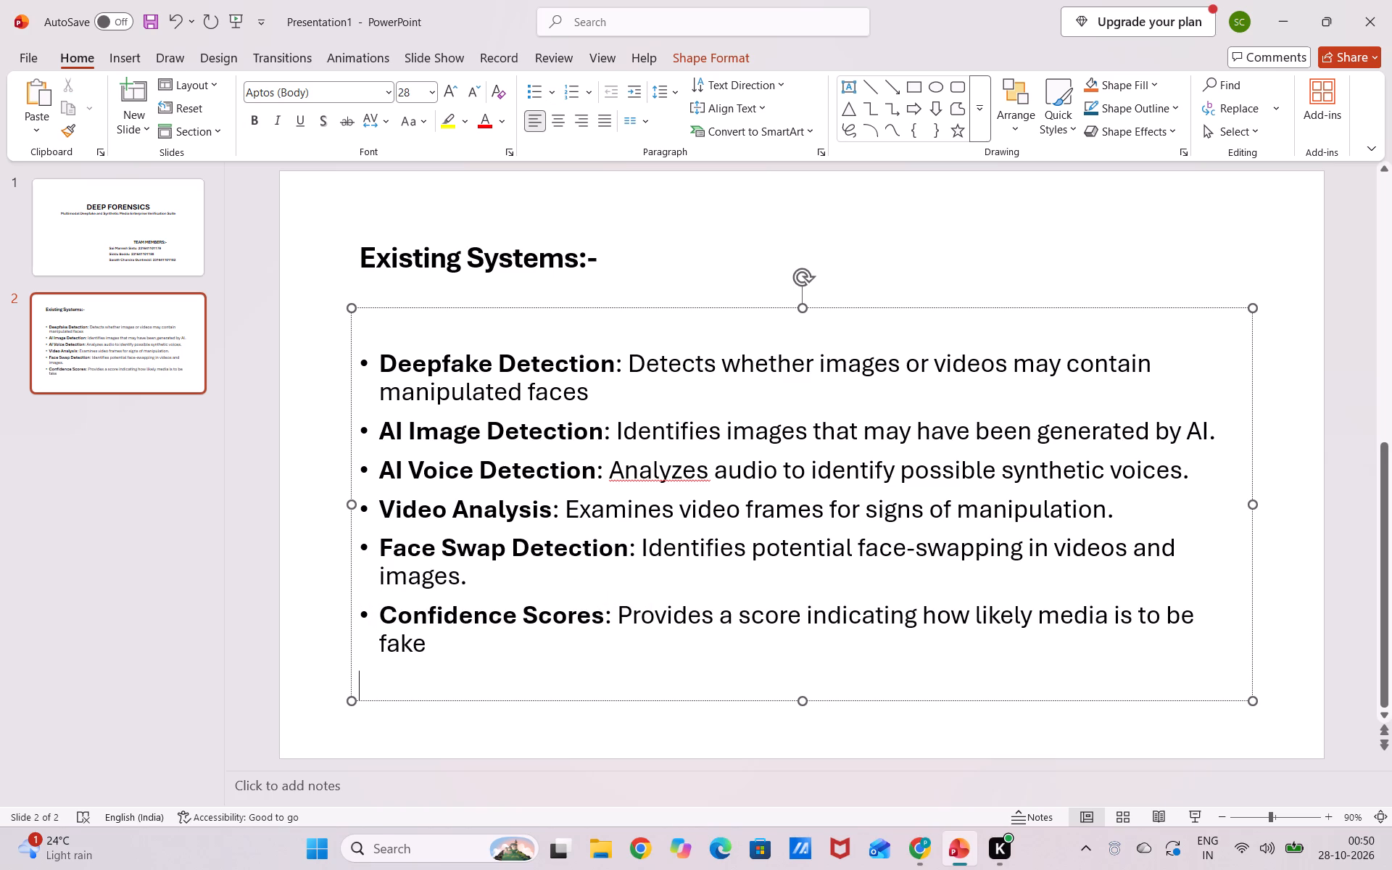
# Delete the full stops ending the Face Swap Detection, Video Analysis and AI Voice Detection bullets.
pyautogui.click(466, 581)
pyautogui.press('BackSpace')
pyautogui.click(1117, 518)
pyautogui.press('BackSpace')
pyautogui.click(1190, 479)
pyautogui.press('BackSpace')
# Indent the wrapped line "manipulated faces" so it starts beneath "Detects" in the Deepfake Detection bullet.
pyautogui.click(382, 396)
pyautogui.press('Tab')
pyautogui.press('Tab')
pyautogui.press('Tab')
pyautogui.press('Tab')
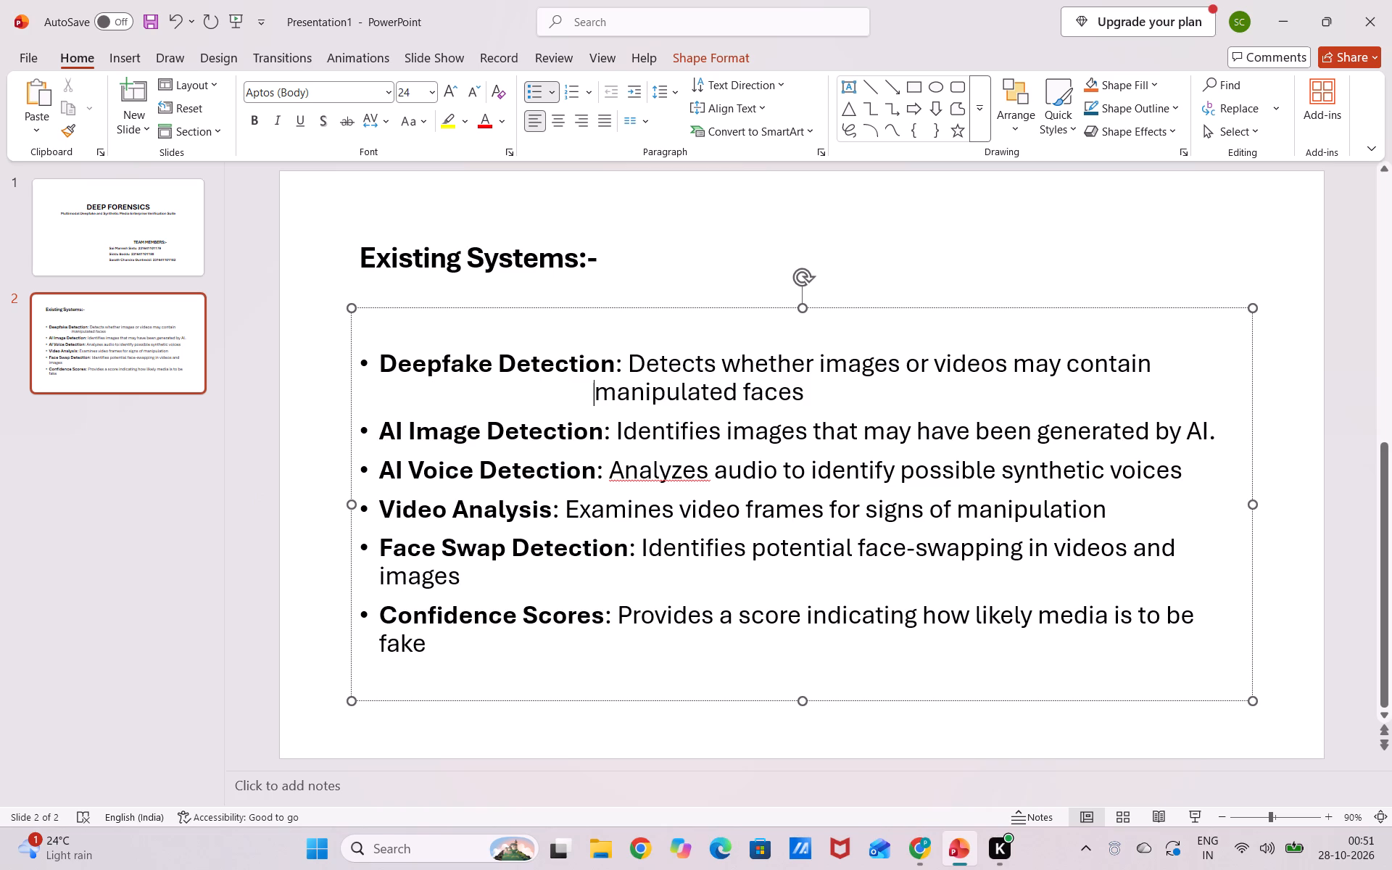
pyautogui.press('Tab')
pyautogui.press('BackSpace')
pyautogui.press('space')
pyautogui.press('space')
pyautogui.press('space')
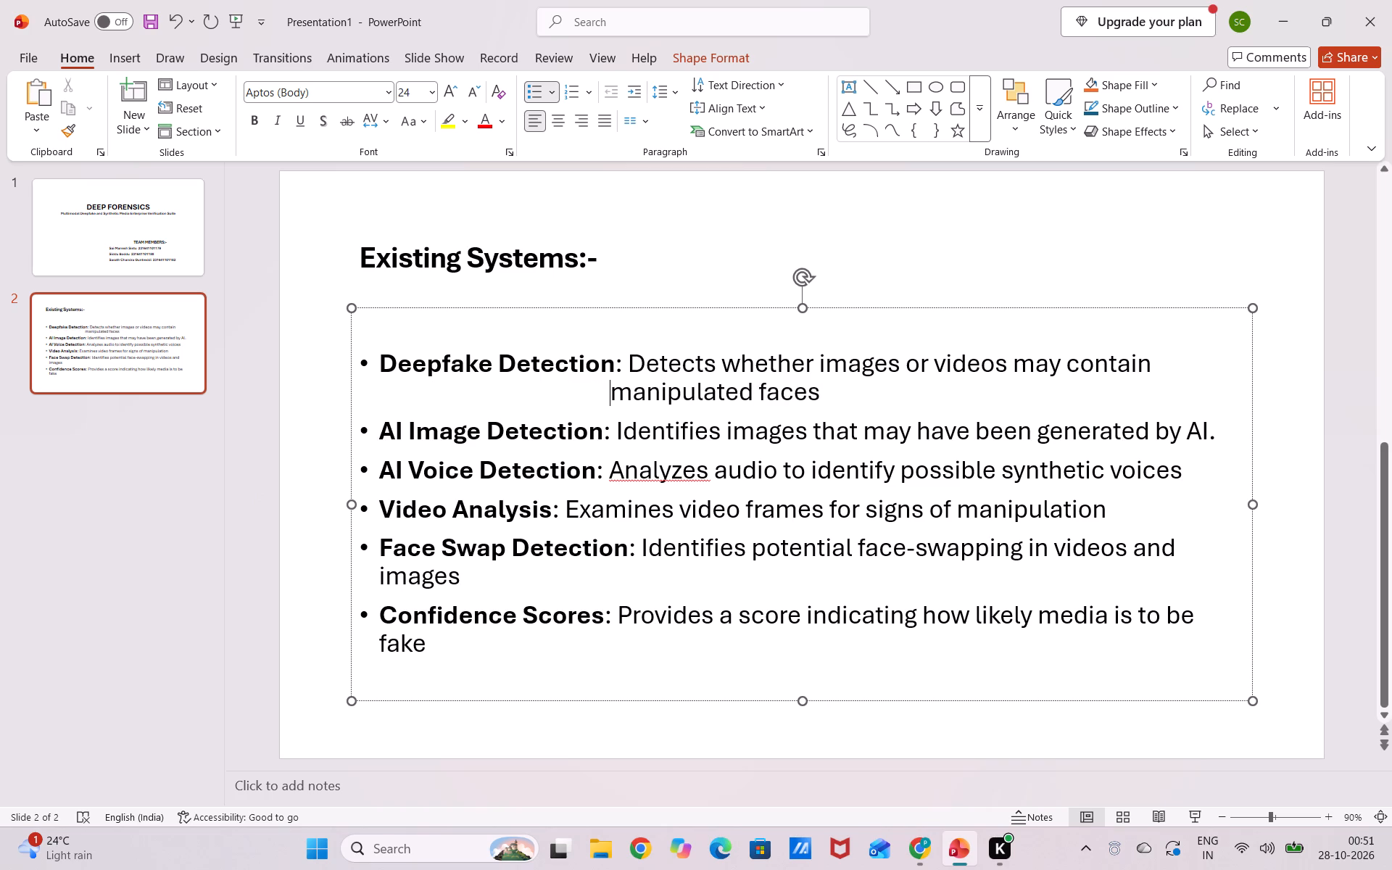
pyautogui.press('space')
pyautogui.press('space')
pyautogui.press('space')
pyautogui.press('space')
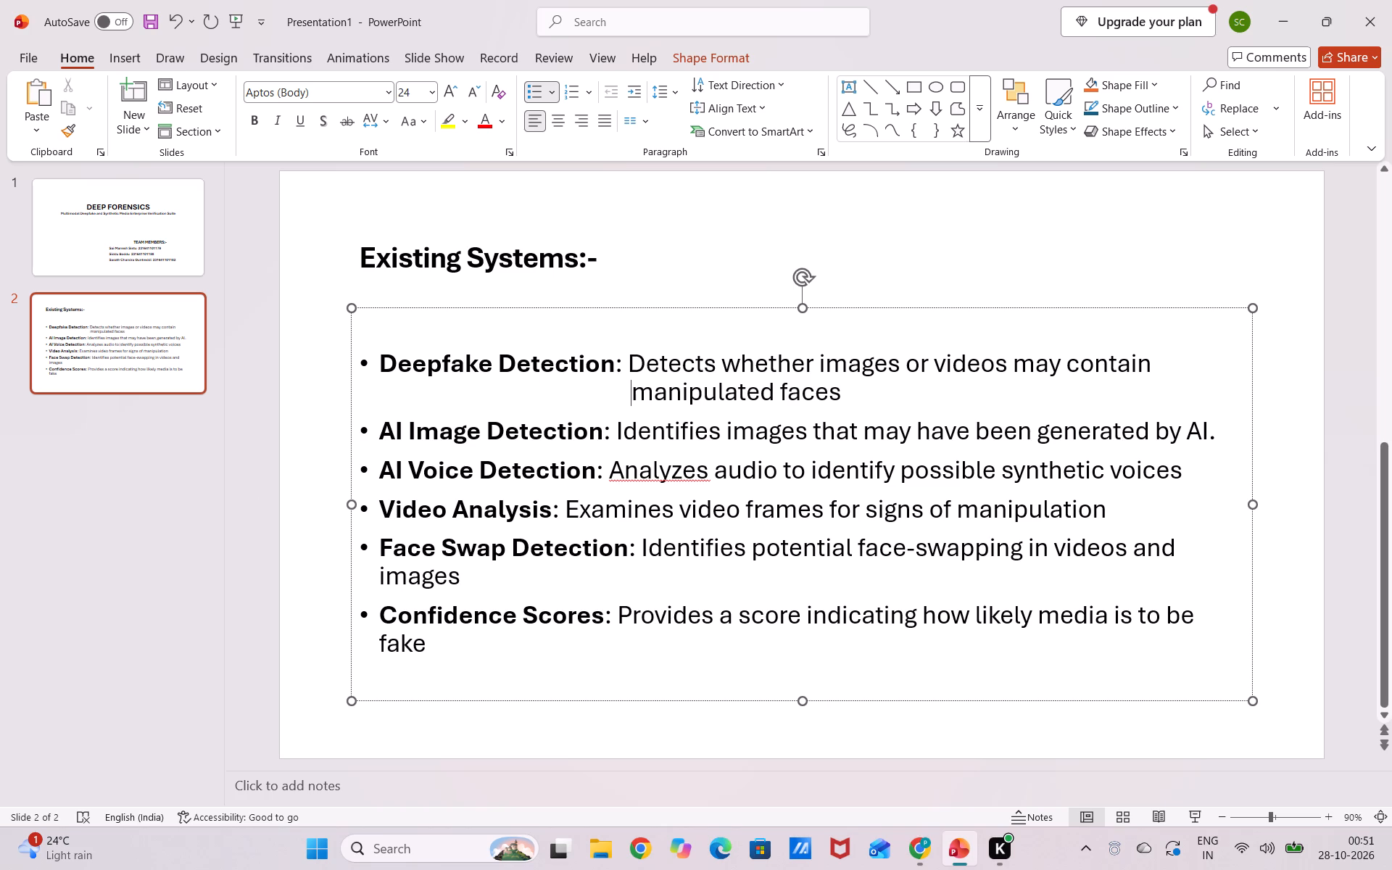
# Indent the wrapped word "images" so it starts beneath "Identifies" in the Face Swap Detection bullet.
pyautogui.click(376, 576)
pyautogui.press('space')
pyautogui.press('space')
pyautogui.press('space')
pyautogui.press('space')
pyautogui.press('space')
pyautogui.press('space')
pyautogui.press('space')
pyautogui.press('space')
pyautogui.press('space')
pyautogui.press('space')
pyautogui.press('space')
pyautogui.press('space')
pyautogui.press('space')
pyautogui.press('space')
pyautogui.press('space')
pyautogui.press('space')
pyautogui.press('Tab')
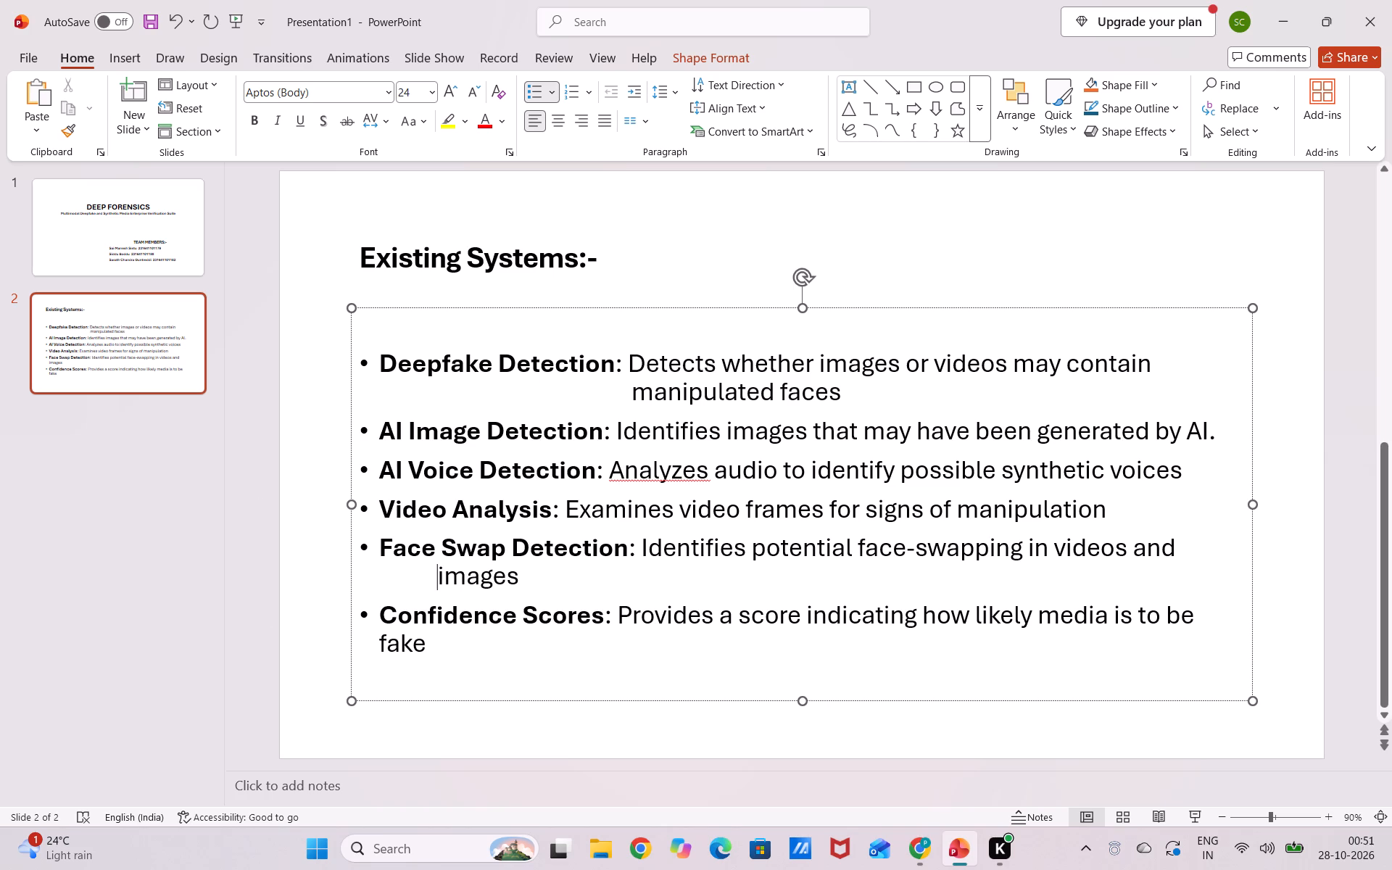
pyautogui.press('Tab')
pyautogui.press('Tab')
pyautogui.press('Tab')
pyautogui.press('BackSpace')
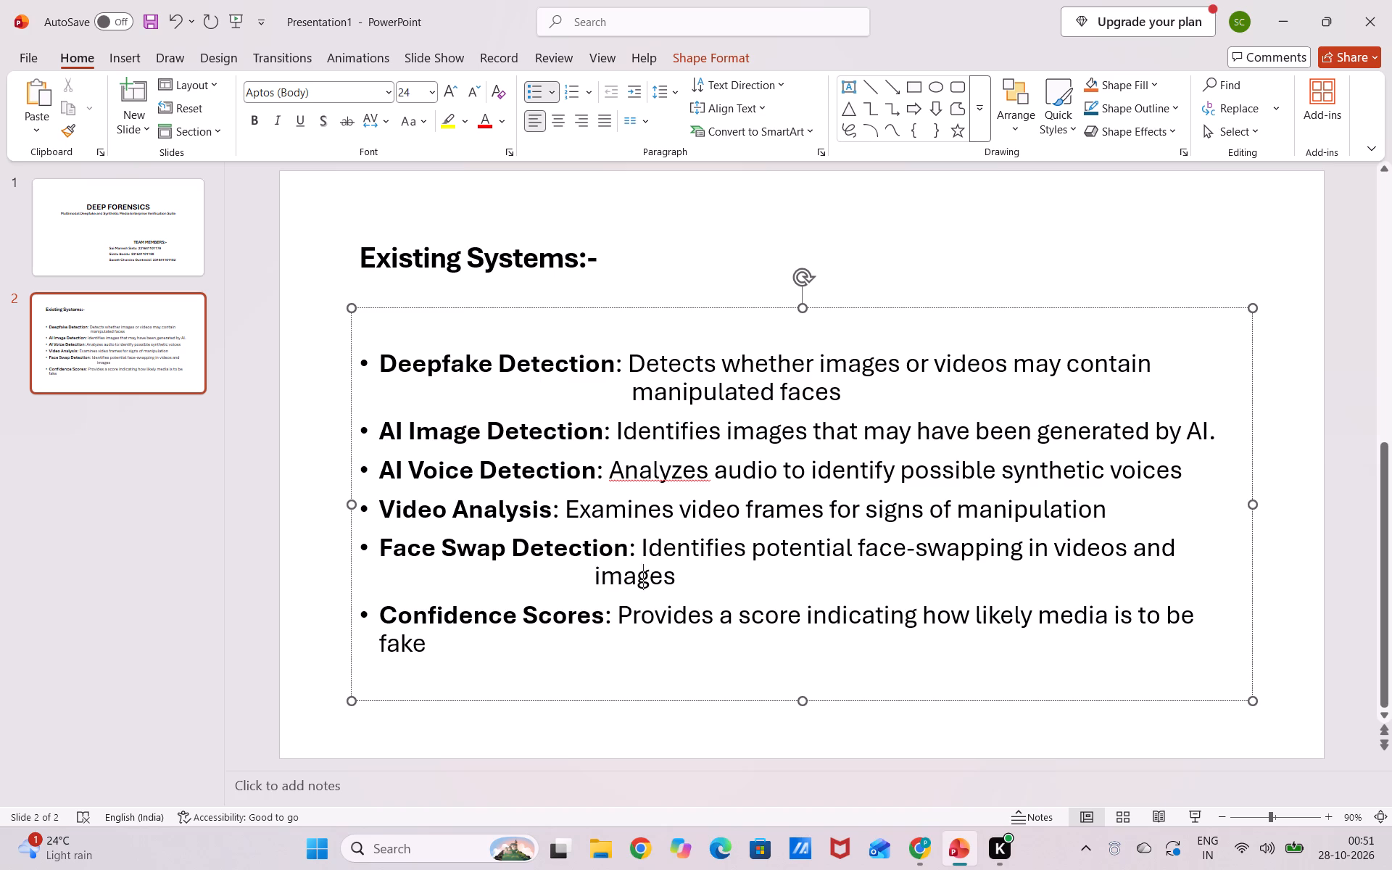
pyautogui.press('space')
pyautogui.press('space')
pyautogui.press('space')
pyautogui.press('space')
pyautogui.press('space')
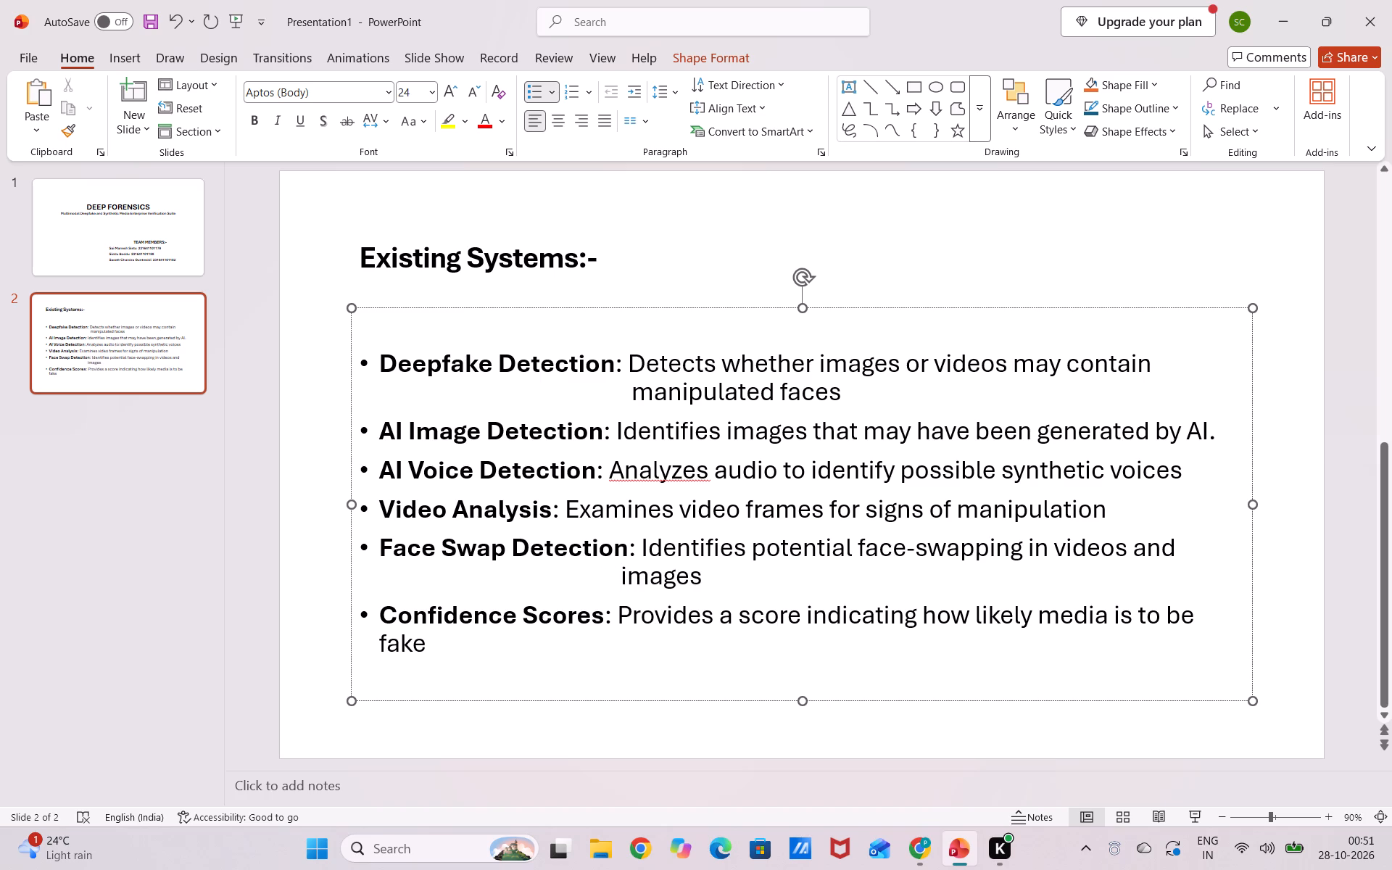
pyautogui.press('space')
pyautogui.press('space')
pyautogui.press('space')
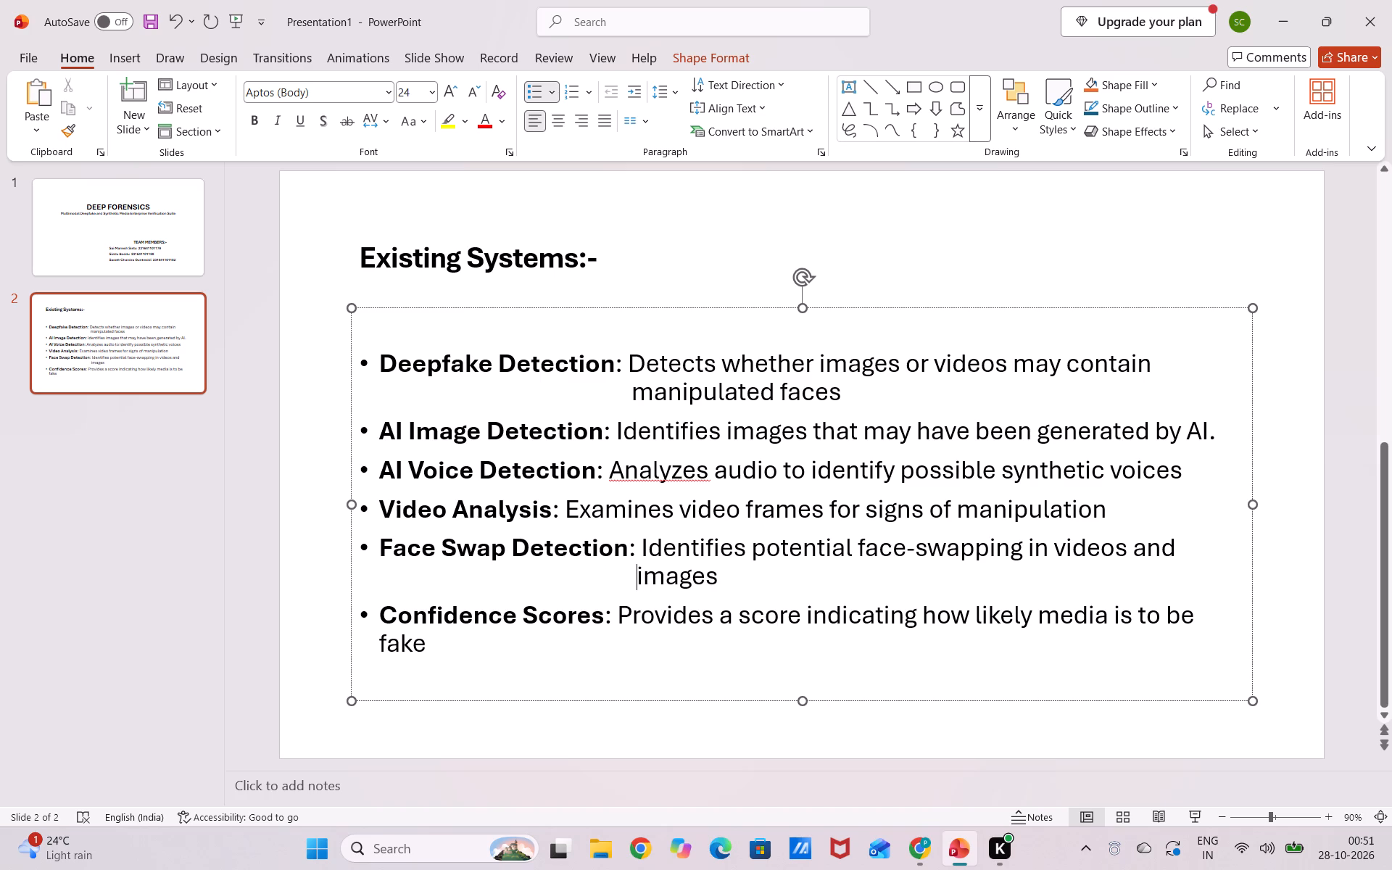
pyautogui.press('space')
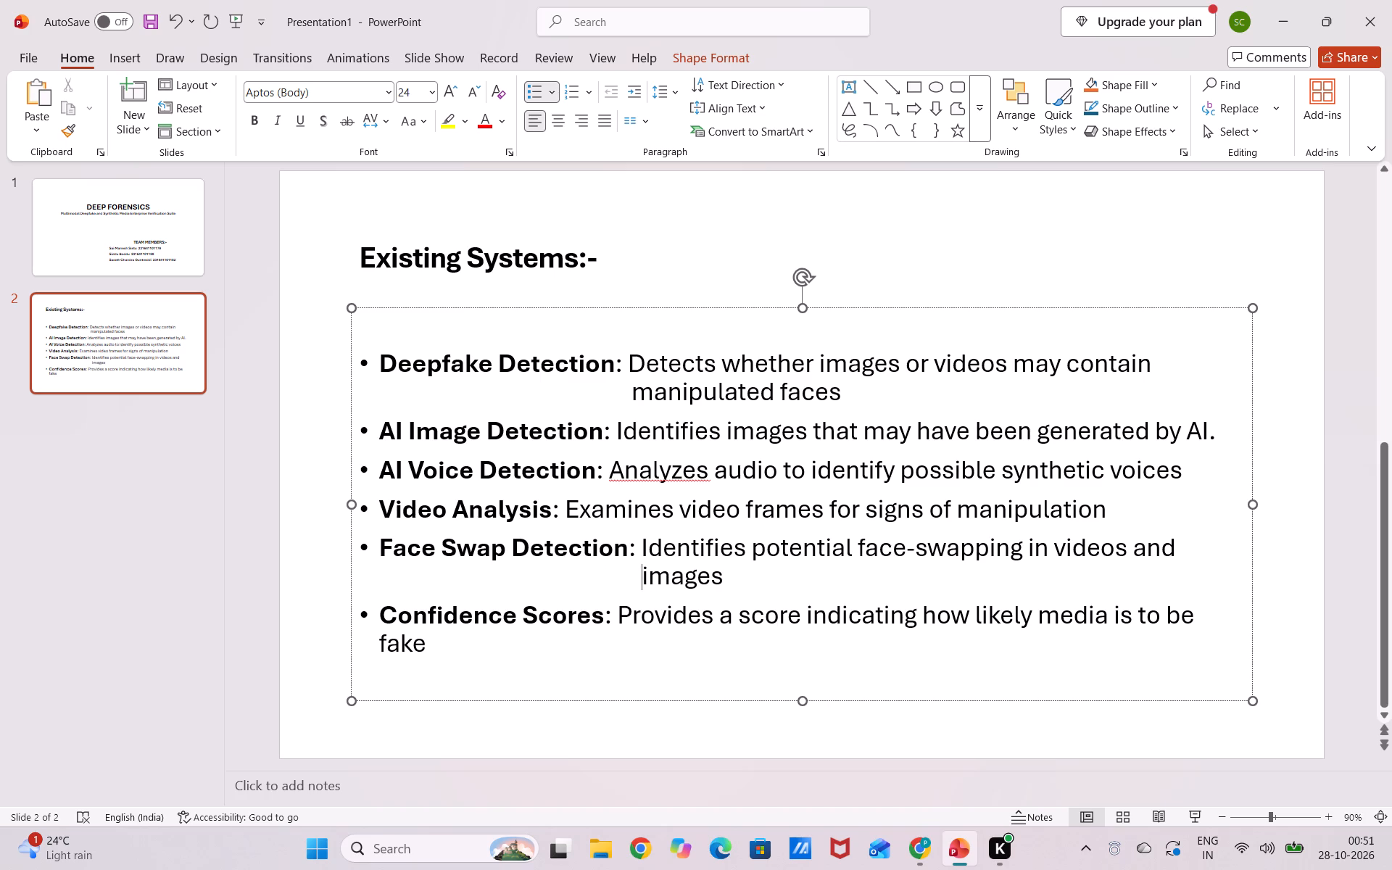
# Indent the wrapped word "fake" so it starts beneath "Provides" in the Confidence Scores bullet.
pyautogui.click(374, 640)
pyautogui.press('Tab')
pyautogui.press('Tab')
pyautogui.press('Tab')
pyautogui.press('Tab')
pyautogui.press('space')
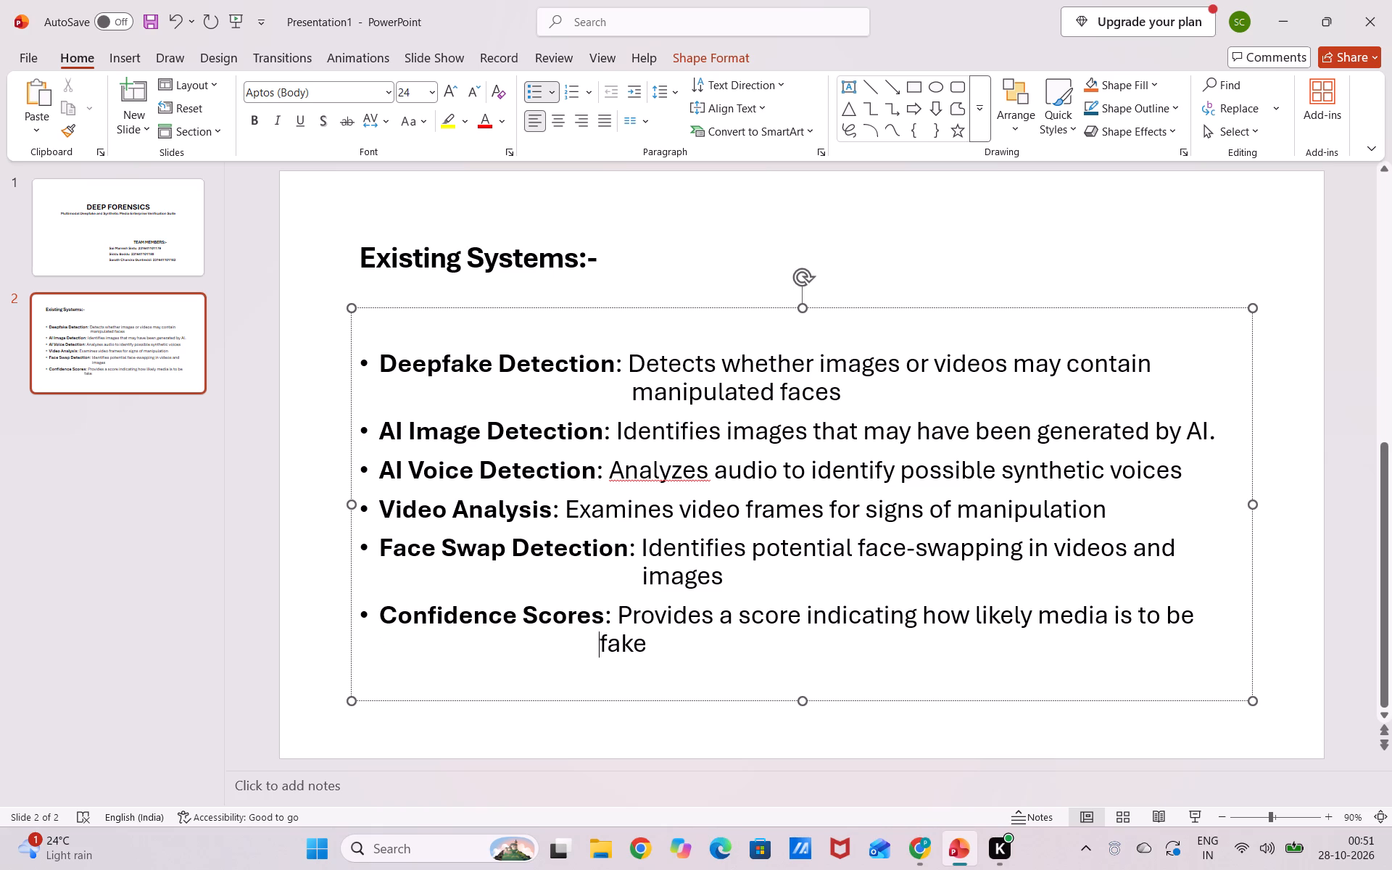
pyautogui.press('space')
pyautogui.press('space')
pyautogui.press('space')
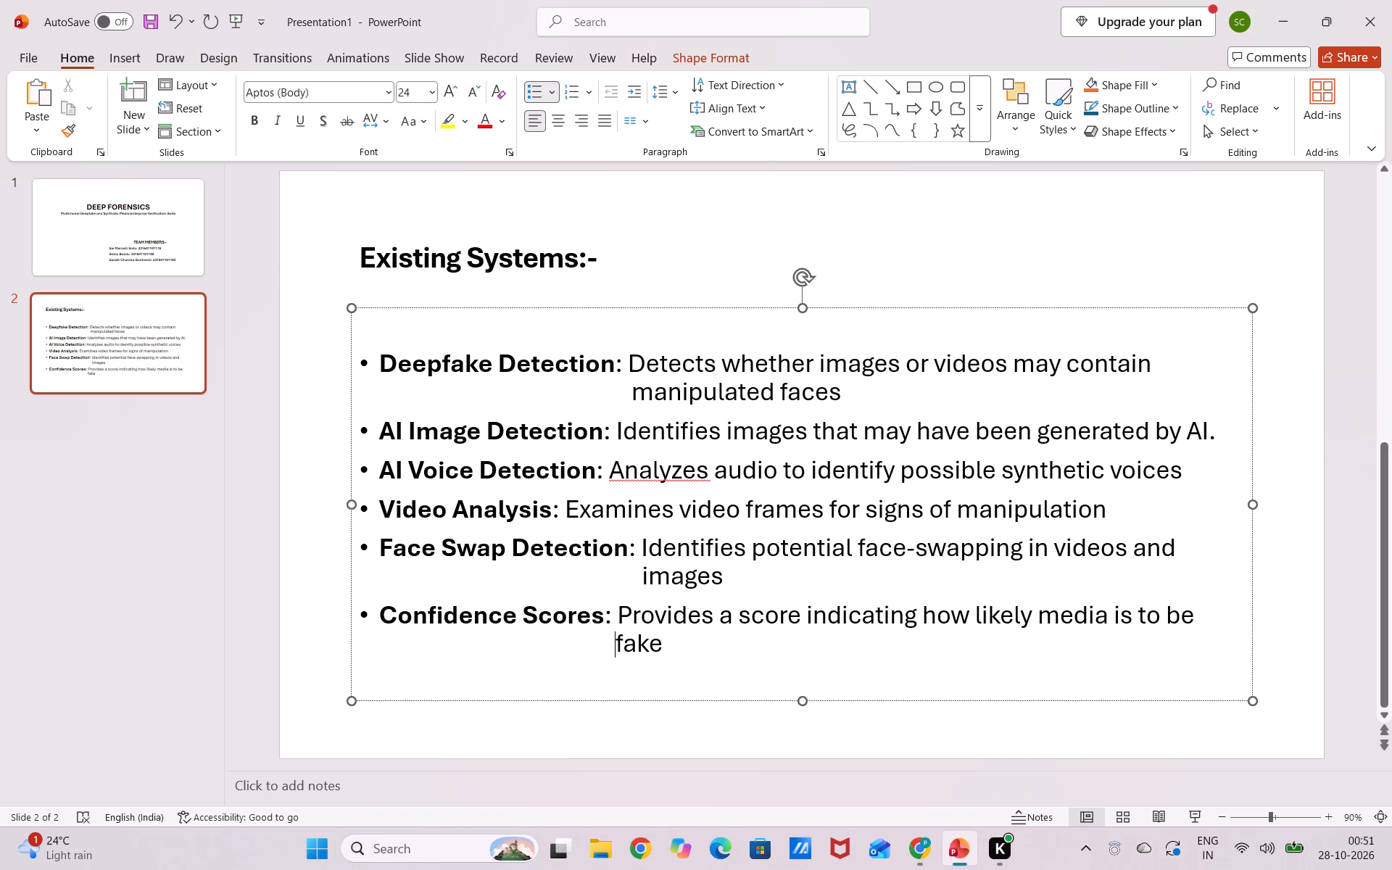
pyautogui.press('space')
# Try centre and right alignment on all six feature bullets, and set them to justified.
pyautogui.moveTo(373, 360); pyautogui.dragTo(744, 642)
pyautogui.click(559, 125)
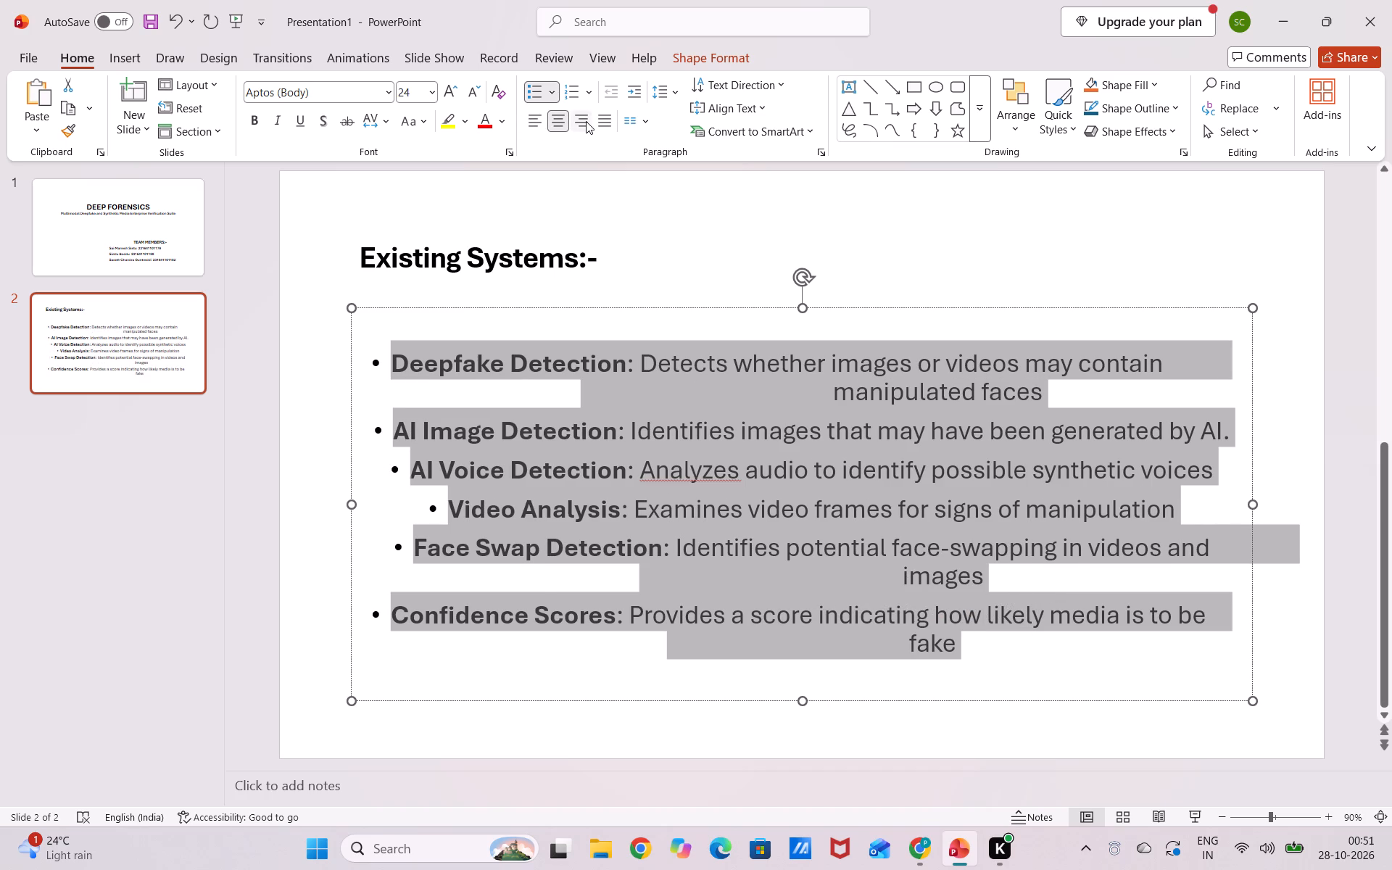
pyautogui.click(586, 121)
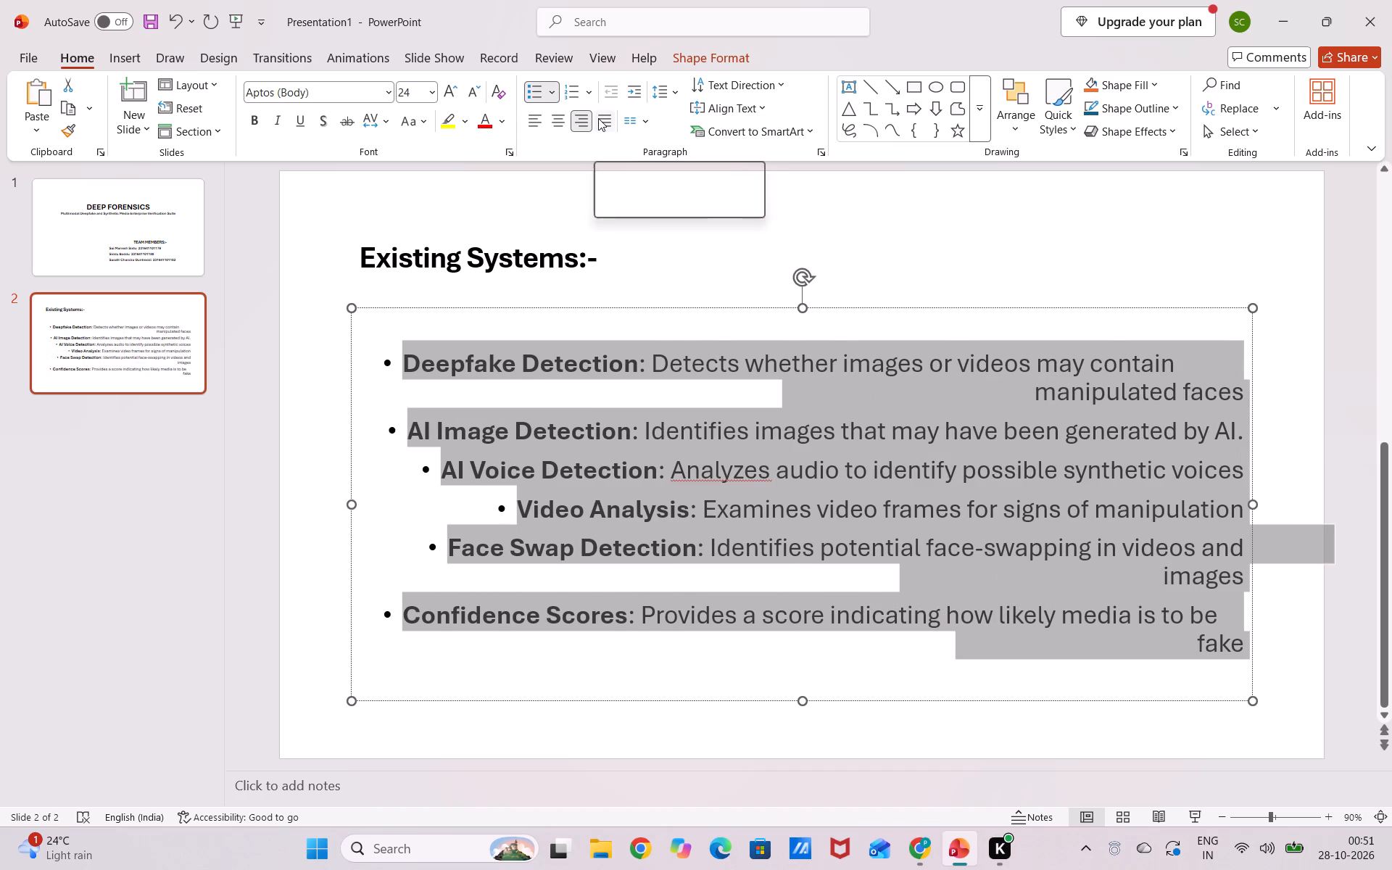
pyautogui.click(598, 118)
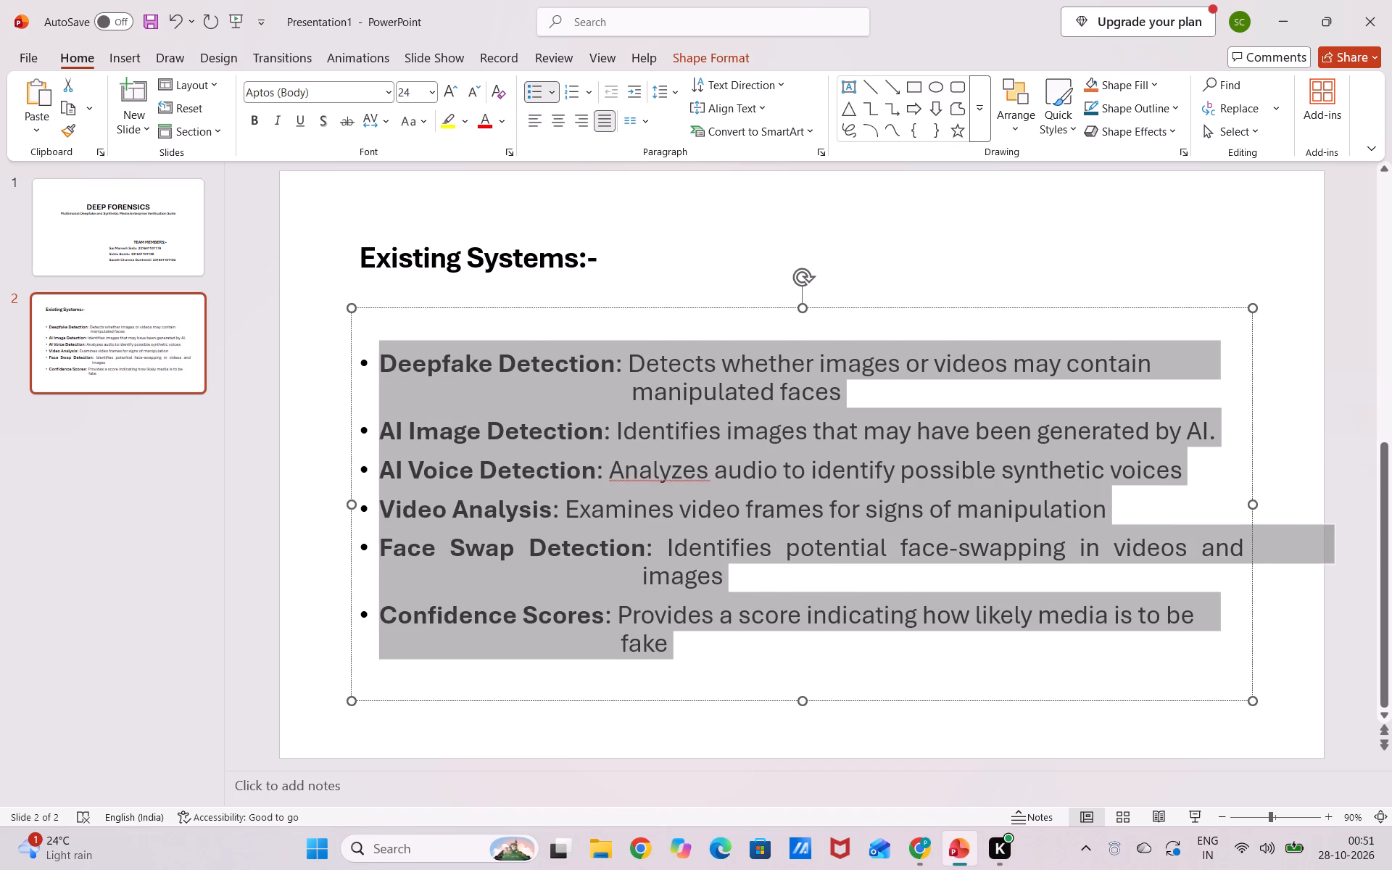
# Insert a Title and Content slide after the title slide and title it "ABSTRACT:-".
pyautogui.click(697, 663)
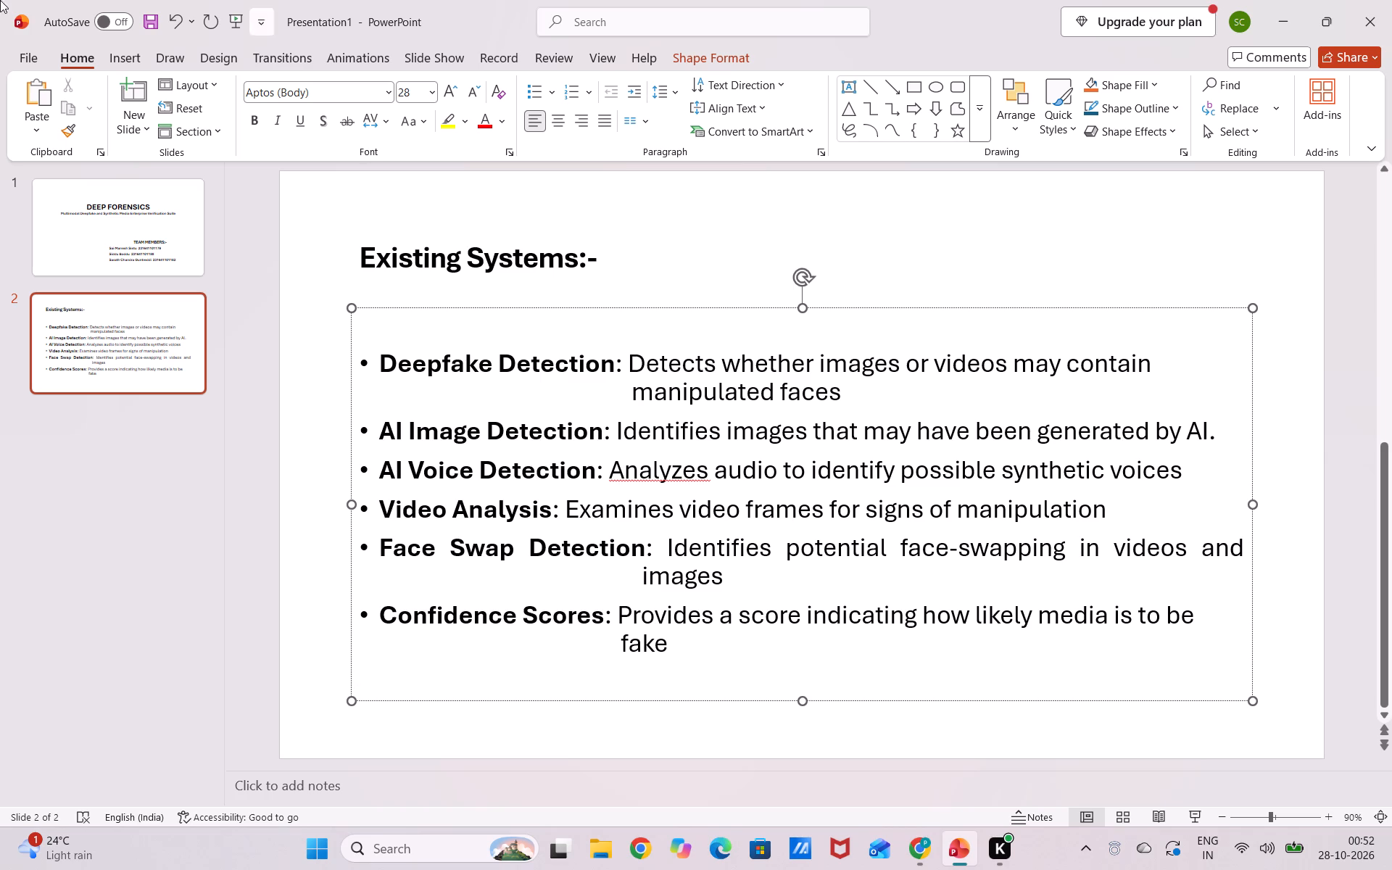
pyautogui.click(64, 203)
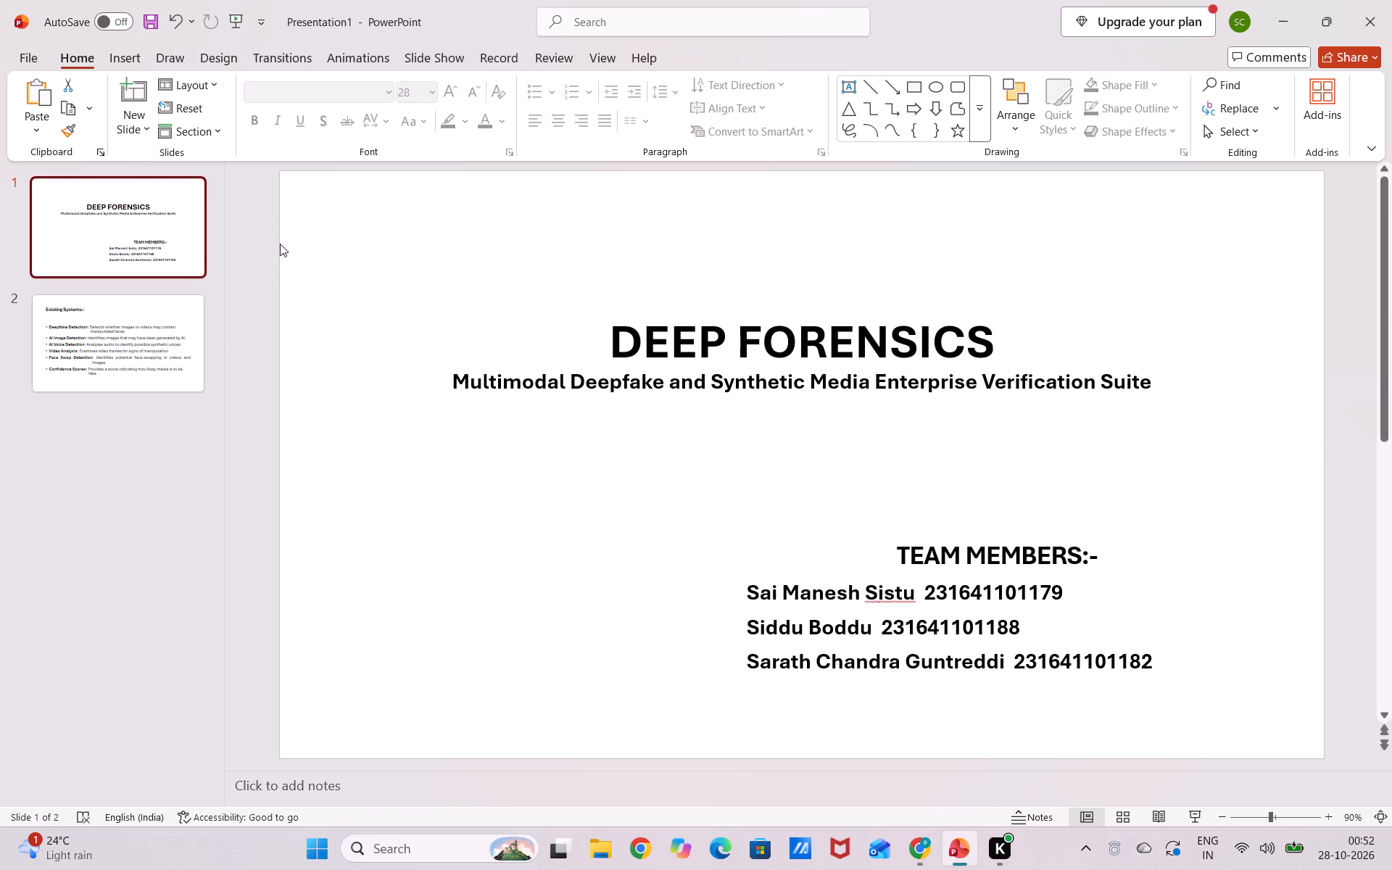
pyautogui.click(147, 124)
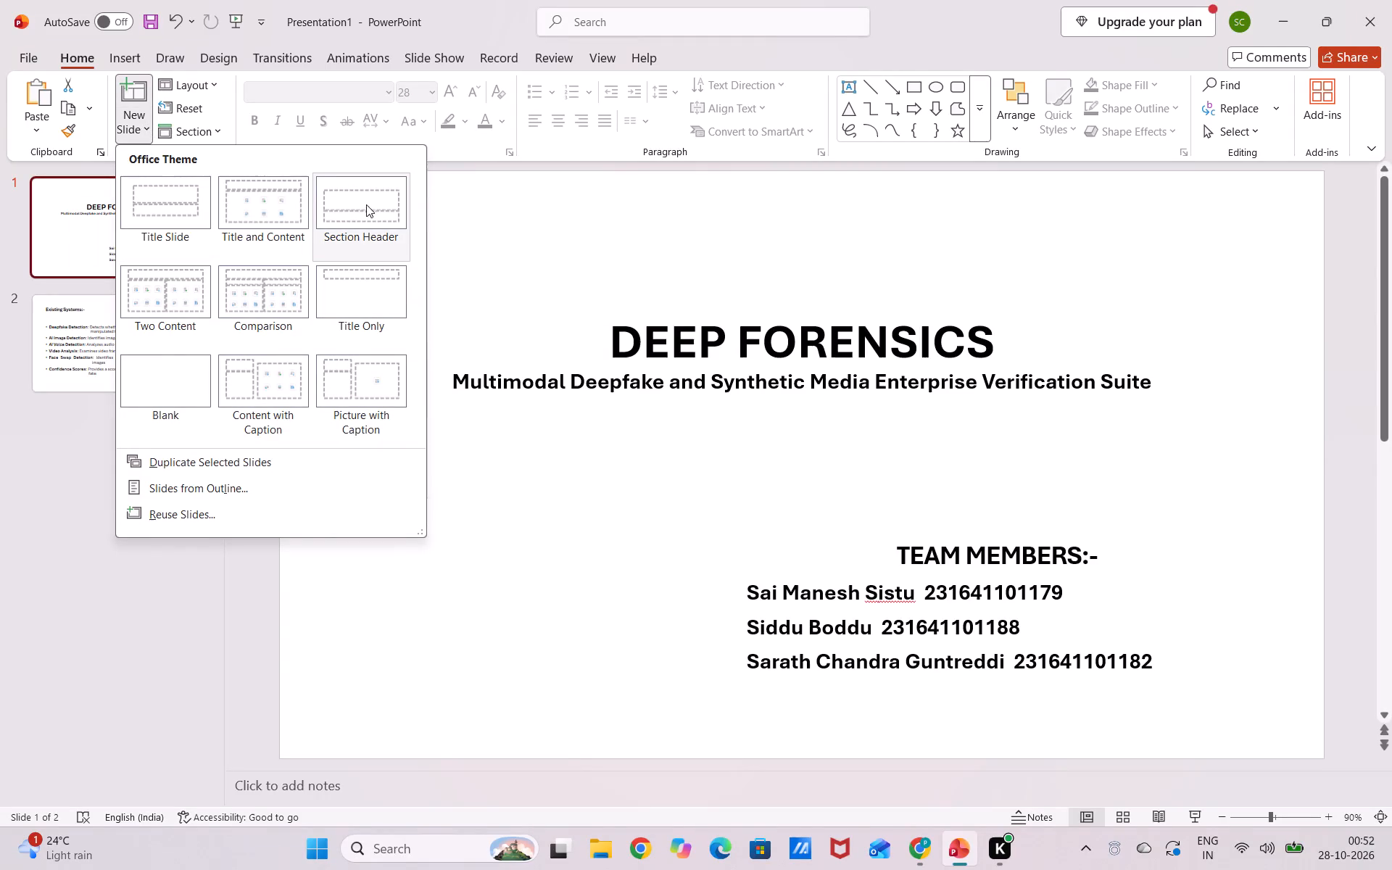
pyautogui.click(249, 199)
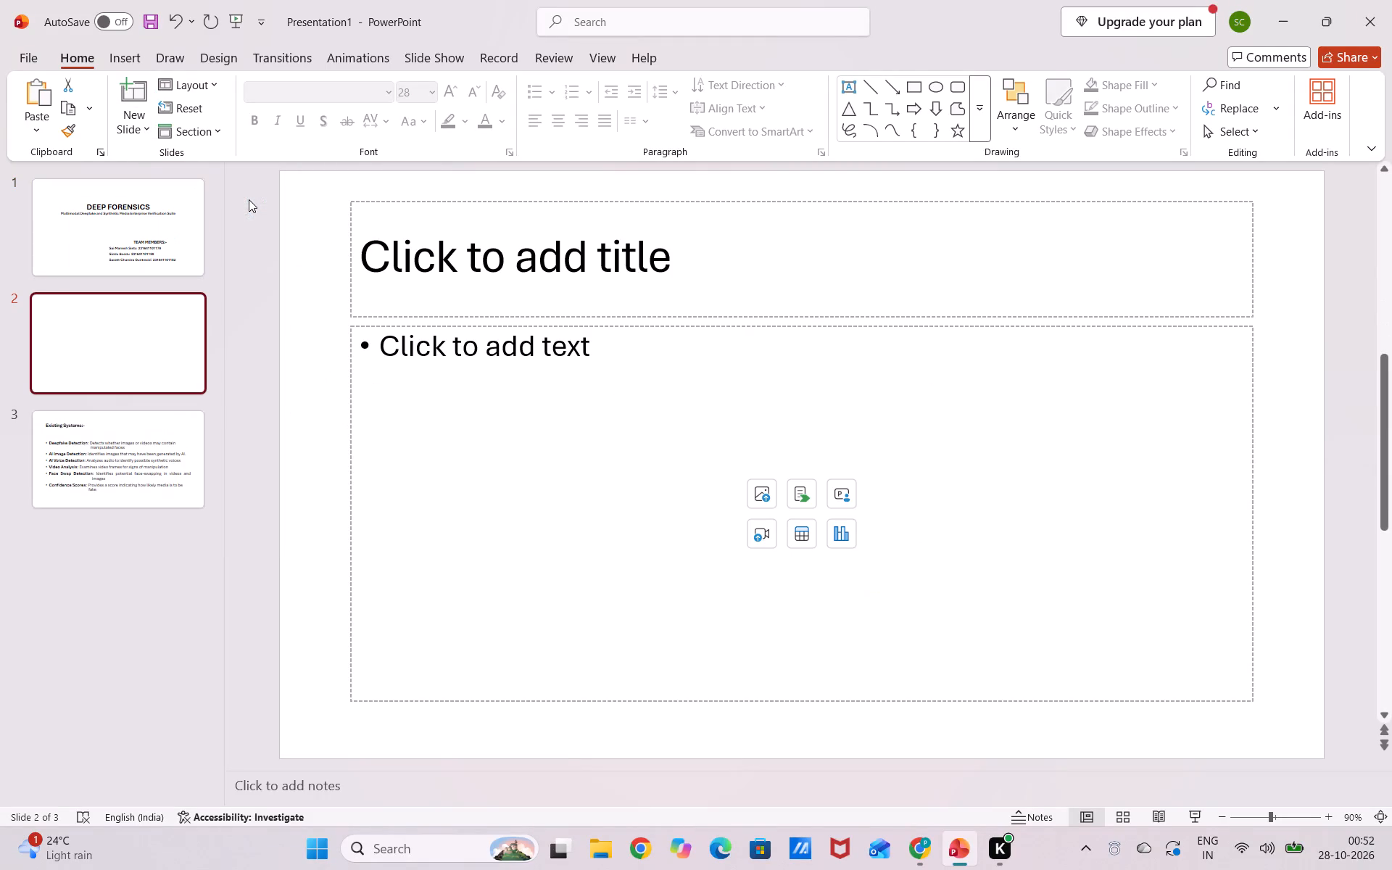
pyautogui.click(730, 258)
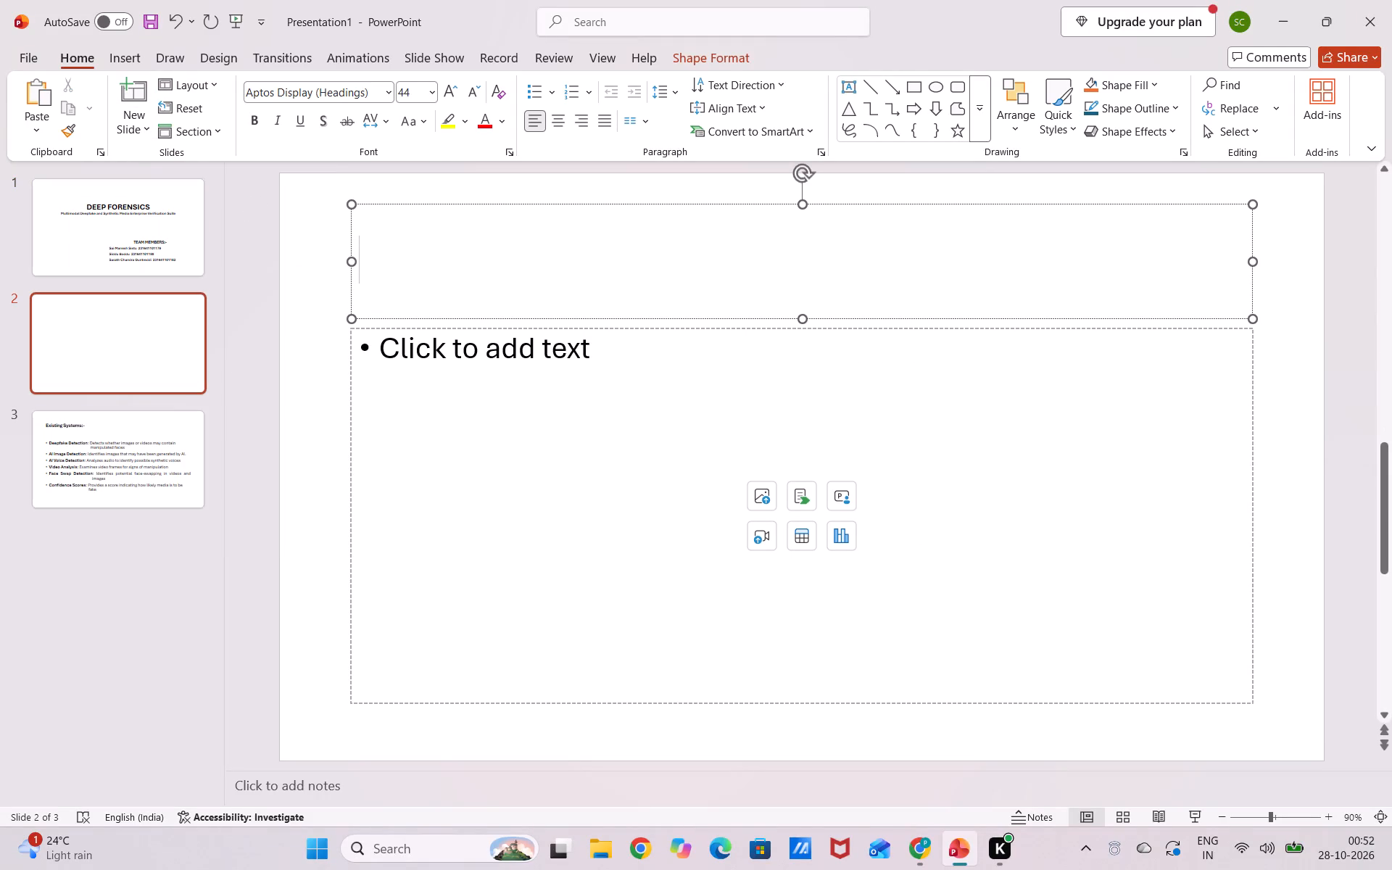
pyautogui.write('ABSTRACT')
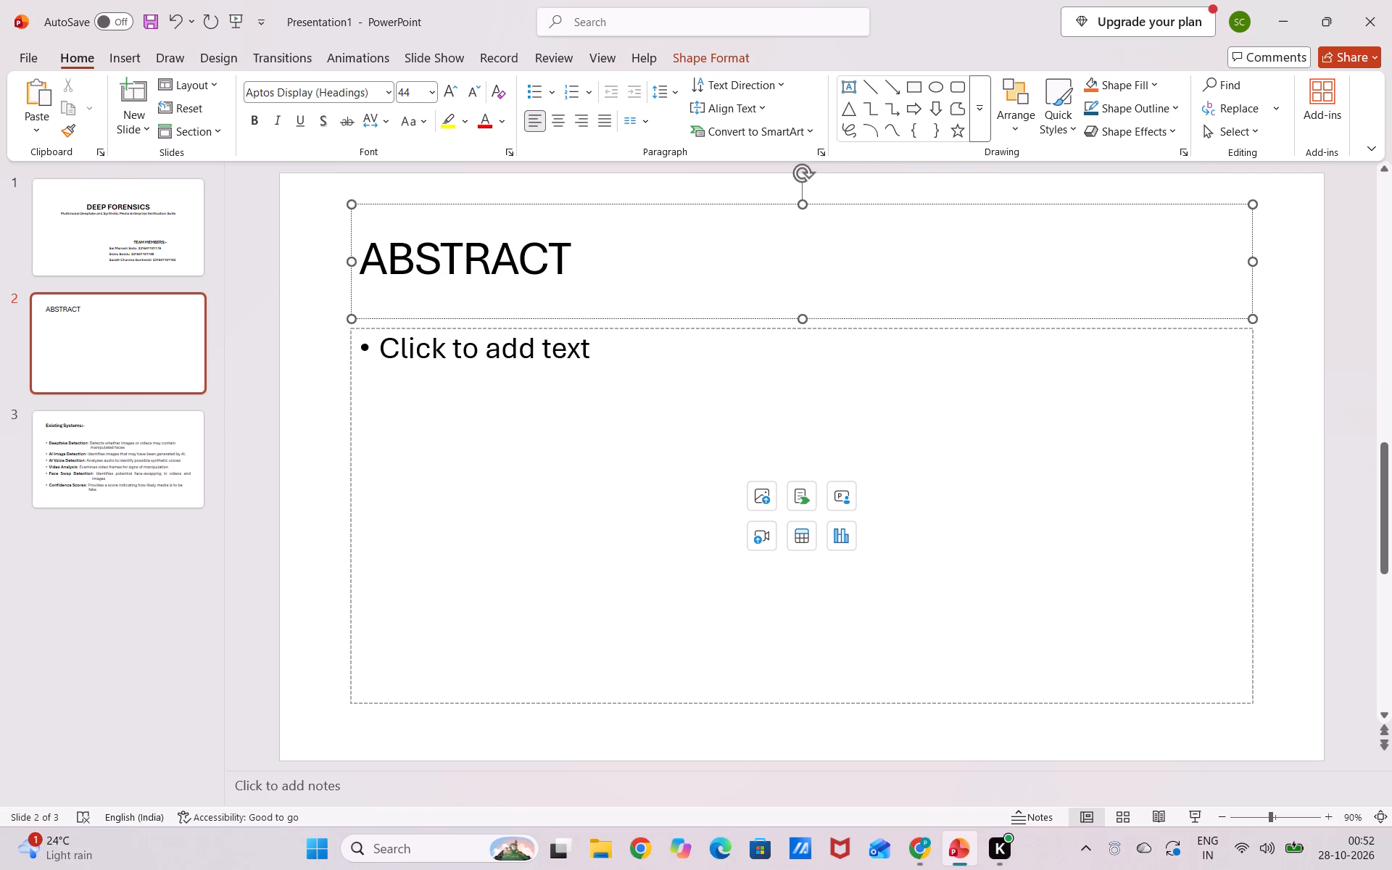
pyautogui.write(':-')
# Format the "ABSTRACT:-" title in bold at 32 pt.
pyautogui.moveTo(624, 265); pyautogui.dragTo(227, 270)
pyautogui.click(362, 213)
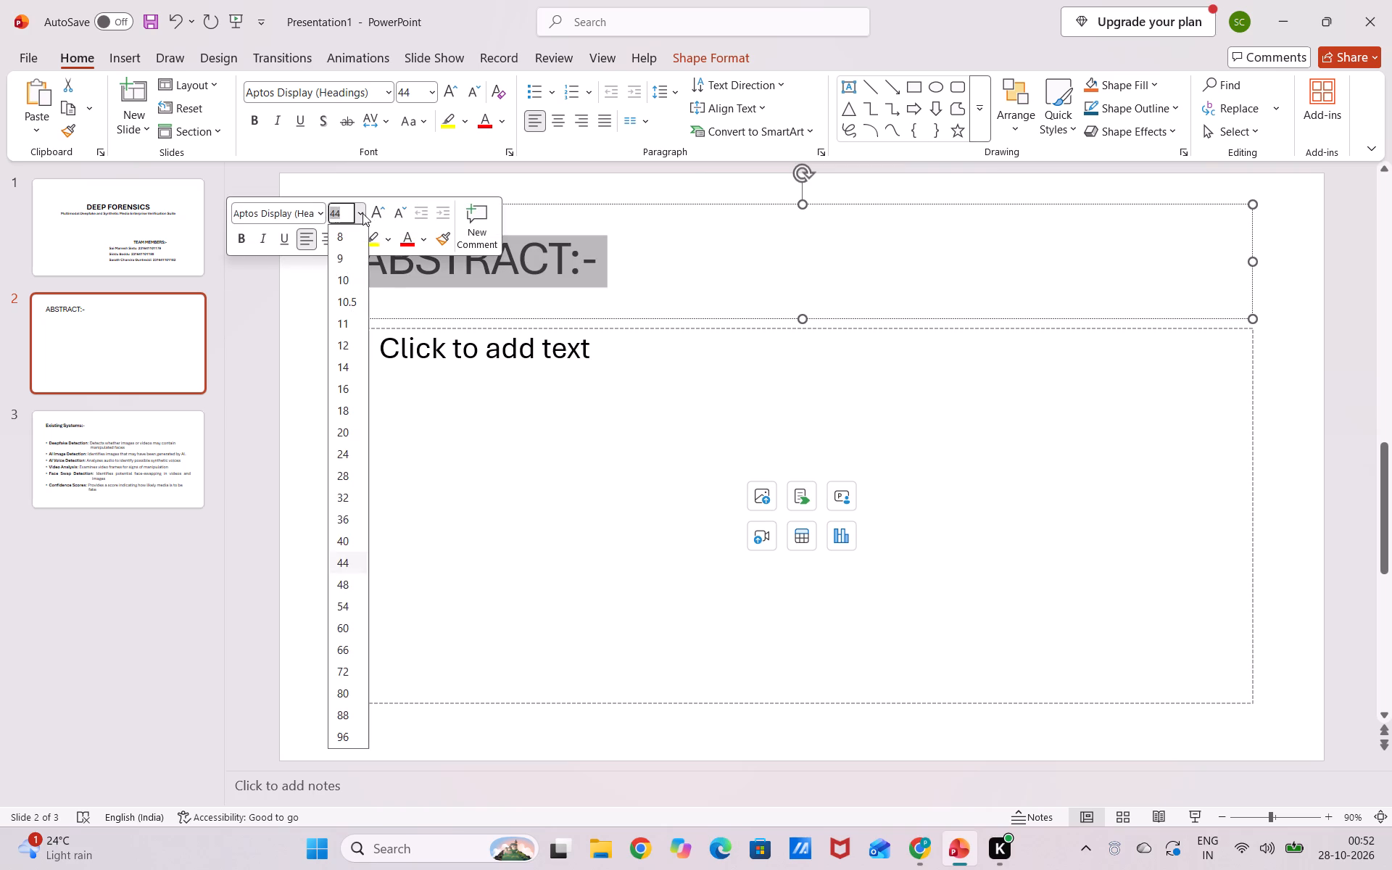
pyautogui.click(349, 499)
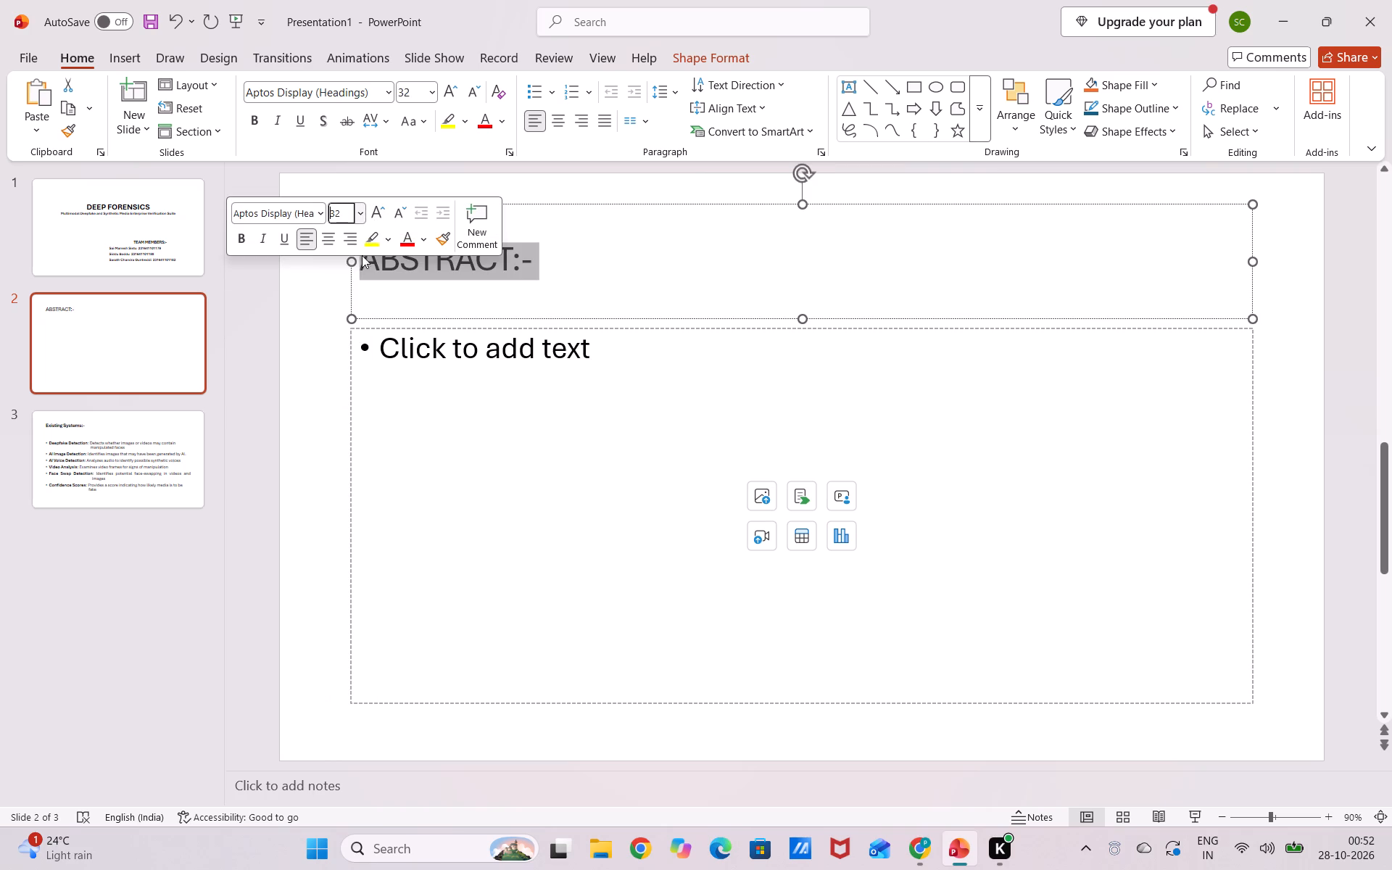
pyautogui.click(241, 241)
pyautogui.click(619, 291)
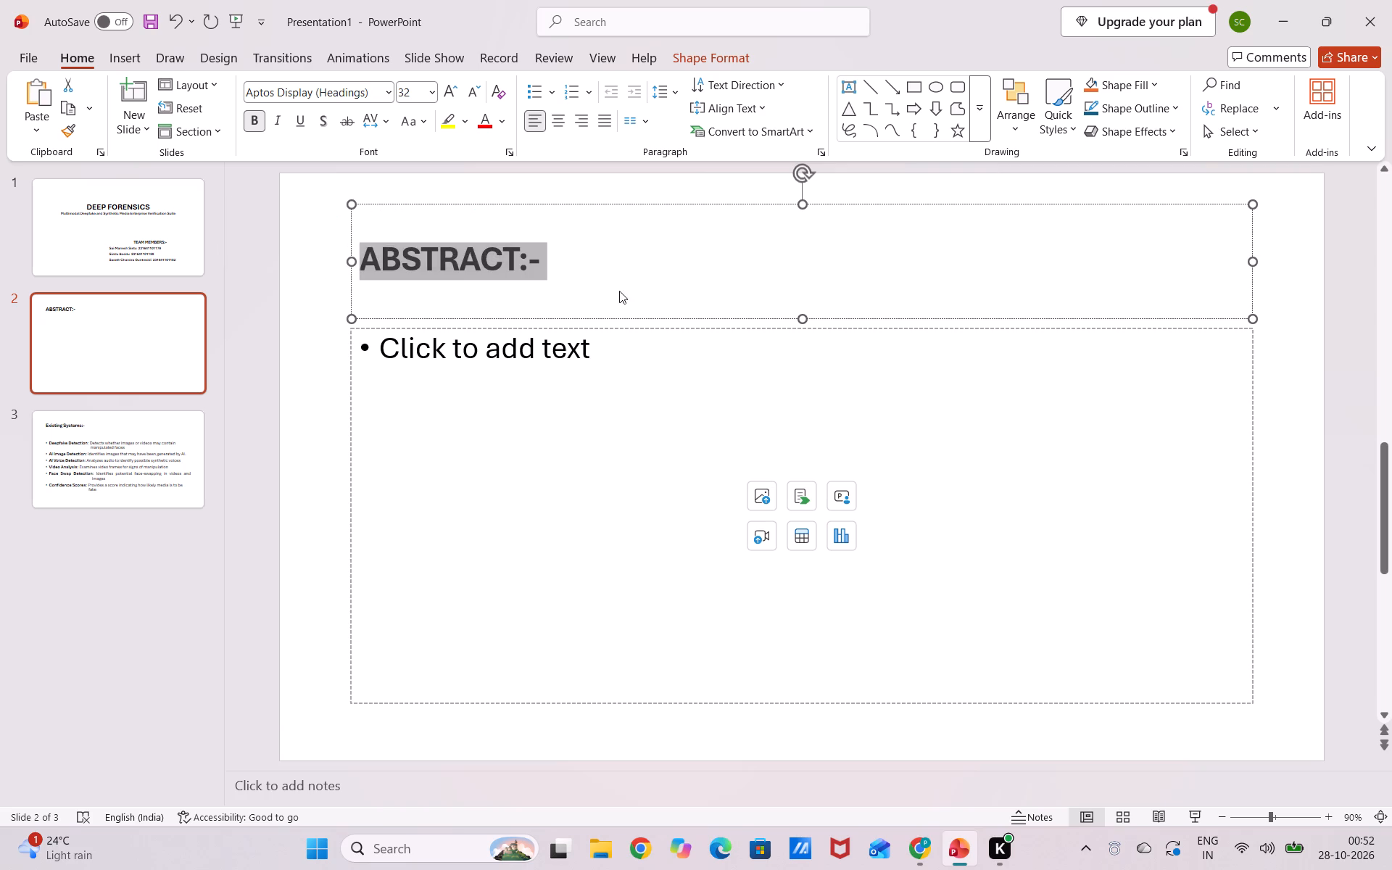
pyautogui.click(623, 358)
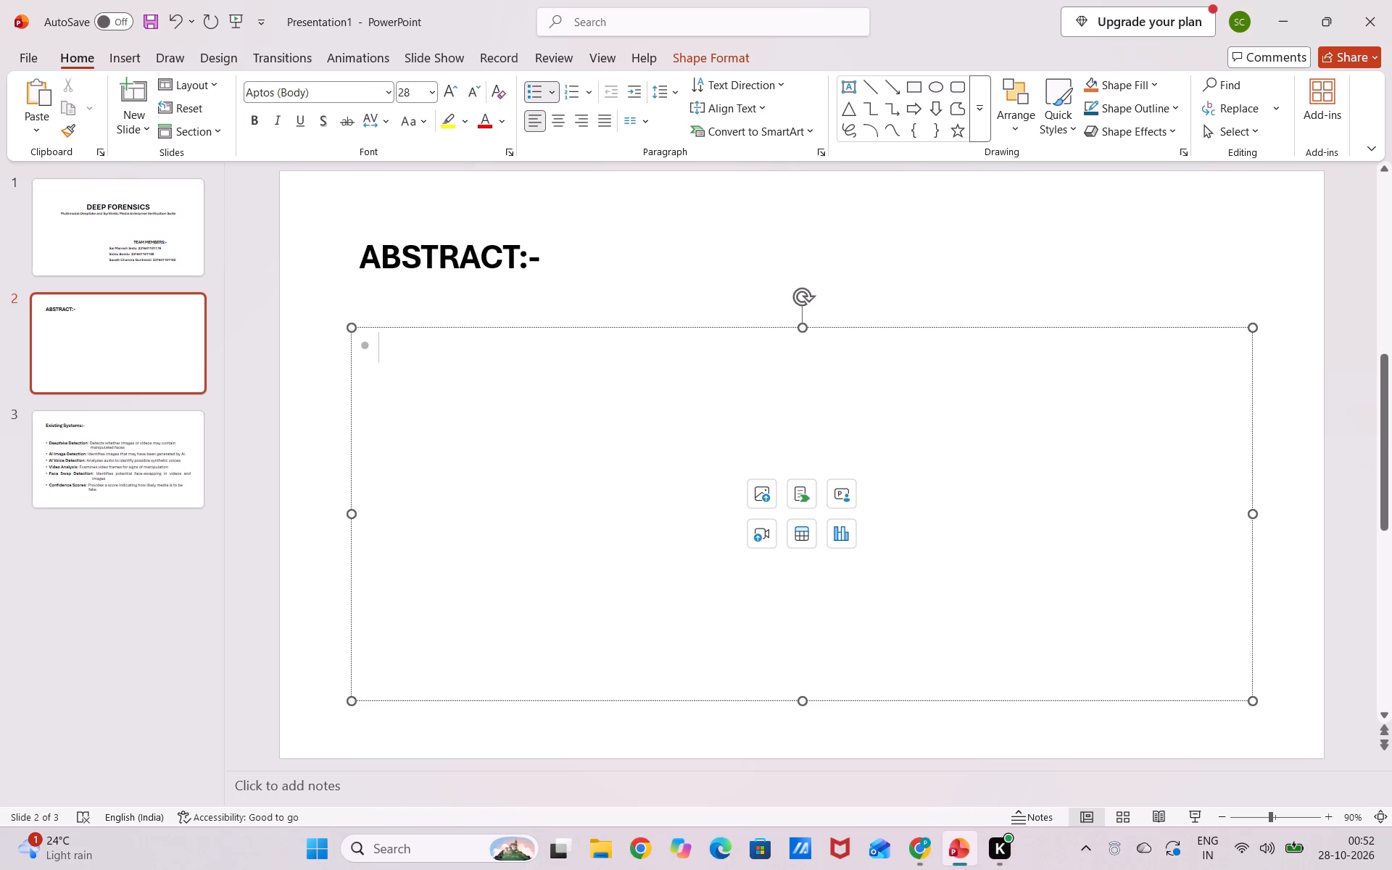
pyautogui.click(920, 840)
pyautogui.scroll(-2, 800, 615)
pyautogui.scroll(-11, 746, 724)
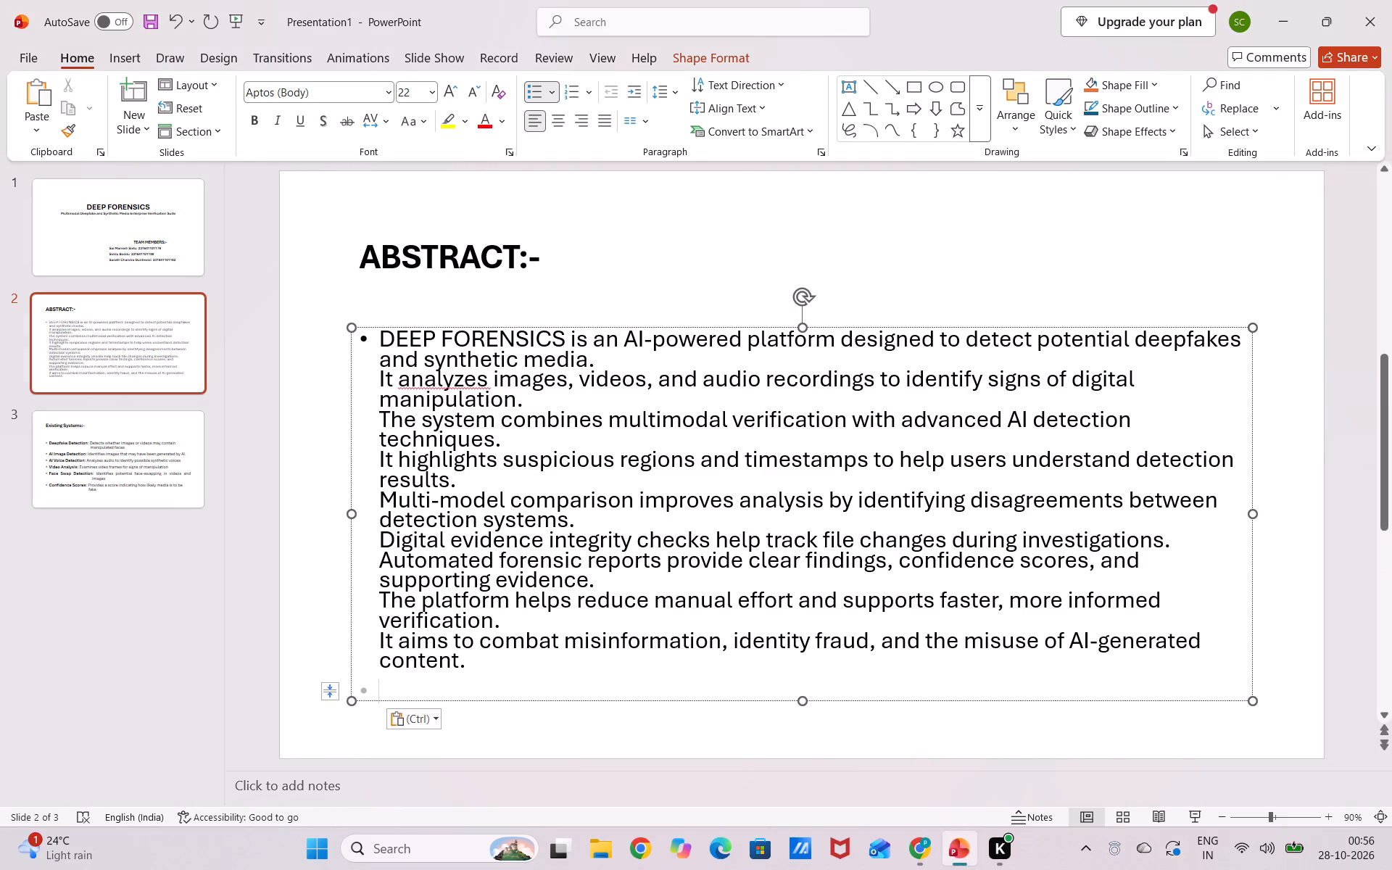
# Set the font size of all the pasted abstract text to 24.
pyautogui.moveTo(468, 666); pyautogui.dragTo(360, 561)
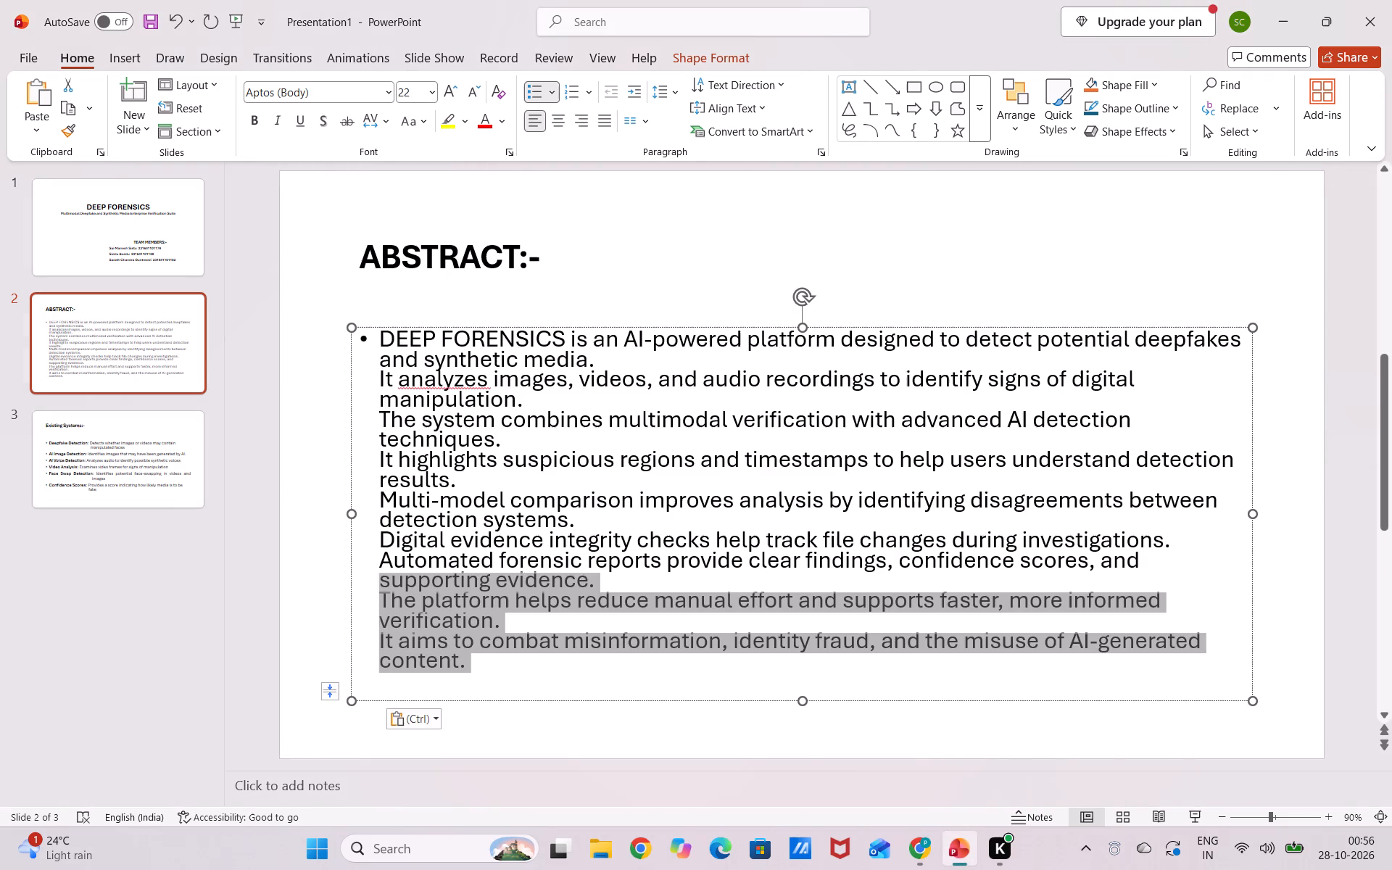
pyautogui.moveTo(360, 561); pyautogui.dragTo(334, 334)
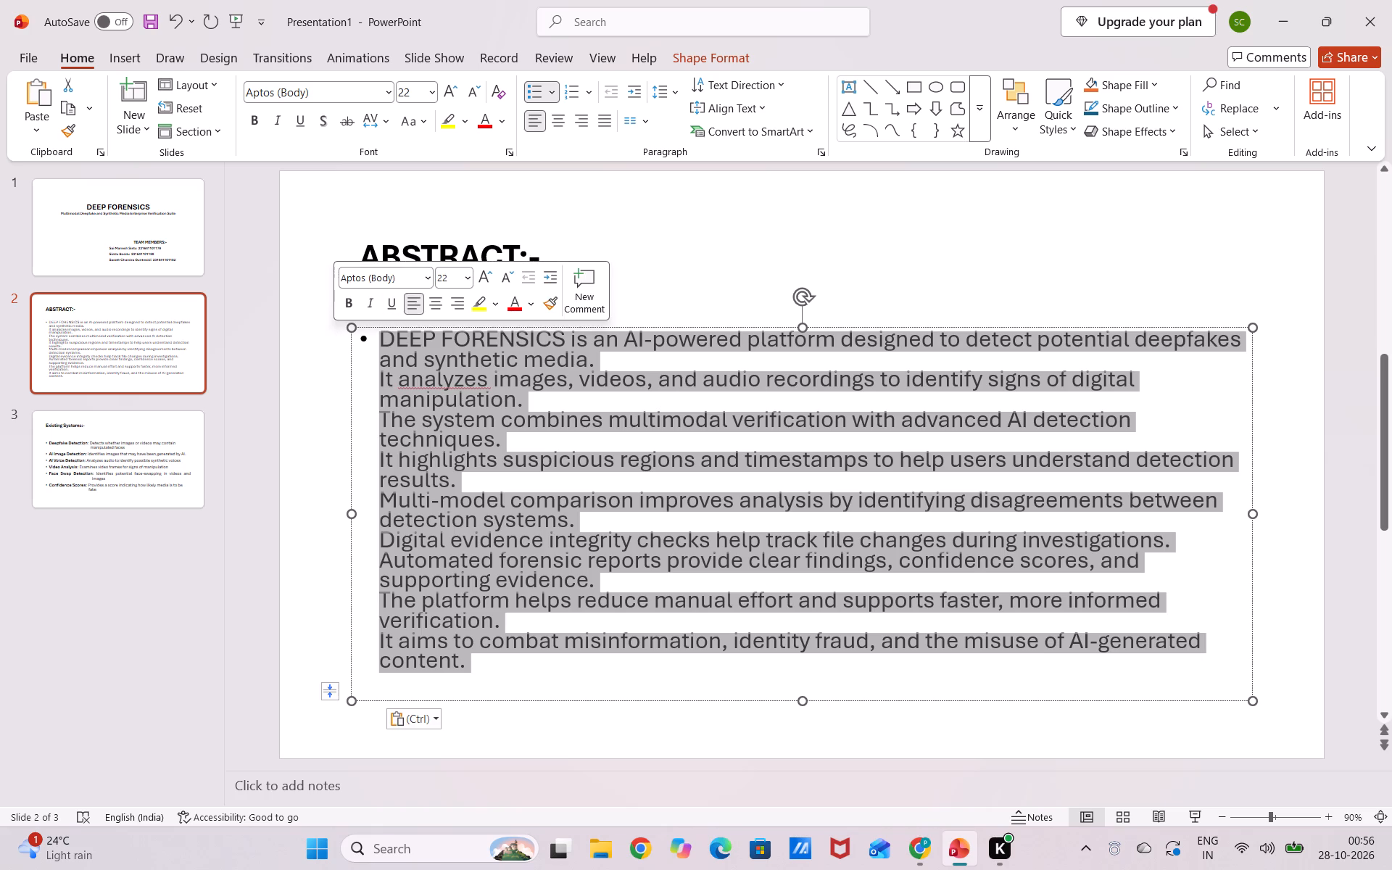
pyautogui.click(465, 276)
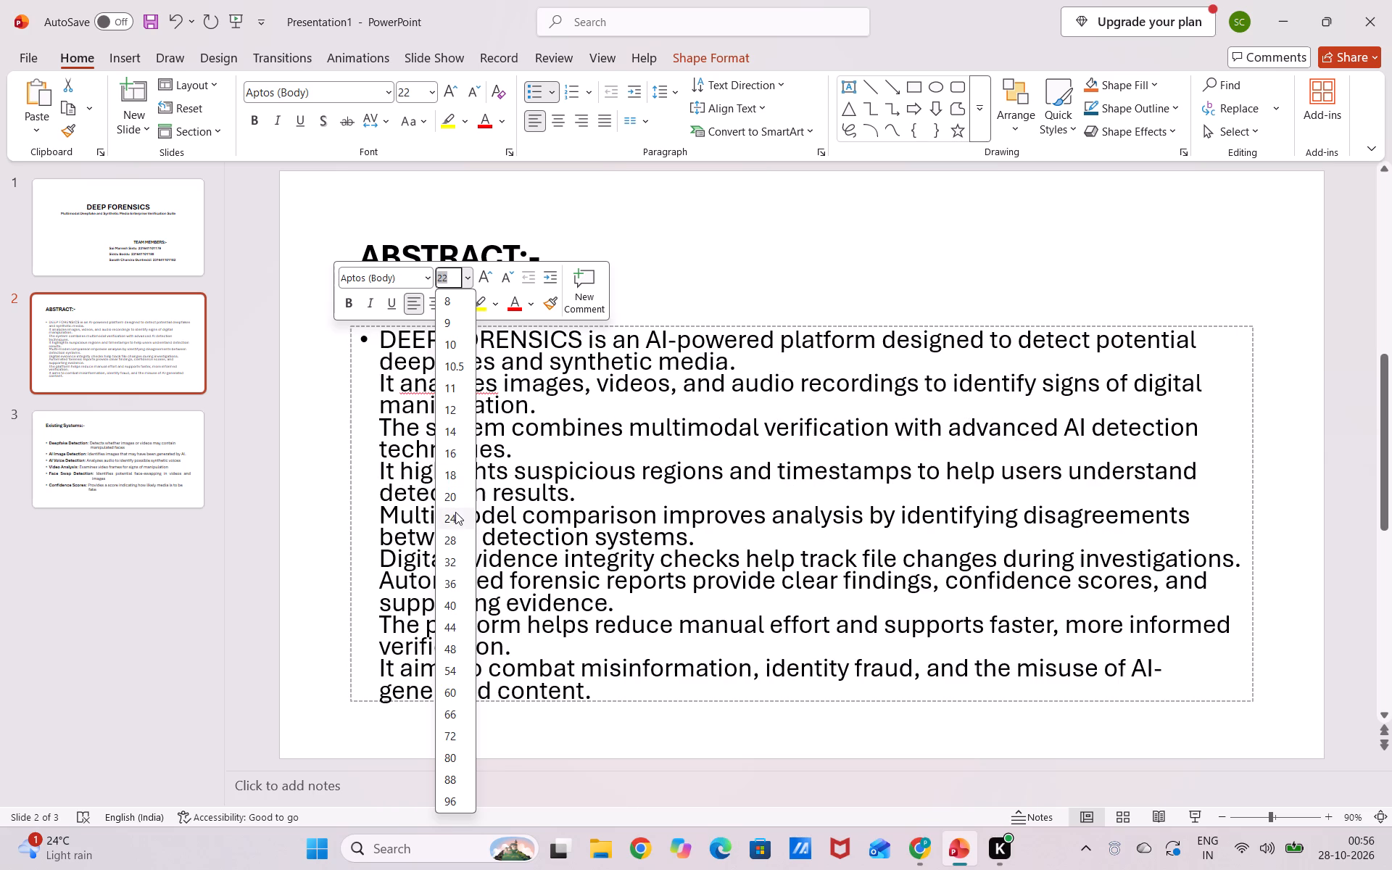
pyautogui.click(455, 512)
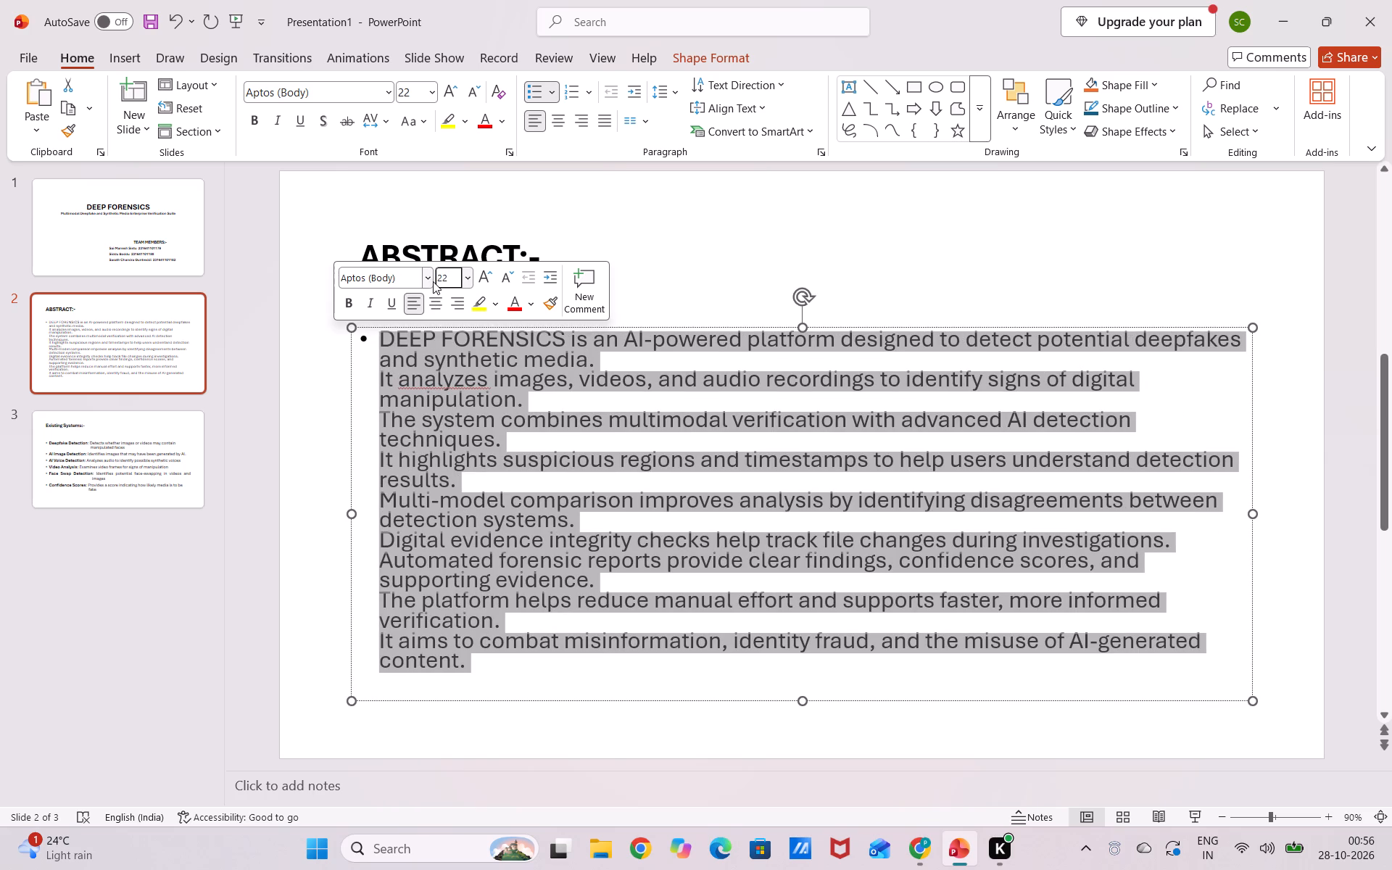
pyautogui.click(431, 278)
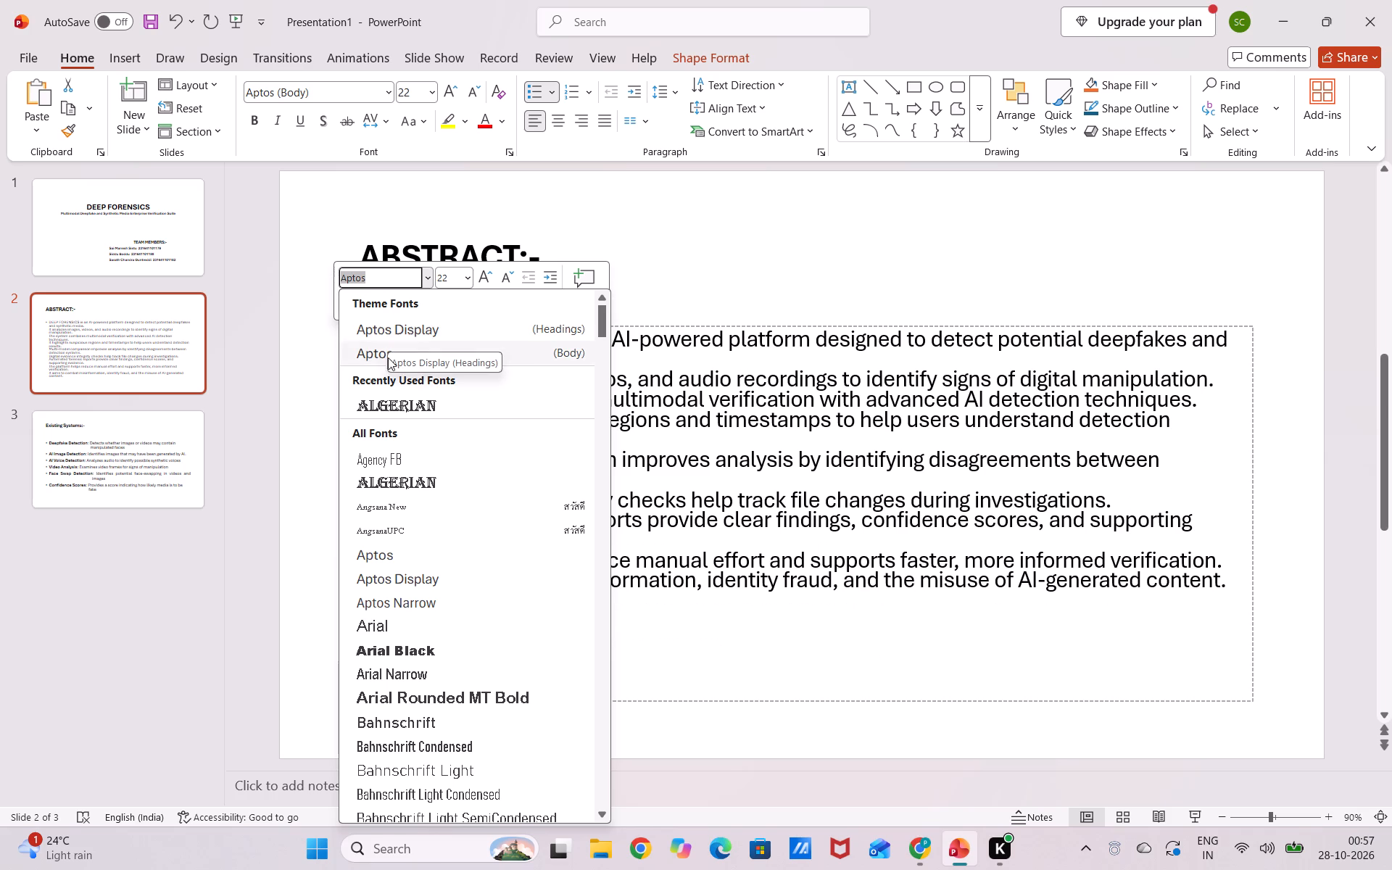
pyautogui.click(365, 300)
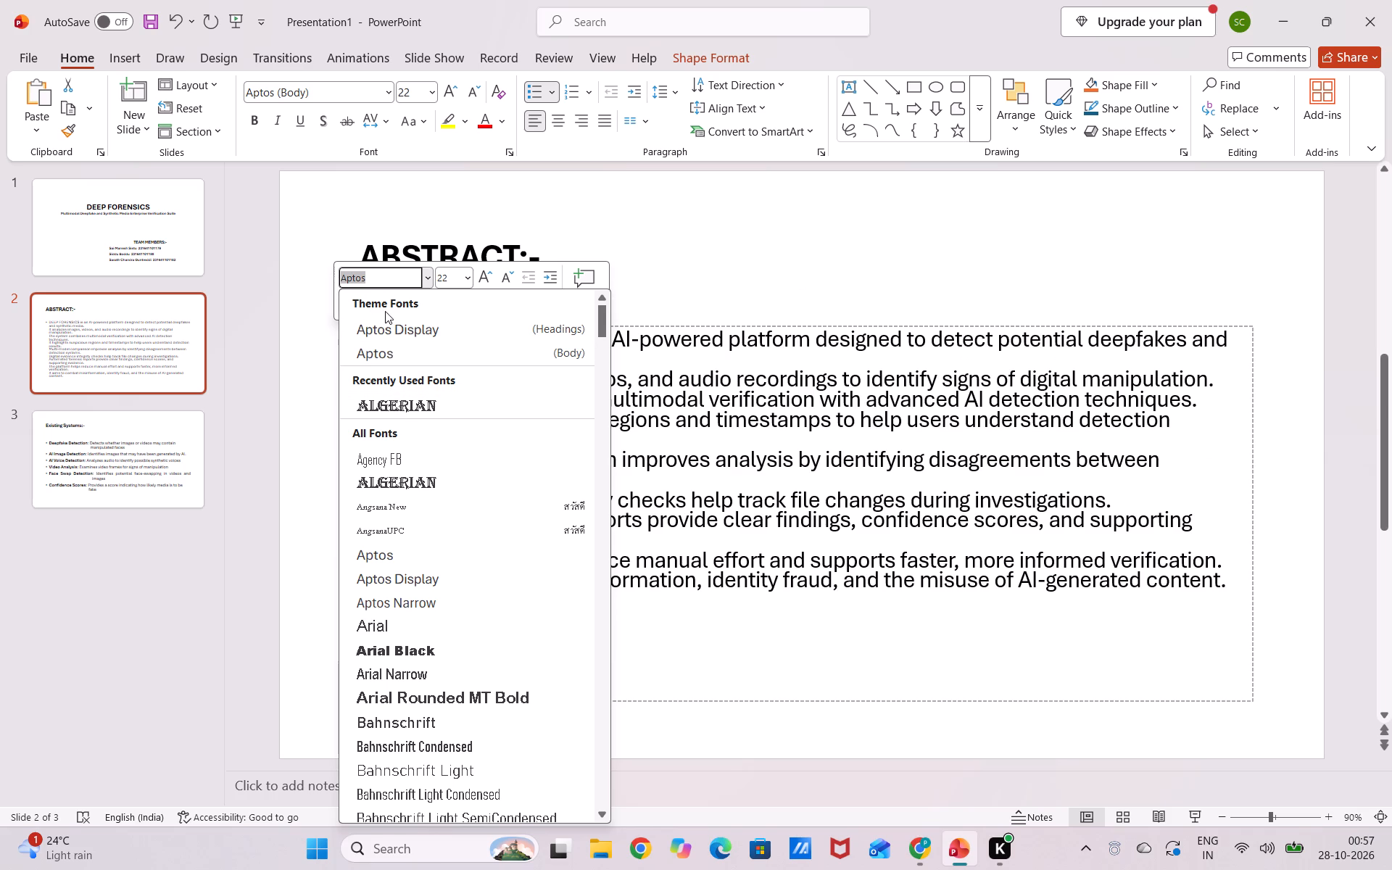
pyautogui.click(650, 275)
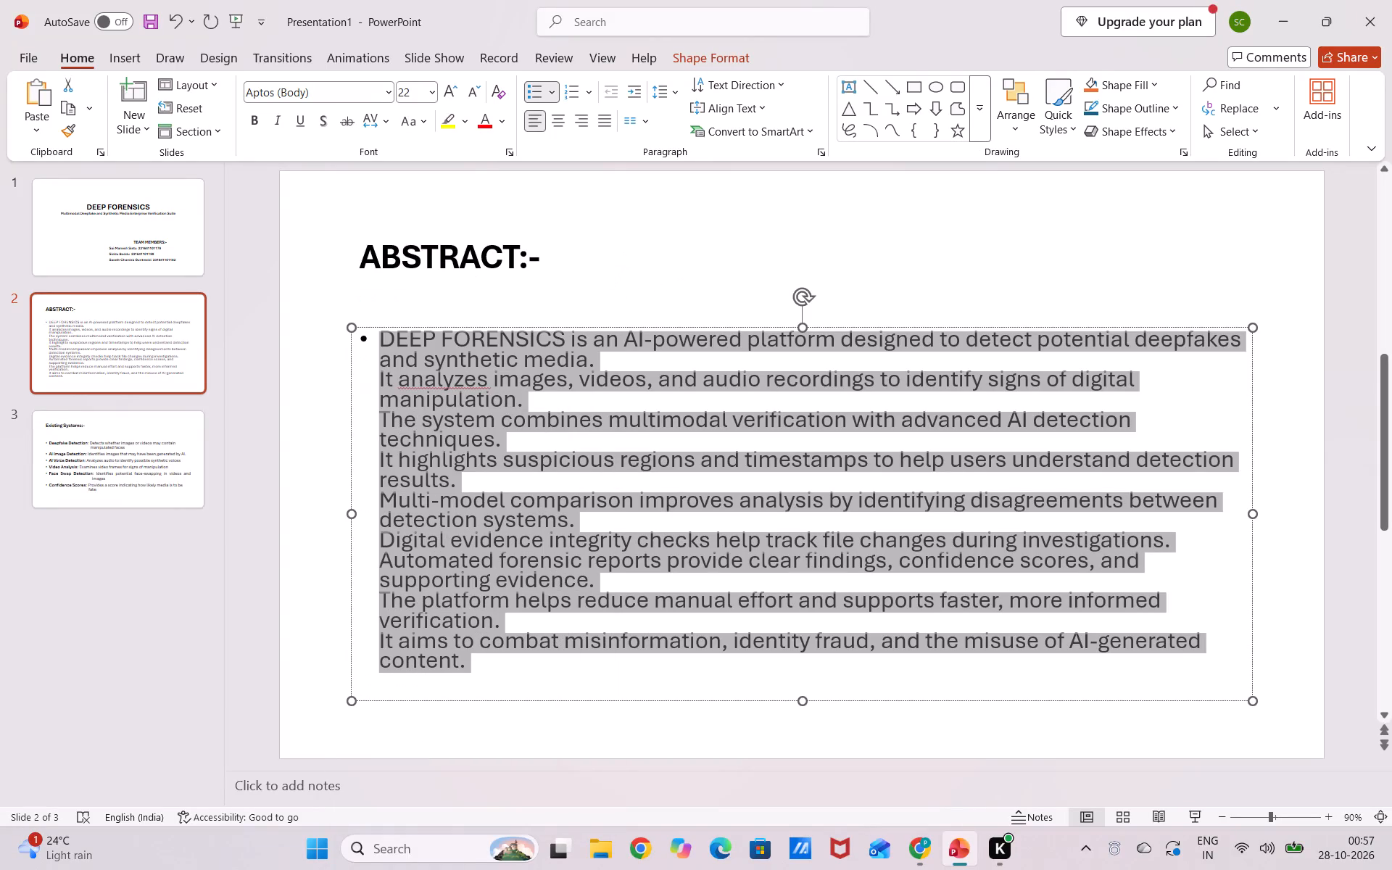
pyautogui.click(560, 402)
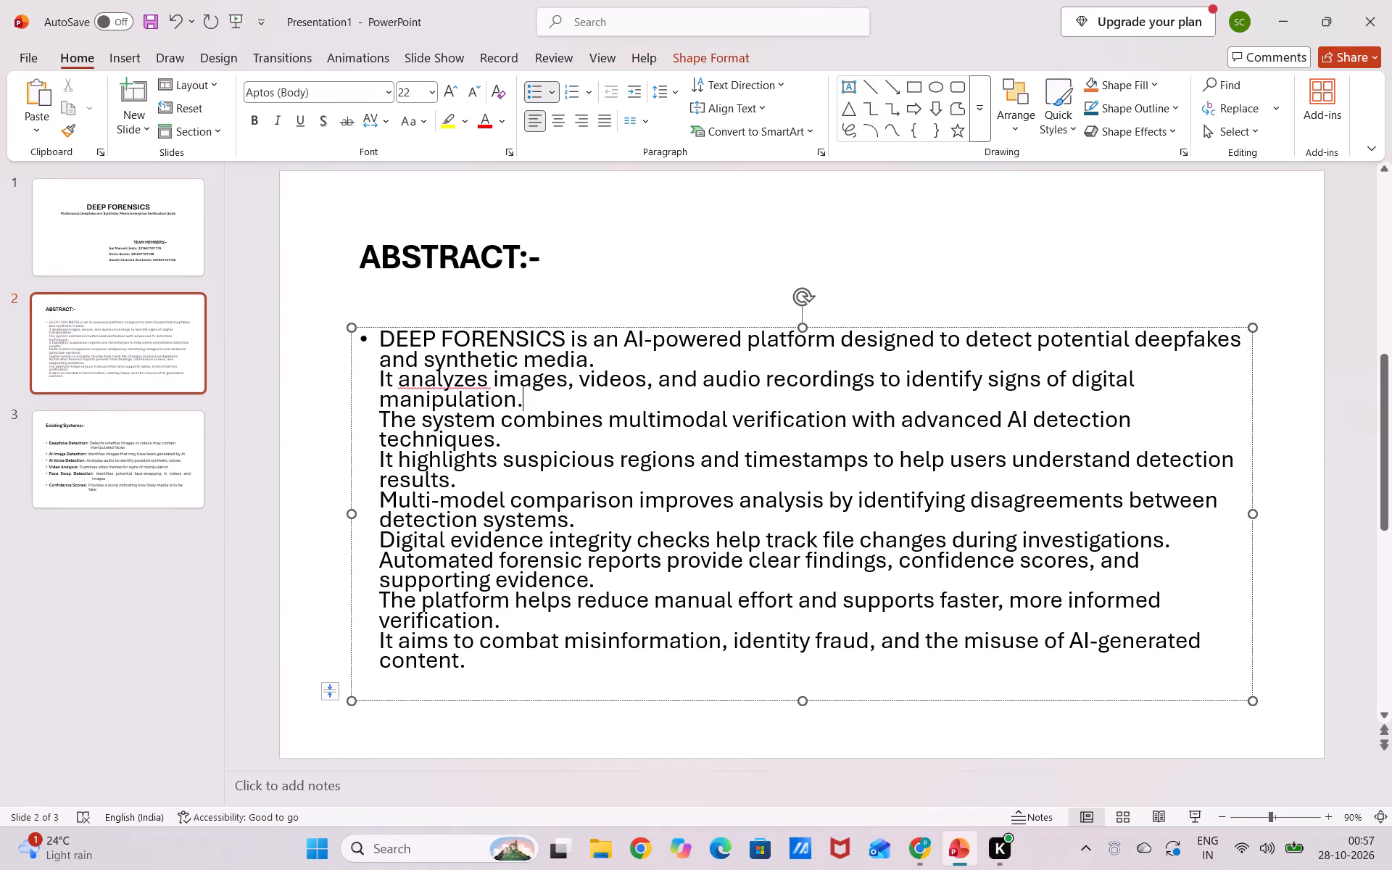
# Change the font of the whole abstract body text to Arial.
pyautogui.moveTo(531, 660); pyautogui.dragTo(302, 325)
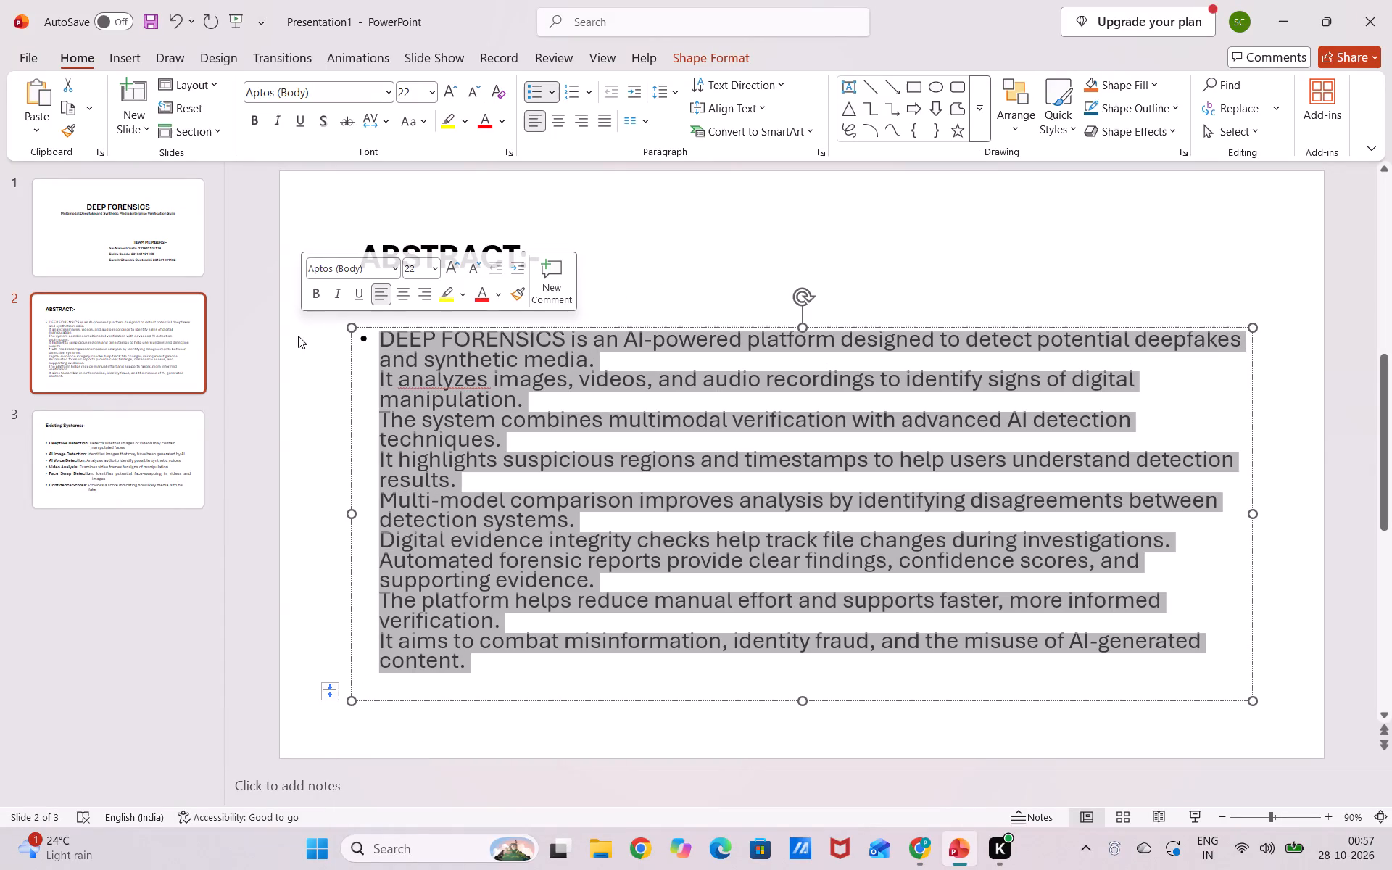
pyautogui.click(391, 90)
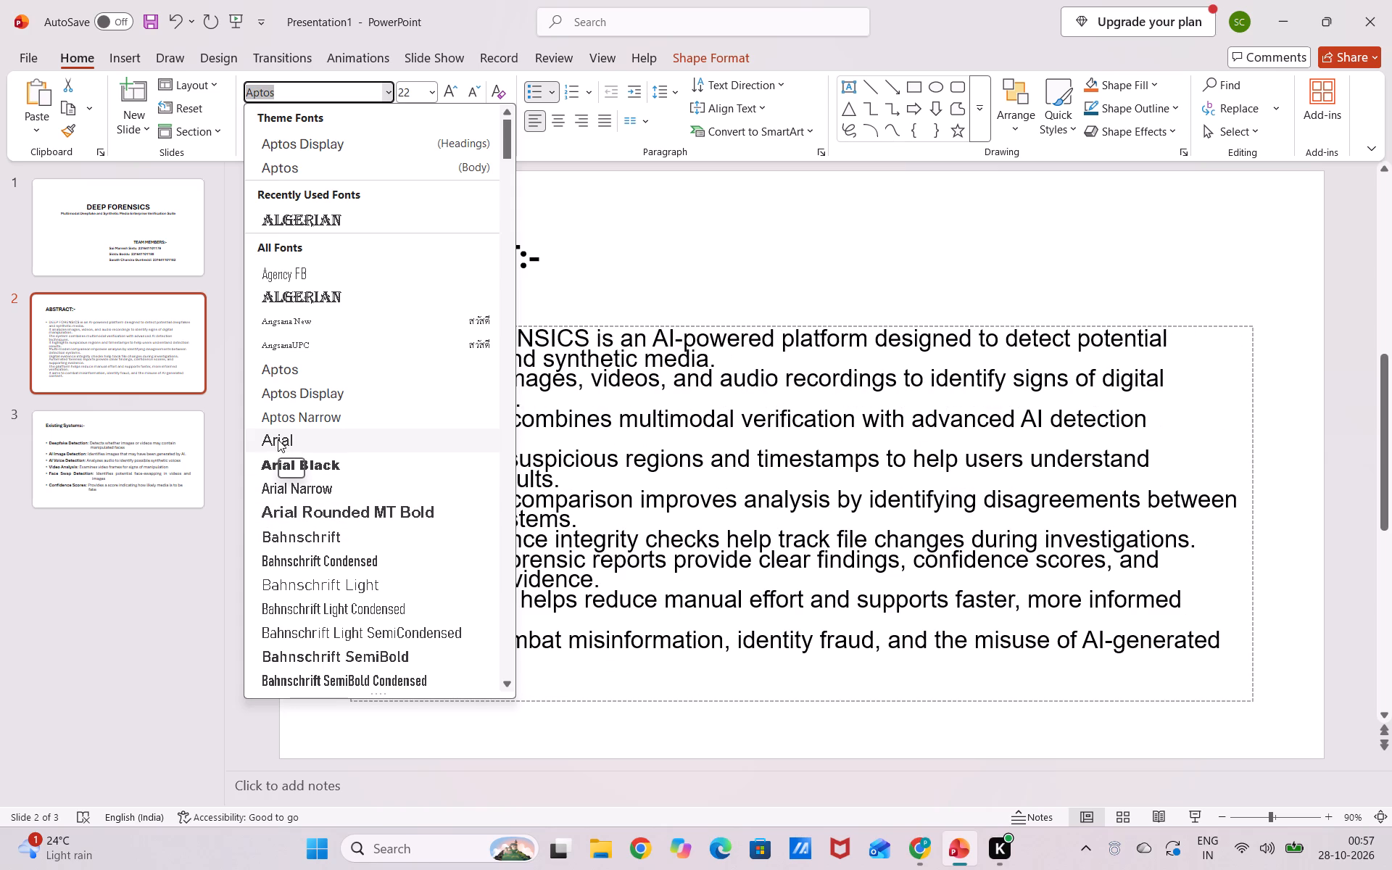
pyautogui.click(278, 439)
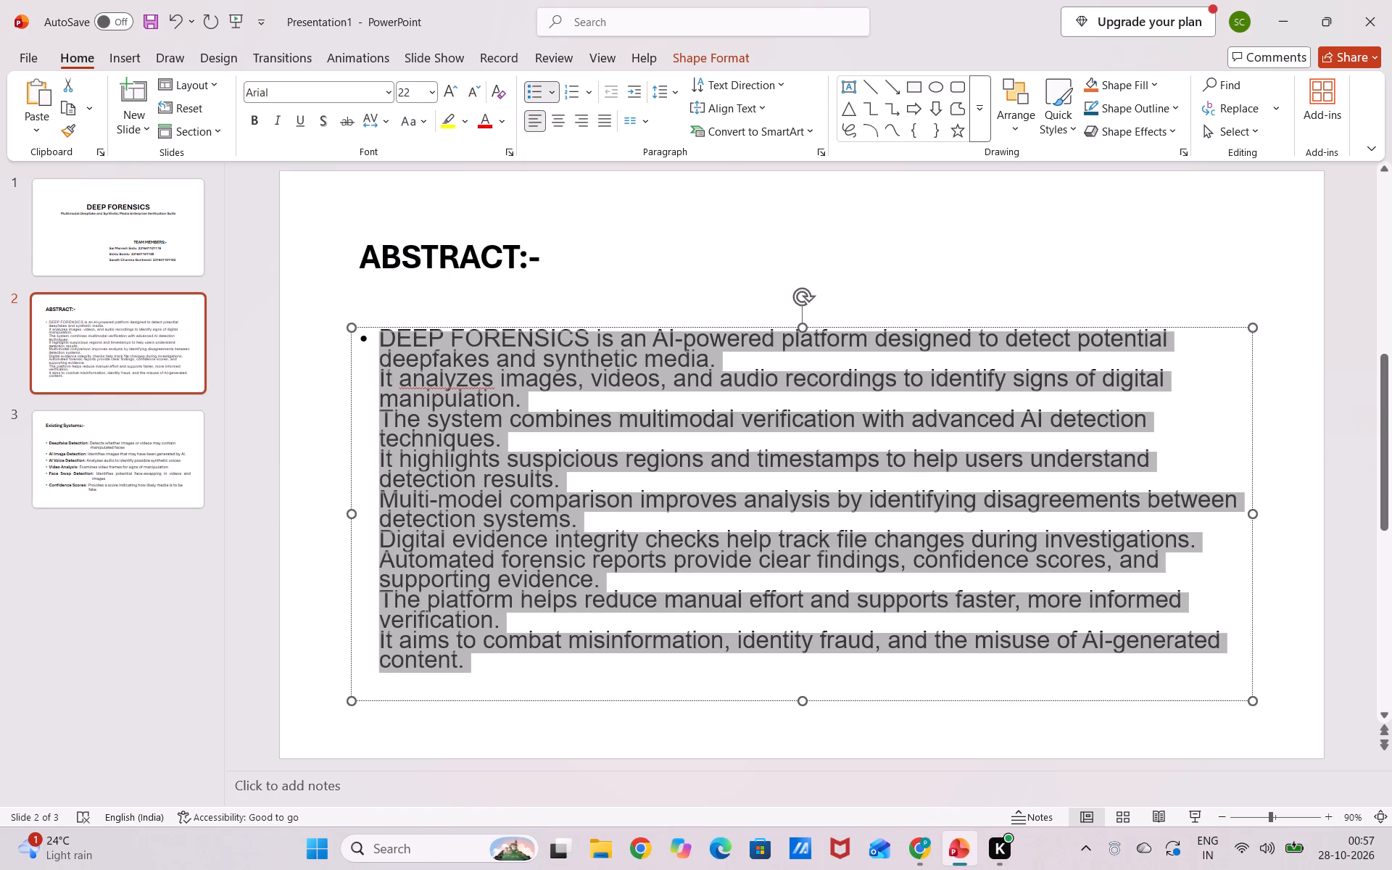
# Center-align the empty bullet paragraph below the abstract text.
pyautogui.click(538, 678)
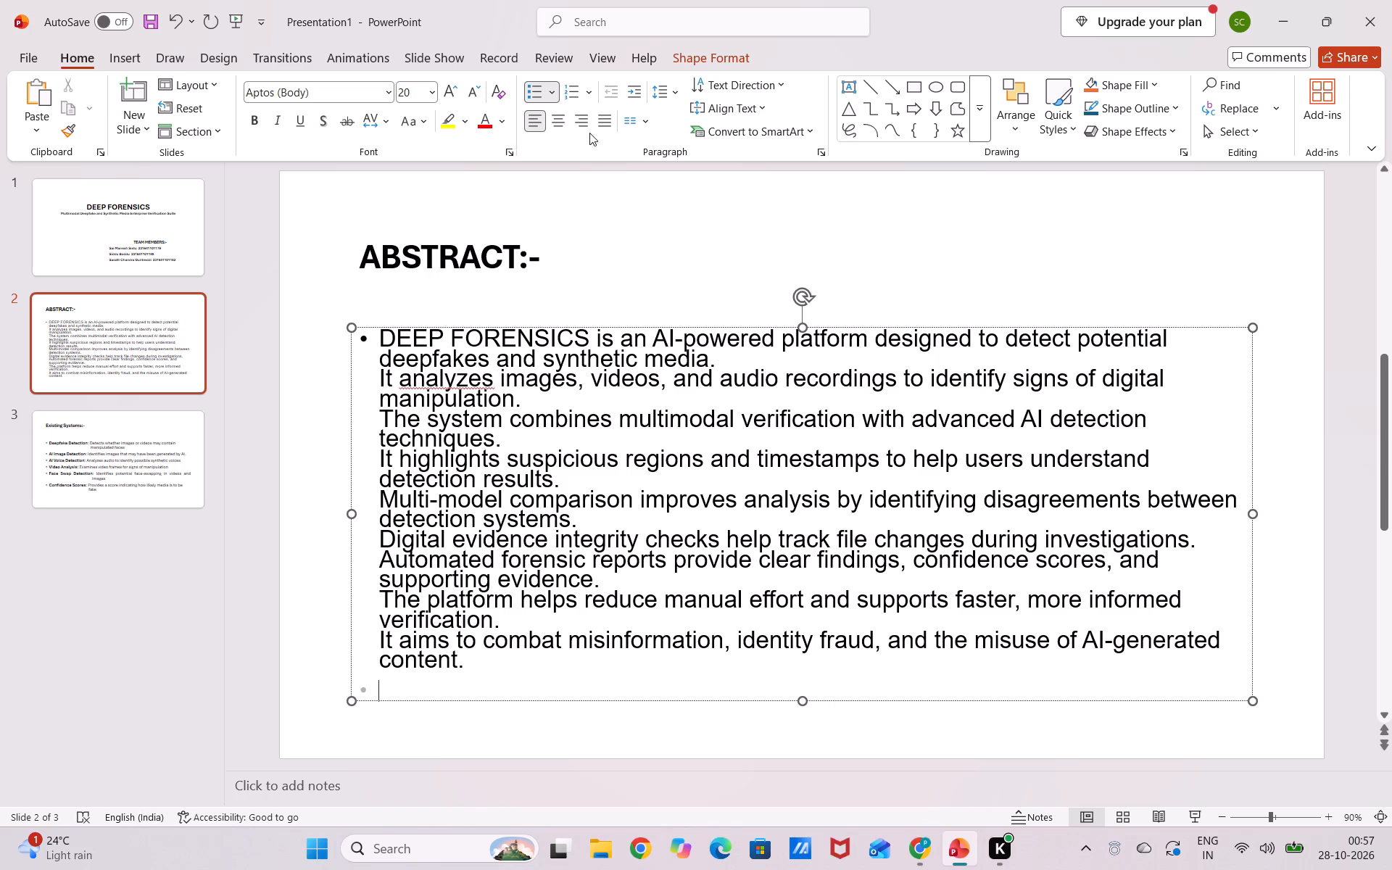
pyautogui.click(552, 116)
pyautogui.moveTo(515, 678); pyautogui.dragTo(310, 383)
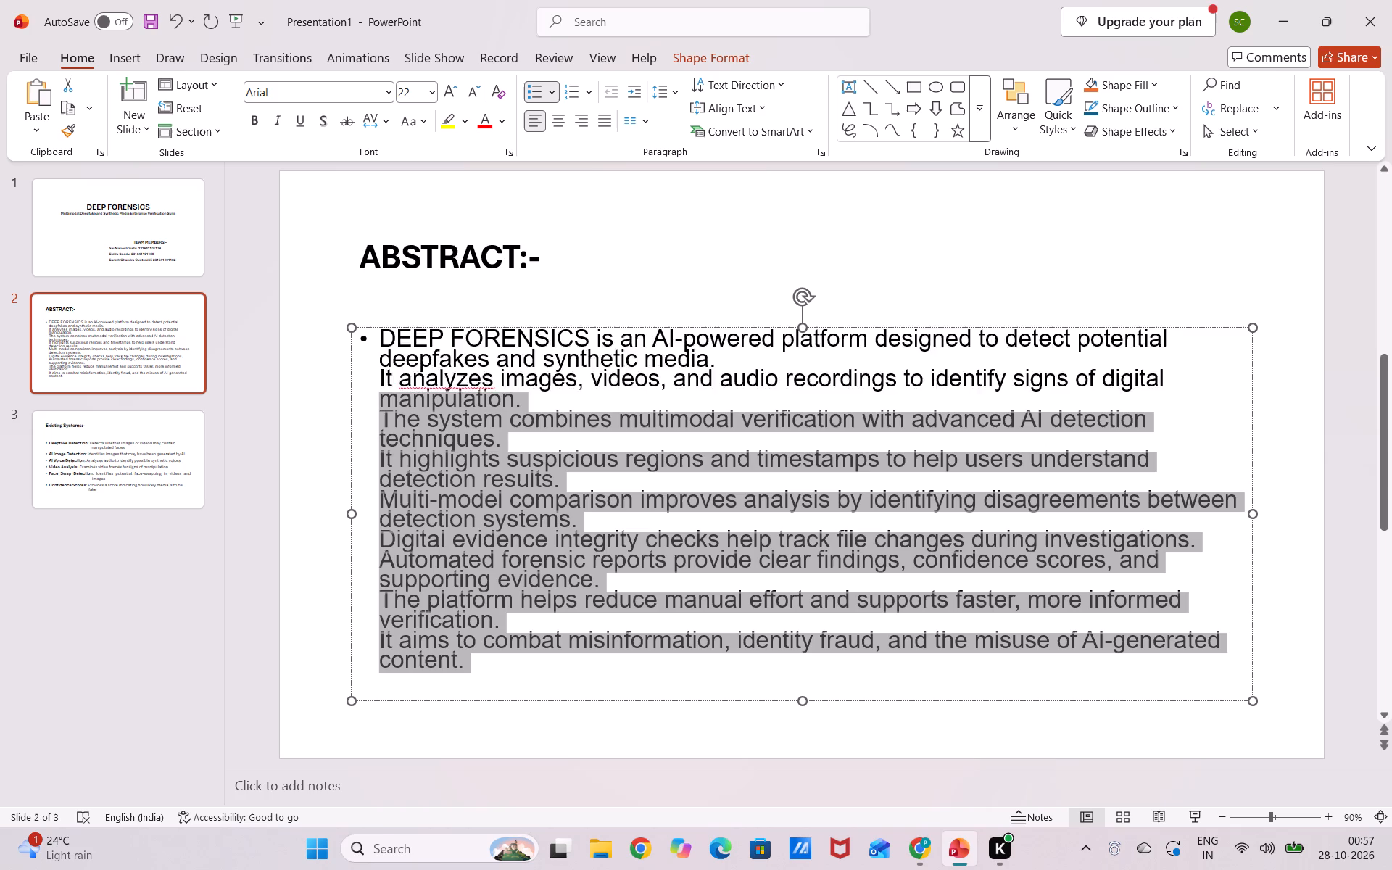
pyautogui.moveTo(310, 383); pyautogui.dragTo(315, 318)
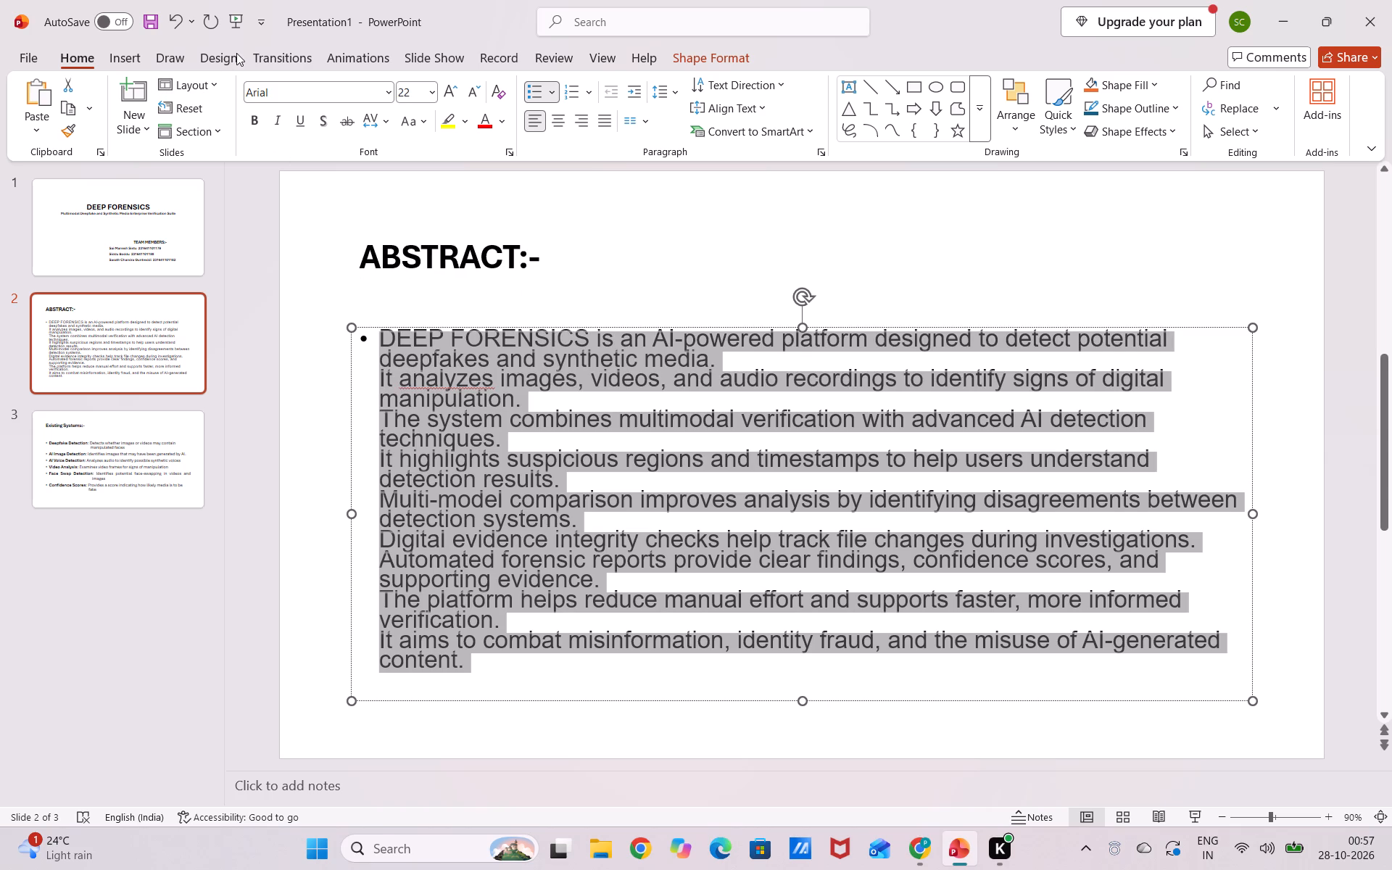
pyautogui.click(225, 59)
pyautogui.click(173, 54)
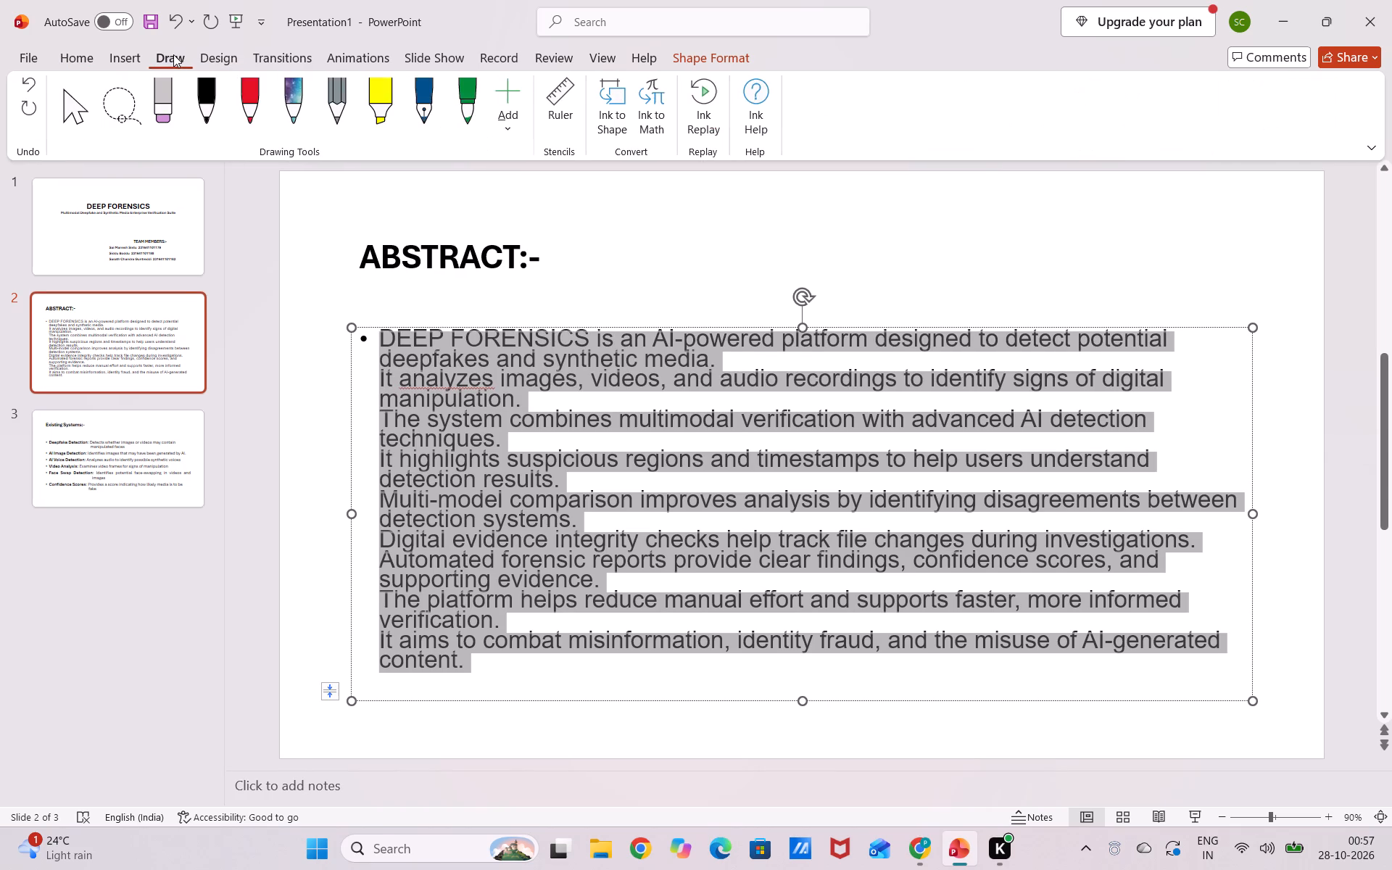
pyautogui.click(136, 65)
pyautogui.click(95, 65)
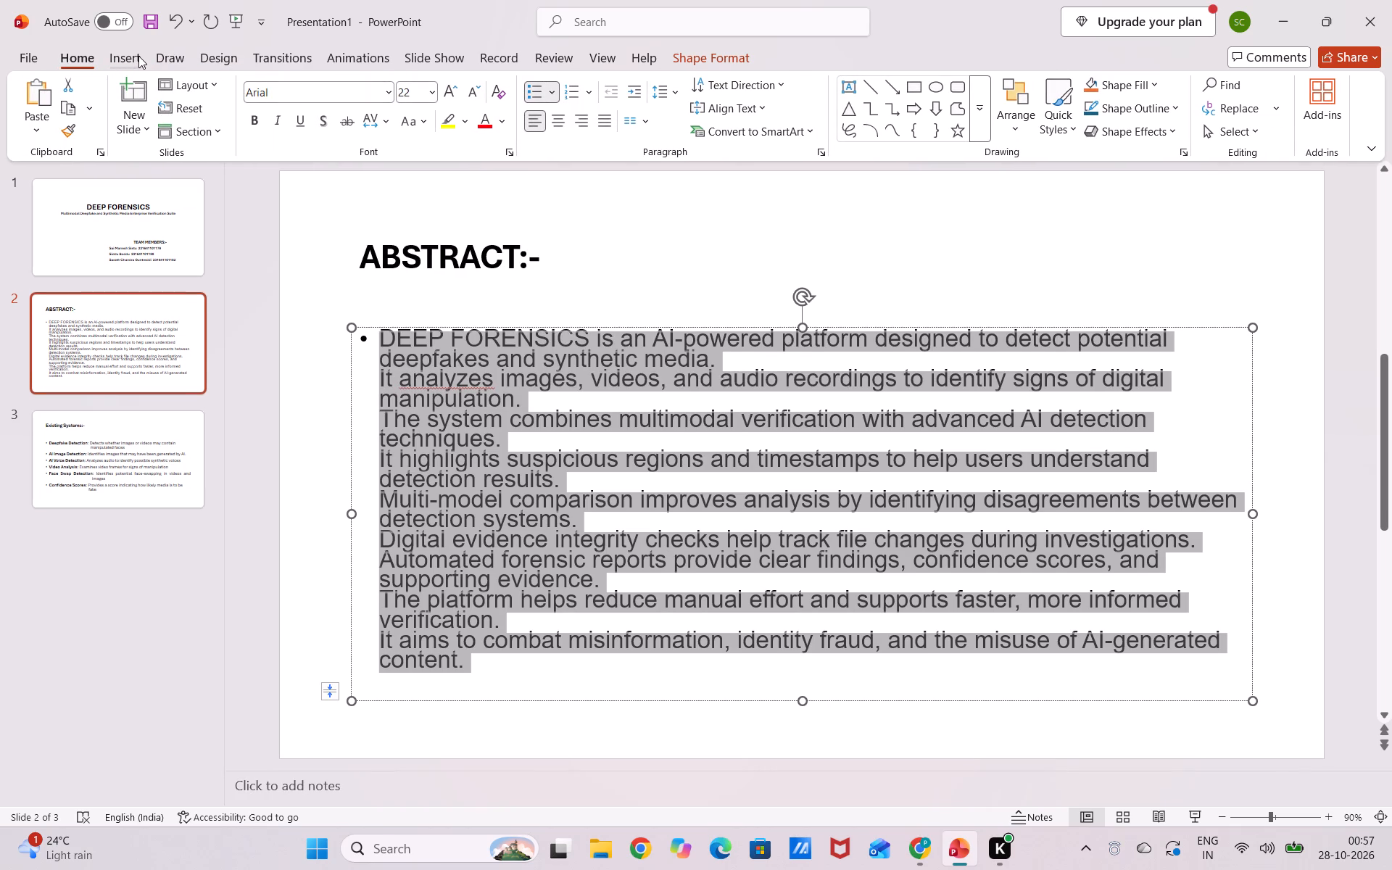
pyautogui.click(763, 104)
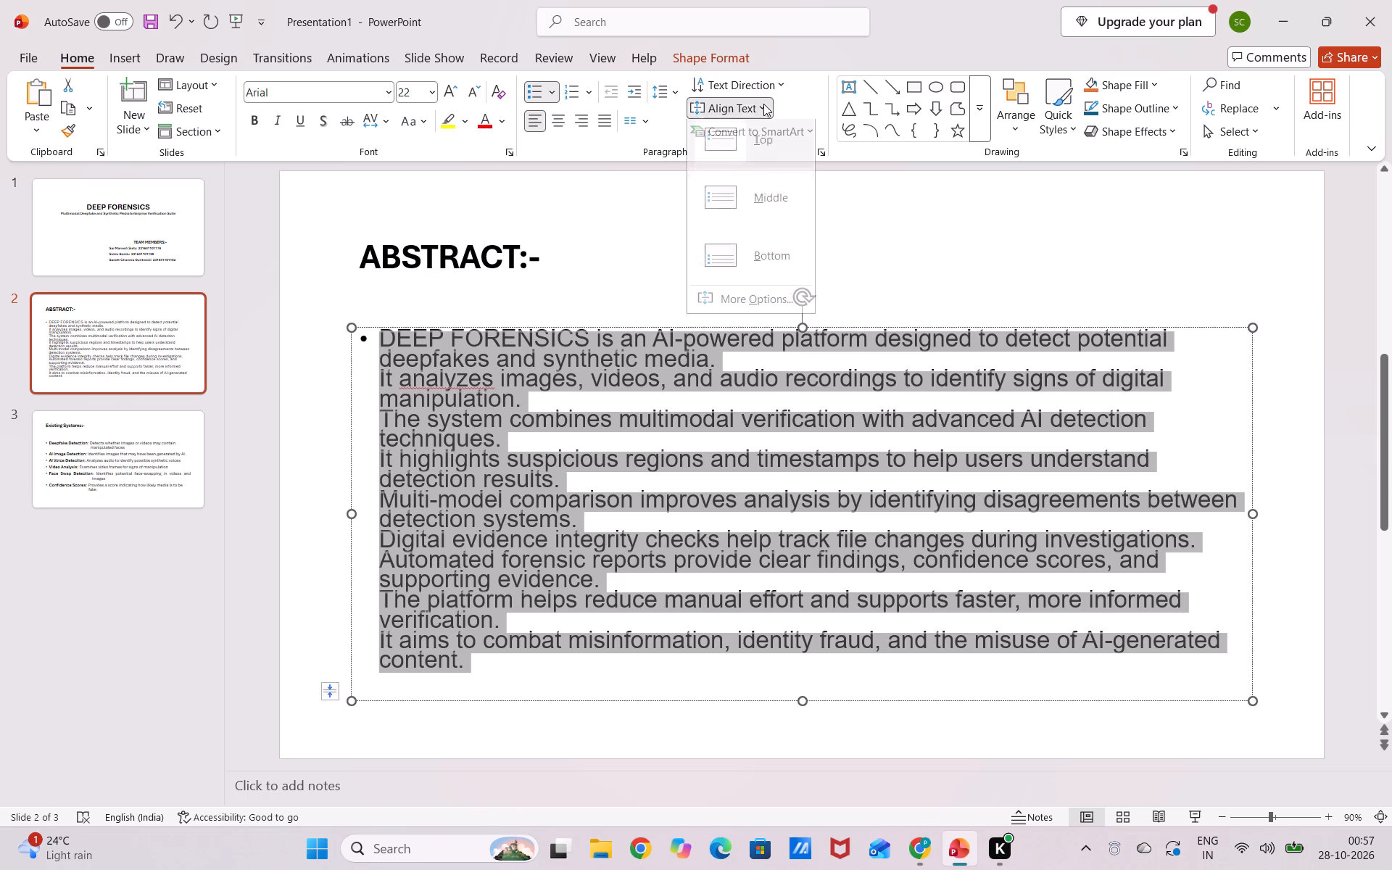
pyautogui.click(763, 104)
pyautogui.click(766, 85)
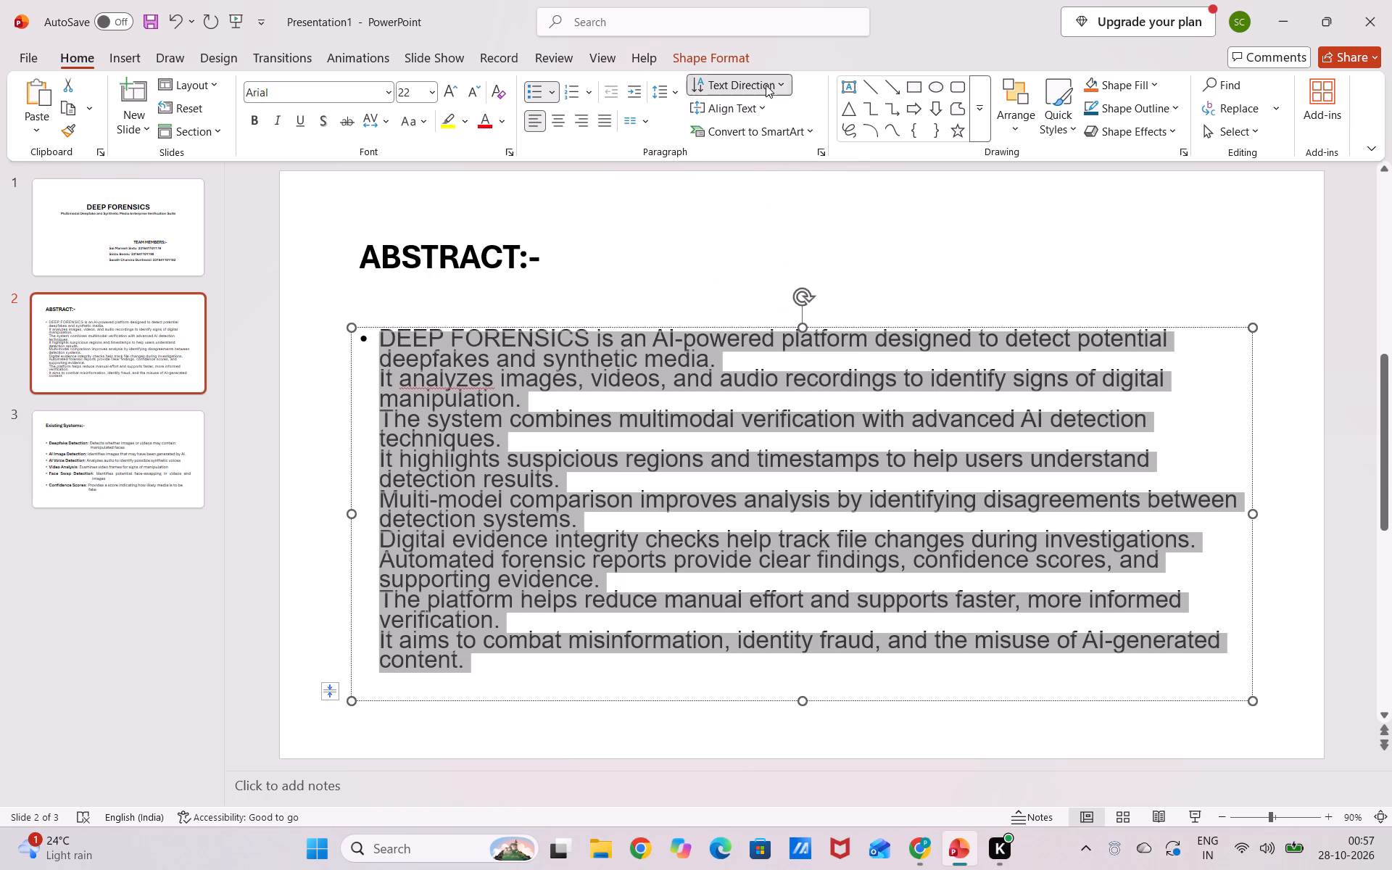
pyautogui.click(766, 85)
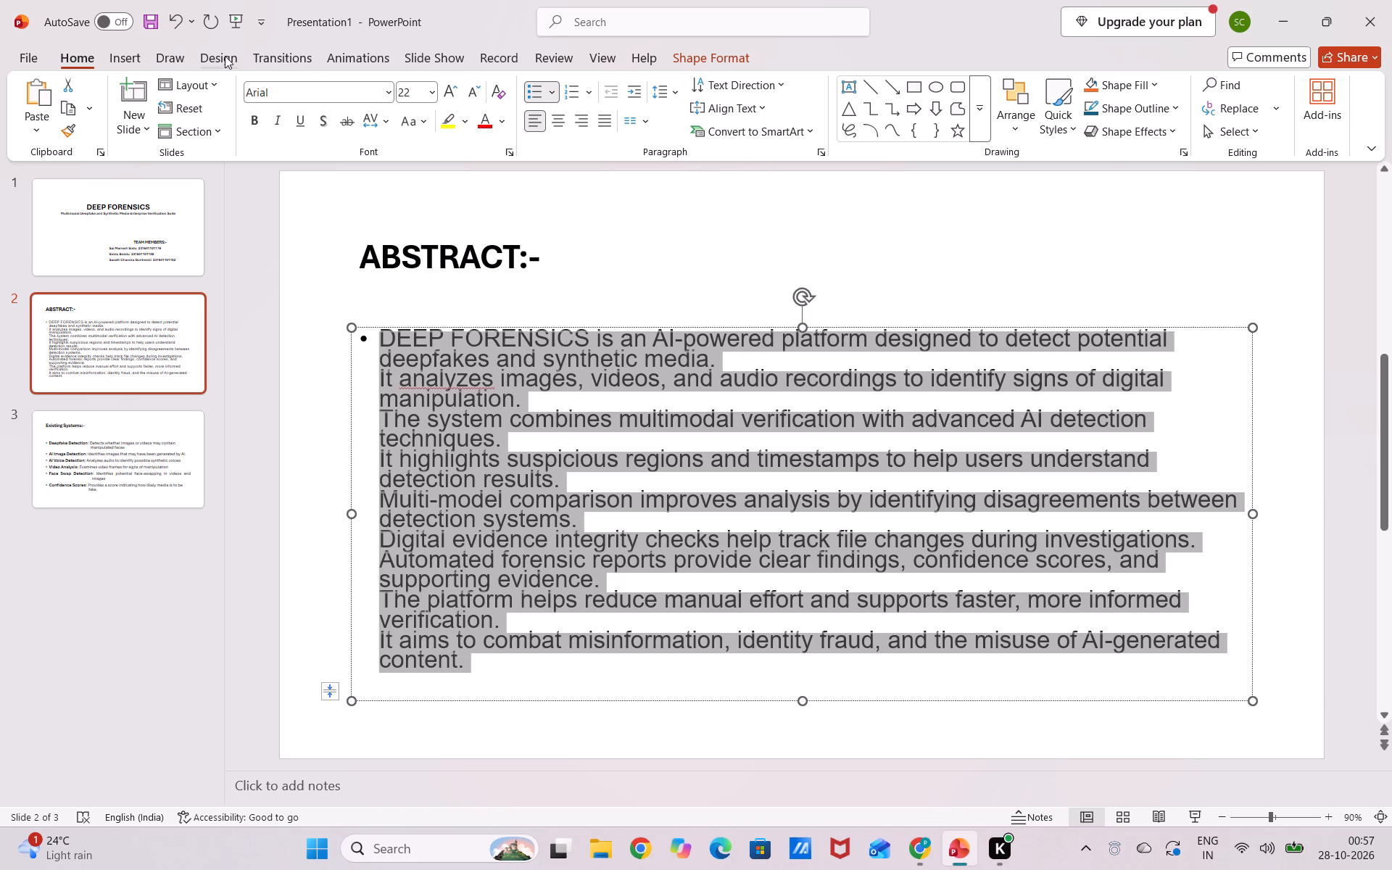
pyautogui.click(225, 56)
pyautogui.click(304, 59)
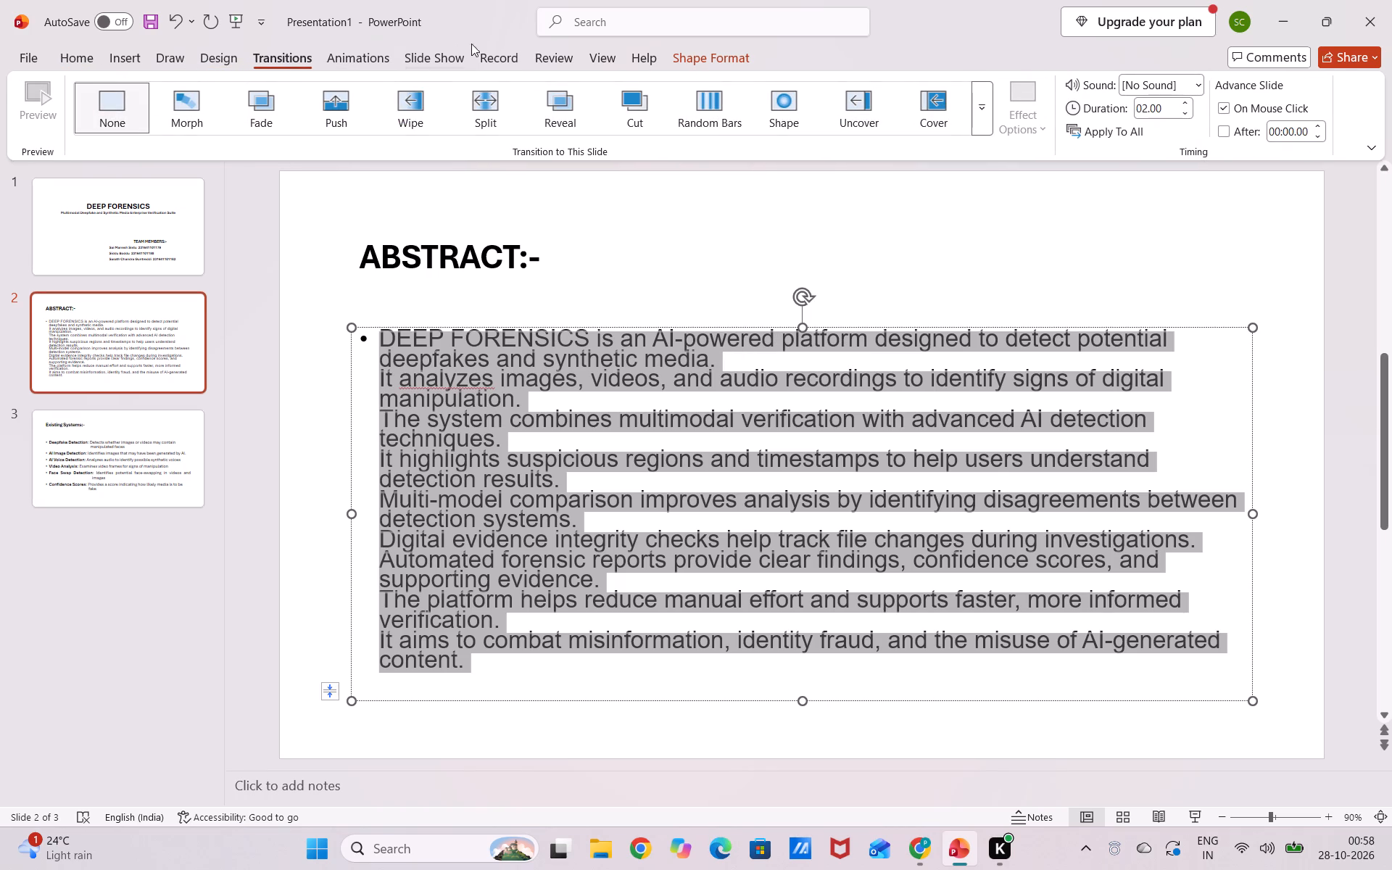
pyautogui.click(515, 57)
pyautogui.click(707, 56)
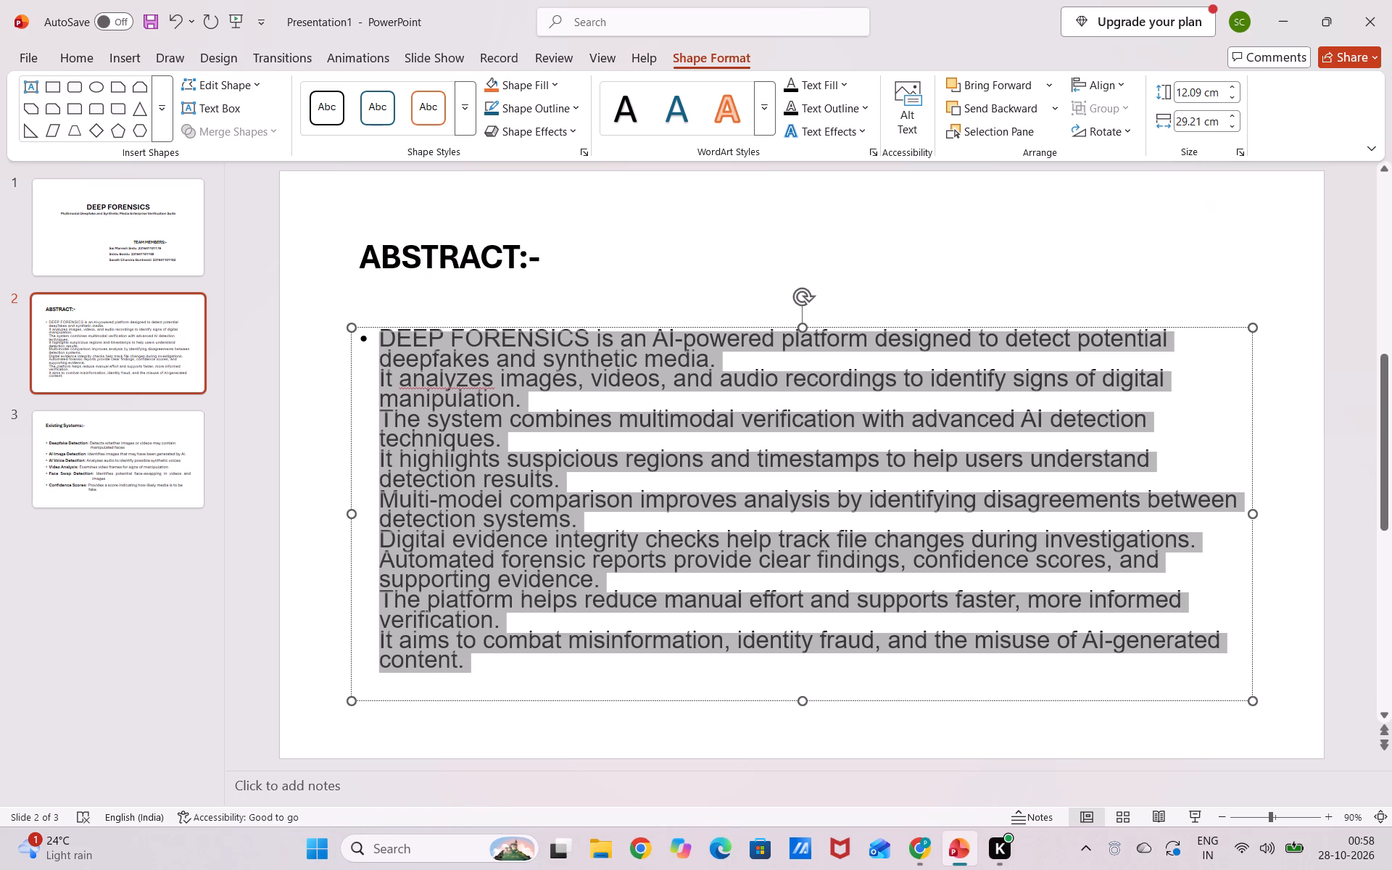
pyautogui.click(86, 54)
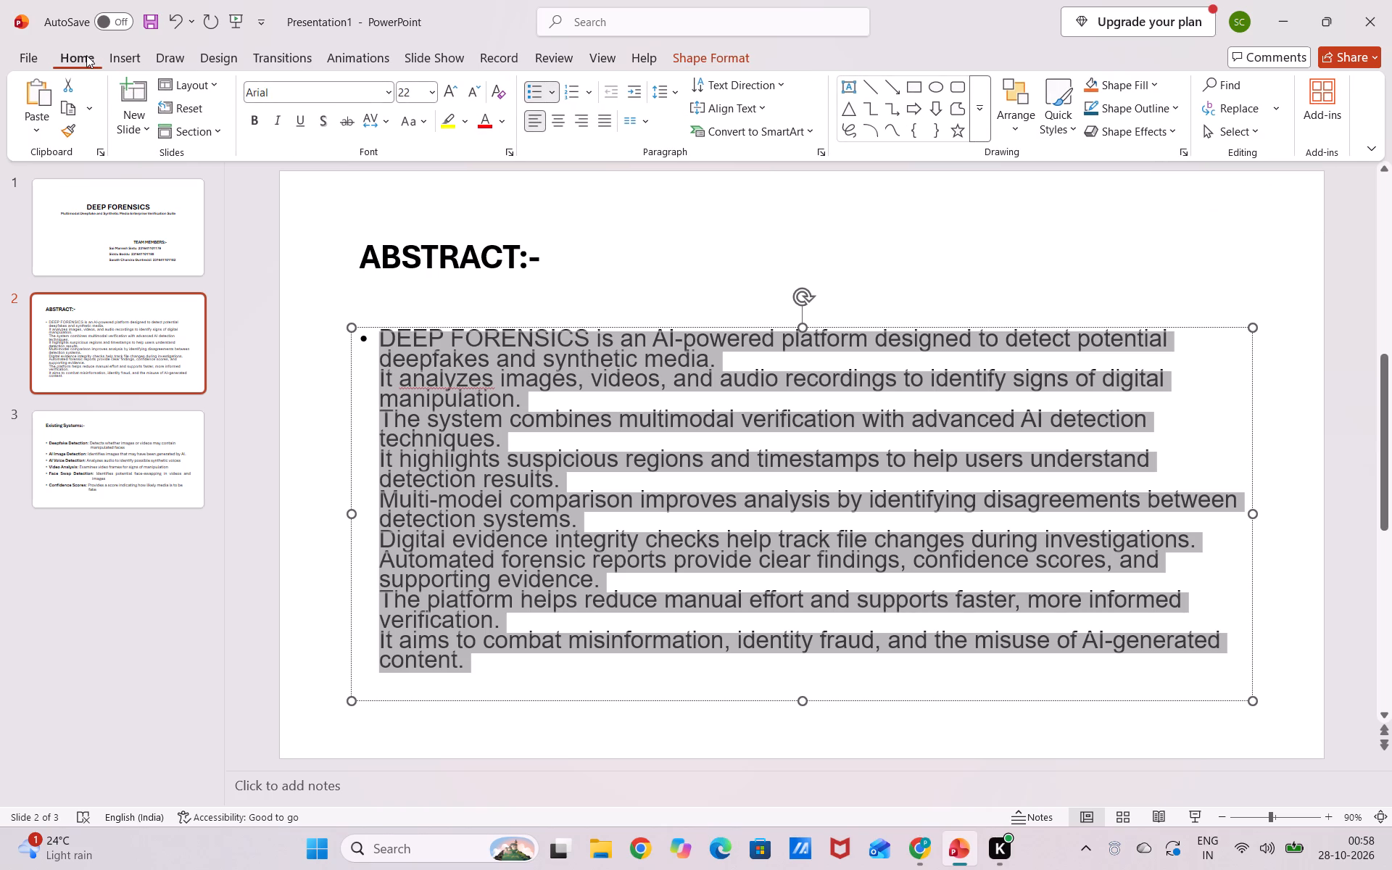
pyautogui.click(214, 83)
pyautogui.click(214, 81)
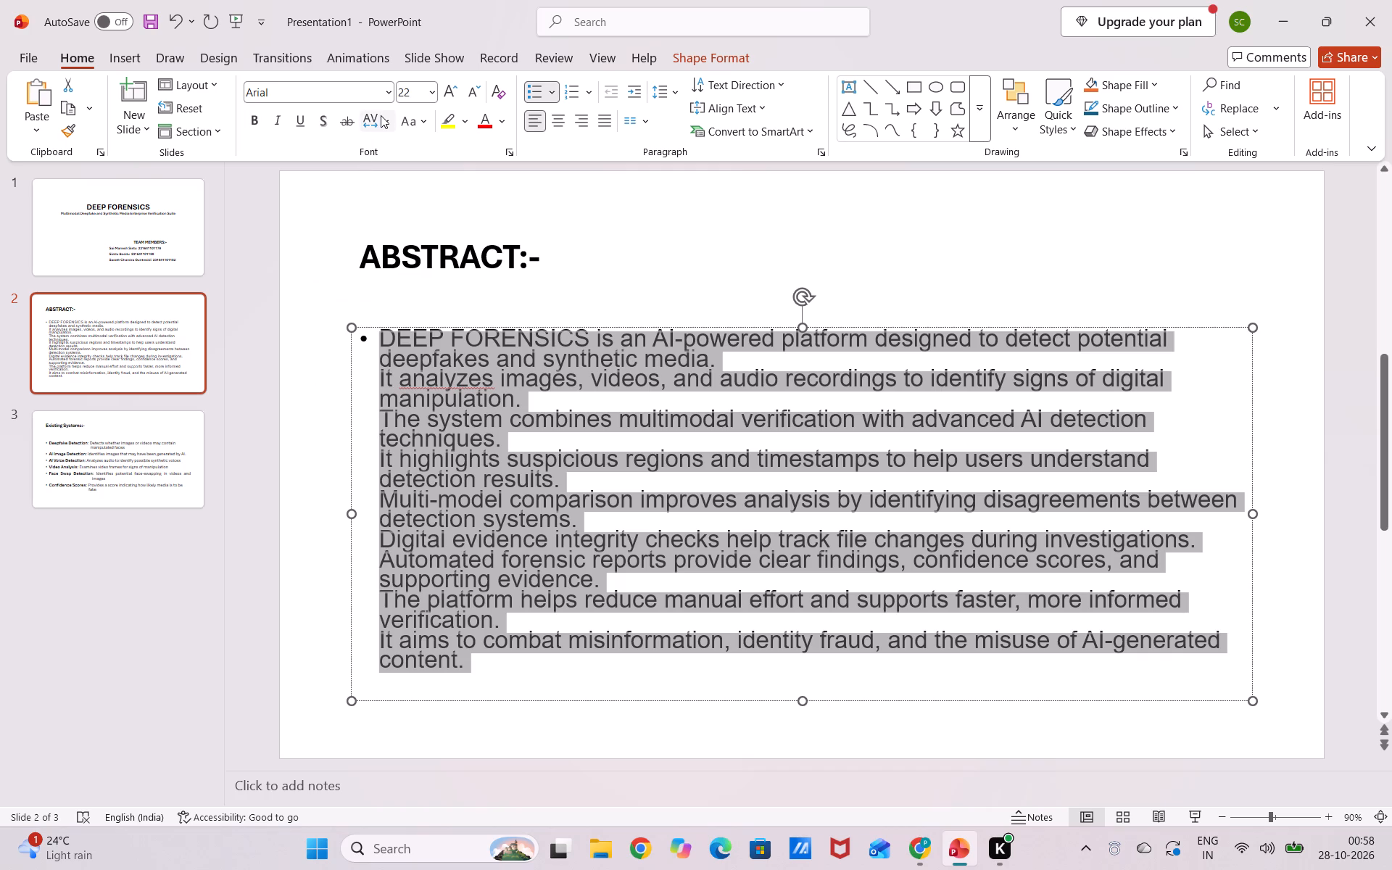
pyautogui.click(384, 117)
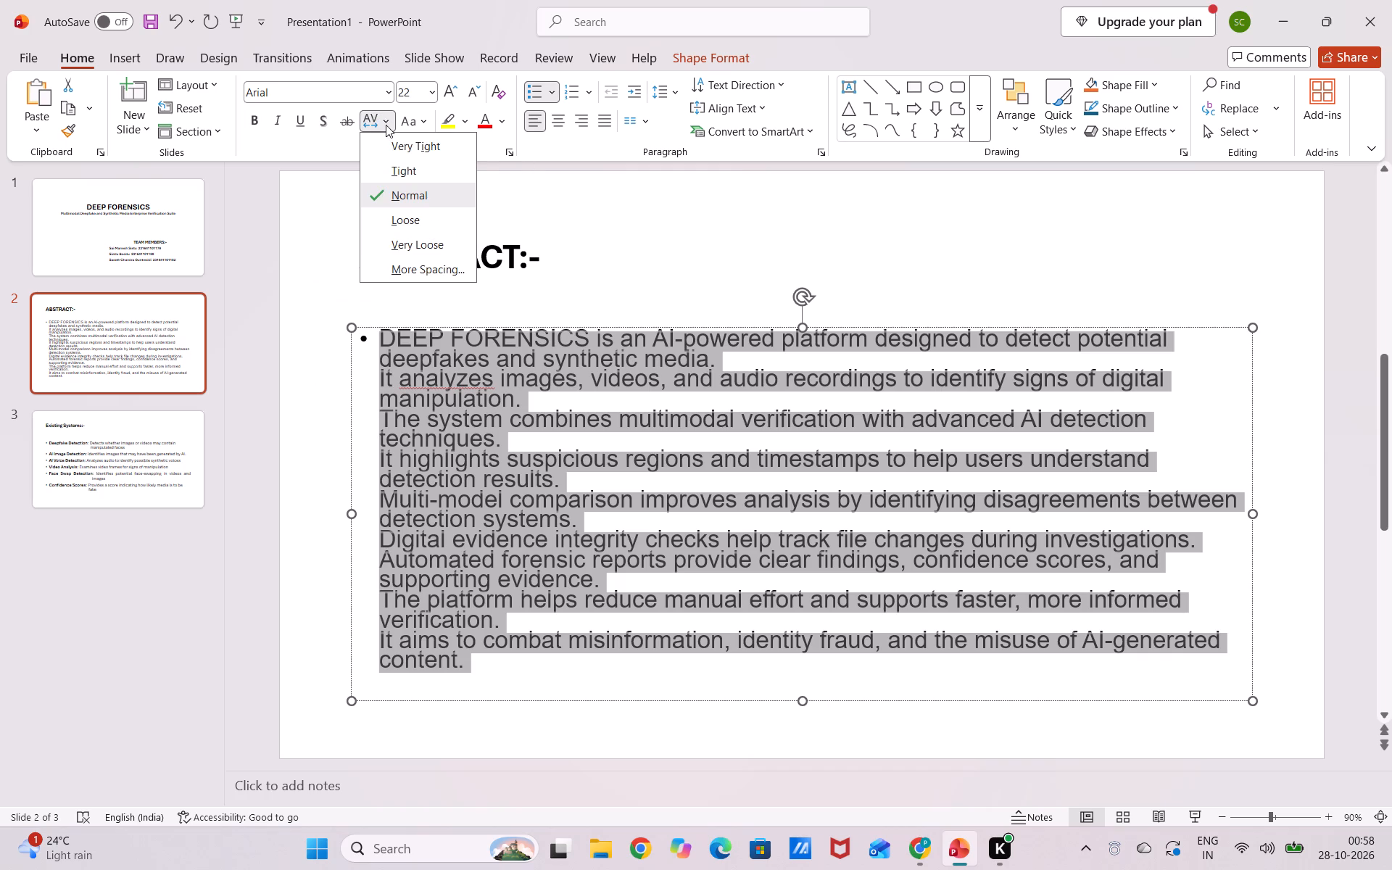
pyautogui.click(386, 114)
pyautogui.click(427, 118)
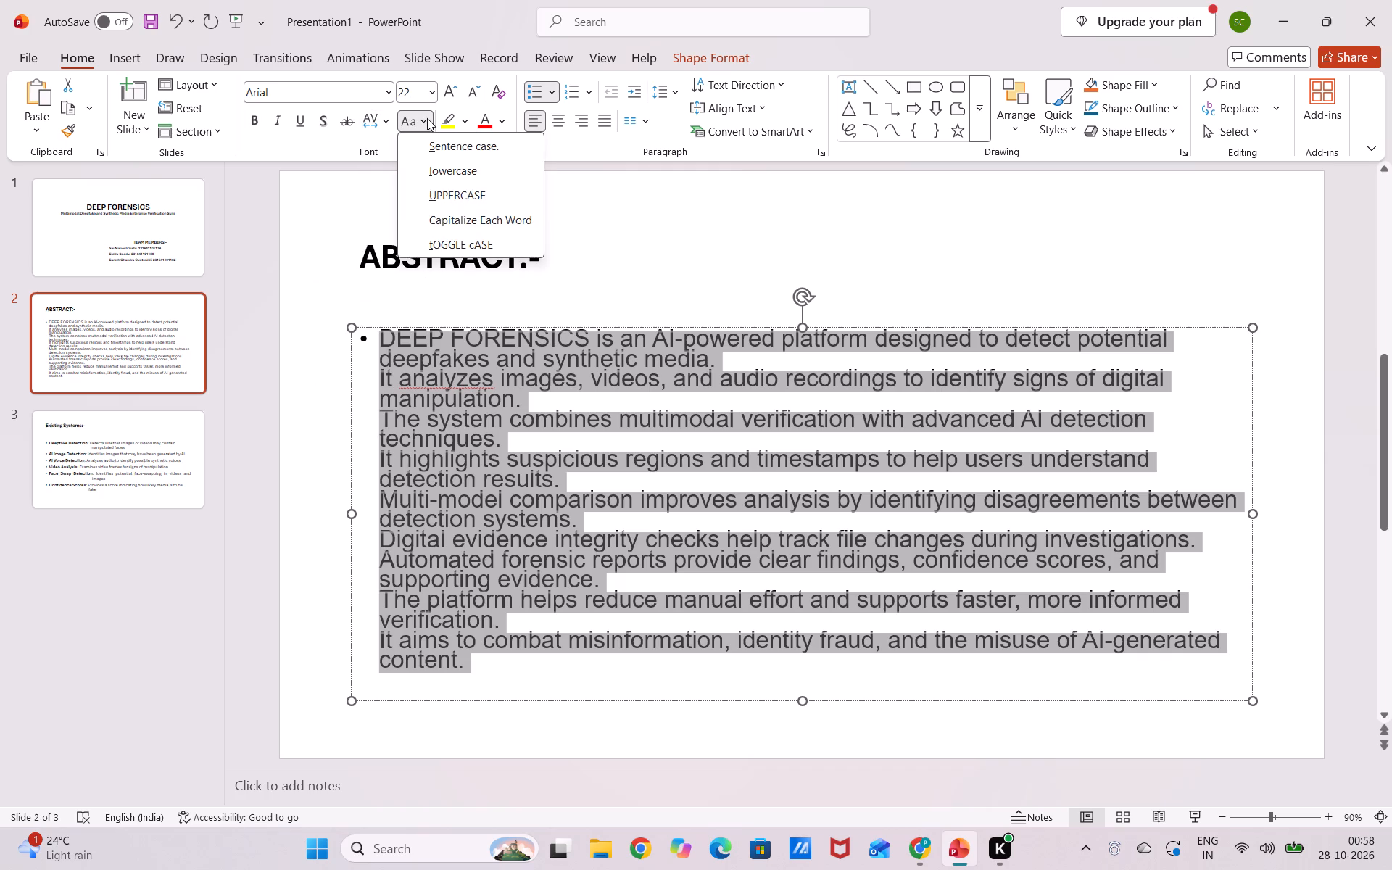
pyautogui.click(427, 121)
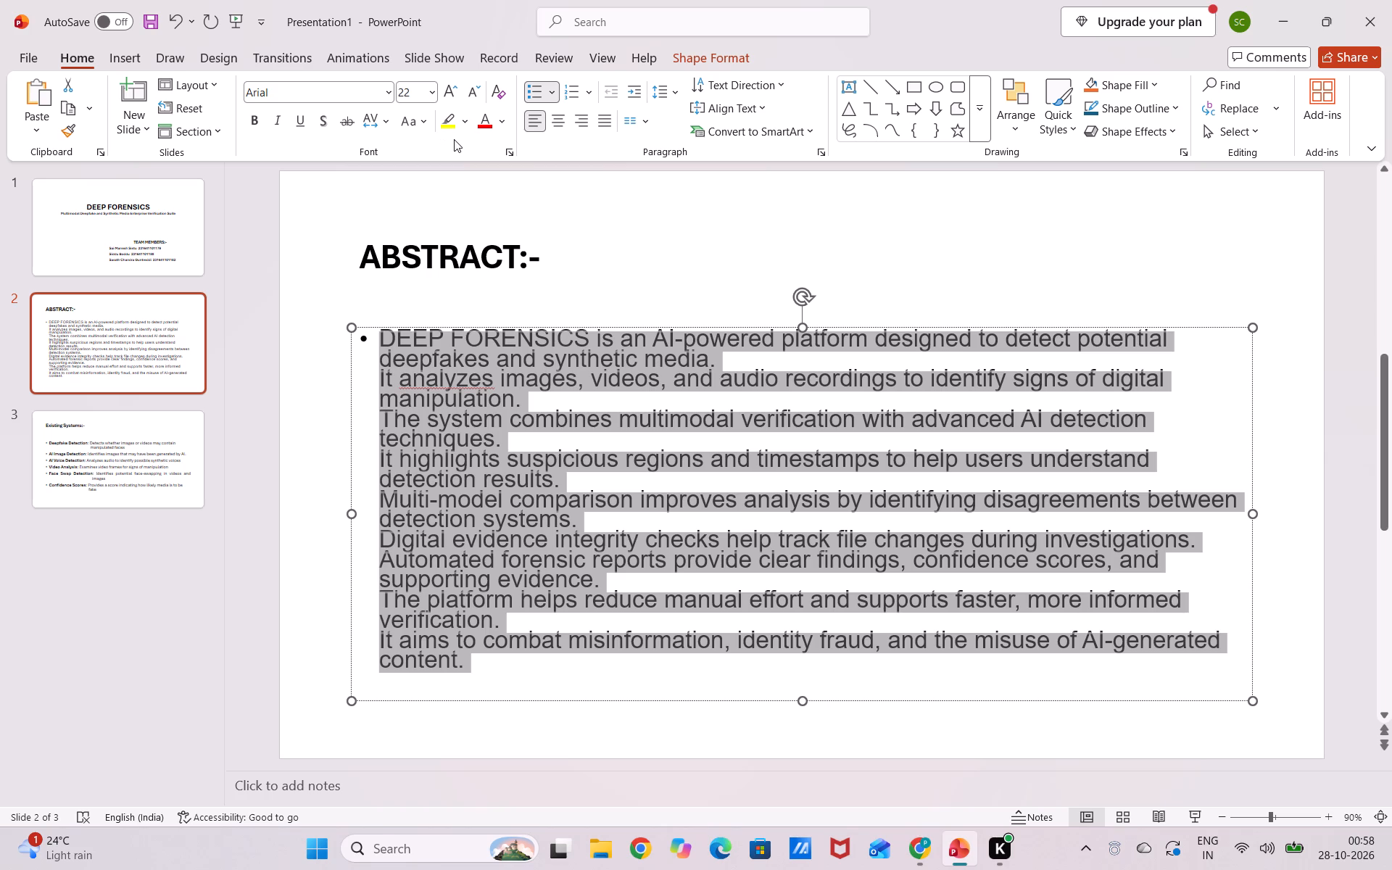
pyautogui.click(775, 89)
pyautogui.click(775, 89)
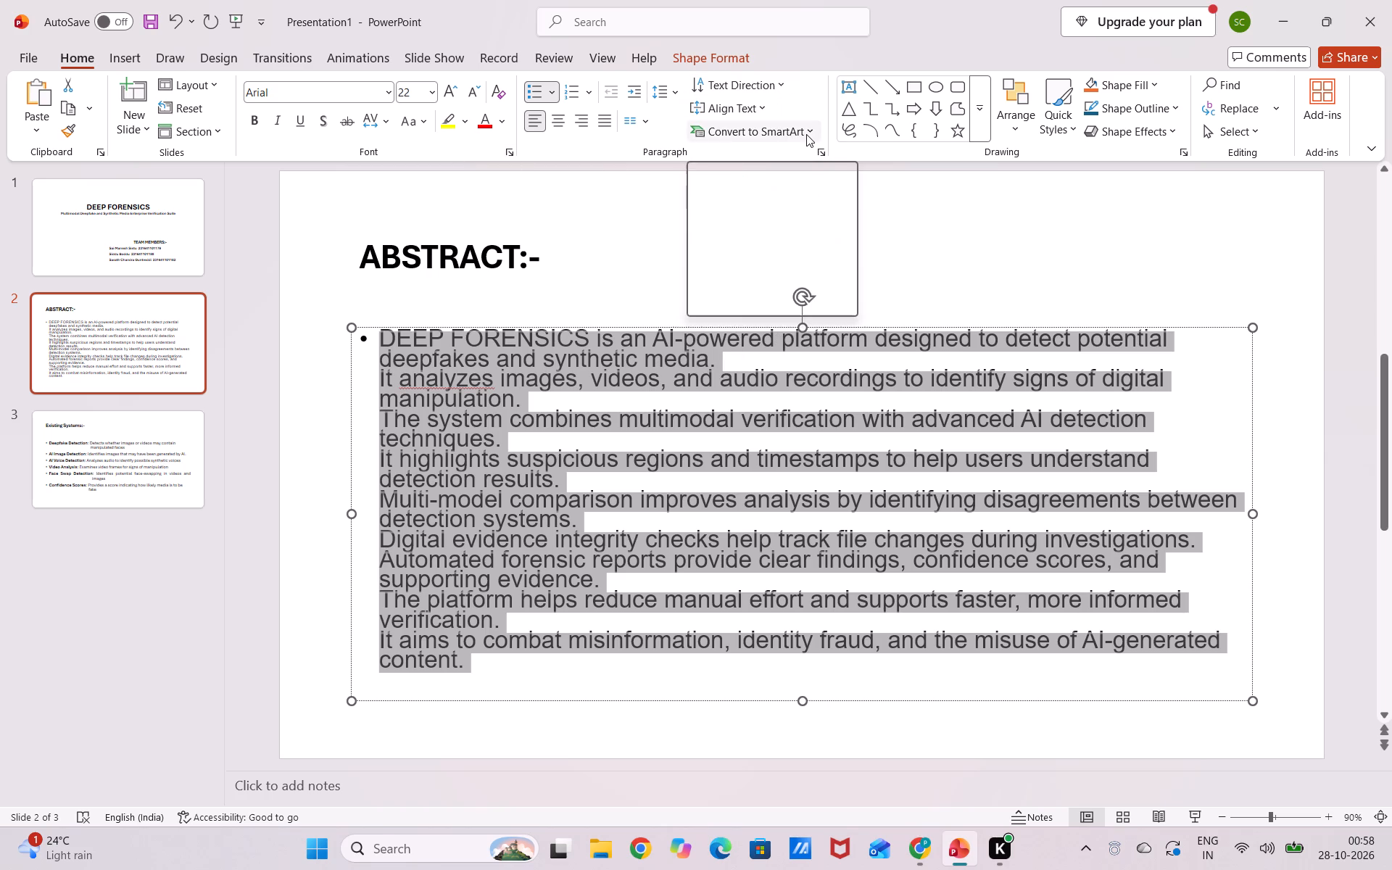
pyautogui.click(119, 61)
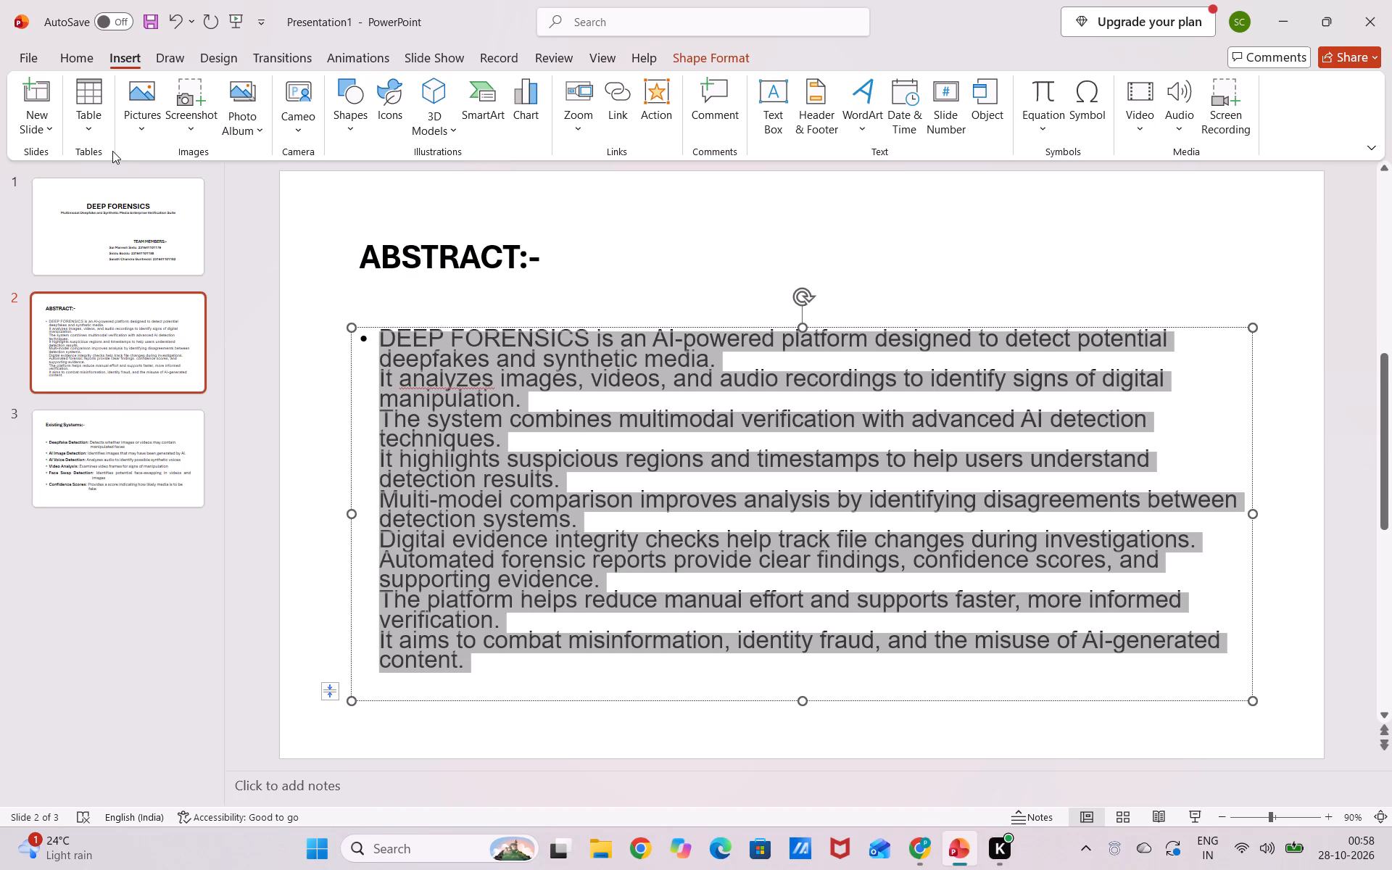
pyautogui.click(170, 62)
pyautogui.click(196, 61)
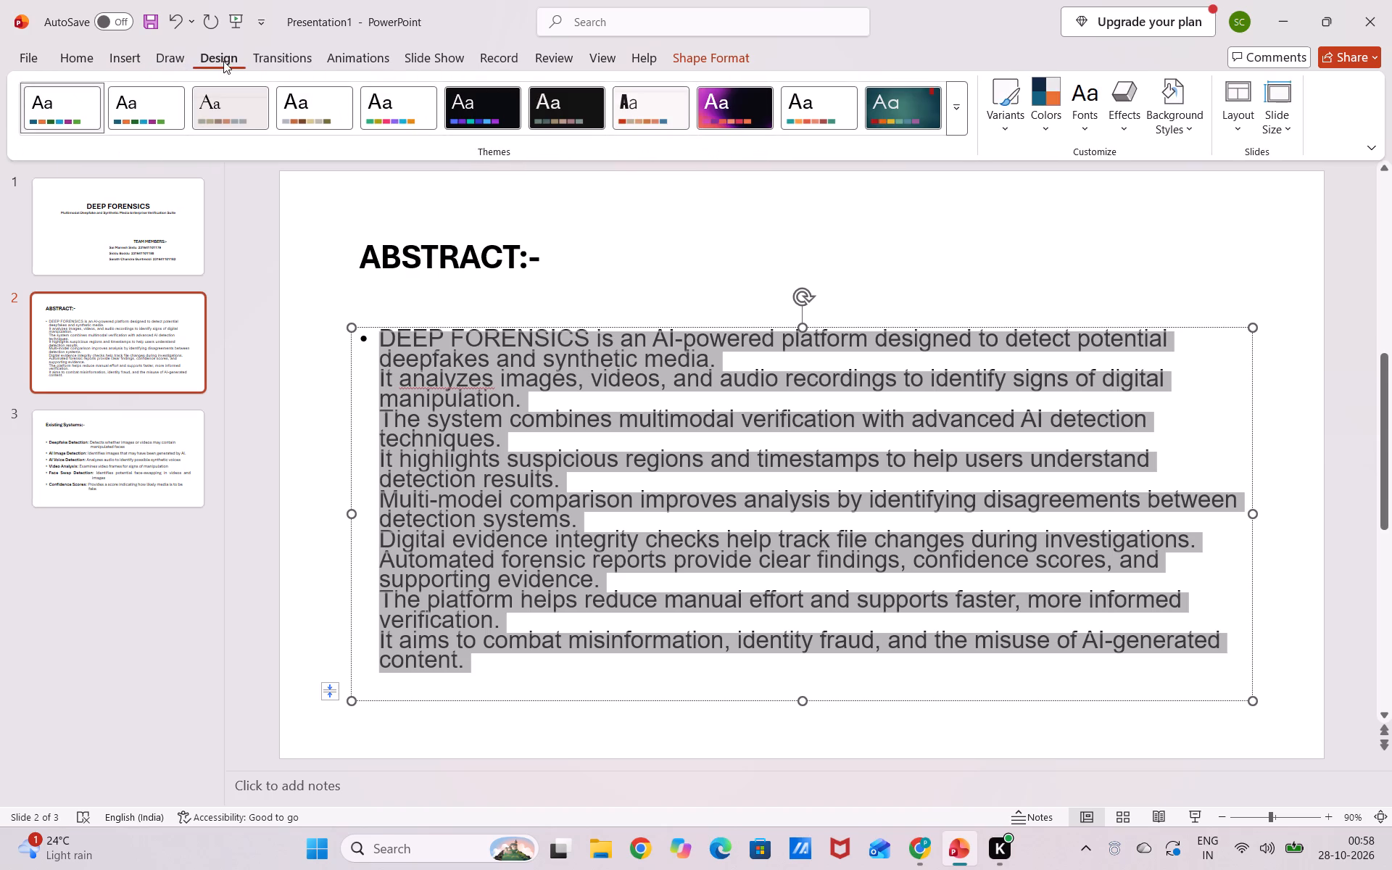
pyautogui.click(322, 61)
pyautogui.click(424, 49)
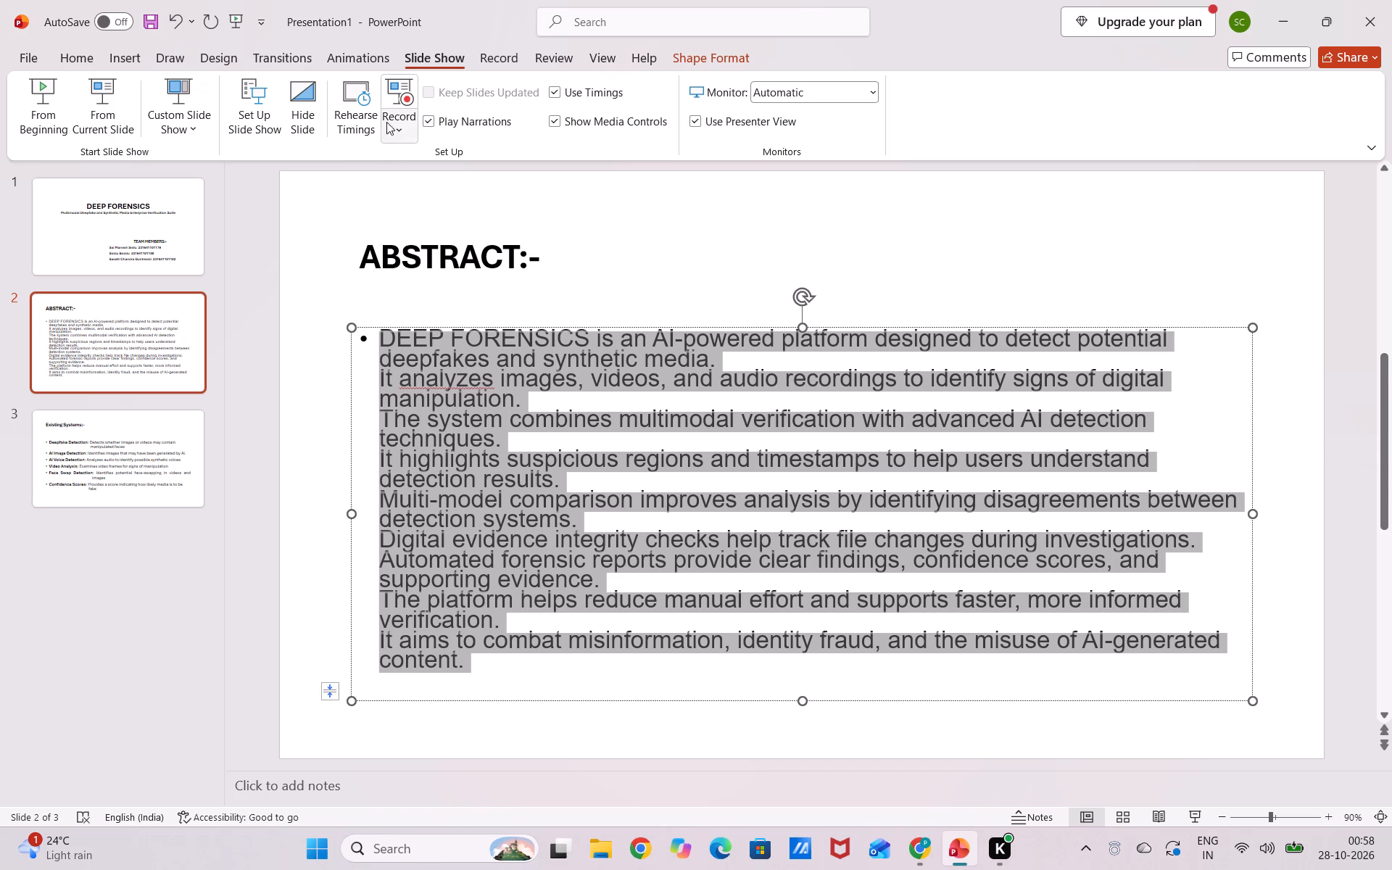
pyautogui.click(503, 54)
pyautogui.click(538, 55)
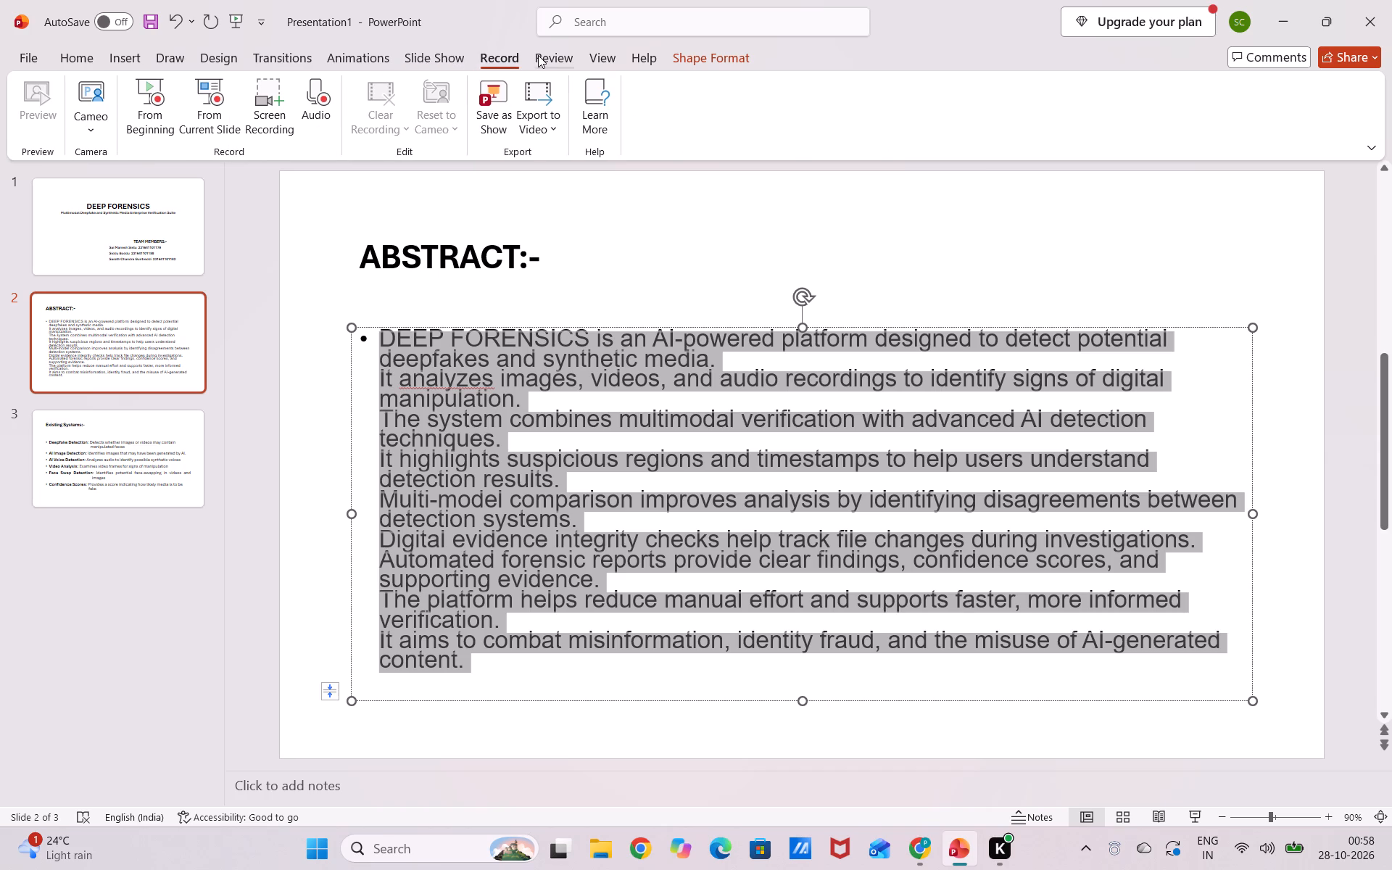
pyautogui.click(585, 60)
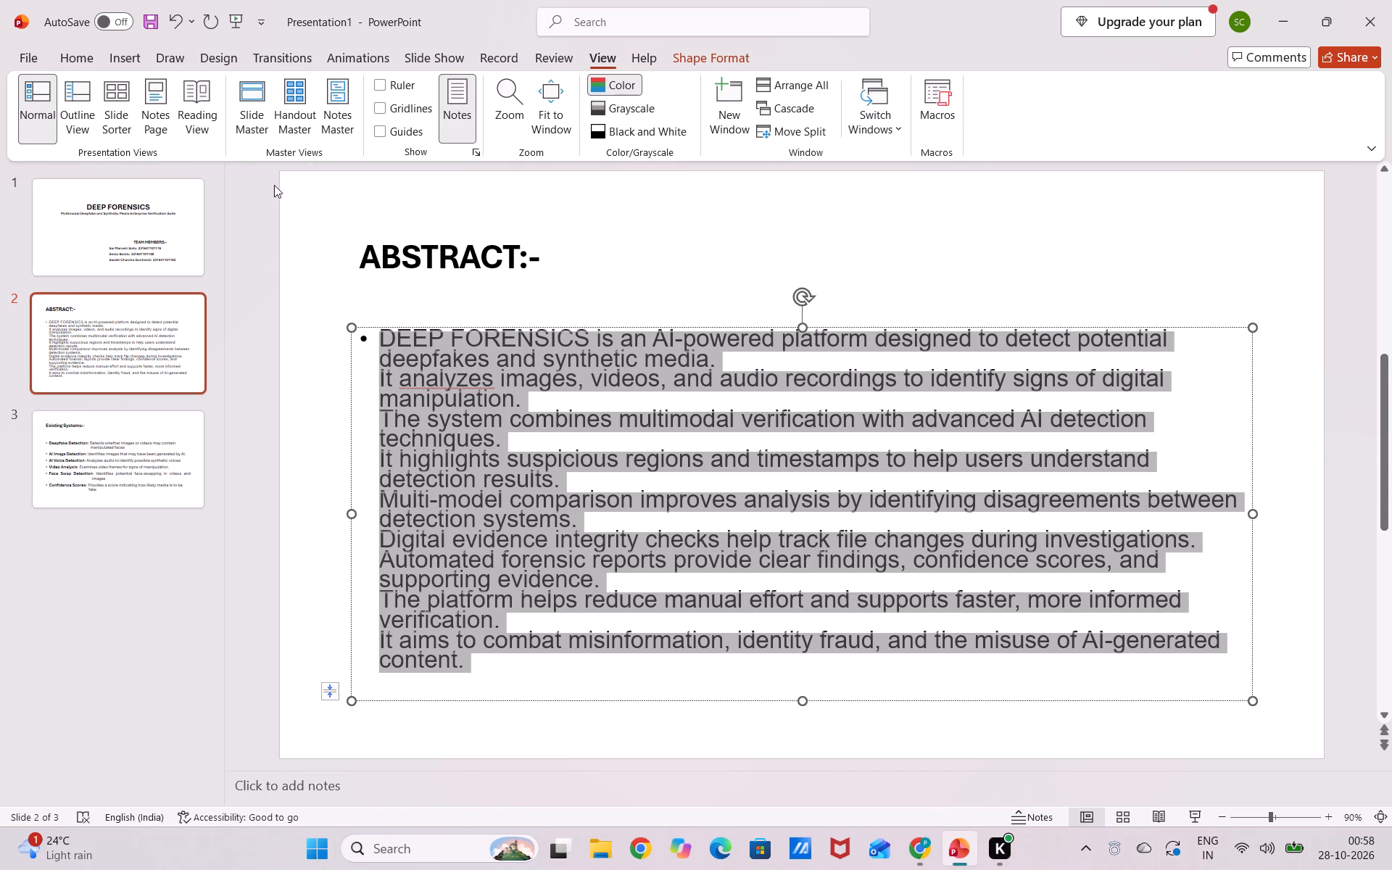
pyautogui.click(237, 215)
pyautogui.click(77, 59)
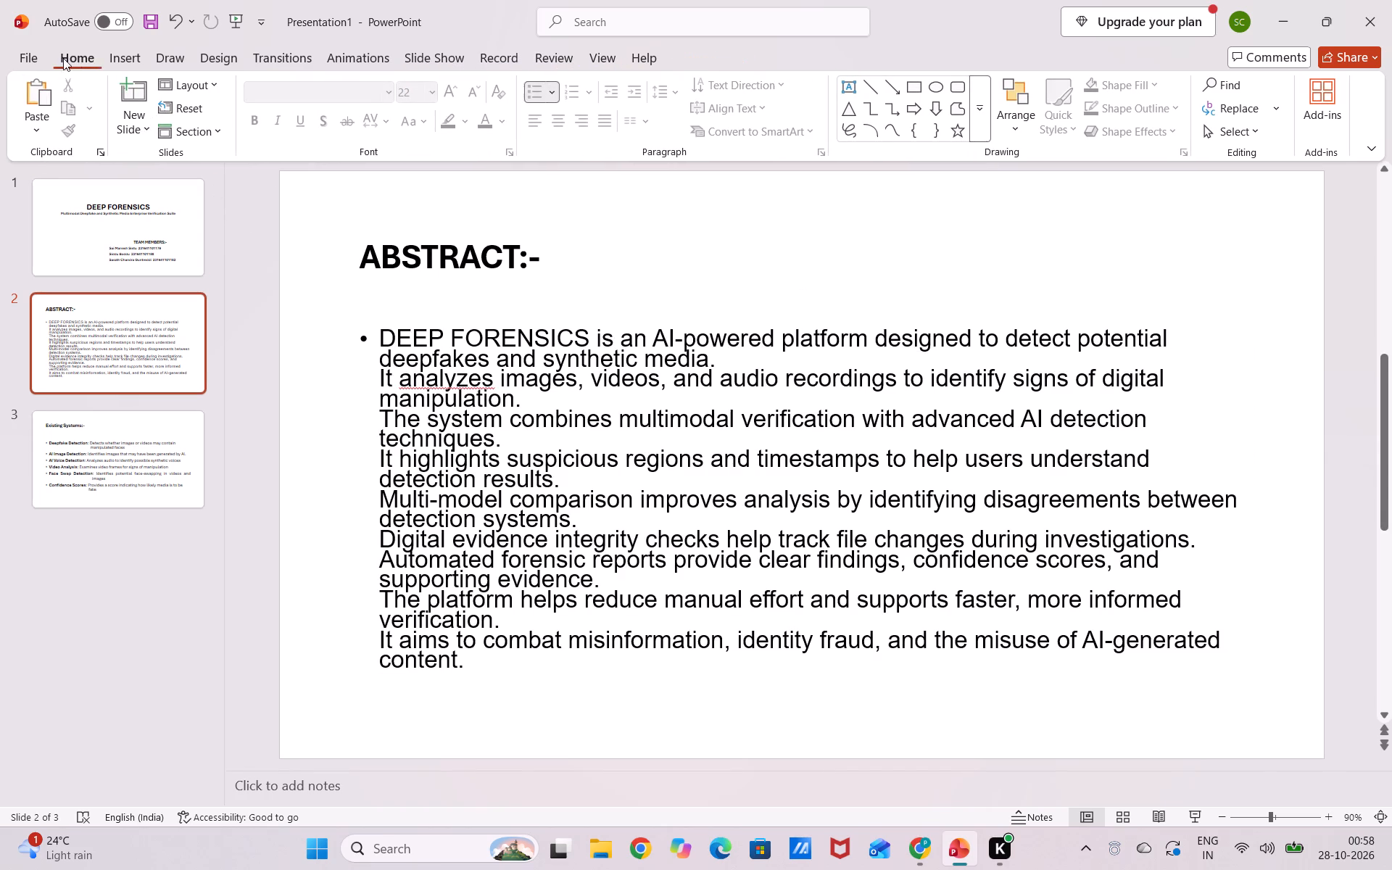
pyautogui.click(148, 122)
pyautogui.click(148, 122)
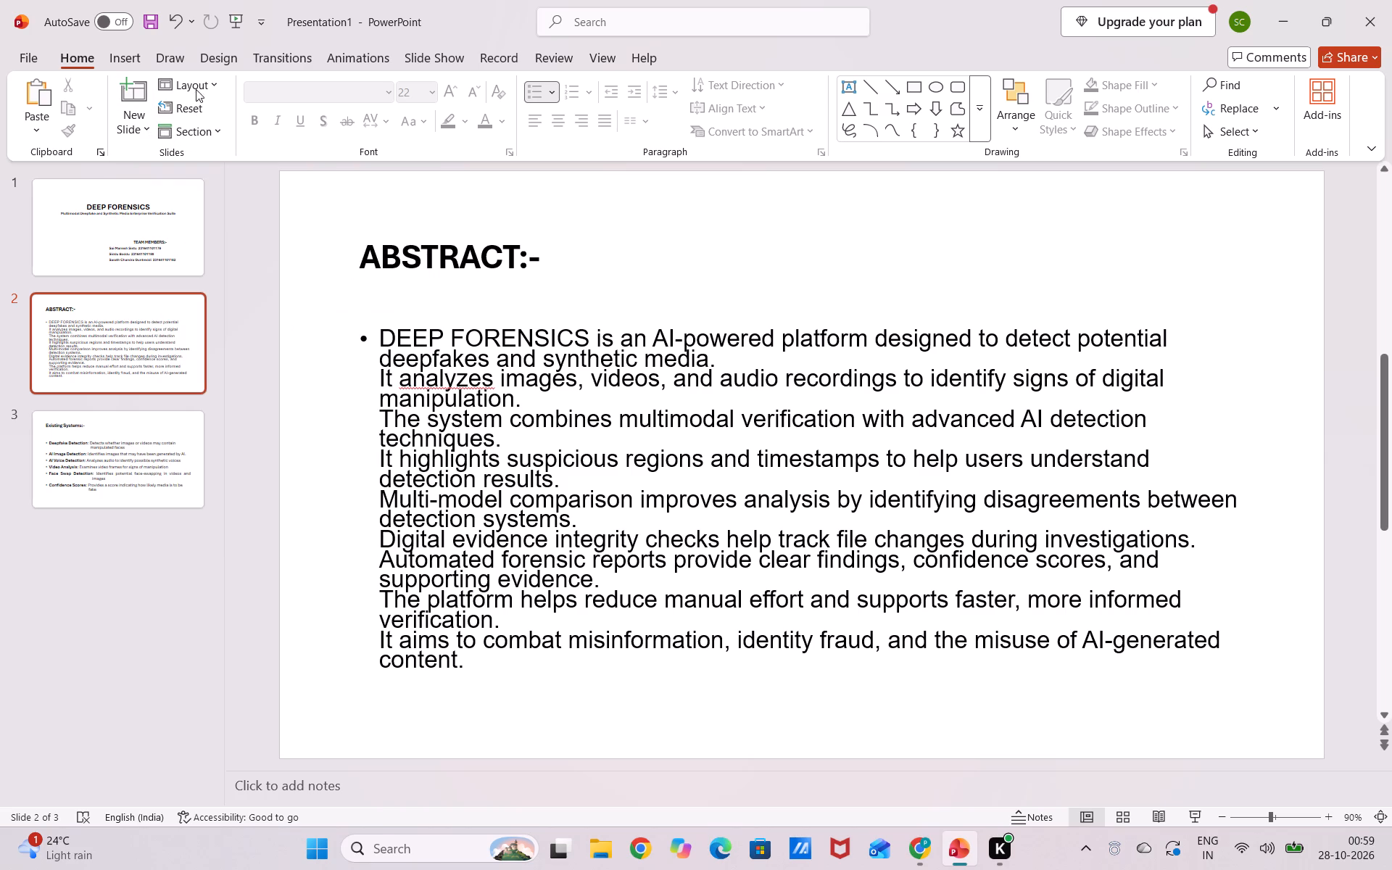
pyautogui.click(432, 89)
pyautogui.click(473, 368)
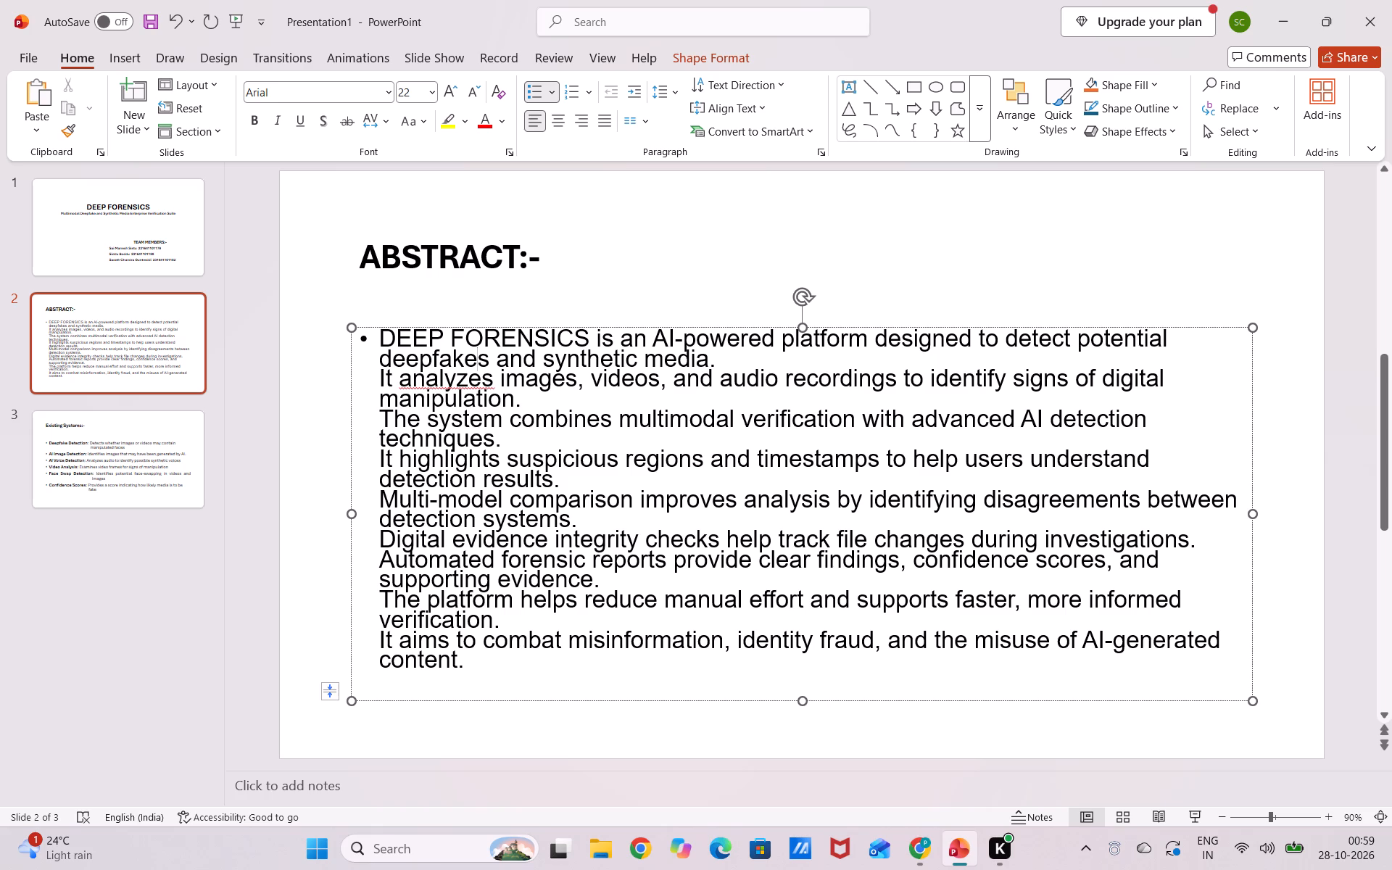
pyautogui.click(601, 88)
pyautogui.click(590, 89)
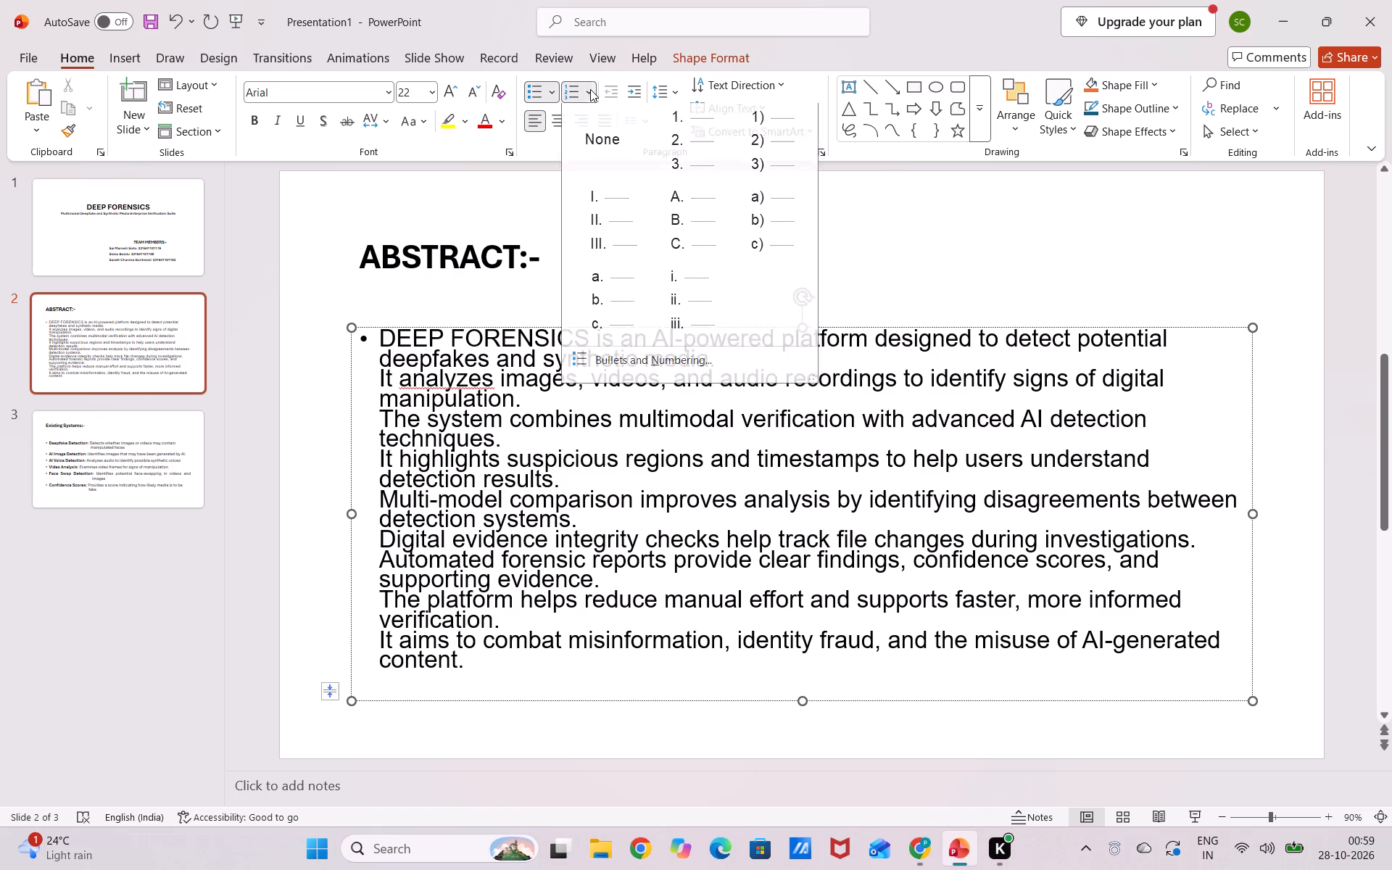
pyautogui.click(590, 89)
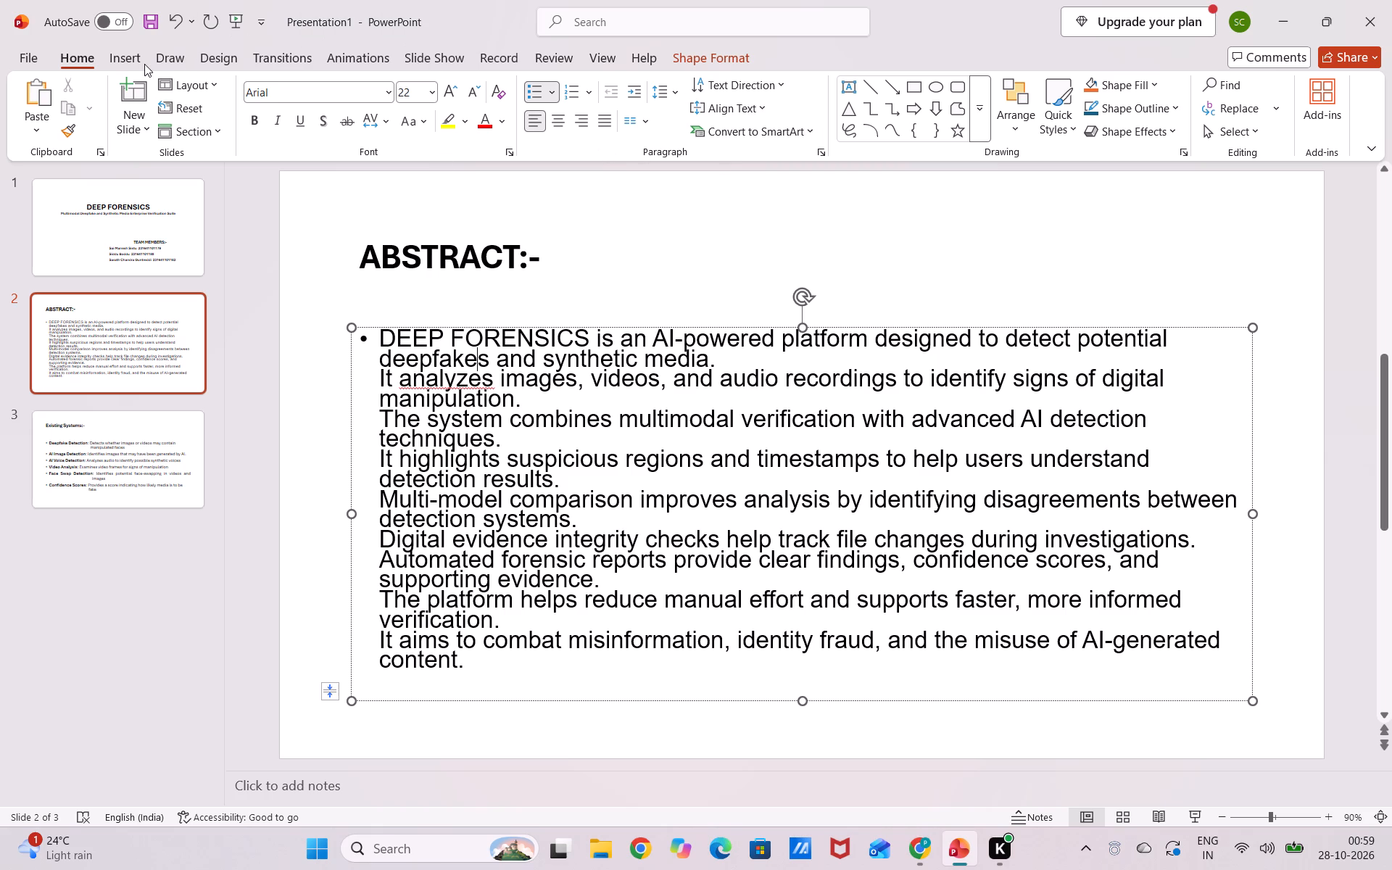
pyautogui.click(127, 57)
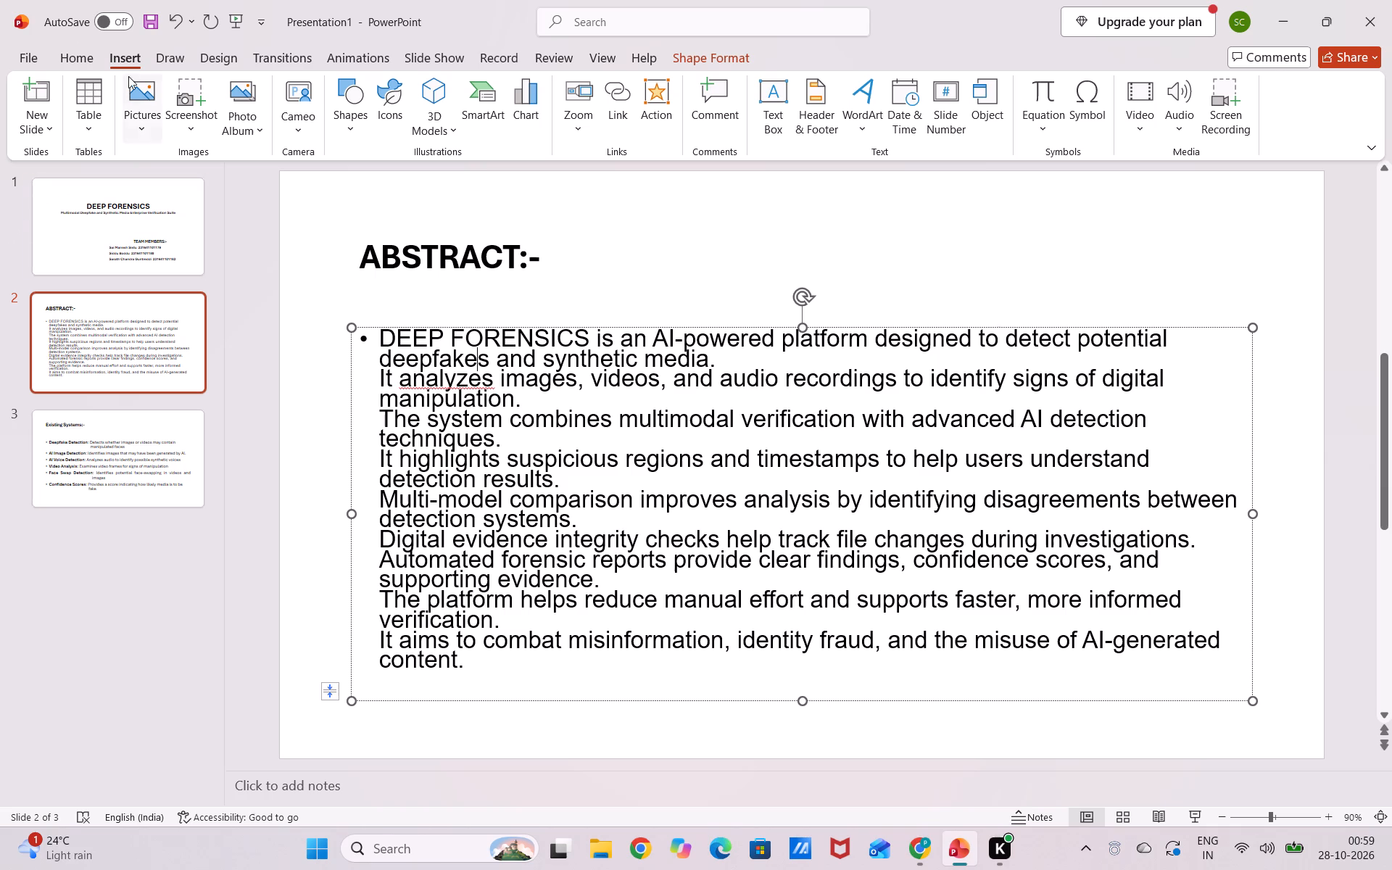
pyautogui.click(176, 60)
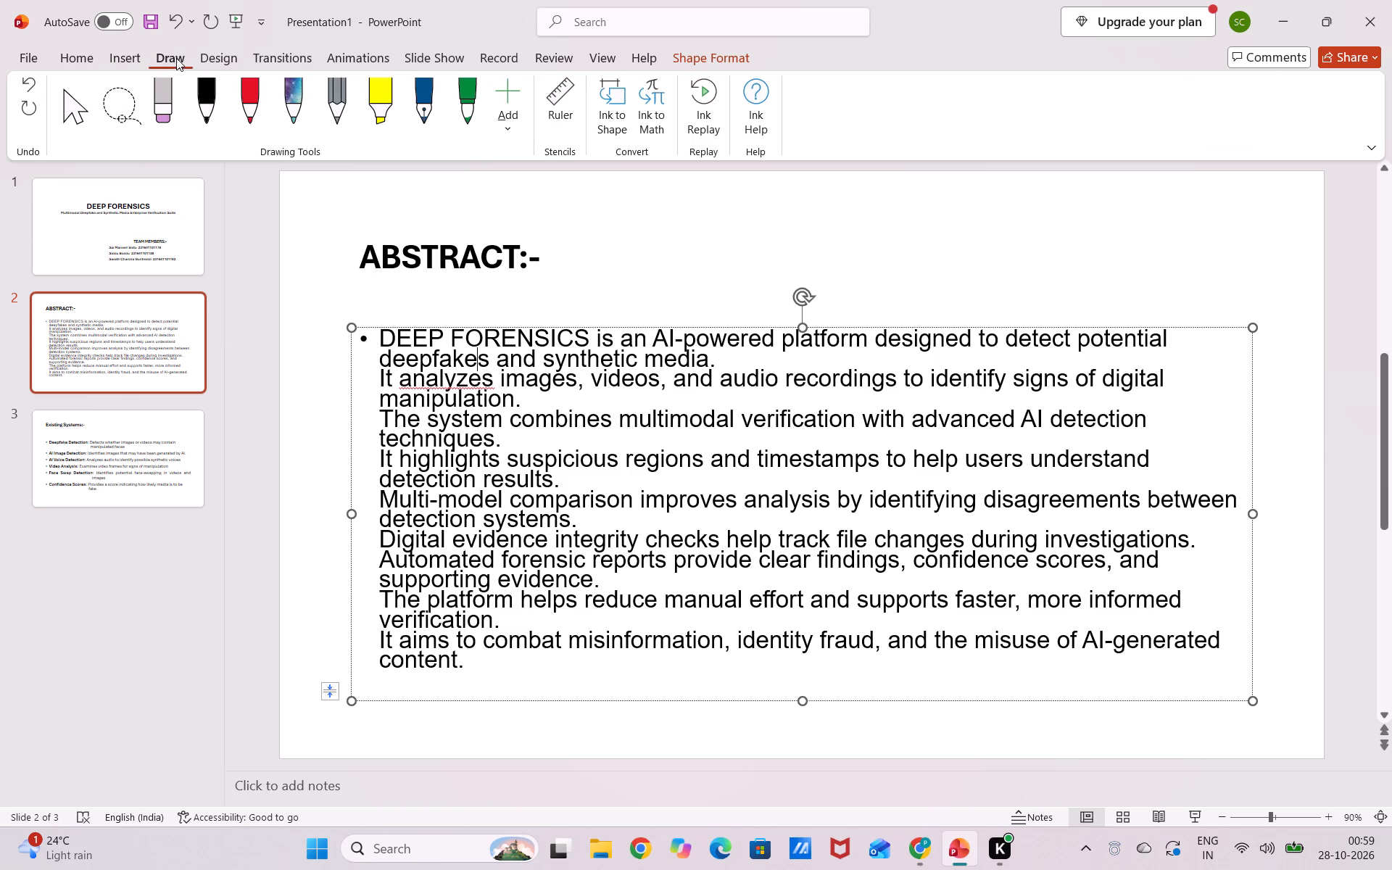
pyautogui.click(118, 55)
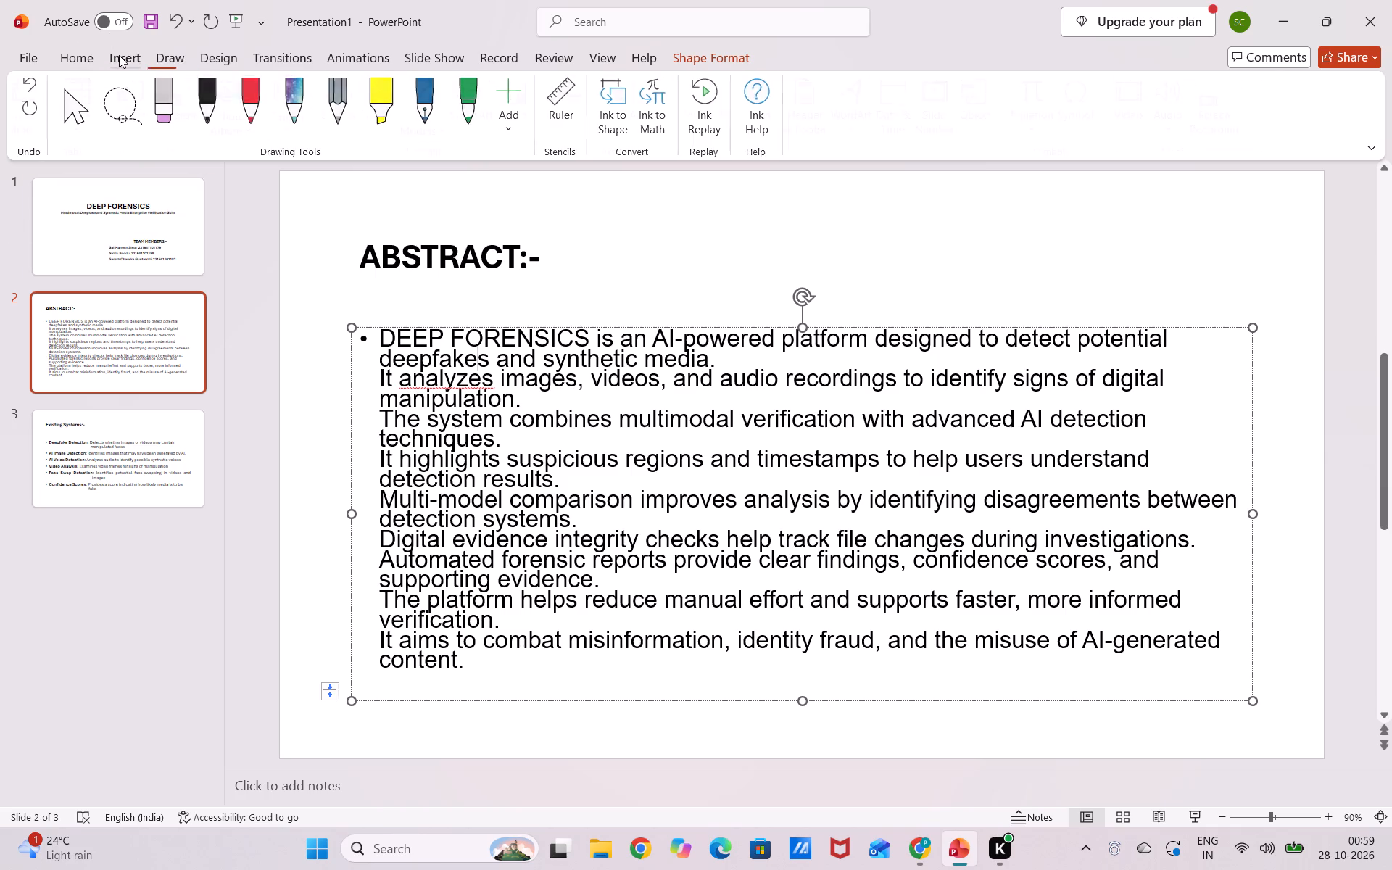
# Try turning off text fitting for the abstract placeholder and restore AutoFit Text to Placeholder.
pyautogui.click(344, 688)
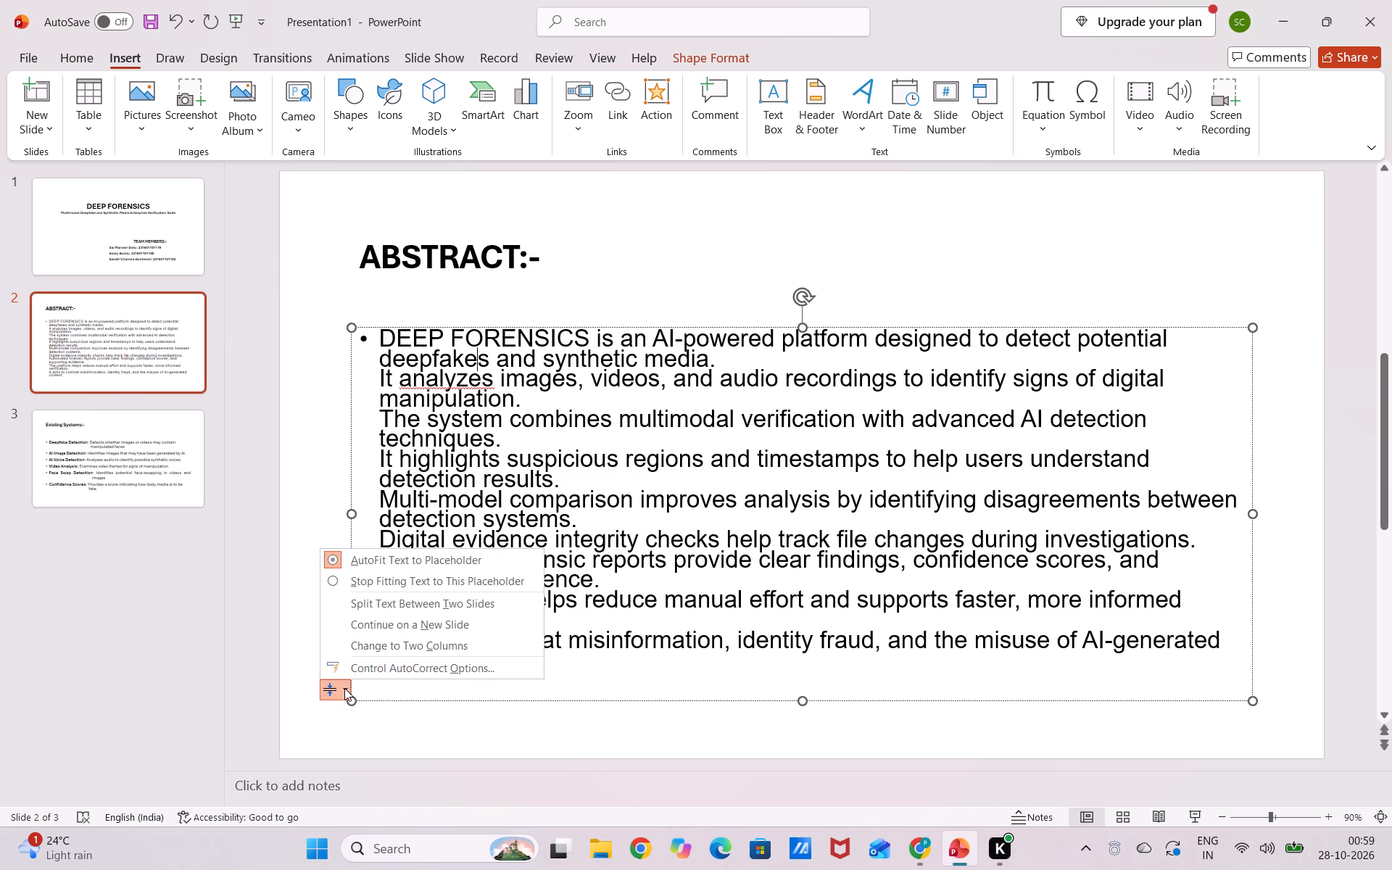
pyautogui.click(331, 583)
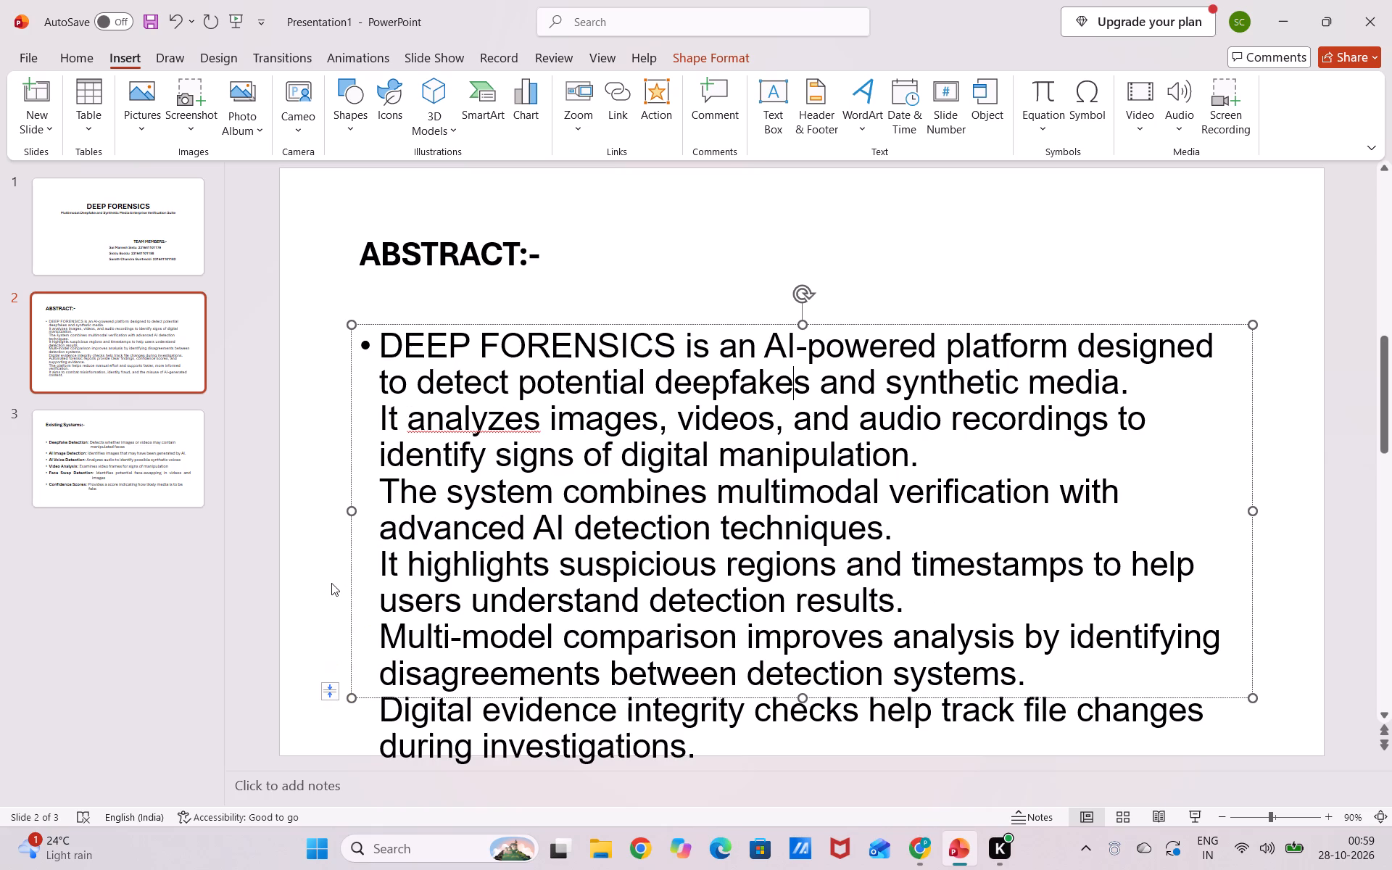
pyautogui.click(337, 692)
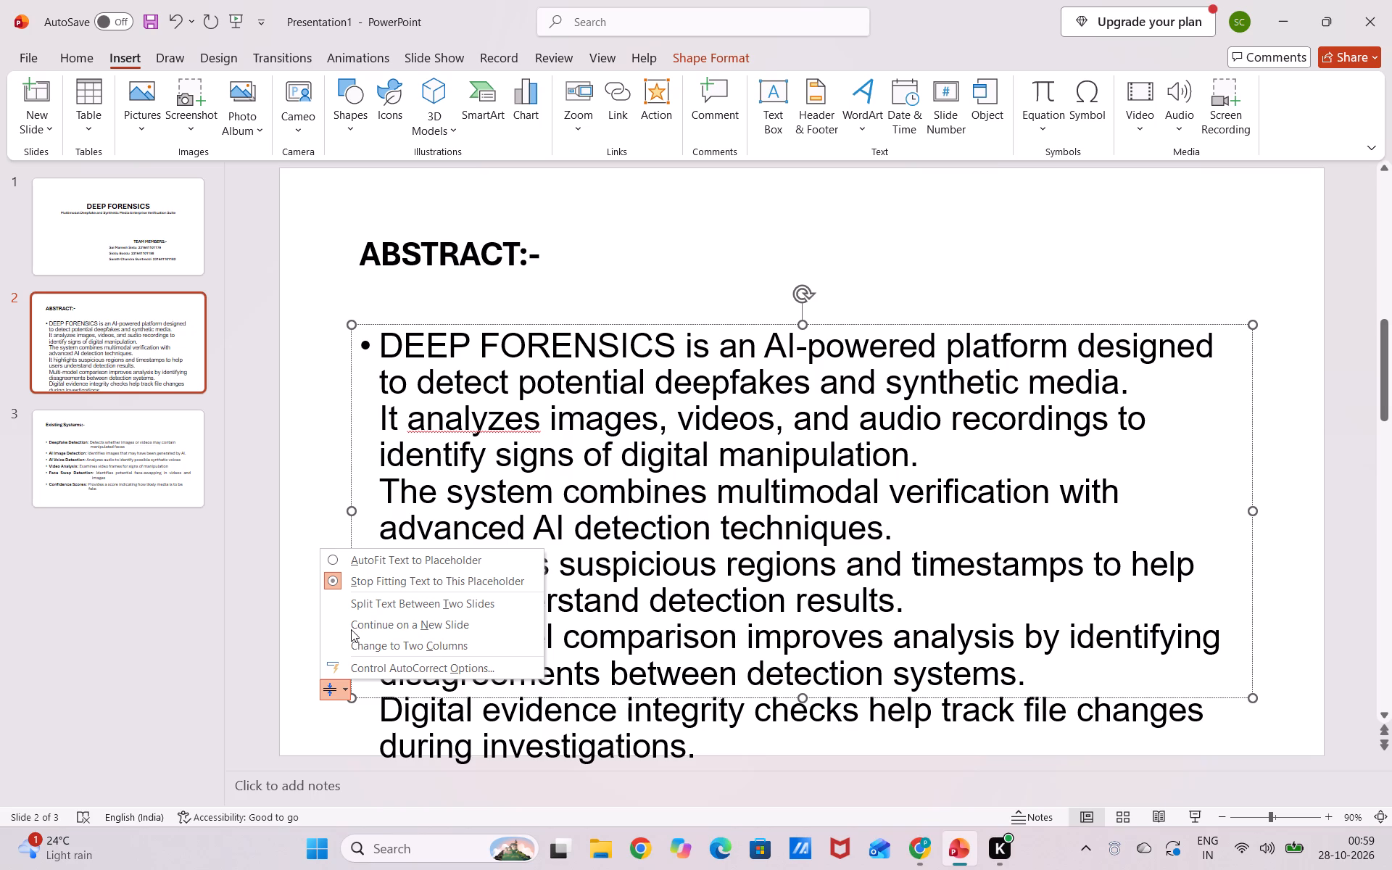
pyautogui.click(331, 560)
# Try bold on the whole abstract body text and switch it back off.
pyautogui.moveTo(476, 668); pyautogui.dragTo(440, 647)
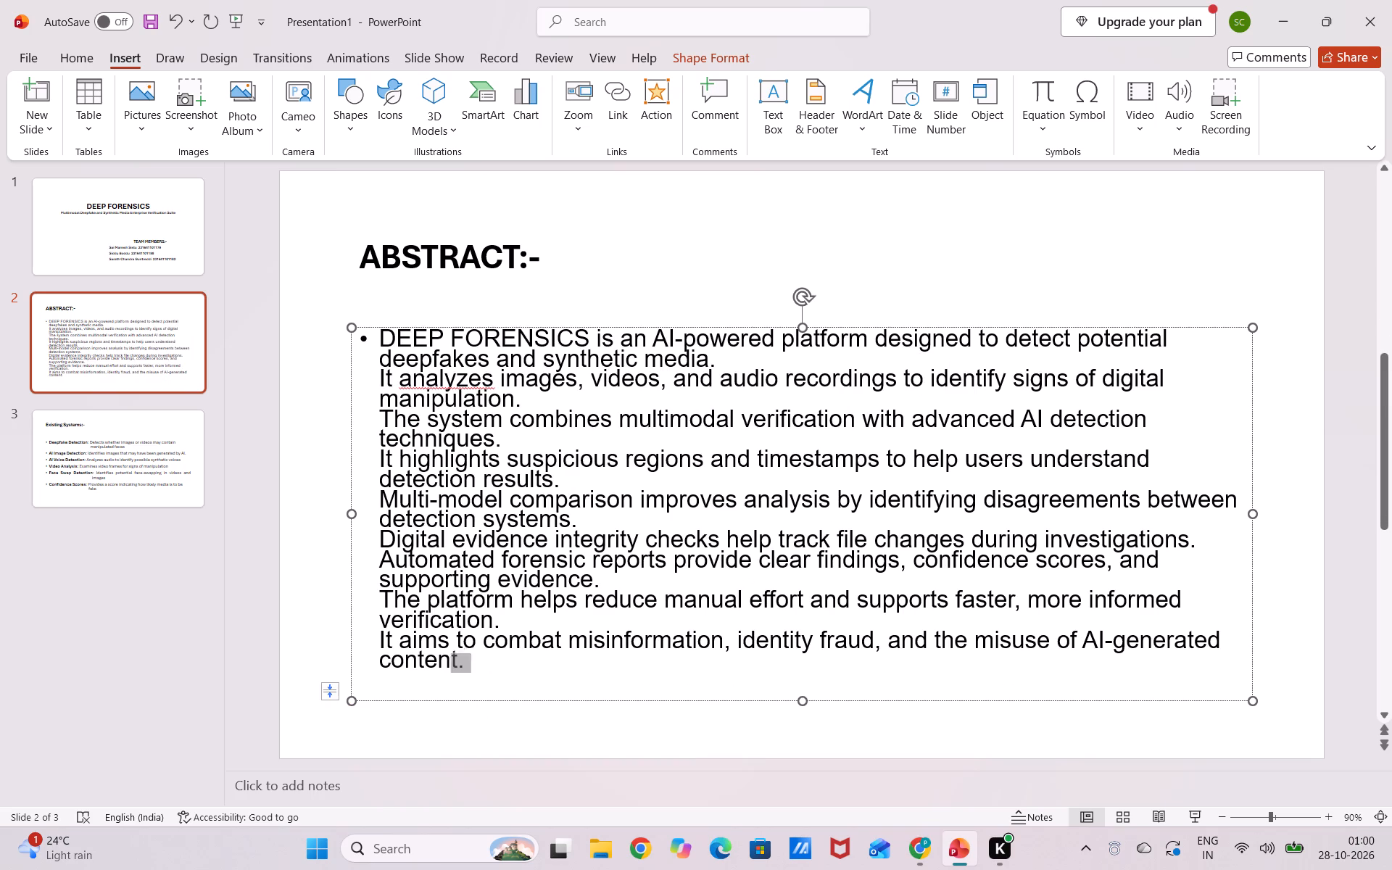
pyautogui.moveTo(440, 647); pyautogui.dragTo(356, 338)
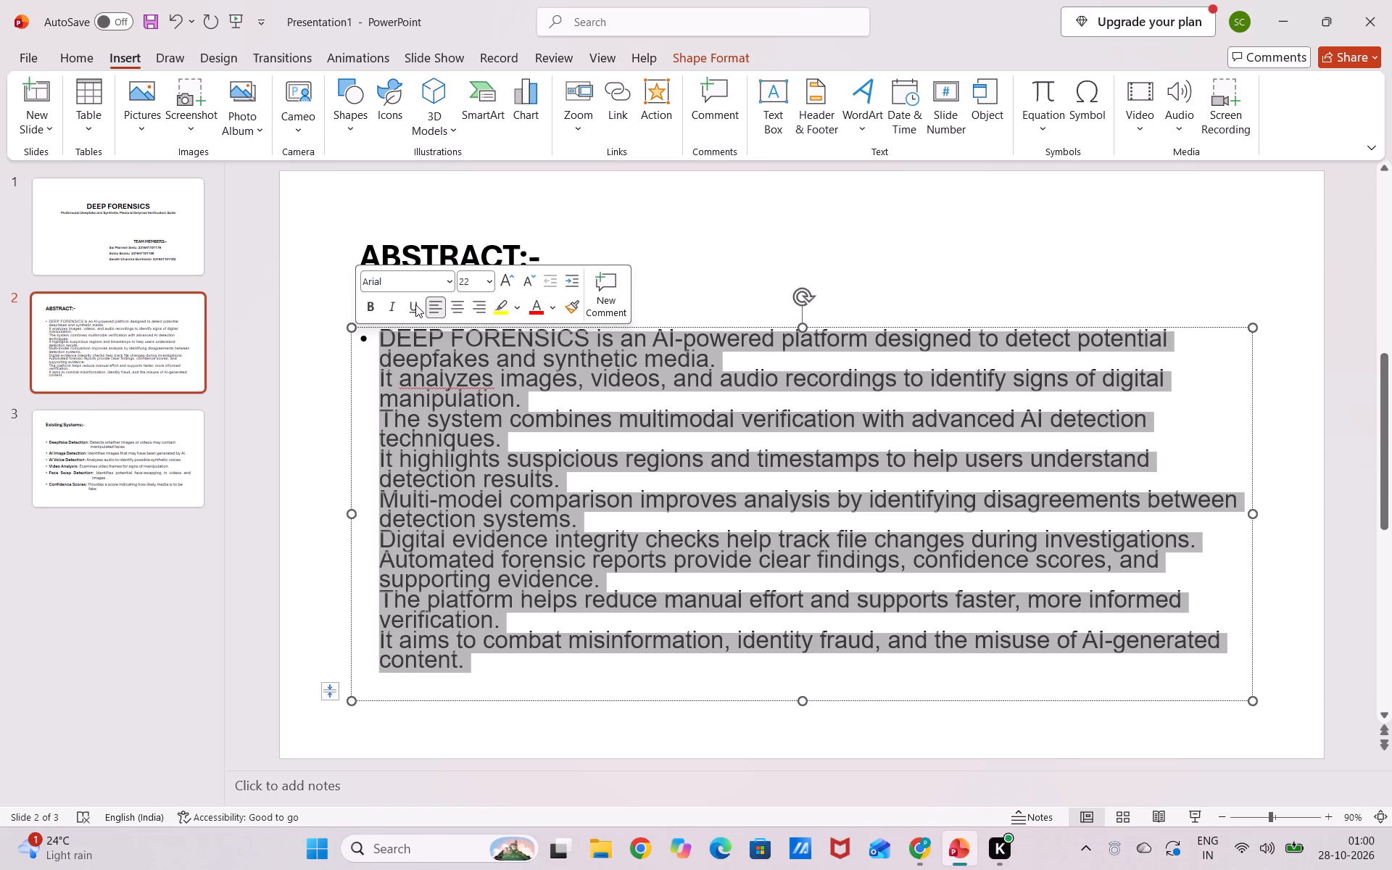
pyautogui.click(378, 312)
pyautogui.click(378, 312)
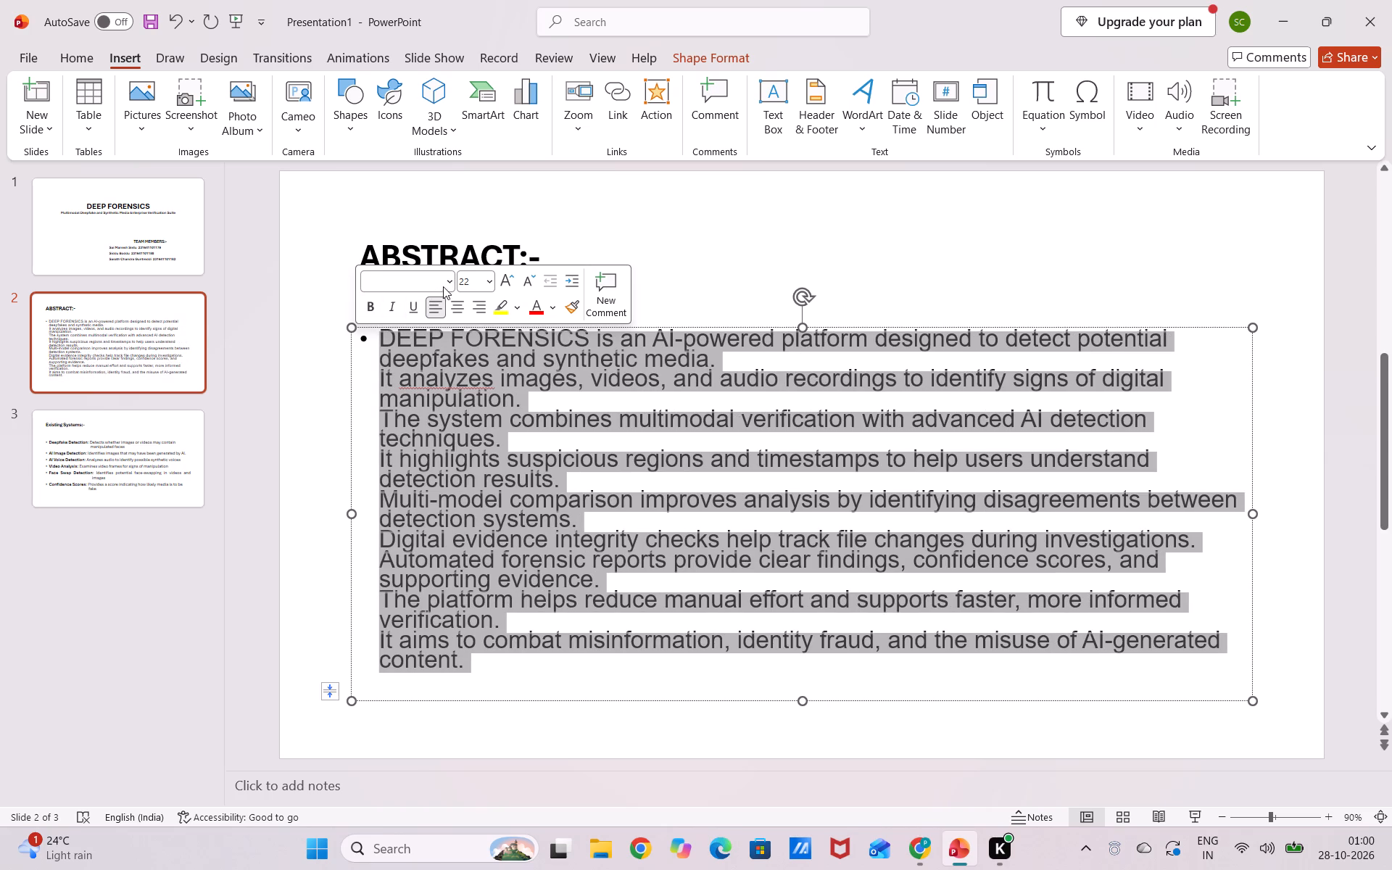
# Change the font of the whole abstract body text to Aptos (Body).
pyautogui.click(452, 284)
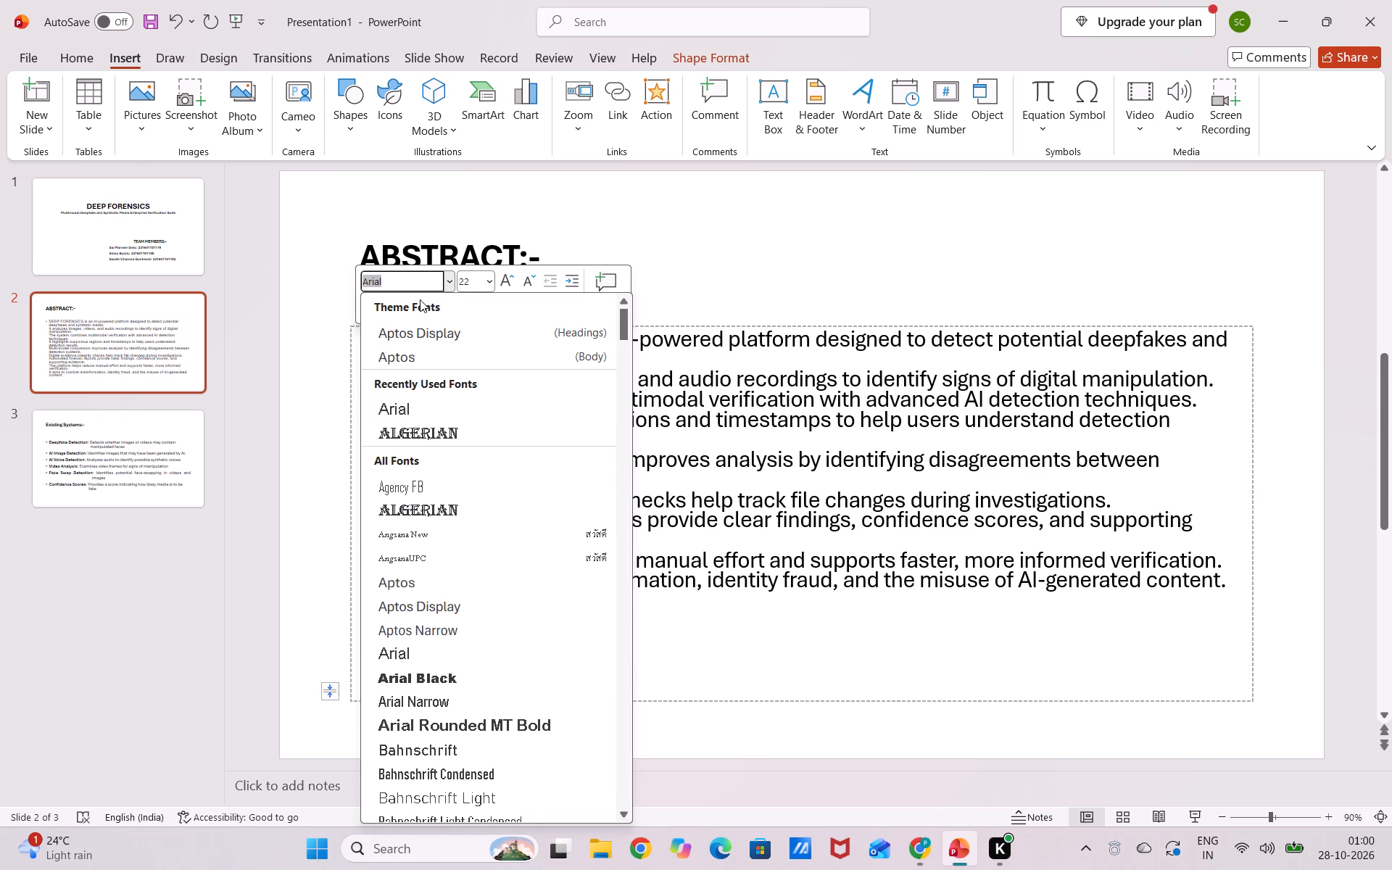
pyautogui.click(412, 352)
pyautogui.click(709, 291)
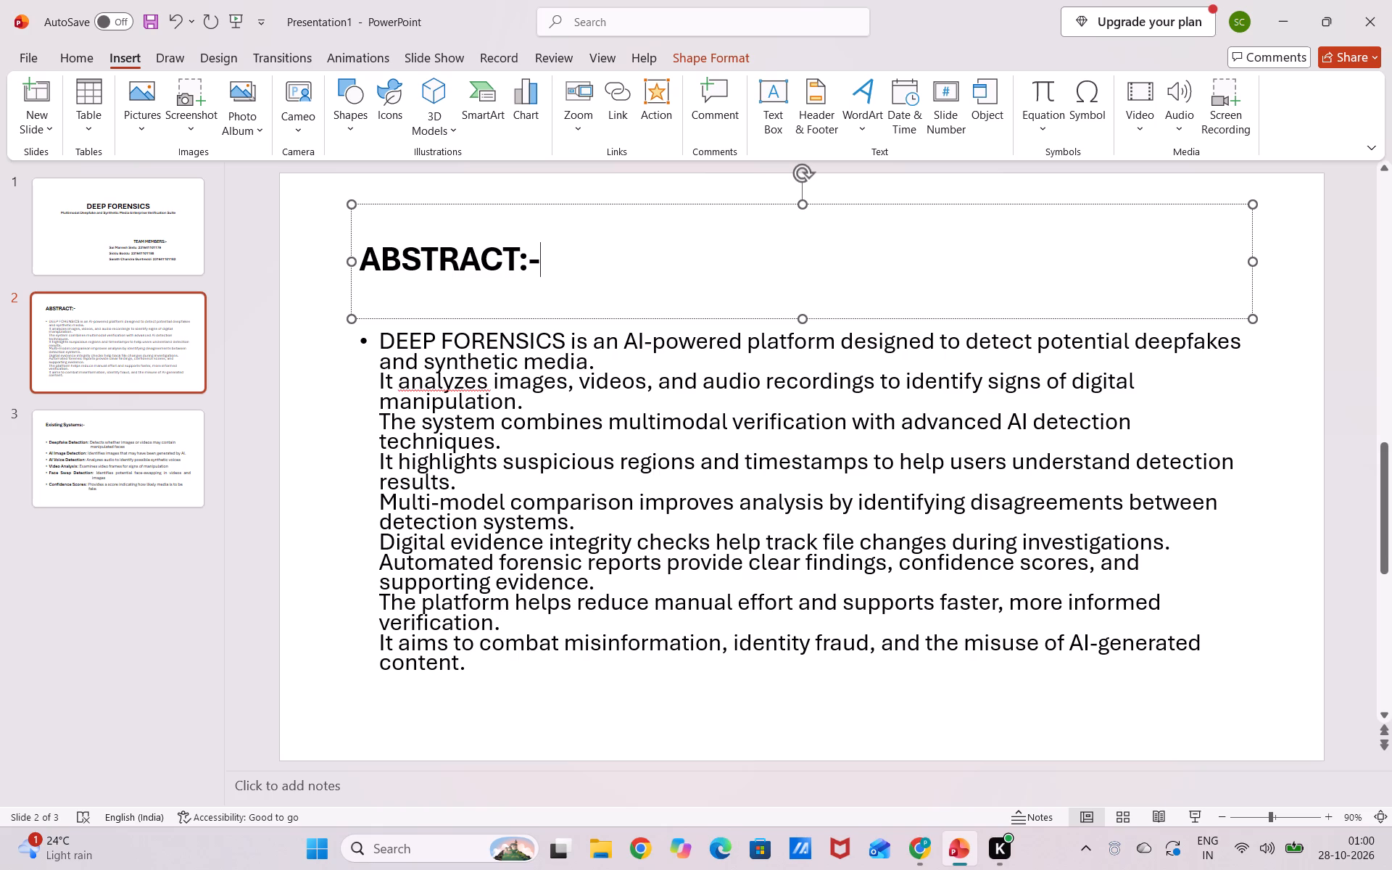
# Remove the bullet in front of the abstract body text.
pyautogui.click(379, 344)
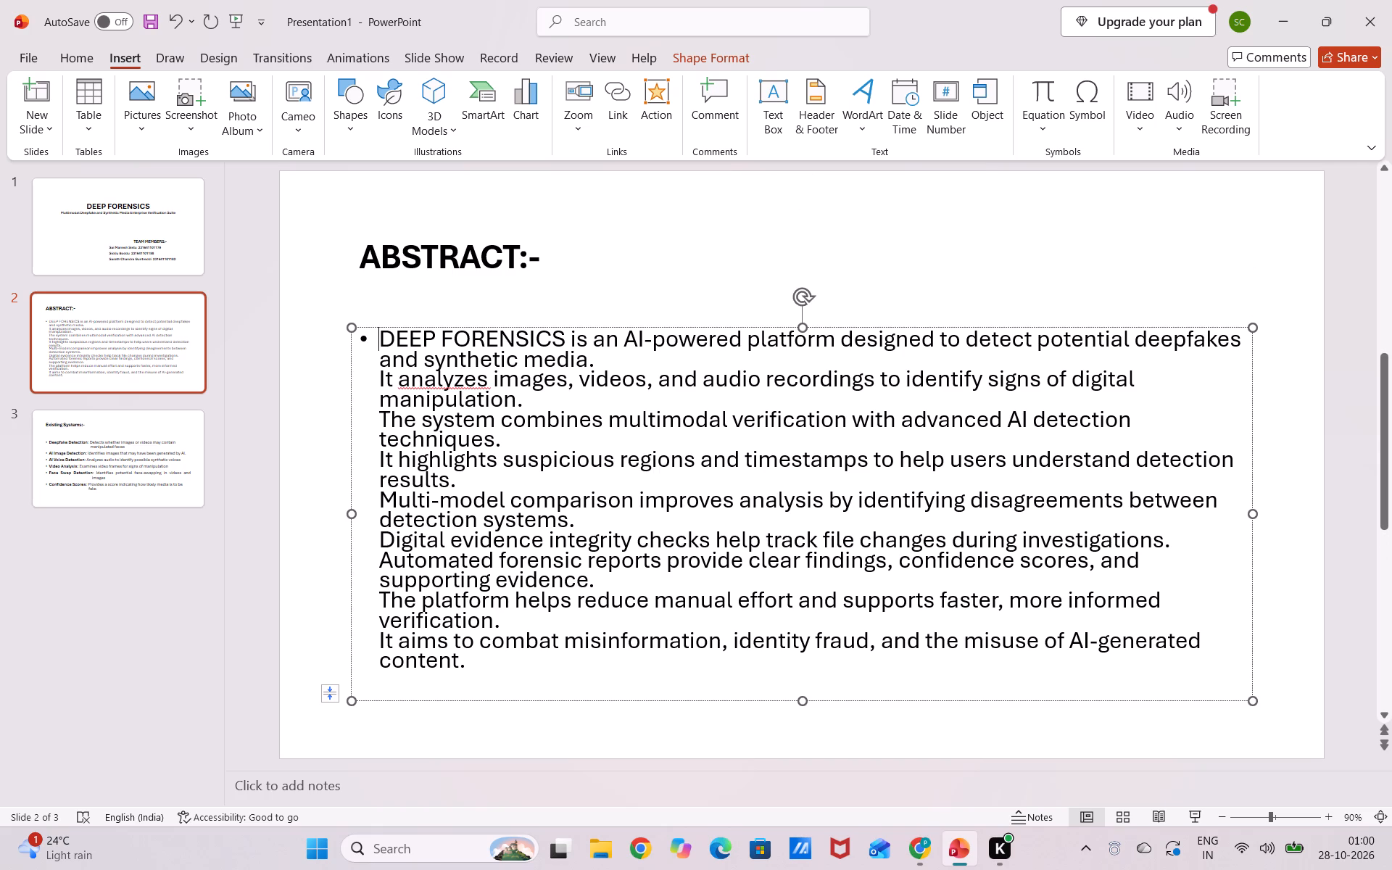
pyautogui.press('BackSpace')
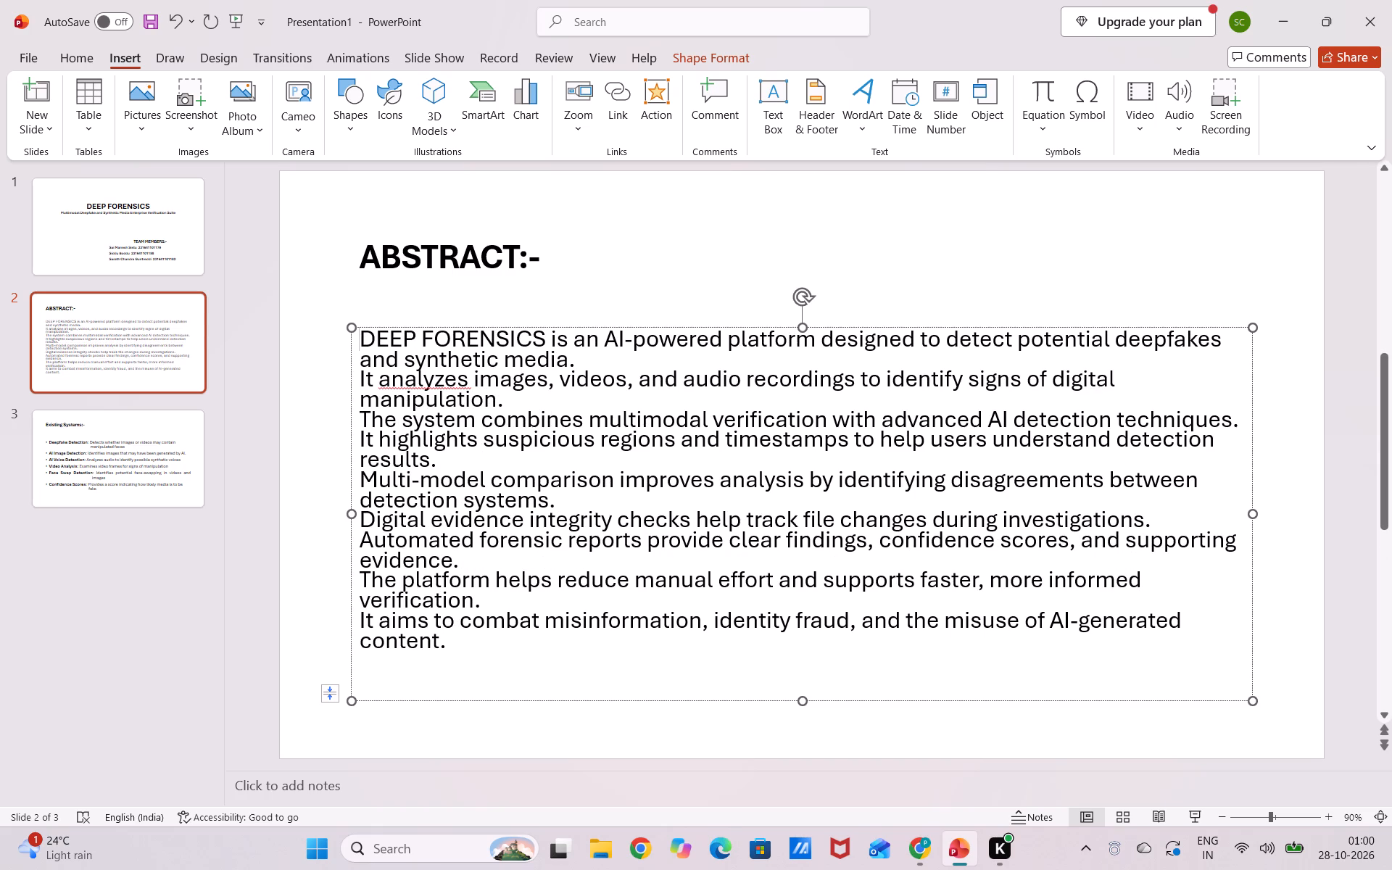
pyautogui.click(917, 849)
pyautogui.scroll(-3, 611, 718)
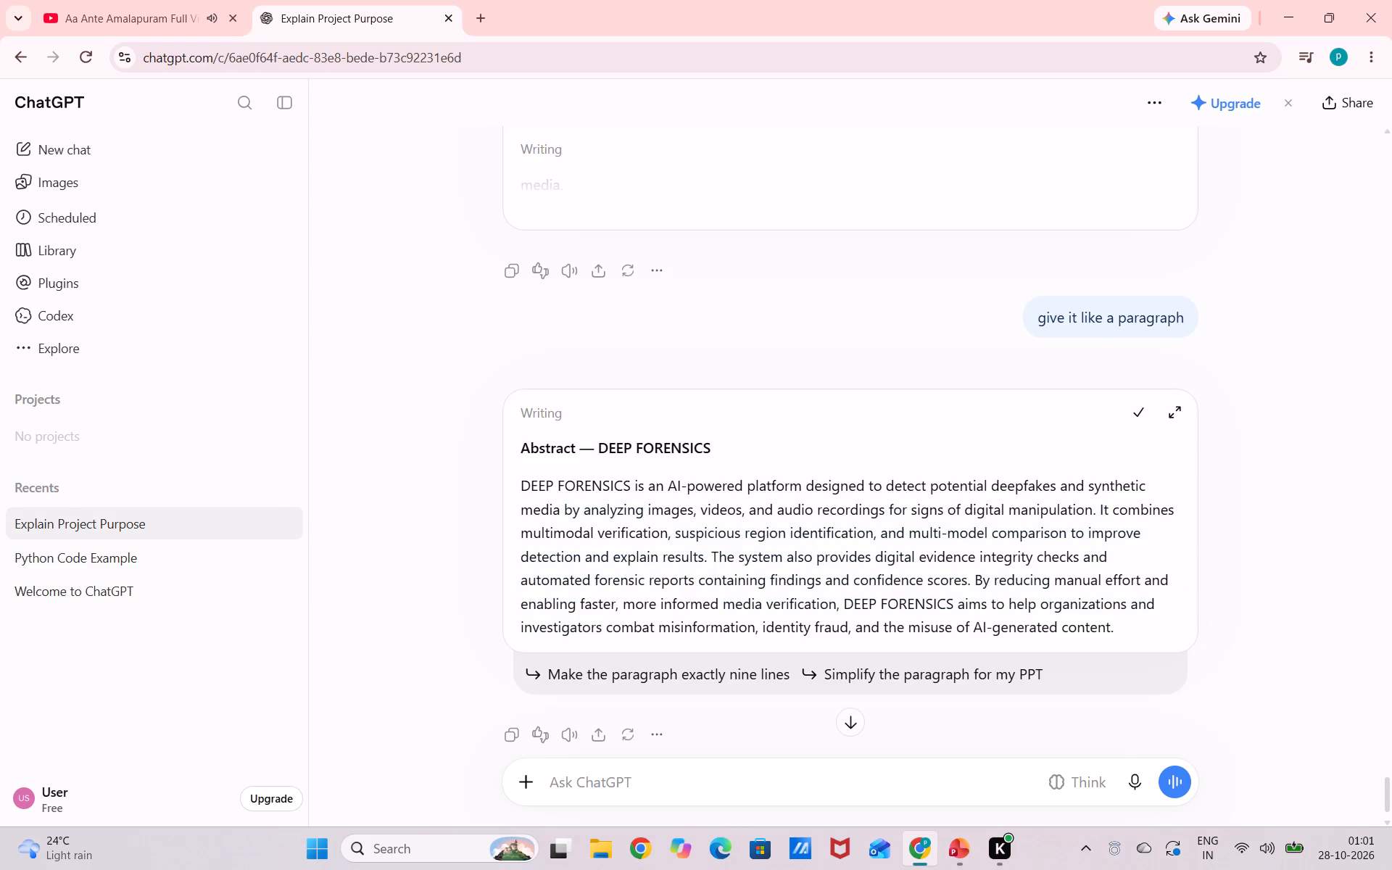
pyautogui.click(848, 515)
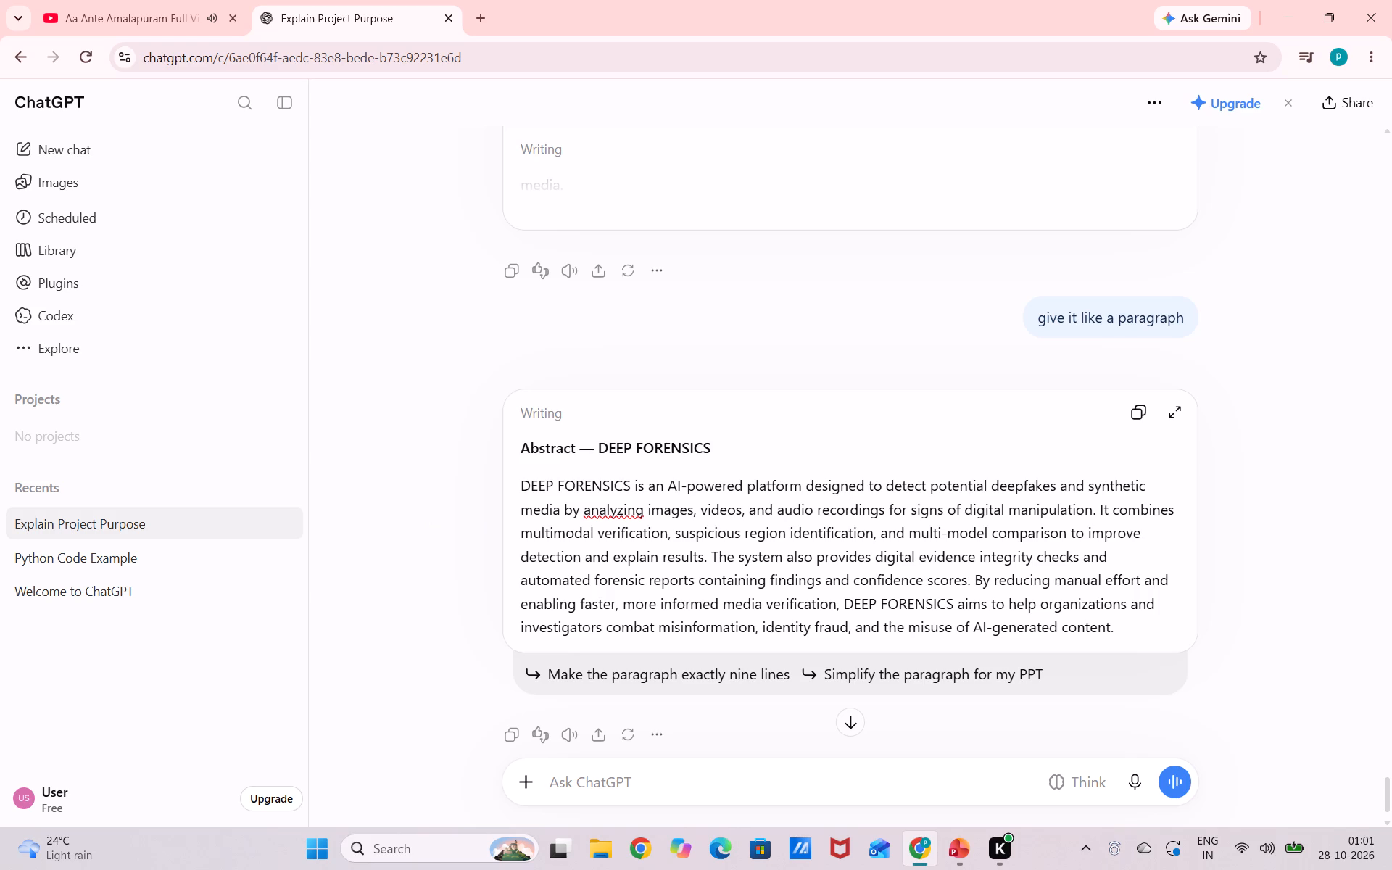
pyautogui.scroll(7, 547, 497)
pyautogui.scroll(-9, 536, 509)
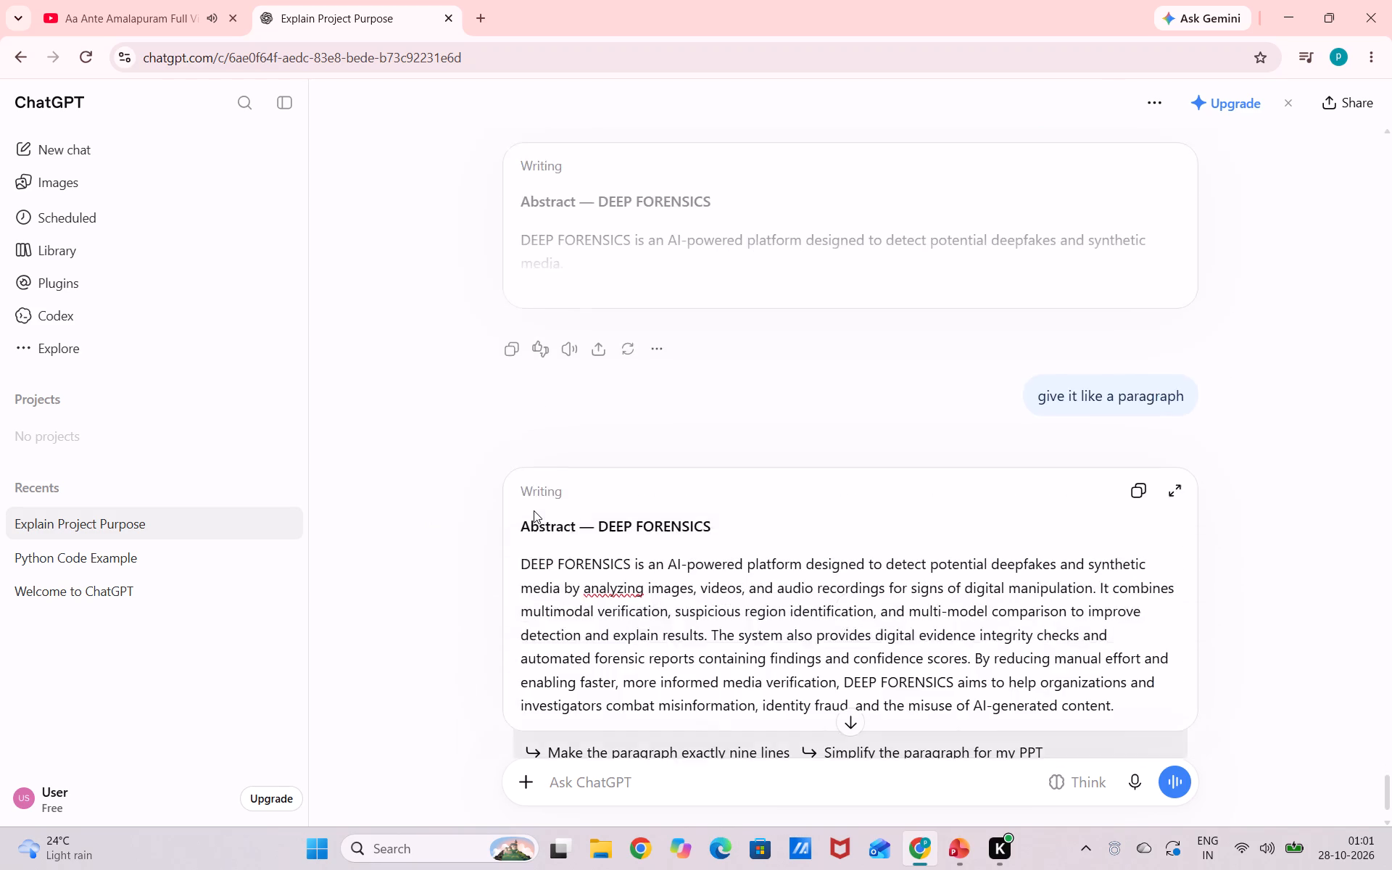
pyautogui.moveTo(521, 420); pyautogui.dragTo(1156, 590)
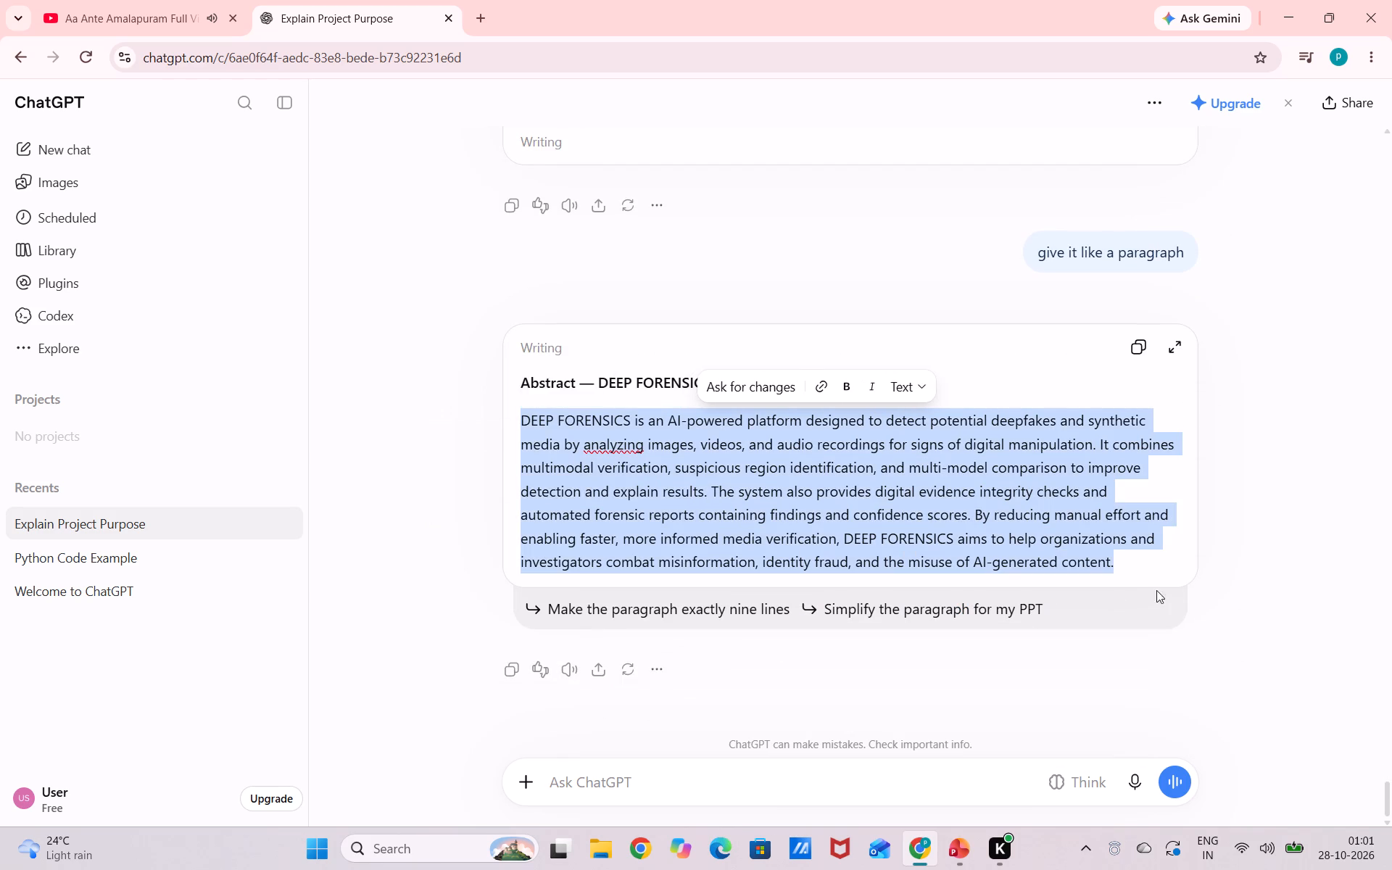
pyautogui.moveTo(1156, 590); pyautogui.dragTo(1174, 587)
pyautogui.hotkey('ctrl', 'c')
# Return to PowerPoint and delete all the line-by-line body text under the ABSTRACT:- title.
pyautogui.click(962, 842)
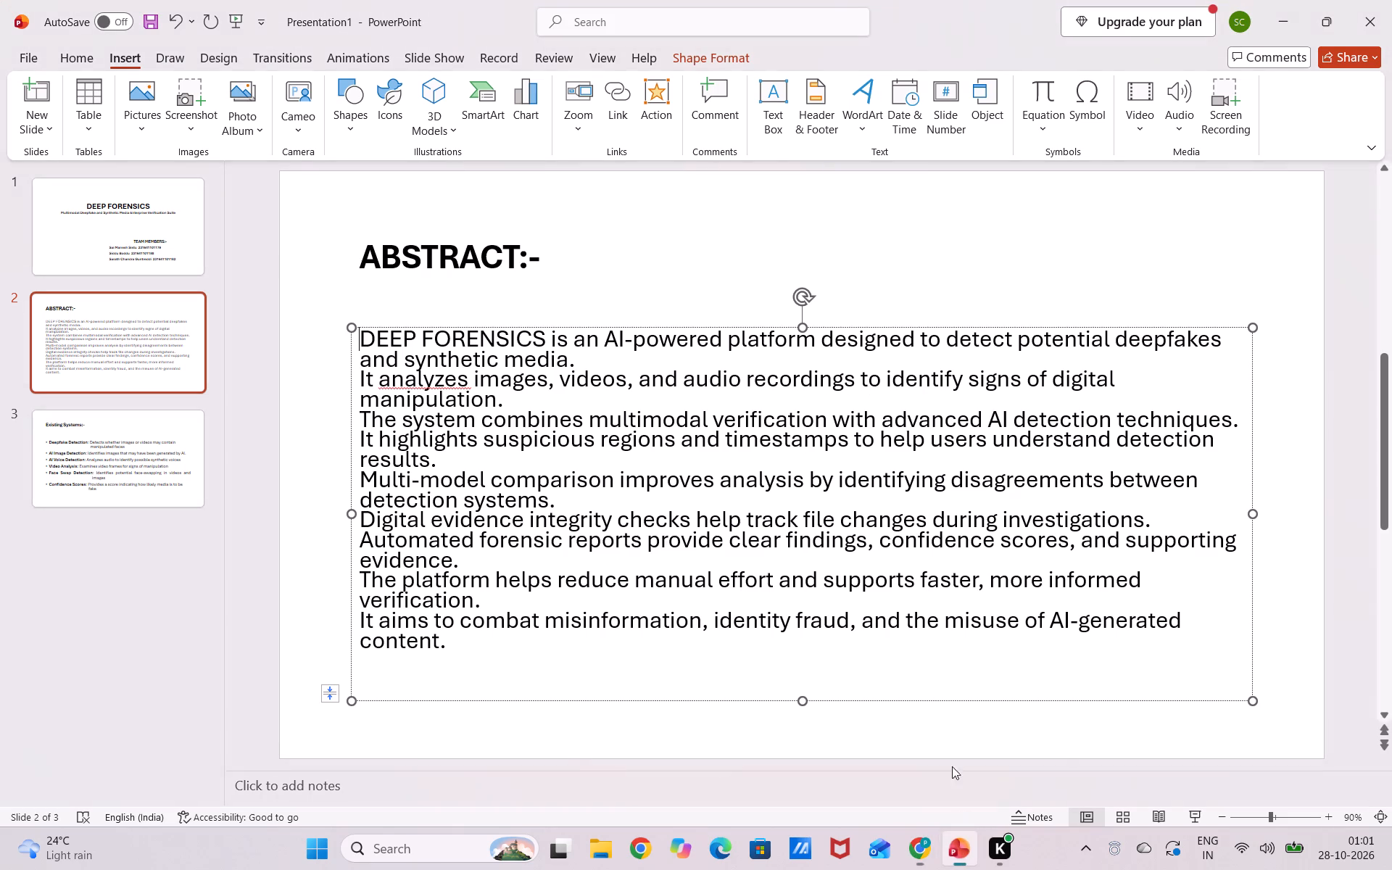
pyautogui.moveTo(489, 647); pyautogui.dragTo(371, 274)
pyautogui.moveTo(373, 341); pyautogui.dragTo(366, 338)
pyautogui.moveTo(366, 338); pyautogui.dragTo(507, 761)
pyautogui.press('BackSpace')
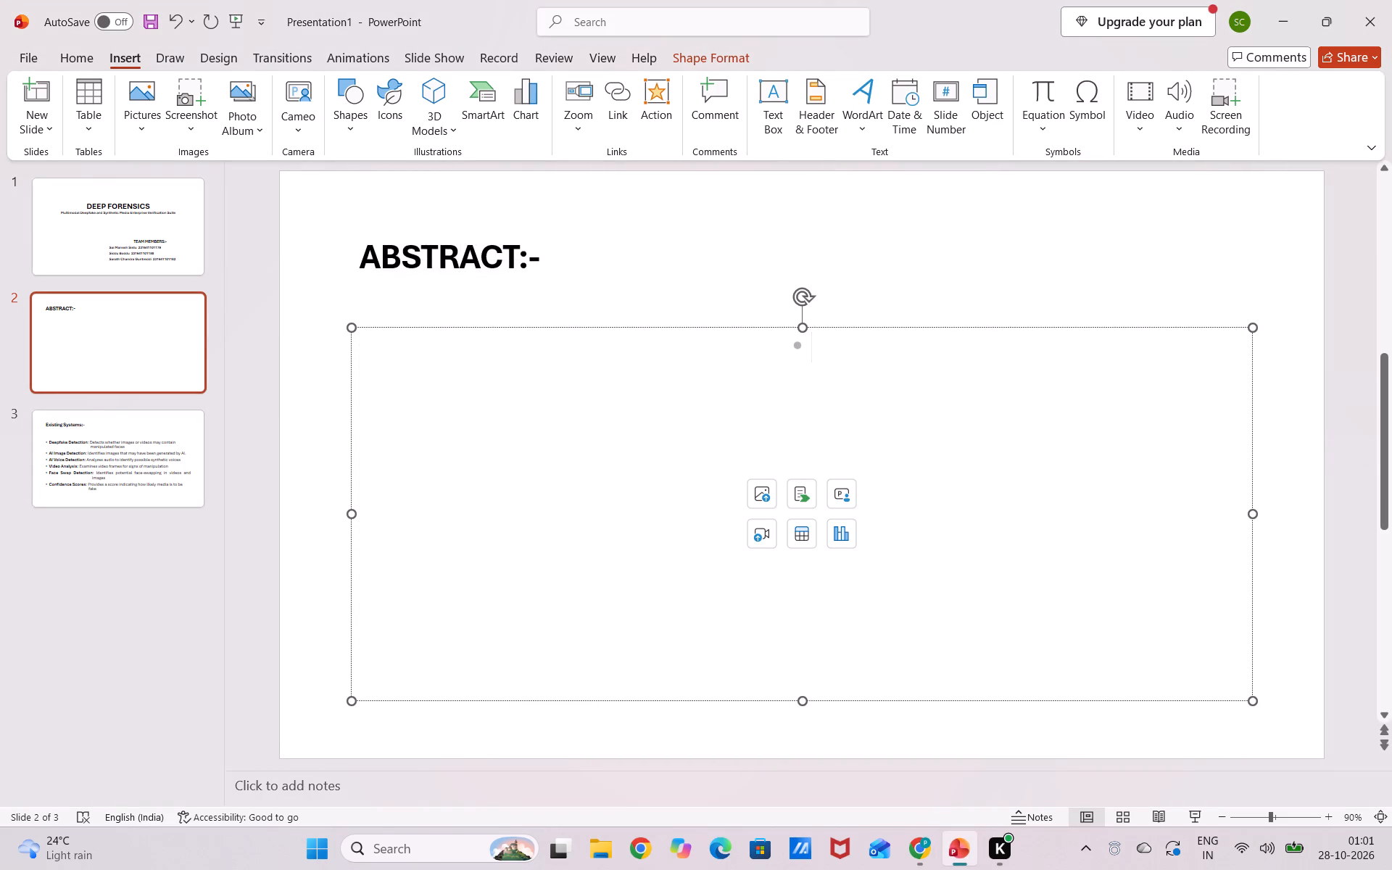
# Set the font size of the empty abstract body placeholder to 24.
pyautogui.click(83, 62)
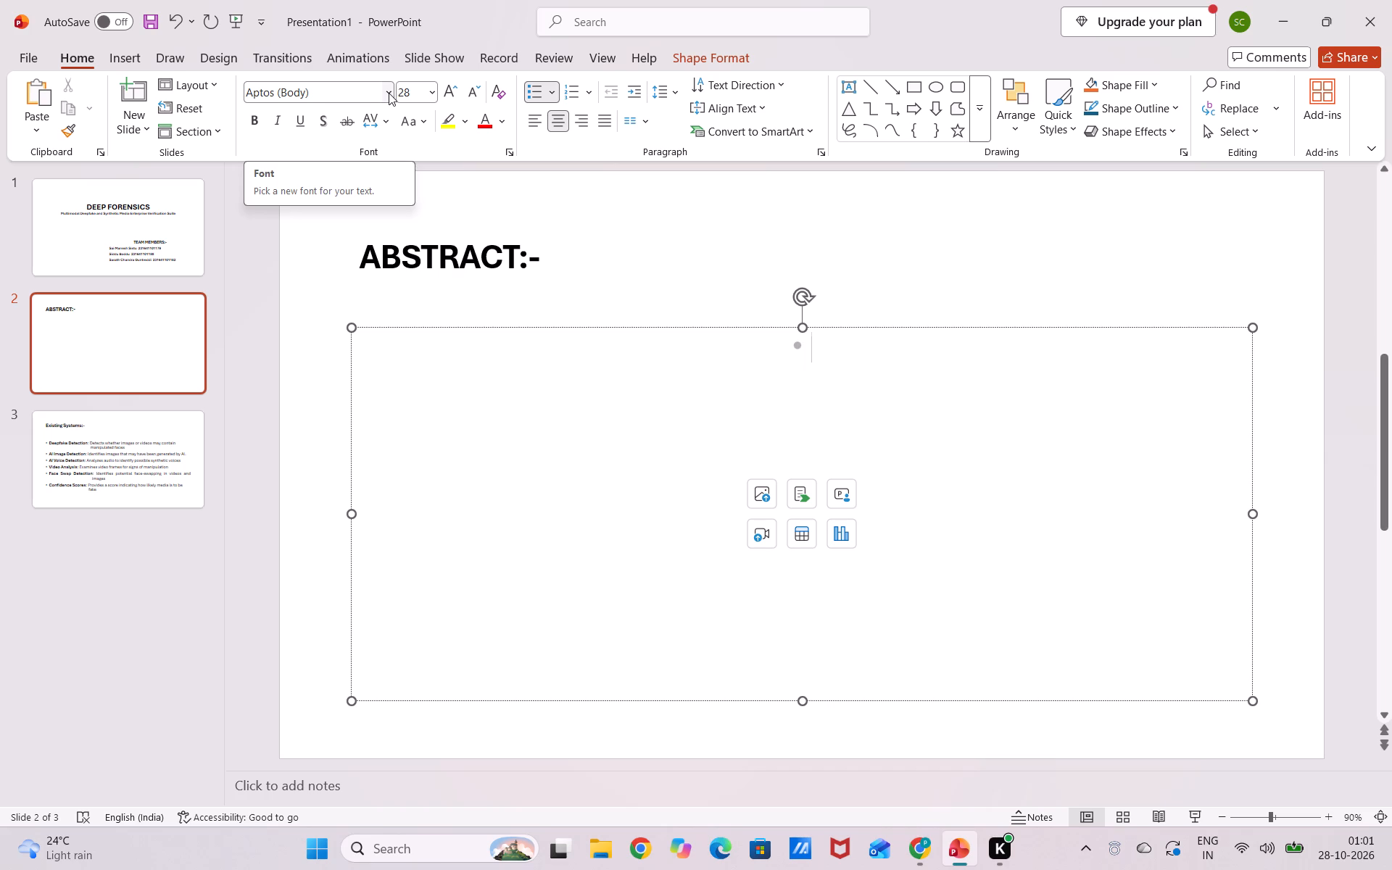
pyautogui.click(389, 93)
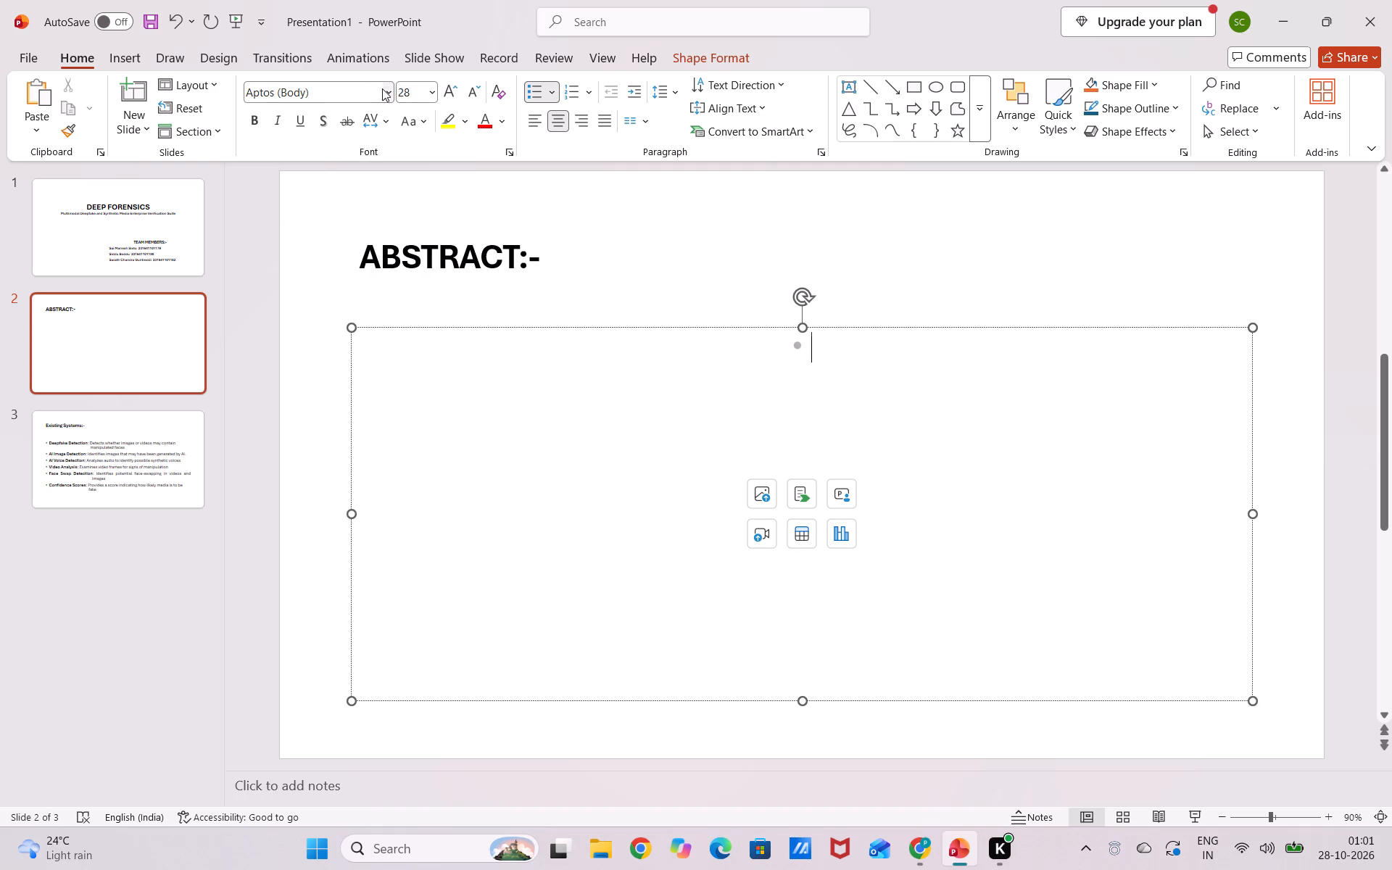
pyautogui.click(437, 94)
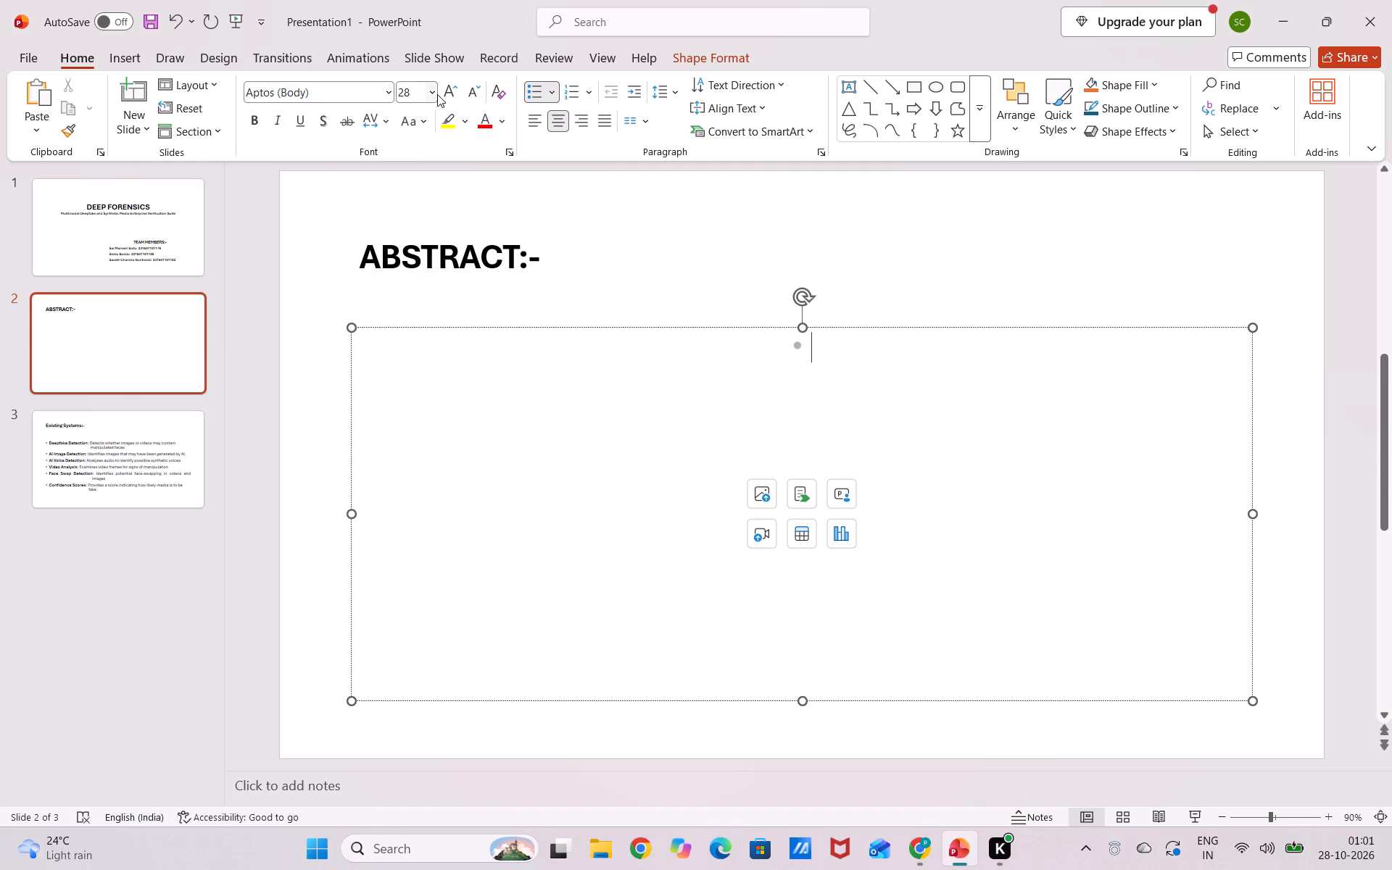
pyautogui.click(429, 92)
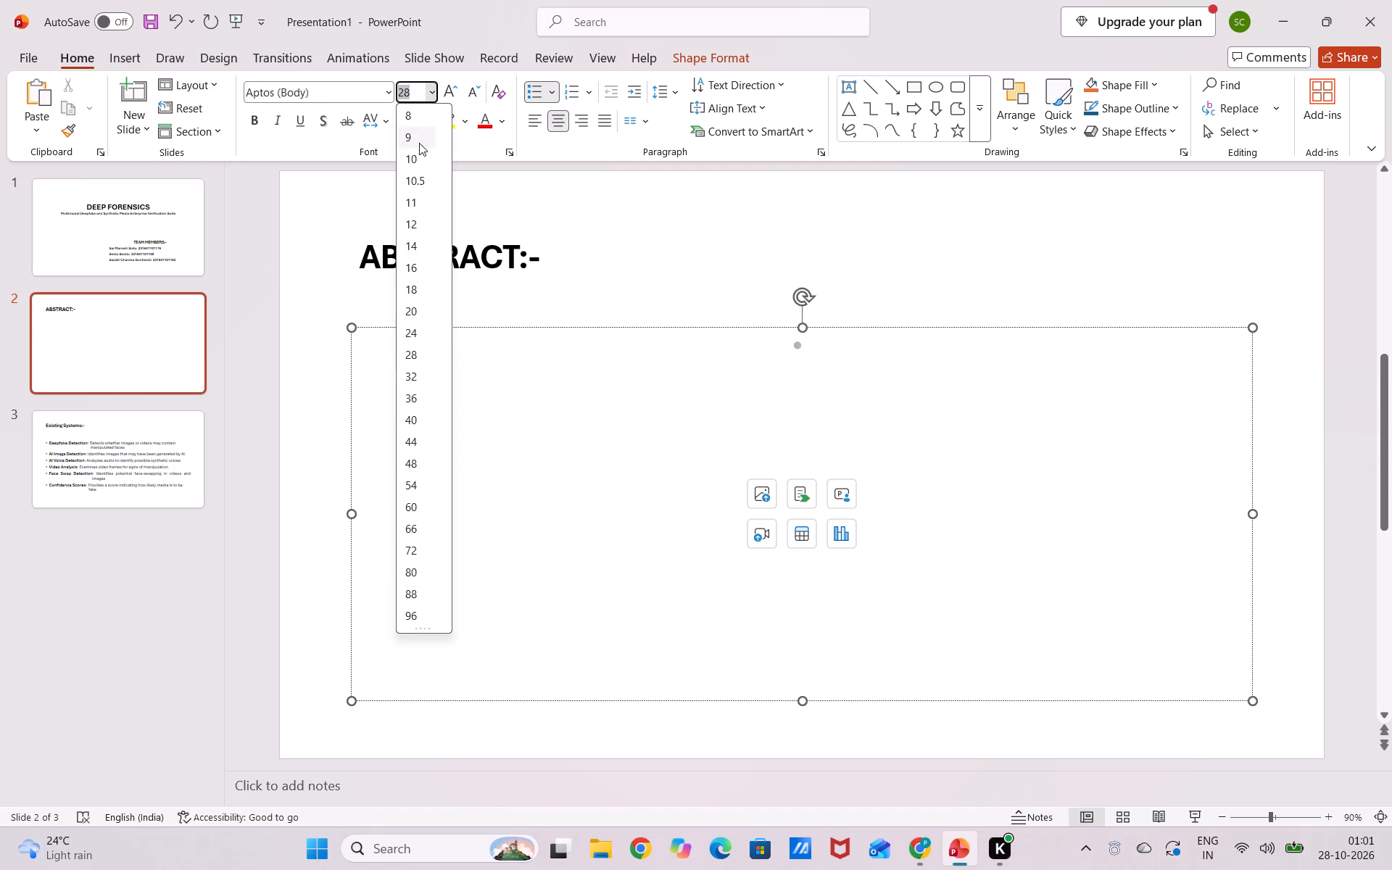
pyautogui.click(412, 327)
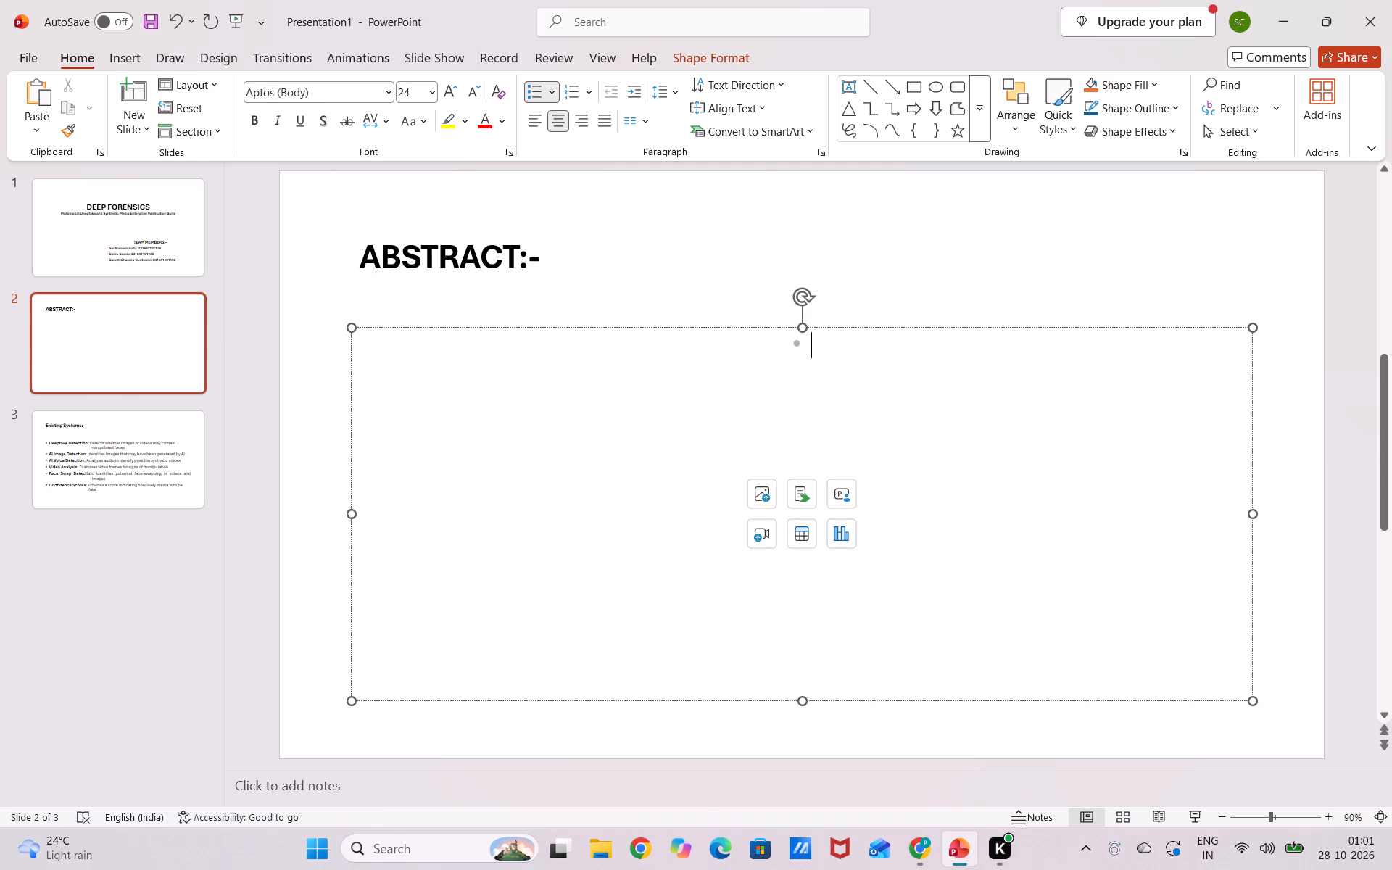
# Remove the bullet from the empty abstract body placeholder.
pyautogui.click(391, 370)
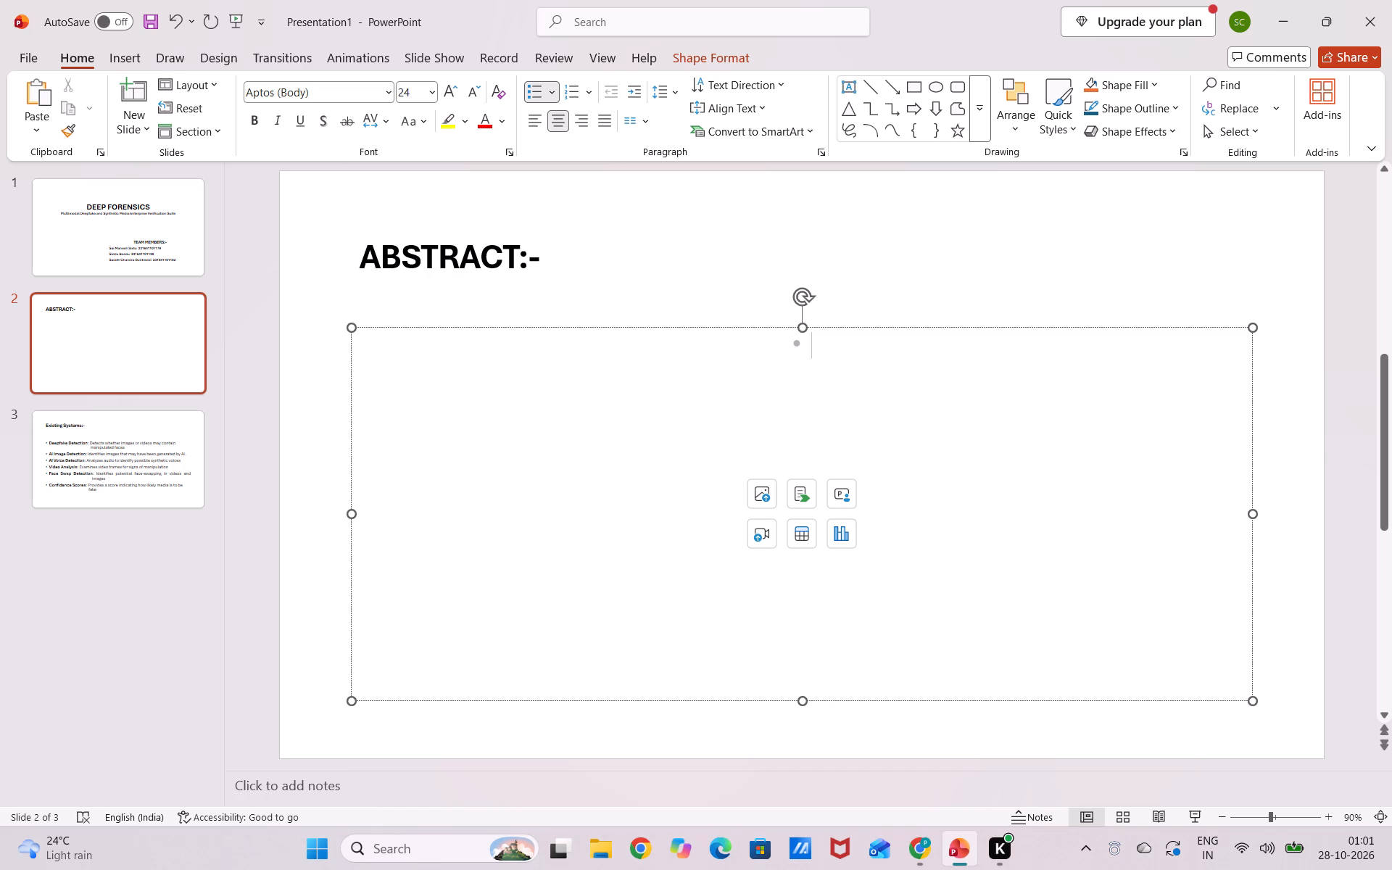
pyautogui.click(391, 357)
pyautogui.click(484, 379)
pyautogui.press('BackSpace')
pyautogui.press('BackSpace')
pyautogui.press('BackSpace')
# Paste the copied paragraph abstract into the body placeholder under ABSTRACT:-.
pyautogui.click(754, 362)
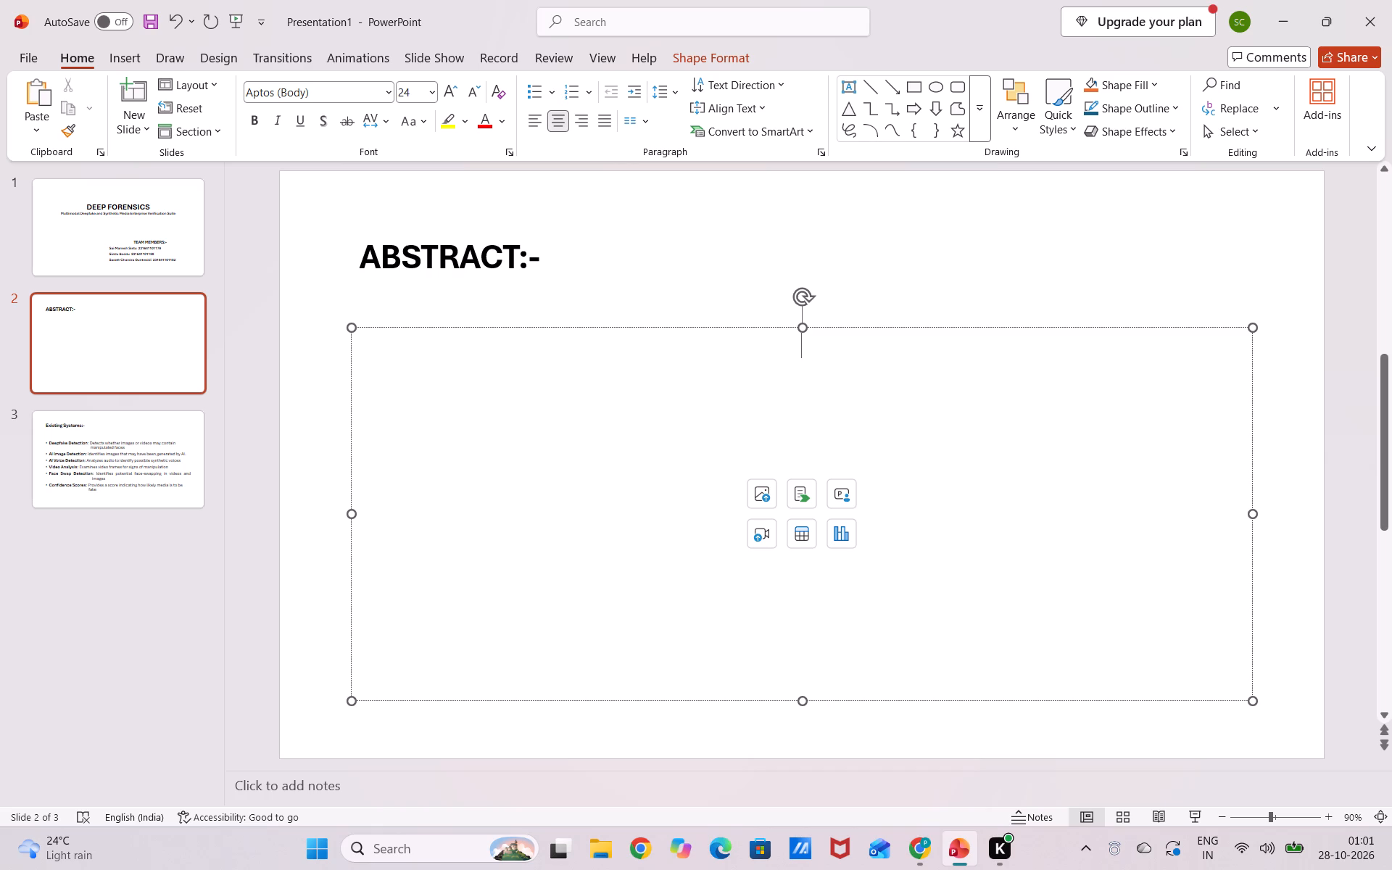
pyautogui.hotkey('ctrl', 'v')
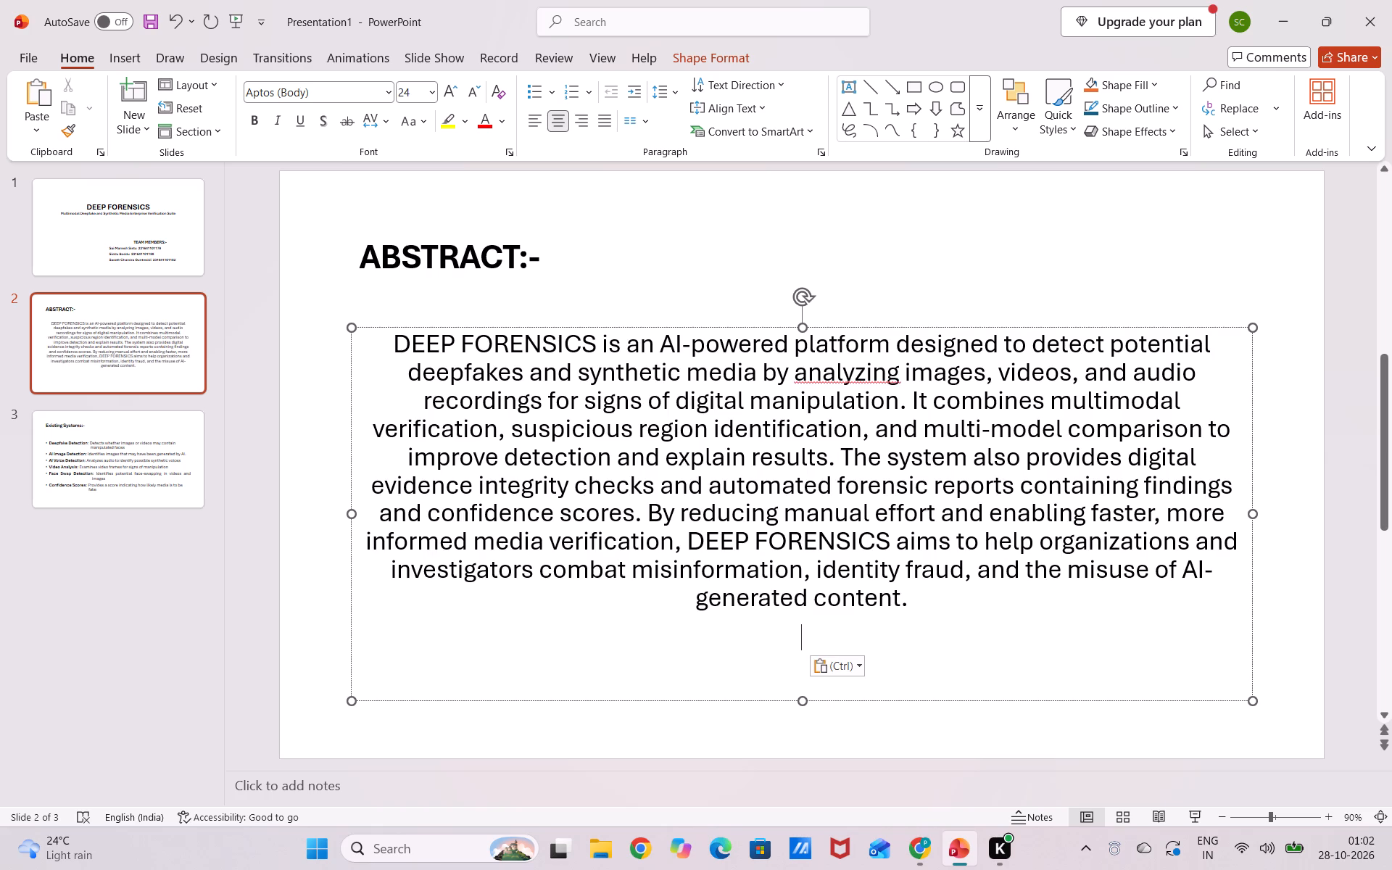
# Left-align the whole pasted abstract paragraph.
pyautogui.moveTo(397, 344); pyautogui.dragTo(920, 607)
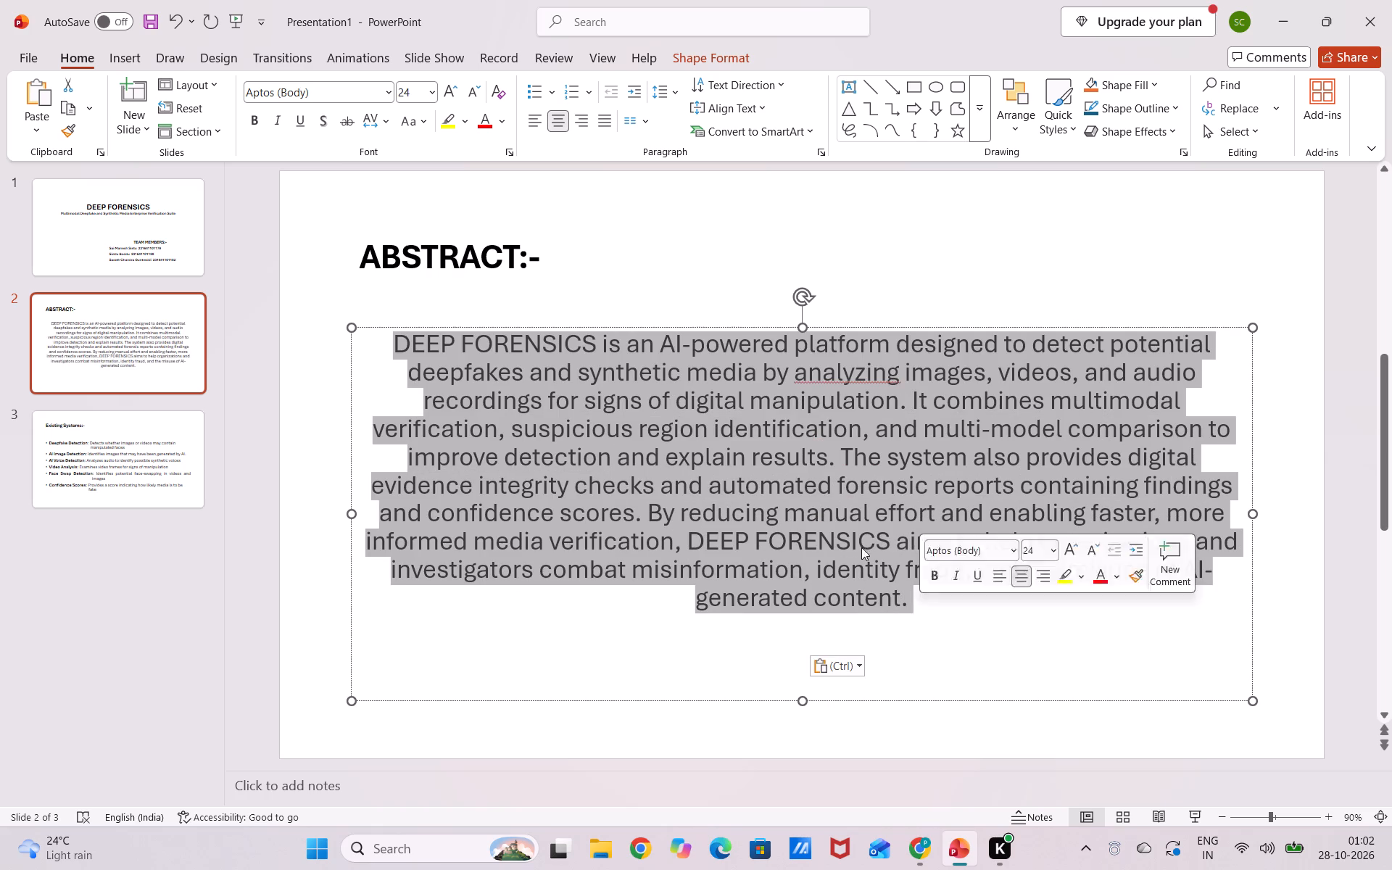
pyautogui.click(540, 123)
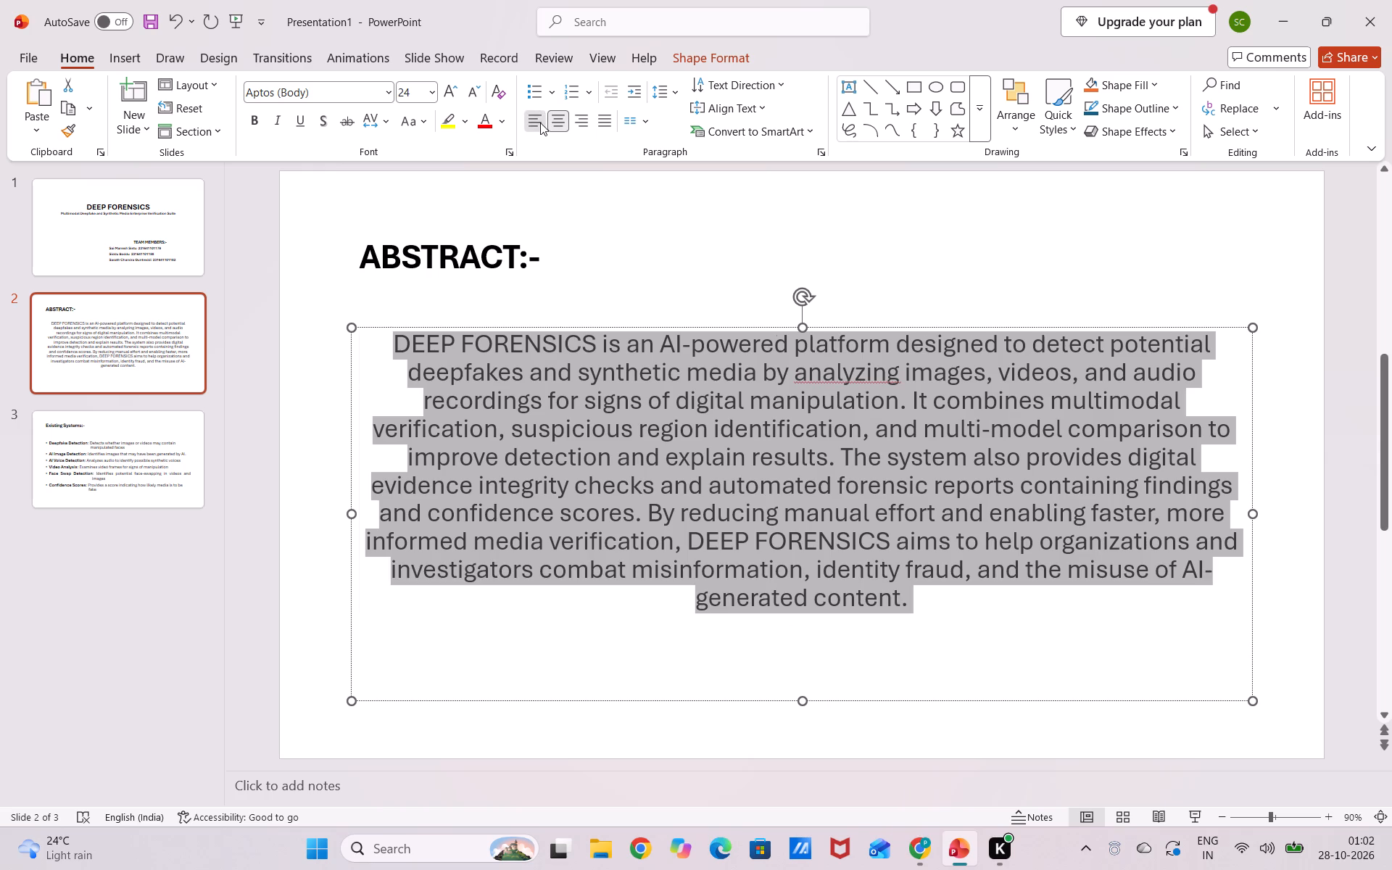
pyautogui.click(587, 610)
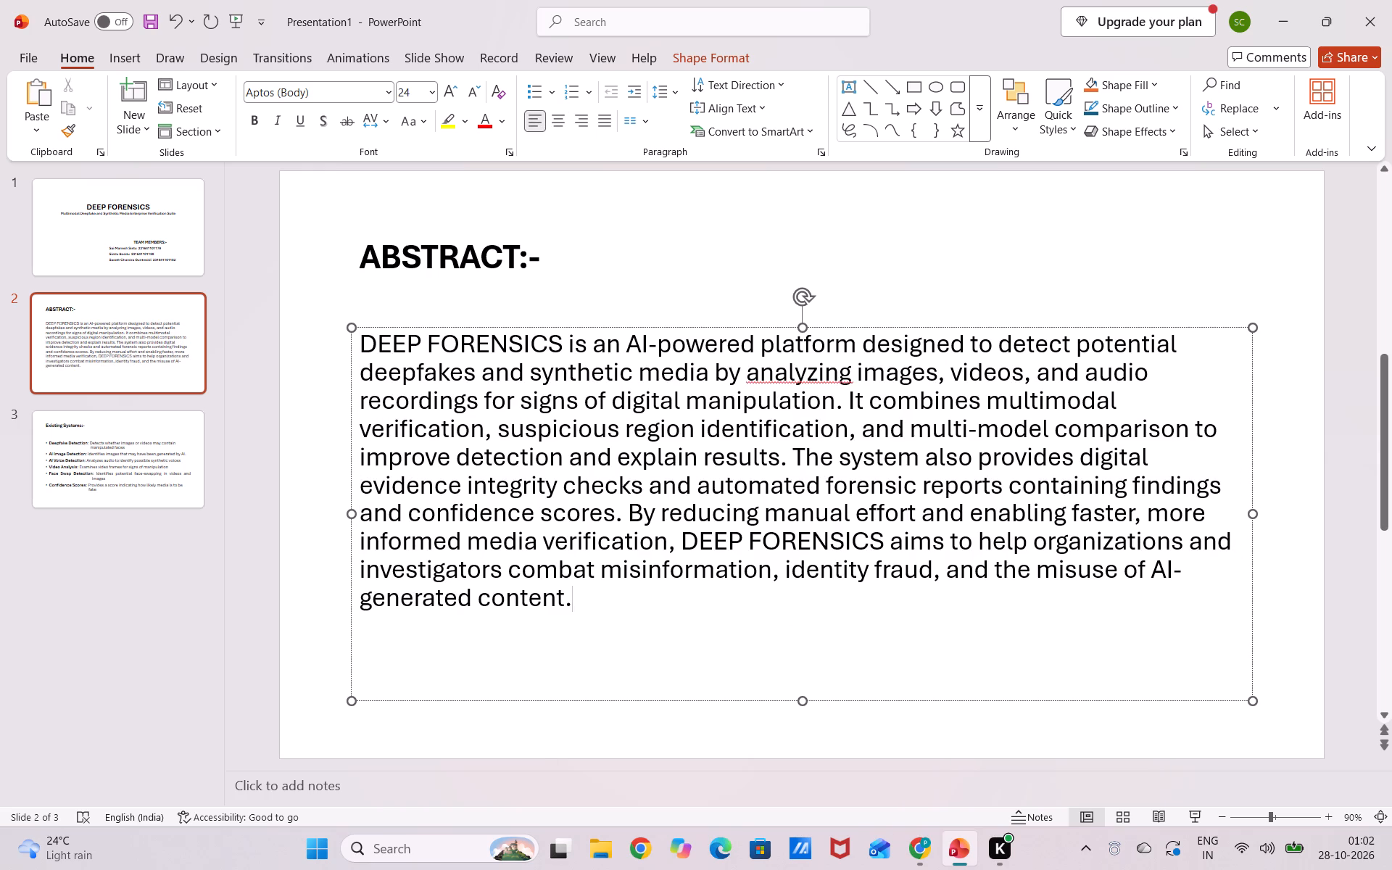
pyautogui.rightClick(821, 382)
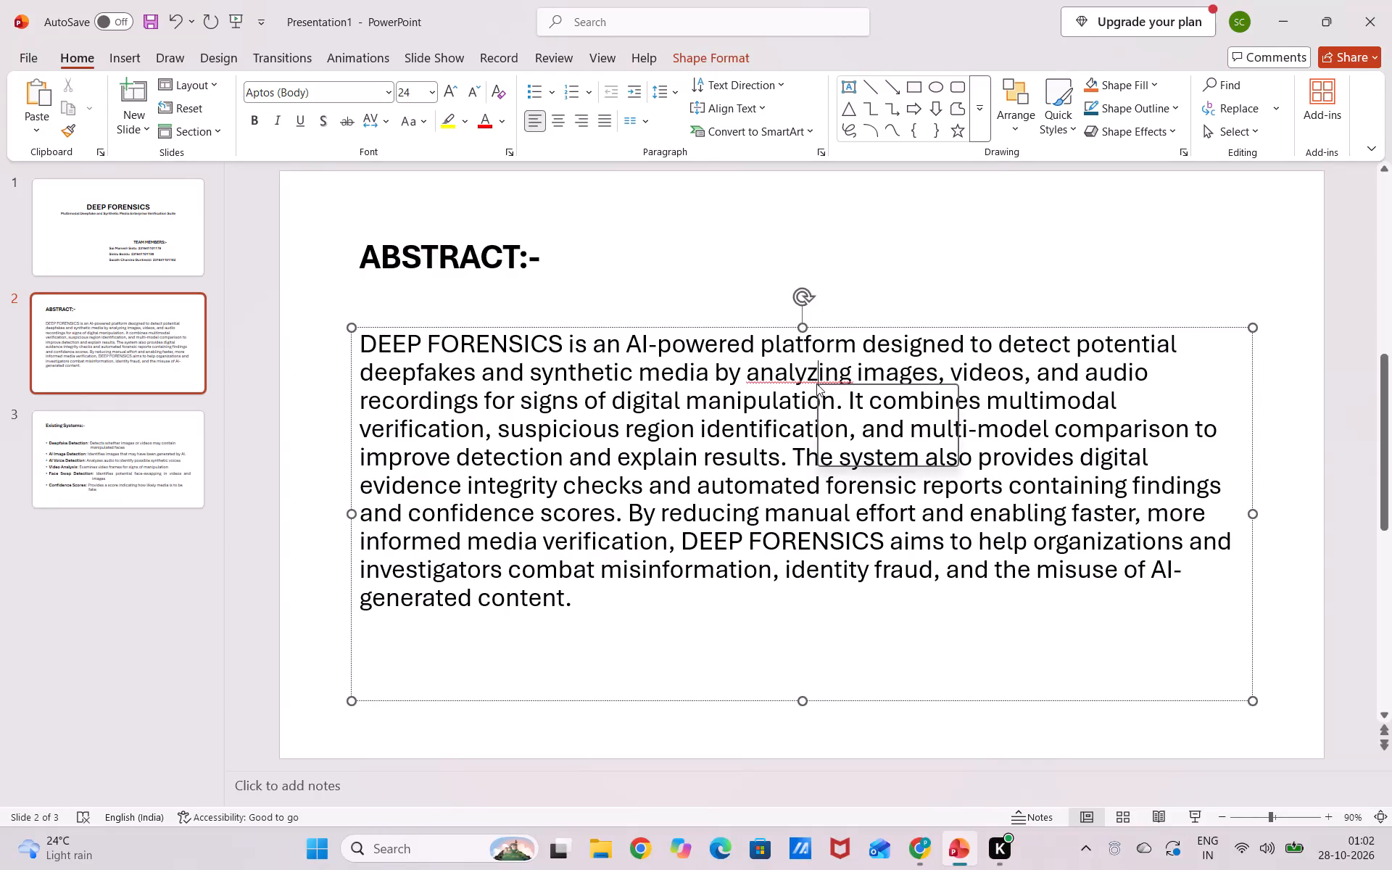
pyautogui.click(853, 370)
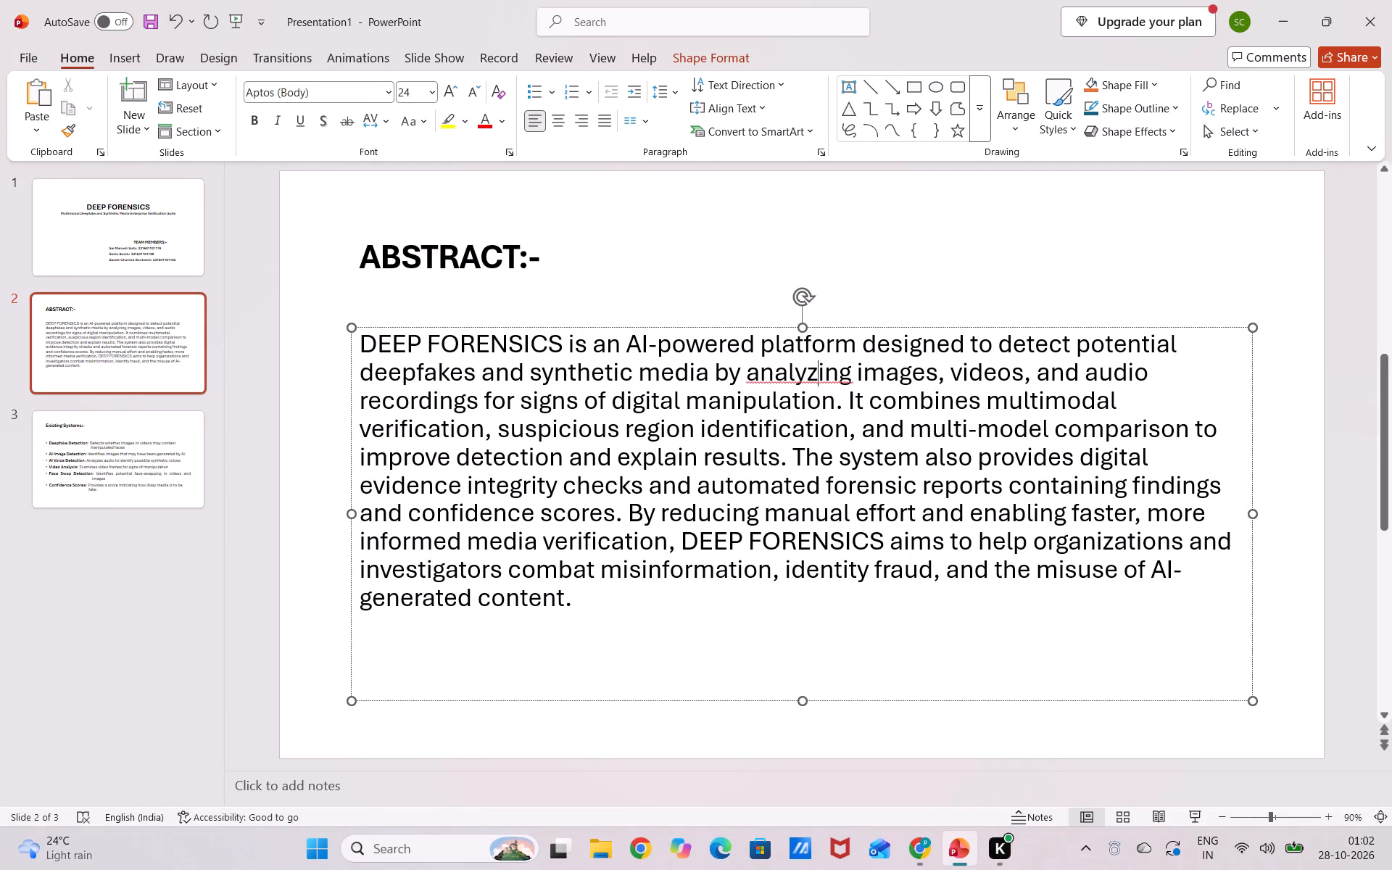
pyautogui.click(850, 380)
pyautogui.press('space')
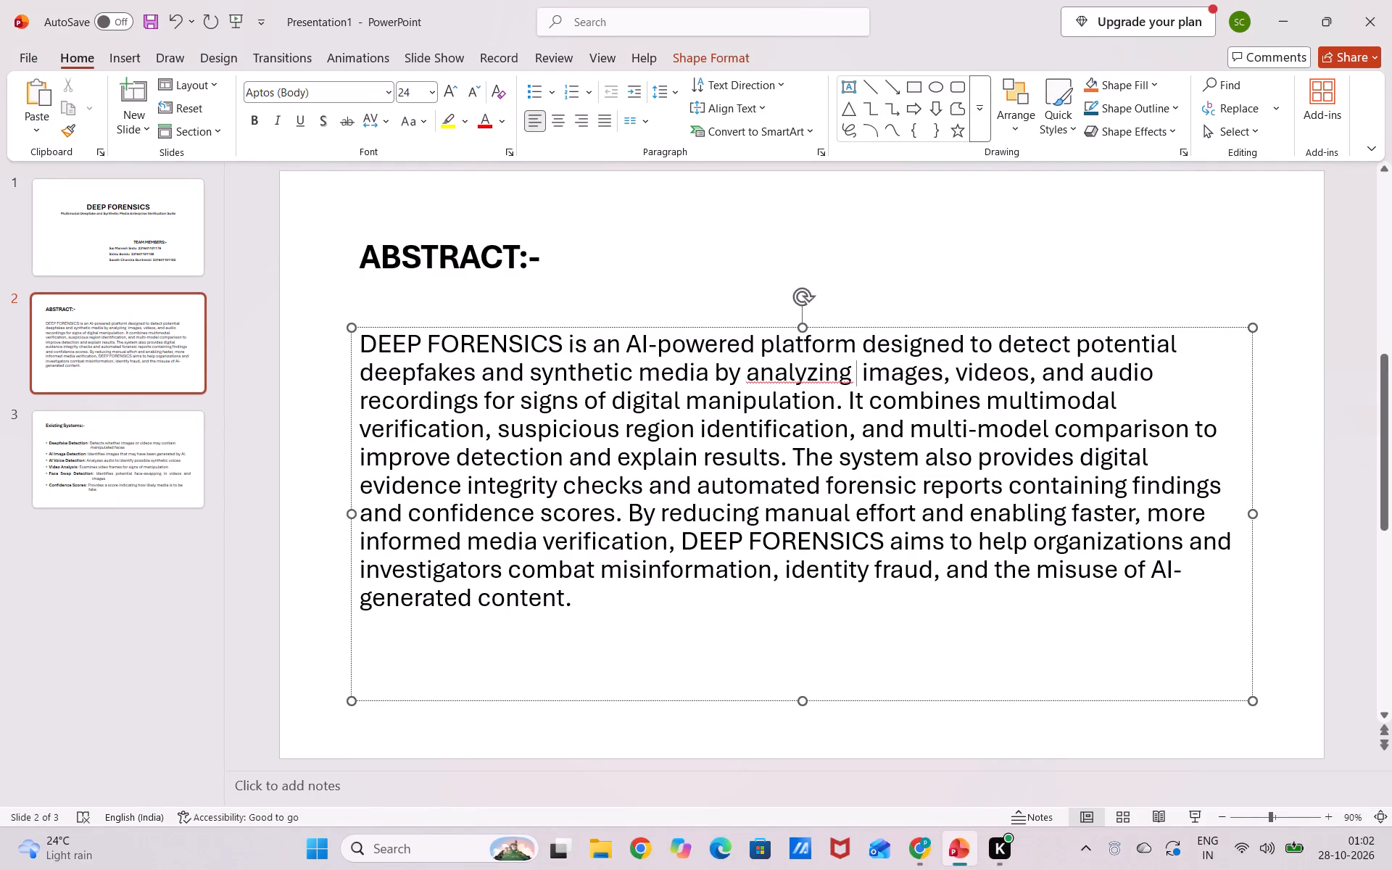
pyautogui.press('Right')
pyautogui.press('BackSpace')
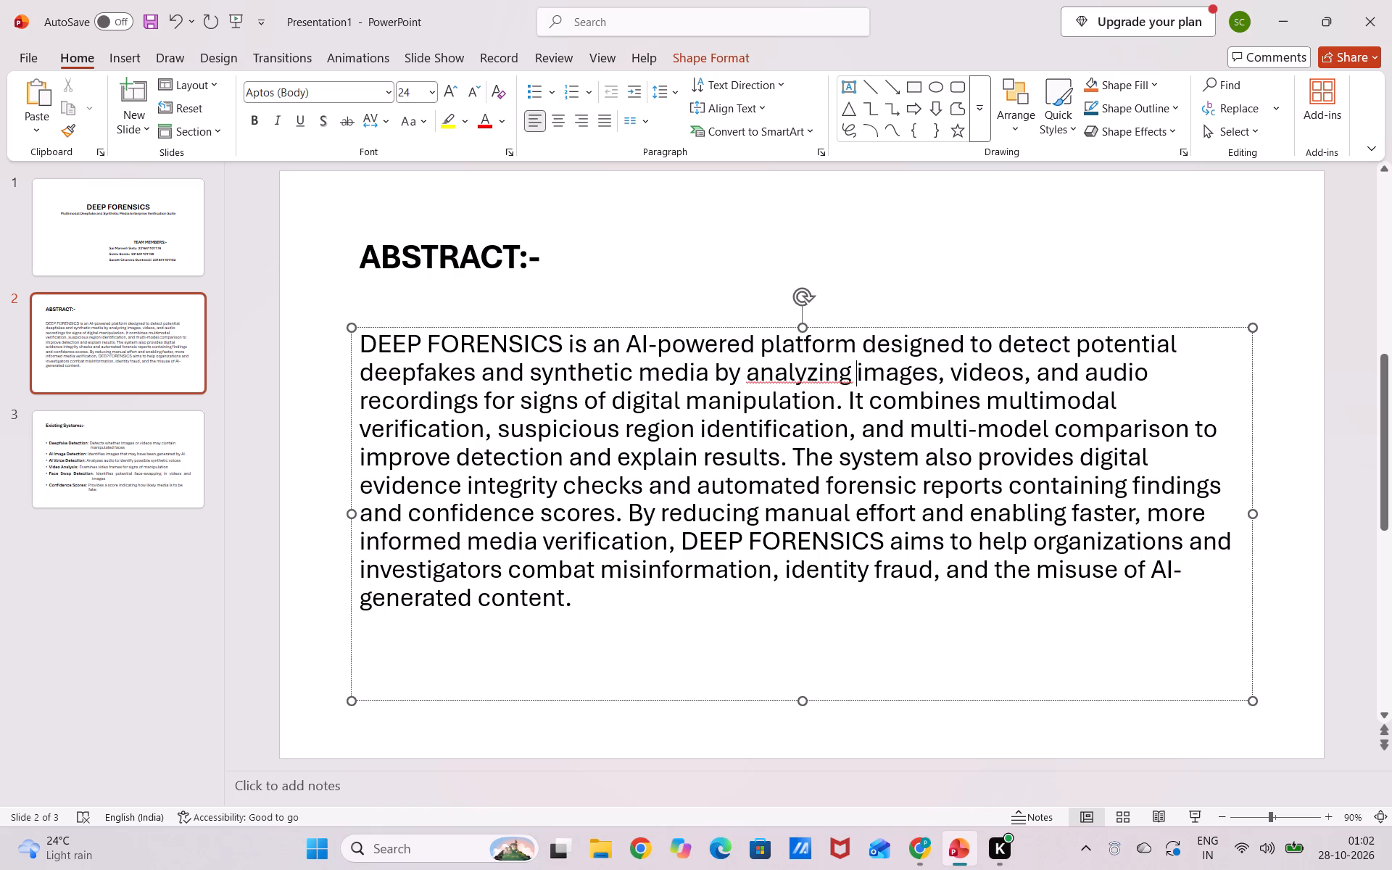
# Have the spell checker ignore all occurrences of "analyzing", starting from the flagged word in the abstract.
pyautogui.moveTo(849, 381); pyautogui.dragTo(751, 385)
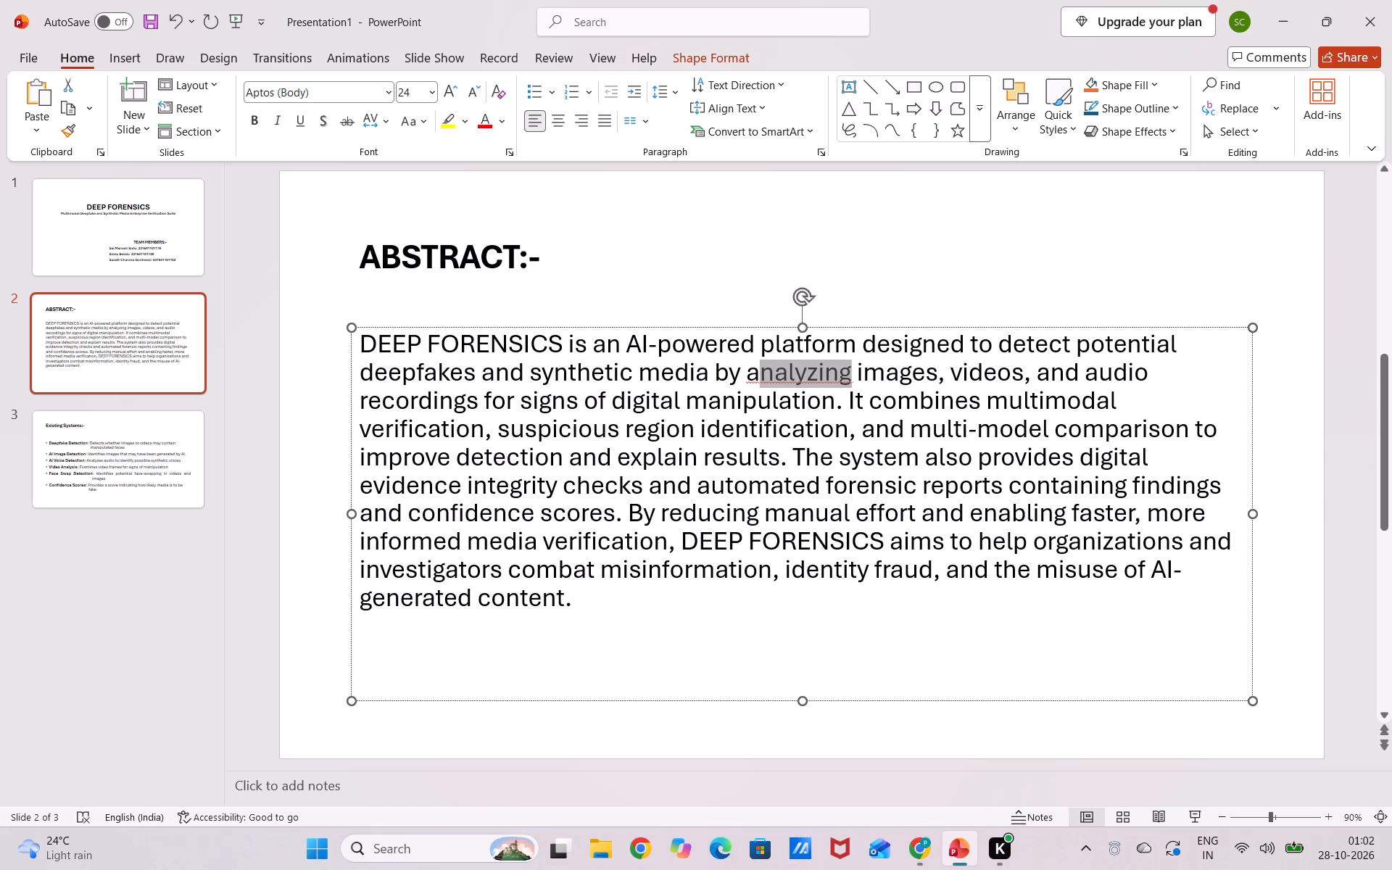
pyautogui.moveTo(751, 385); pyautogui.dragTo(749, 384)
pyautogui.rightClick(771, 379)
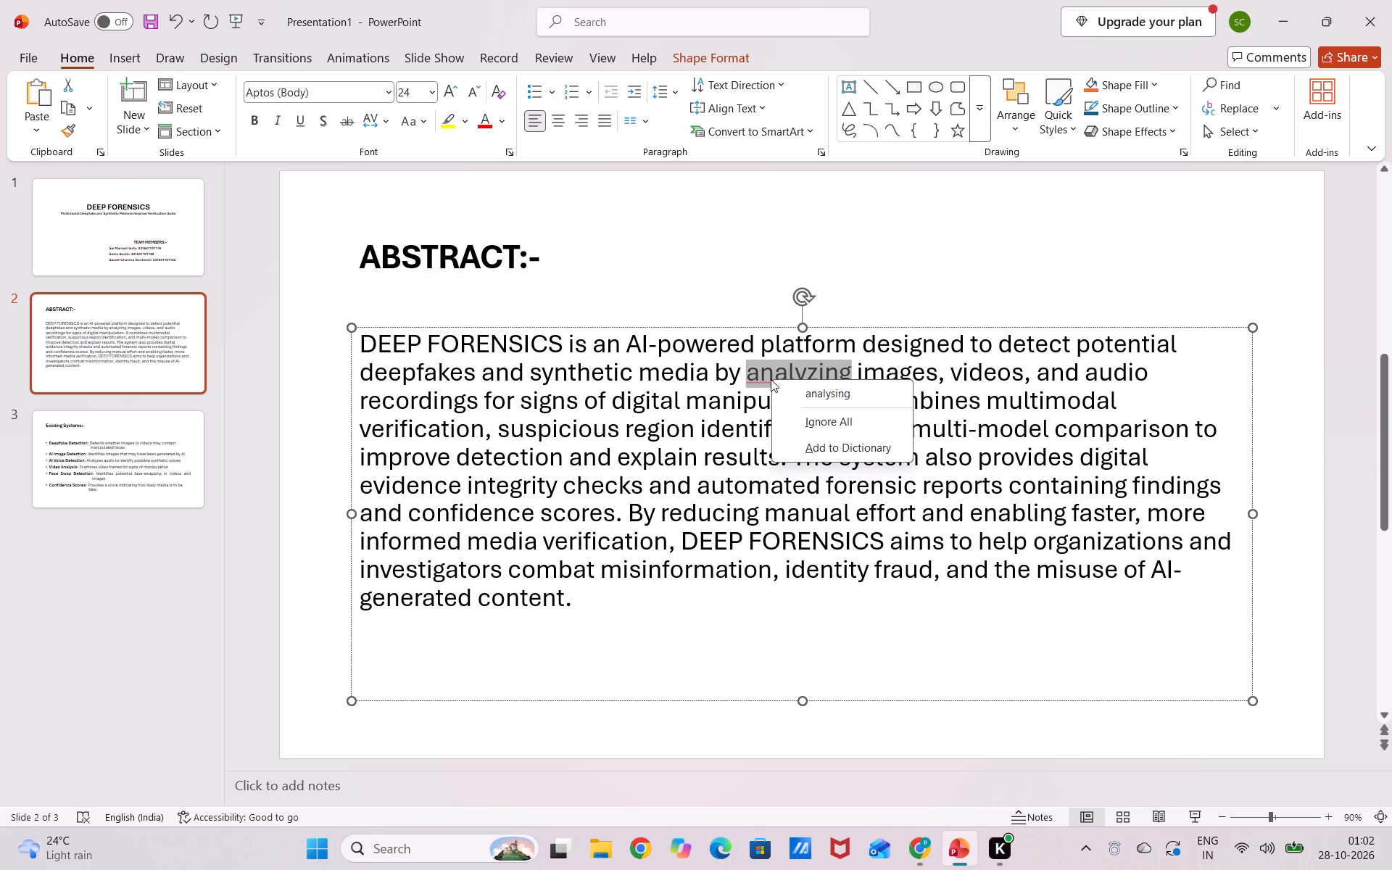
pyautogui.click(804, 417)
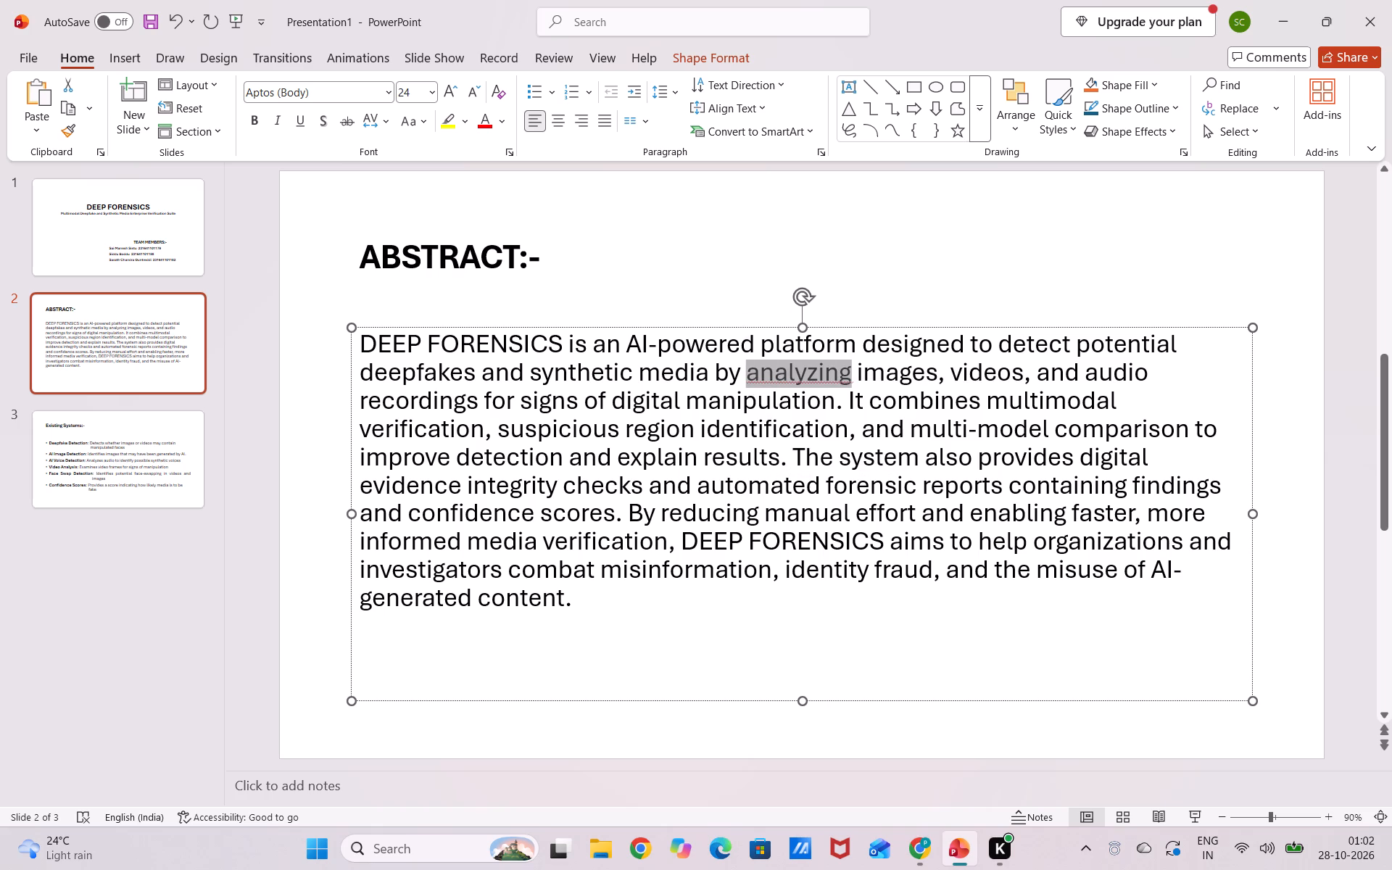
pyautogui.click(812, 641)
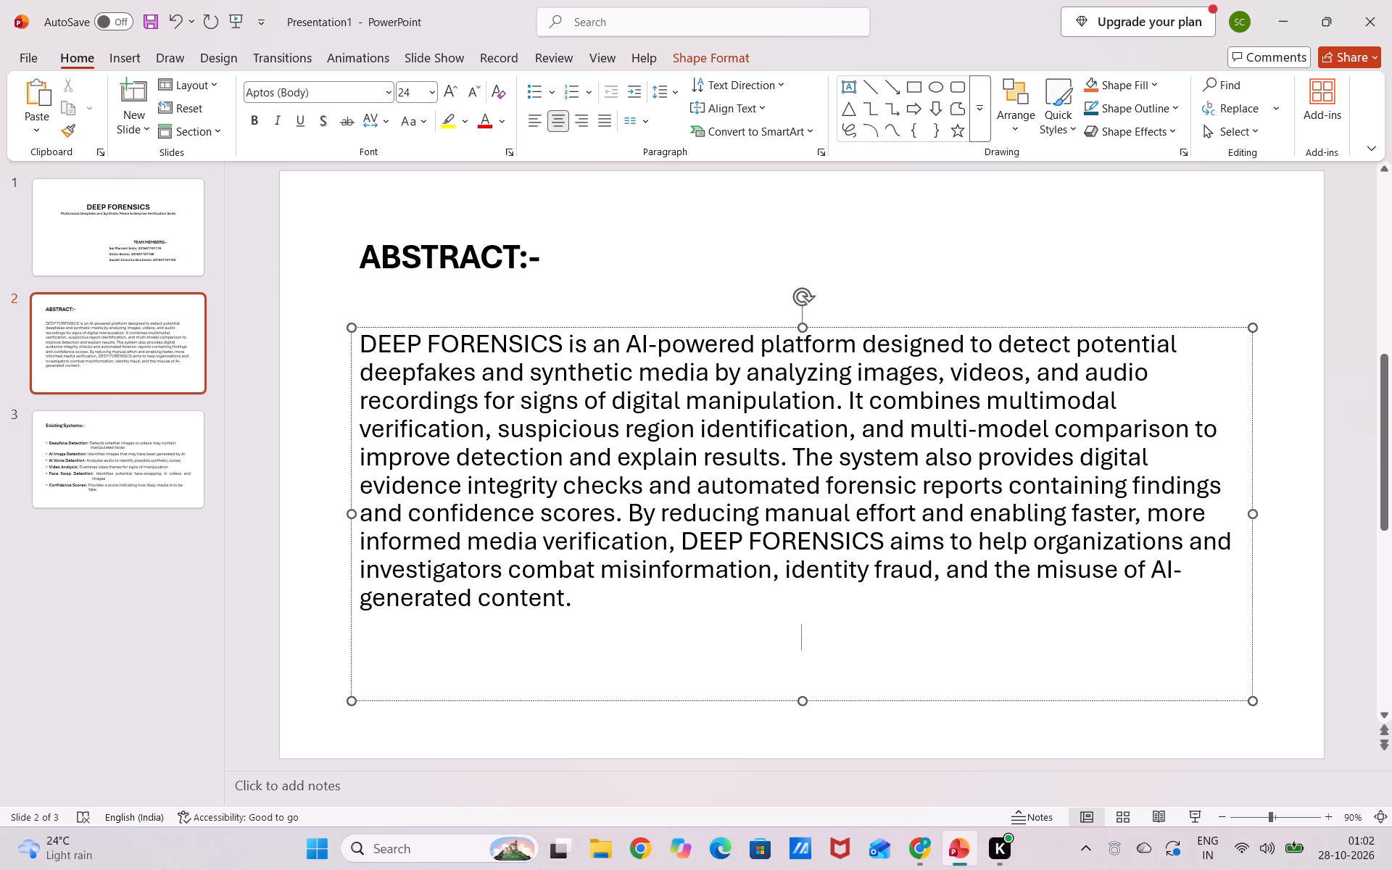
# Justify the whole abstract paragraph under the ABSTRACT:- heading.
pyautogui.moveTo(572, 605); pyautogui.dragTo(399, 322)
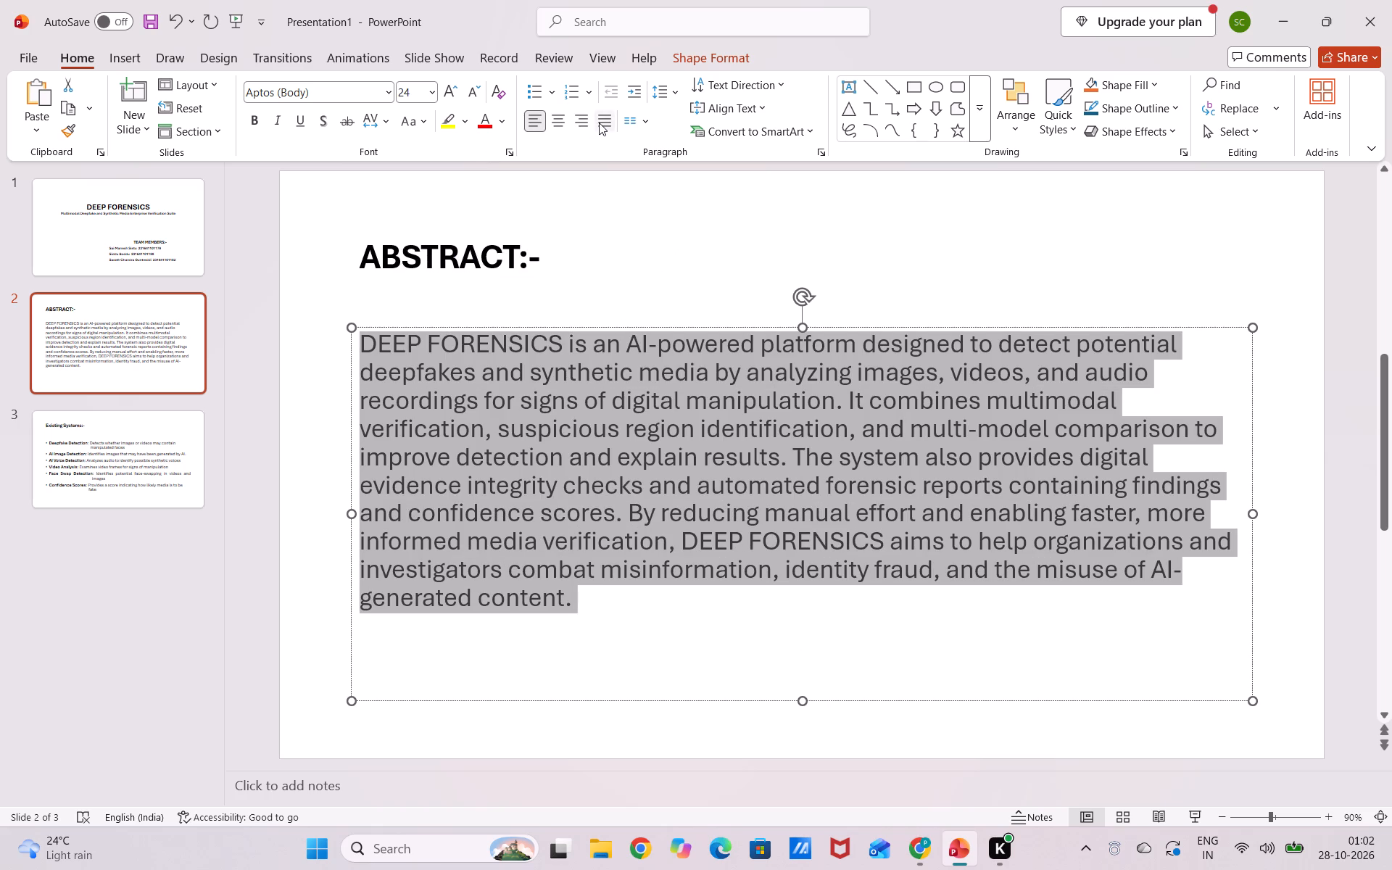
pyautogui.click(599, 123)
pyautogui.click(618, 638)
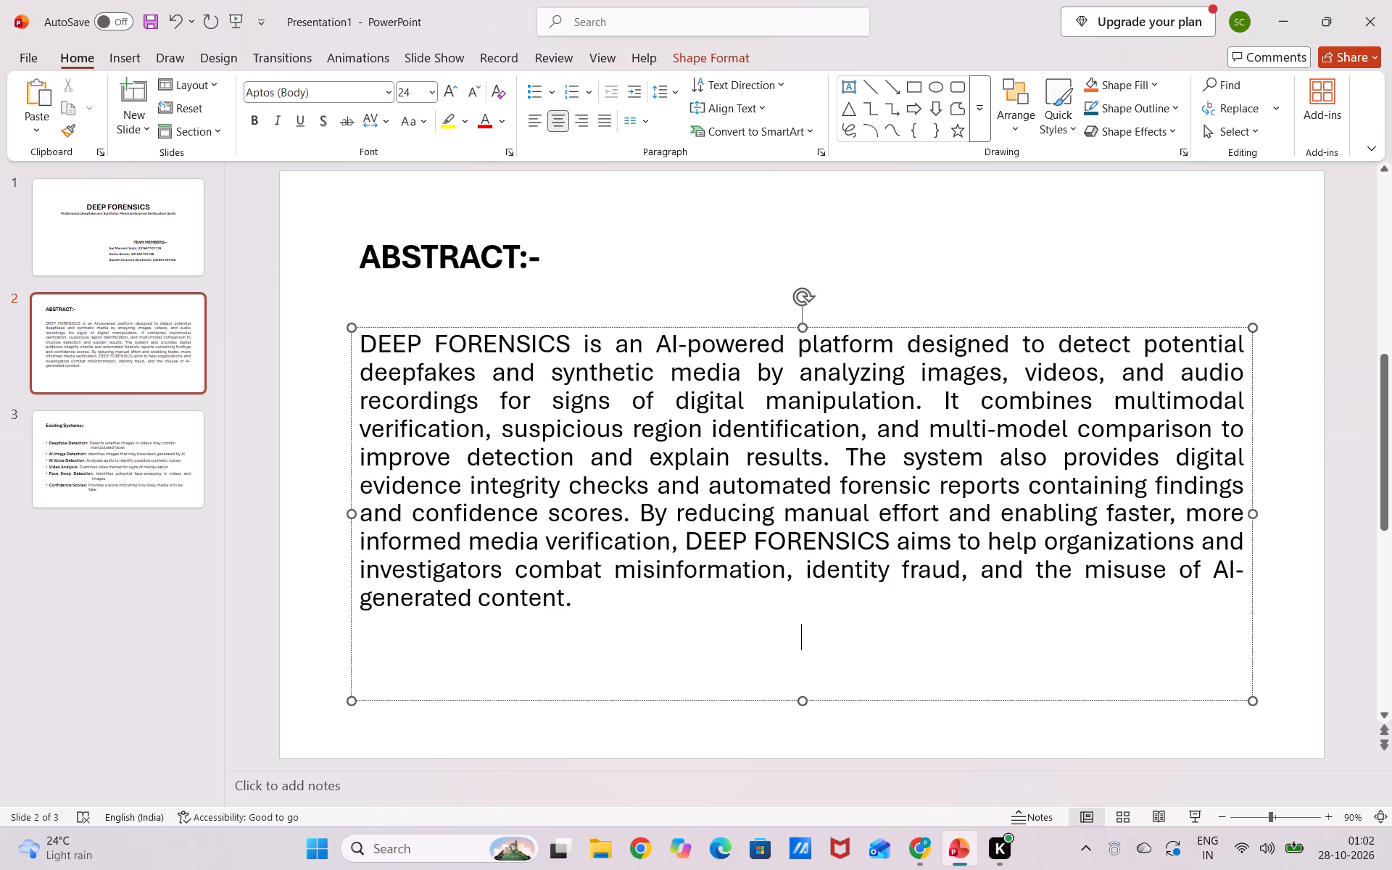
# Change the font of the whole abstract paragraph to Calibri.
pyautogui.moveTo(598, 613); pyautogui.dragTo(411, 368)
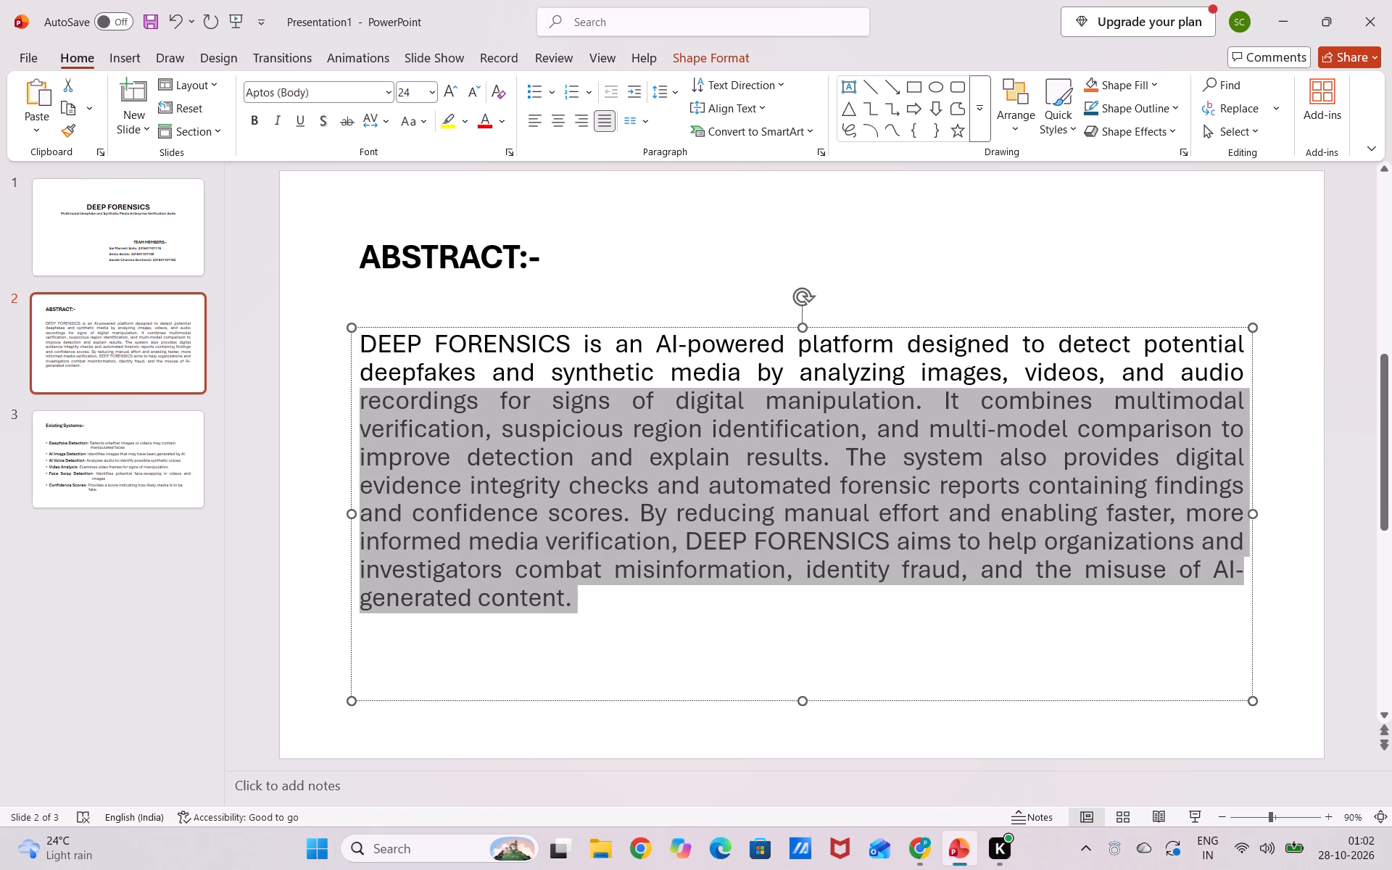
pyautogui.moveTo(411, 368); pyautogui.dragTo(360, 282)
pyautogui.click(455, 224)
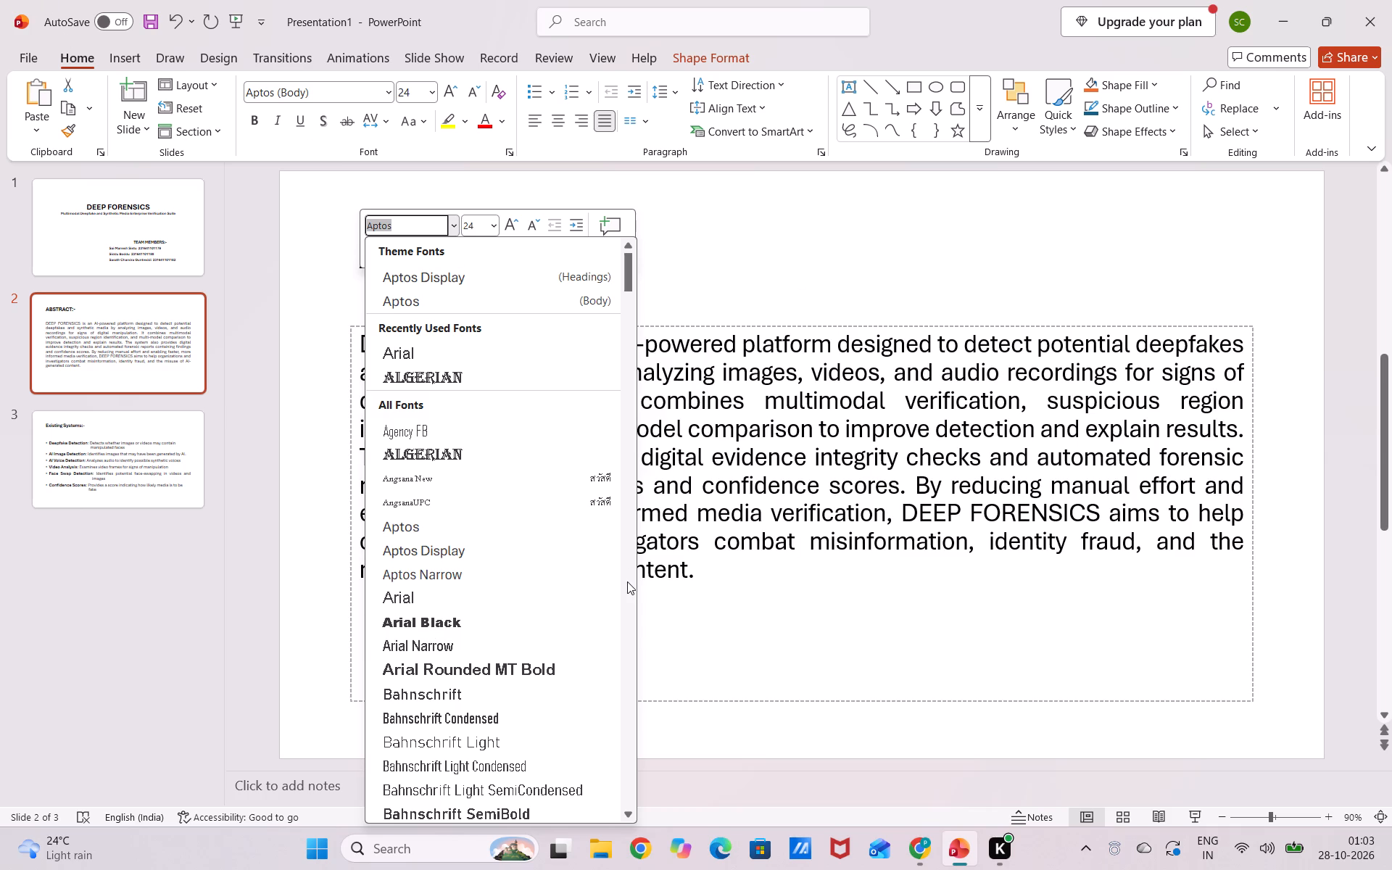
pyautogui.scroll(-2, 560, 571)
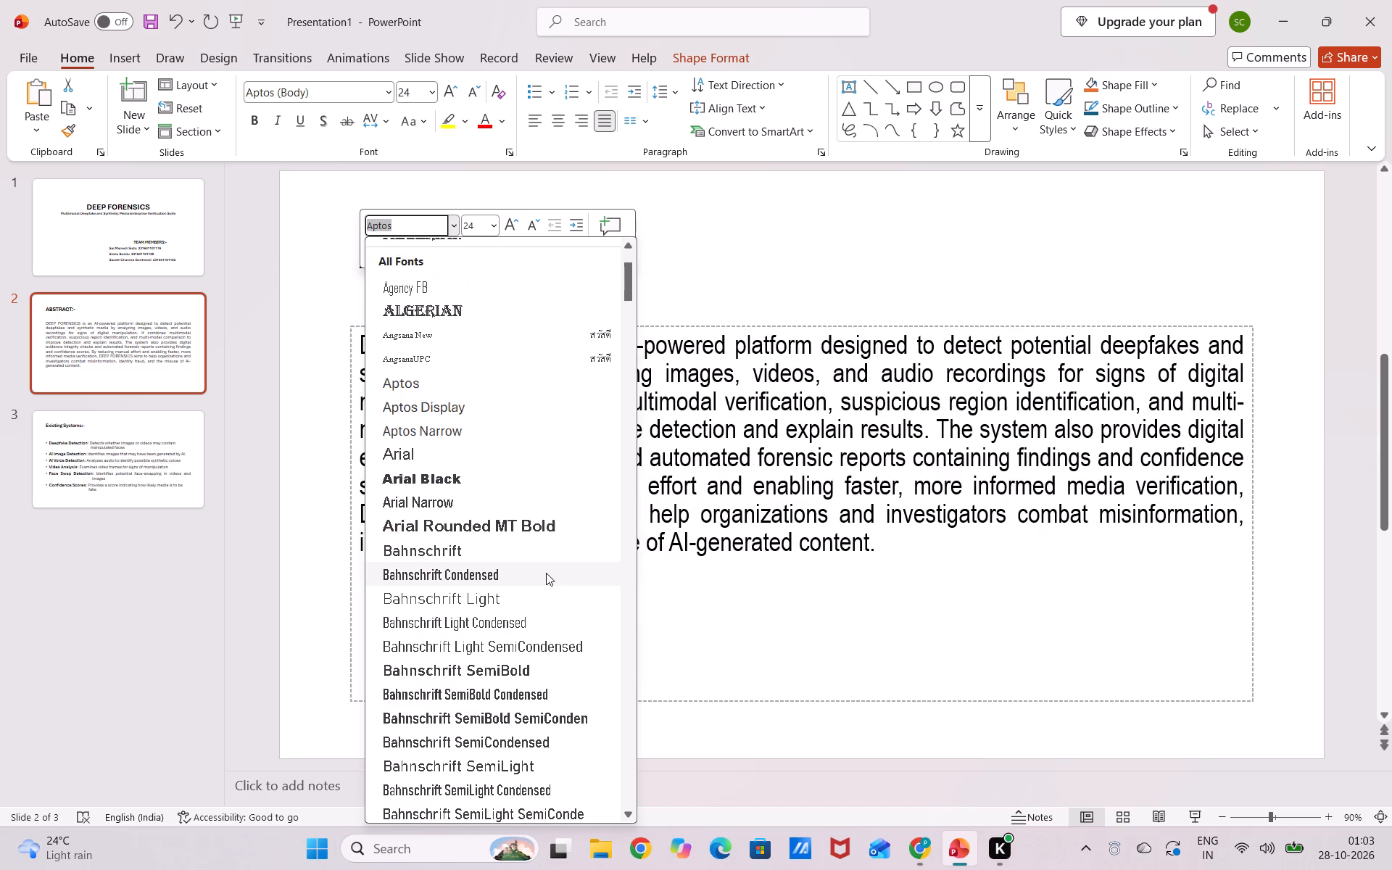
pyautogui.scroll(-3, 493, 559)
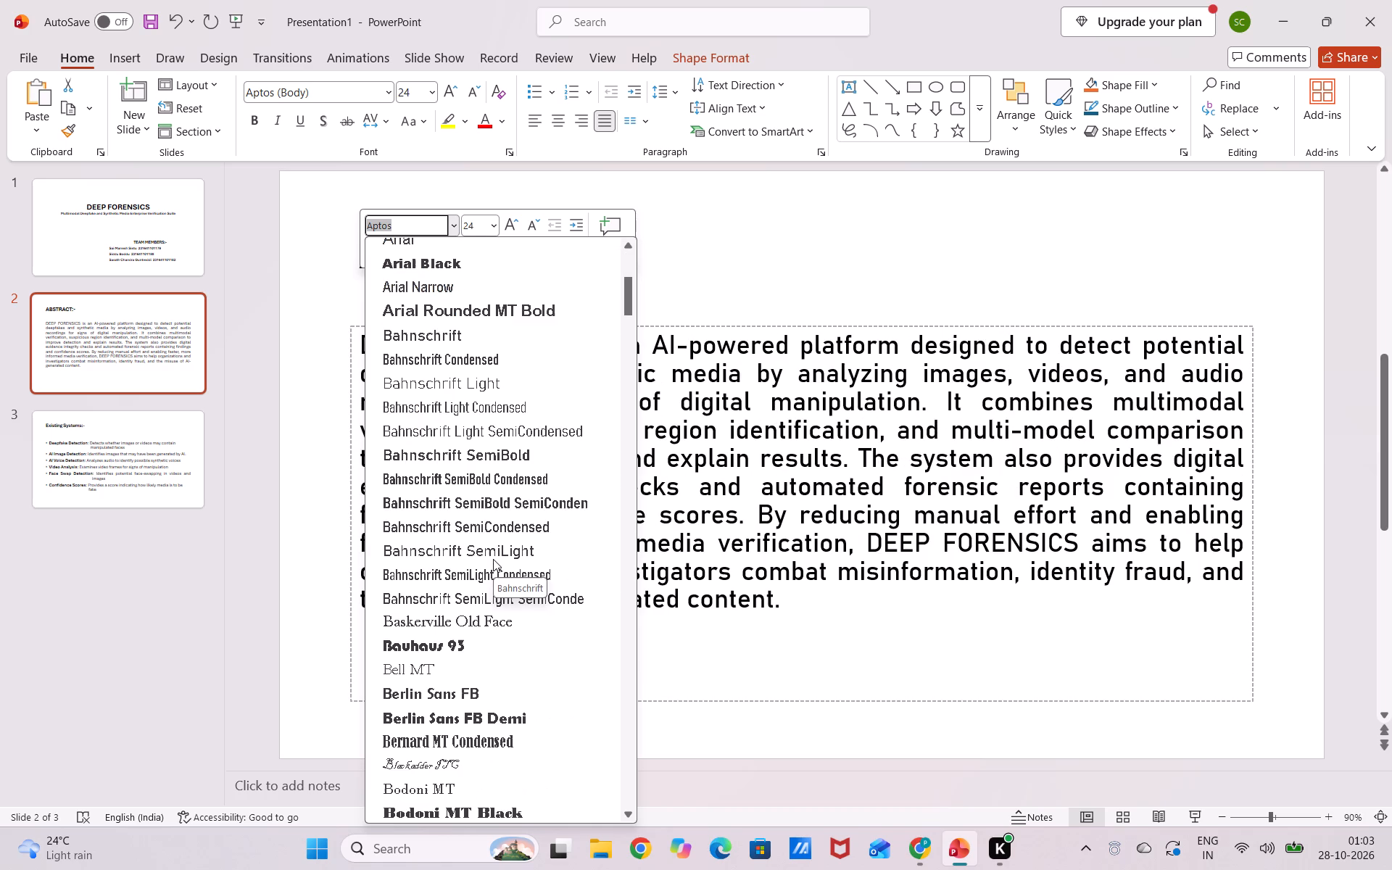
pyautogui.scroll(-7, 443, 609)
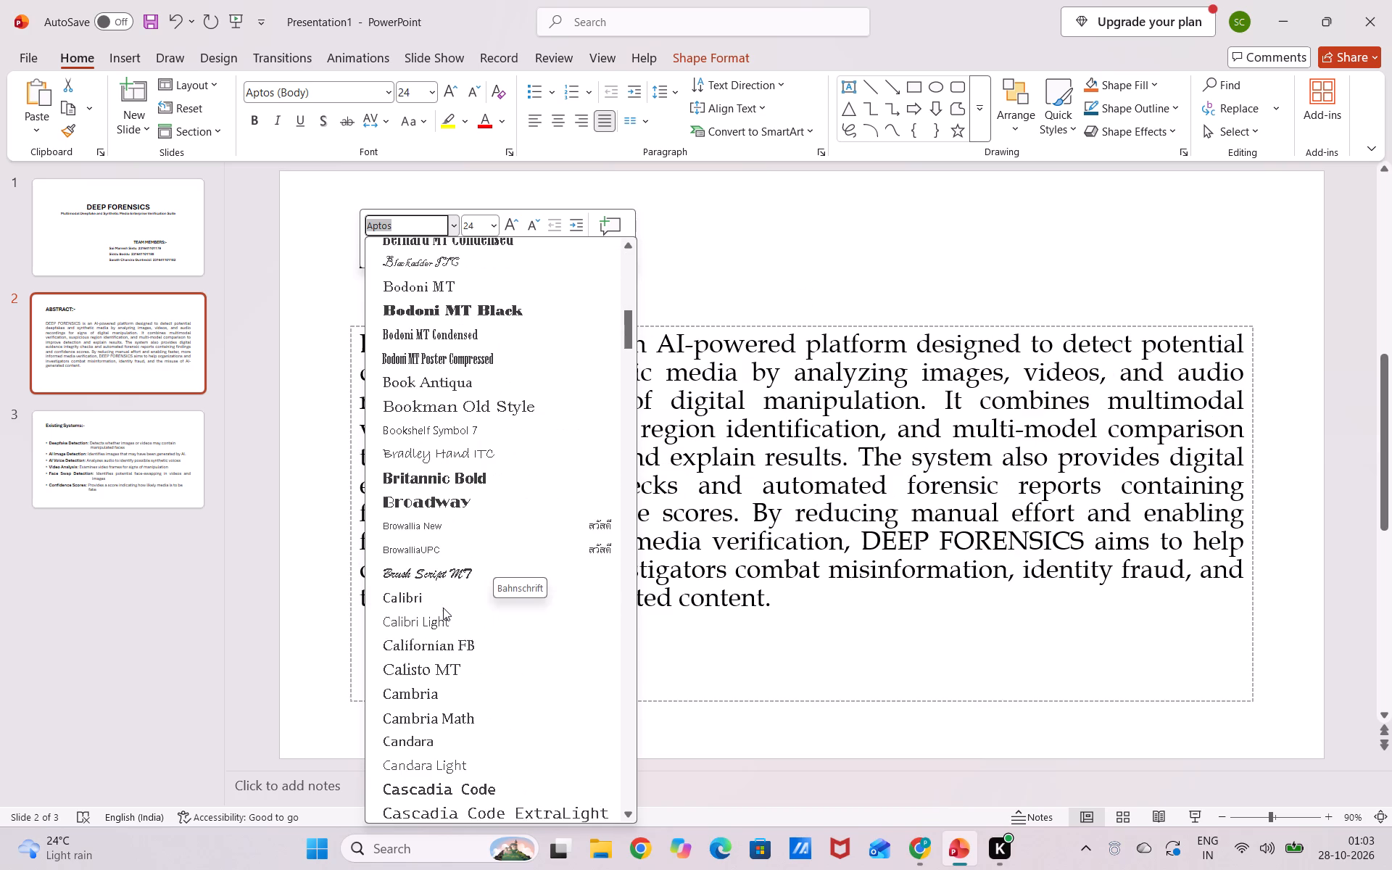
pyautogui.scroll(-2, 443, 607)
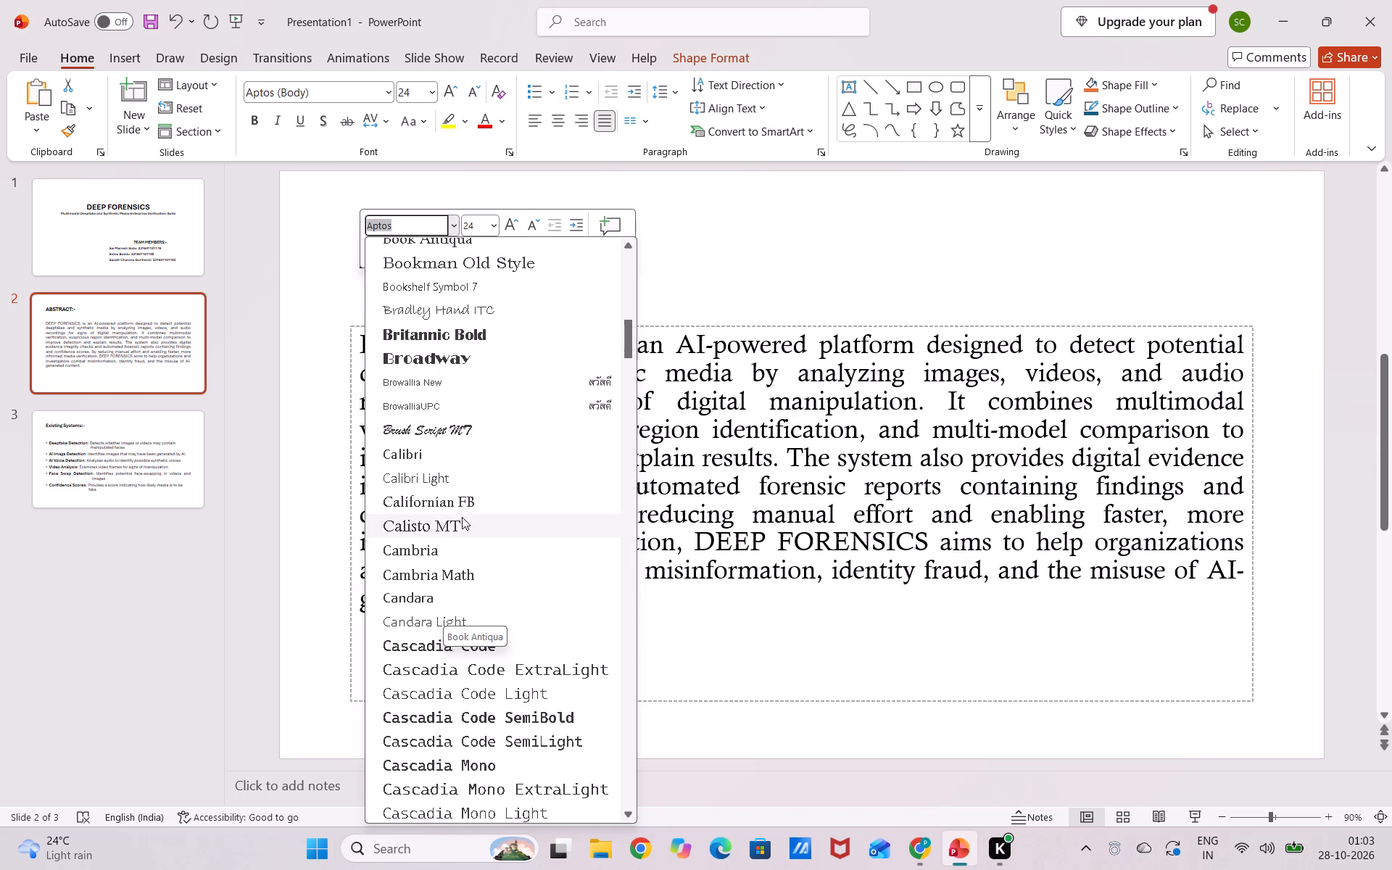
pyautogui.click(443, 461)
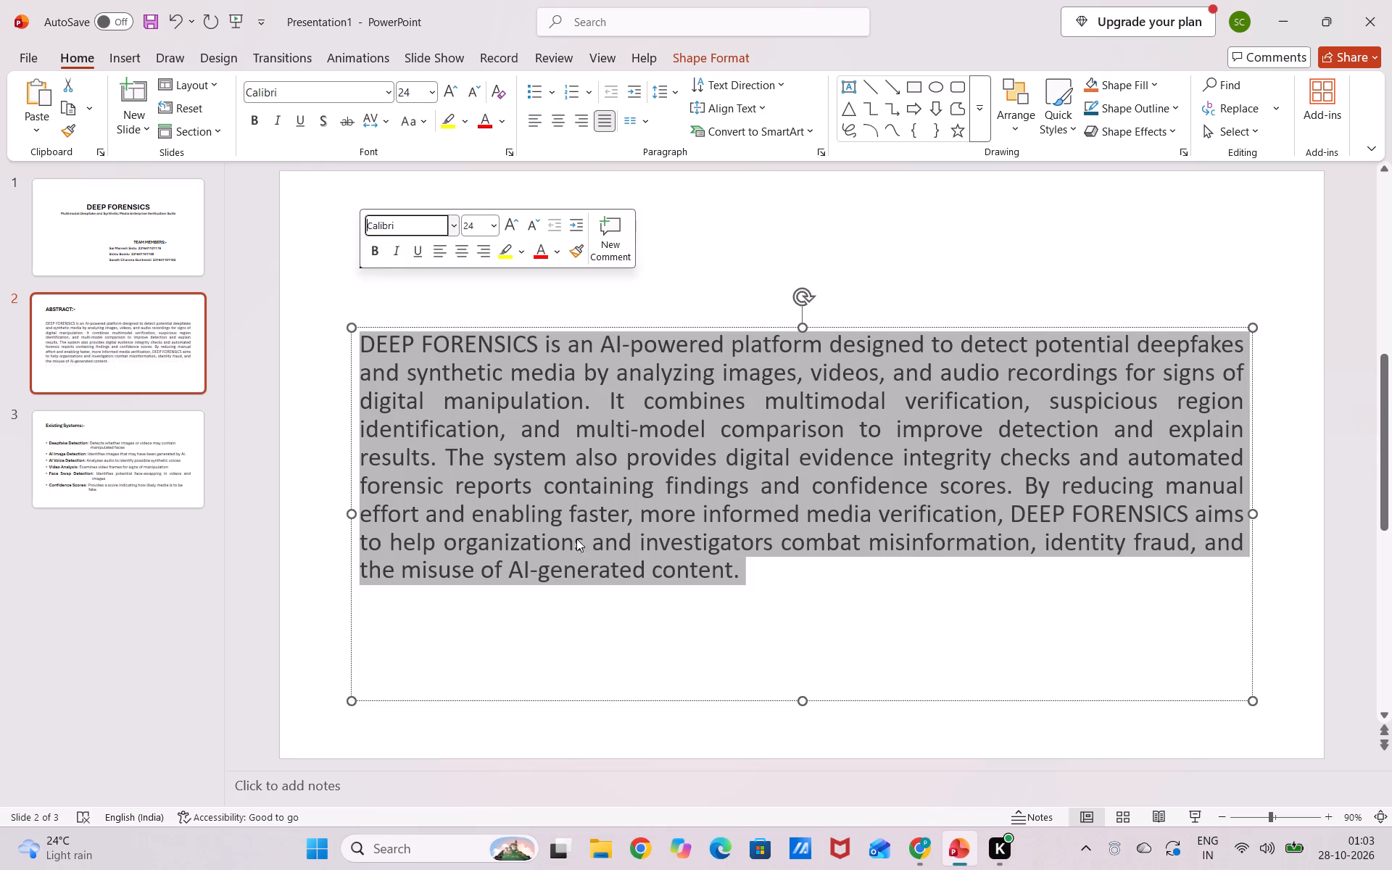
pyautogui.click(647, 613)
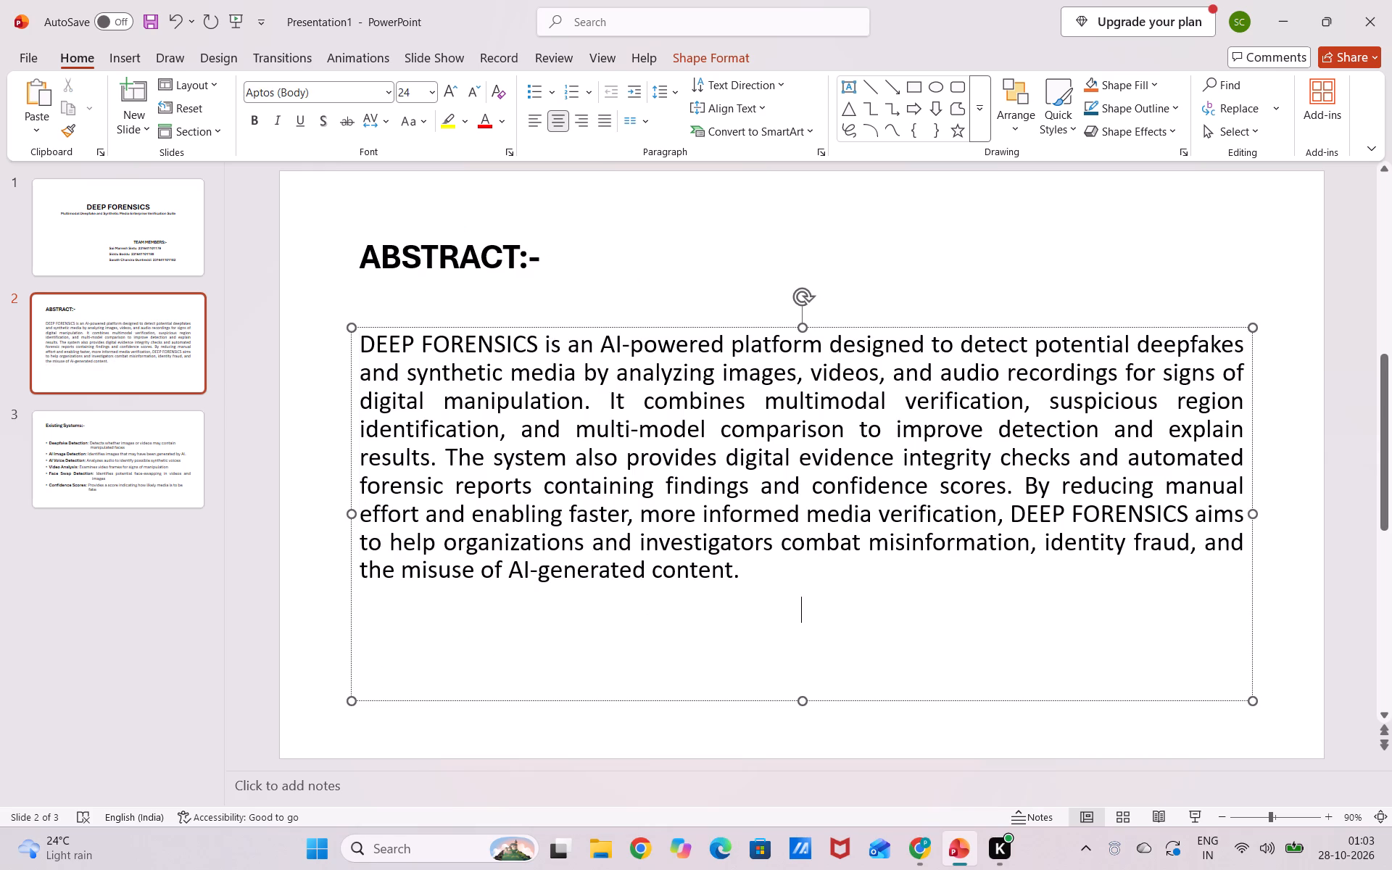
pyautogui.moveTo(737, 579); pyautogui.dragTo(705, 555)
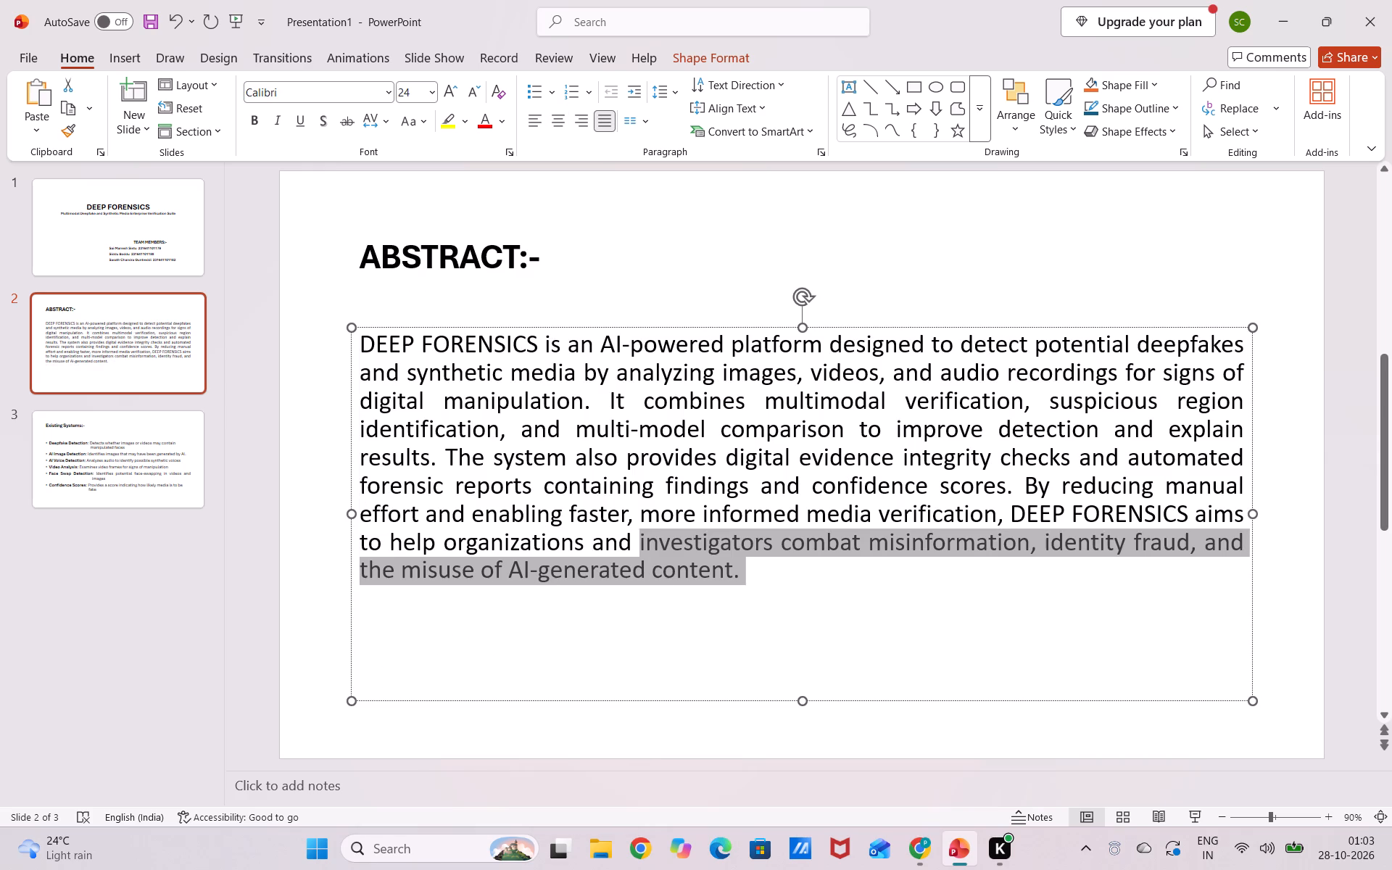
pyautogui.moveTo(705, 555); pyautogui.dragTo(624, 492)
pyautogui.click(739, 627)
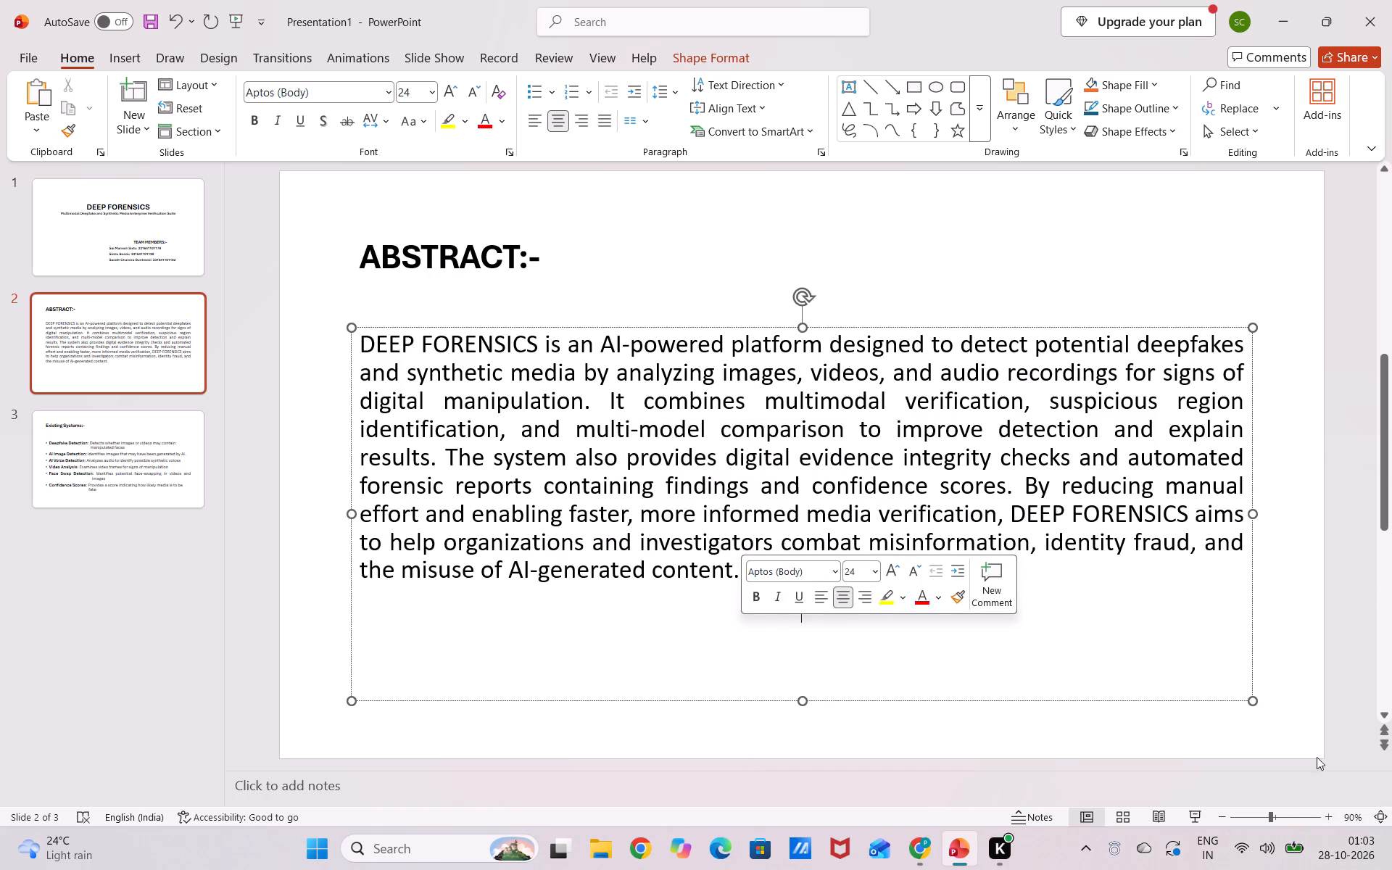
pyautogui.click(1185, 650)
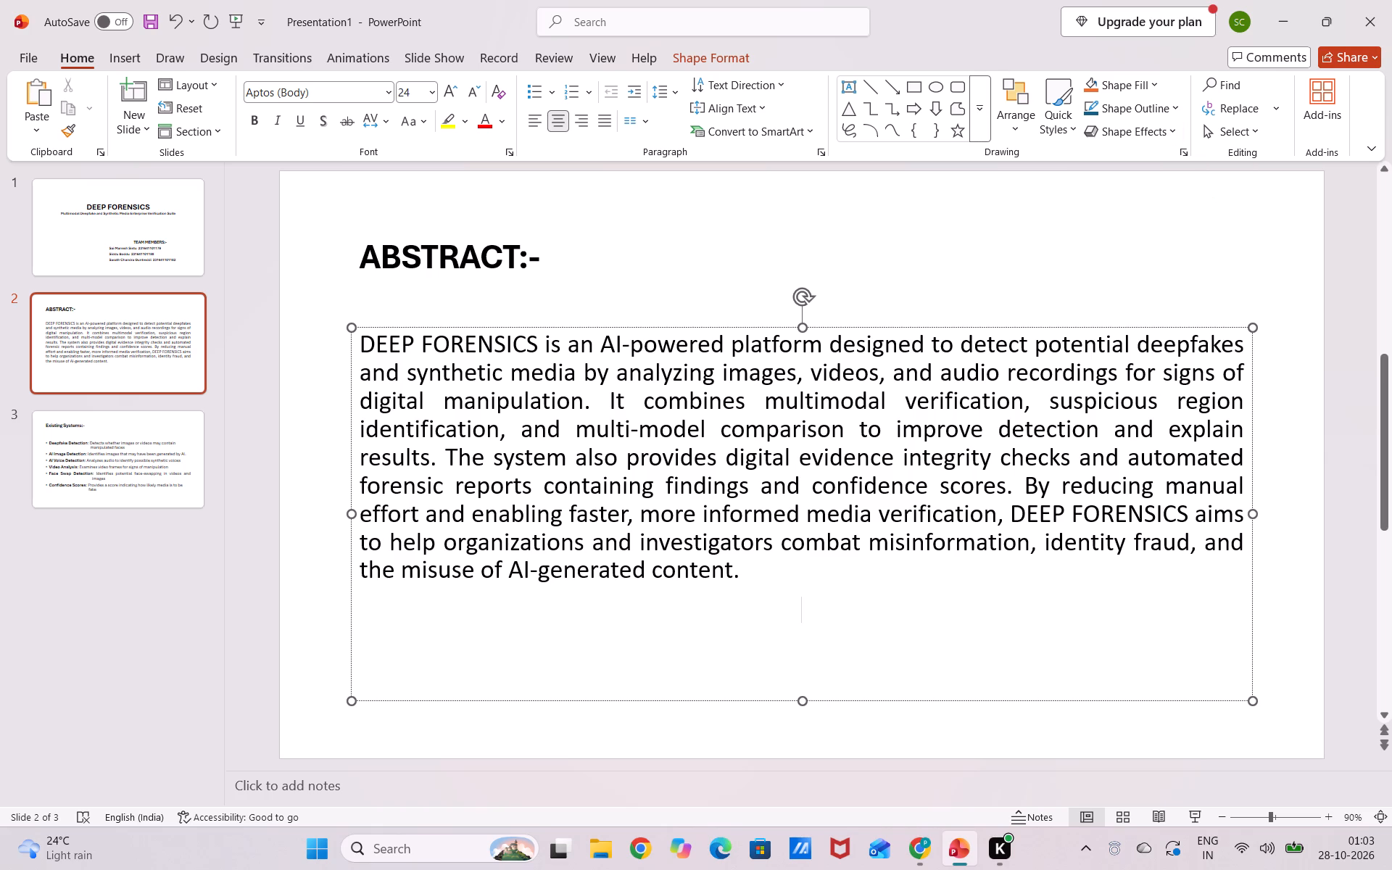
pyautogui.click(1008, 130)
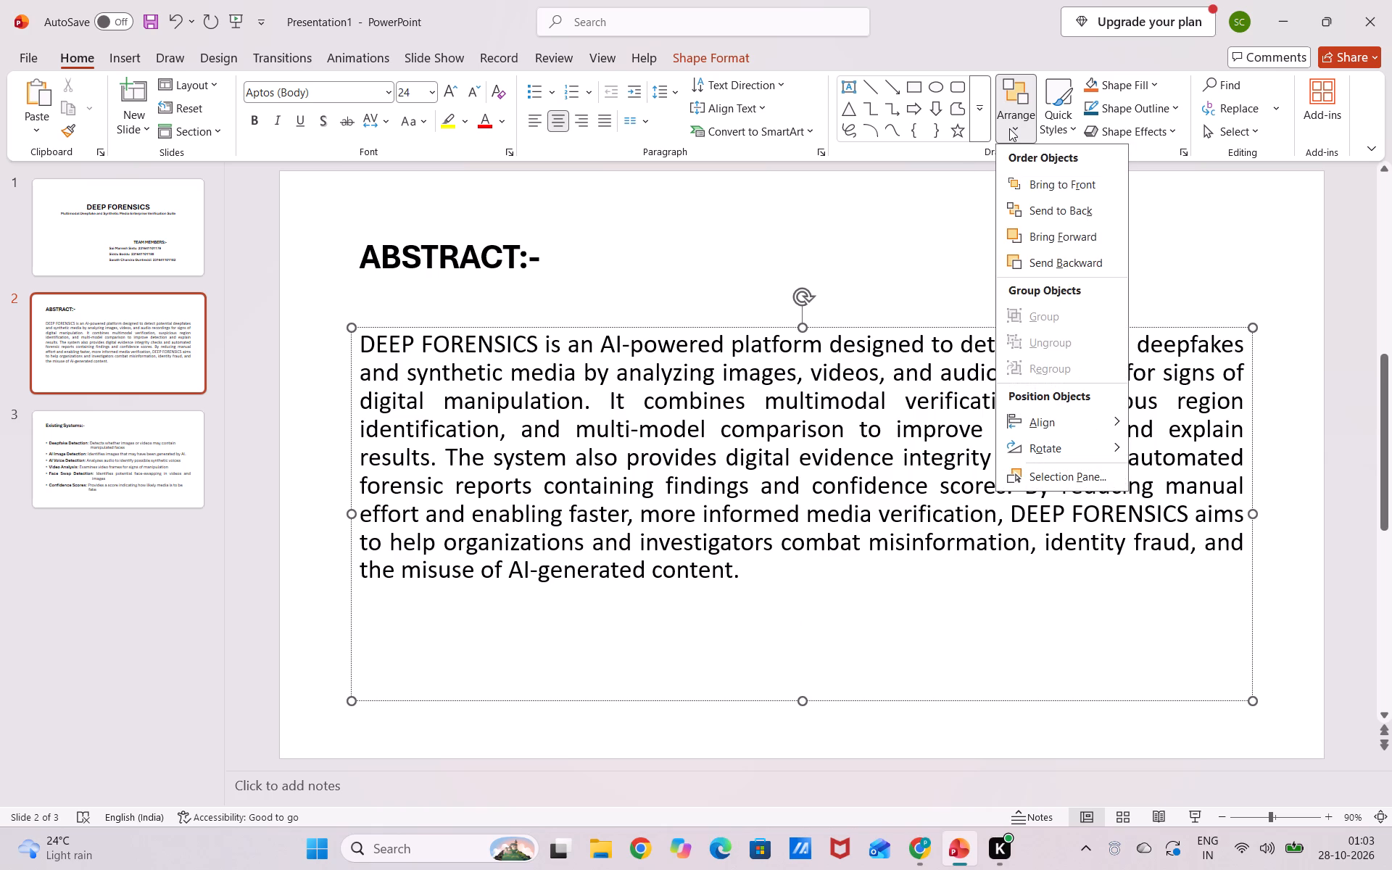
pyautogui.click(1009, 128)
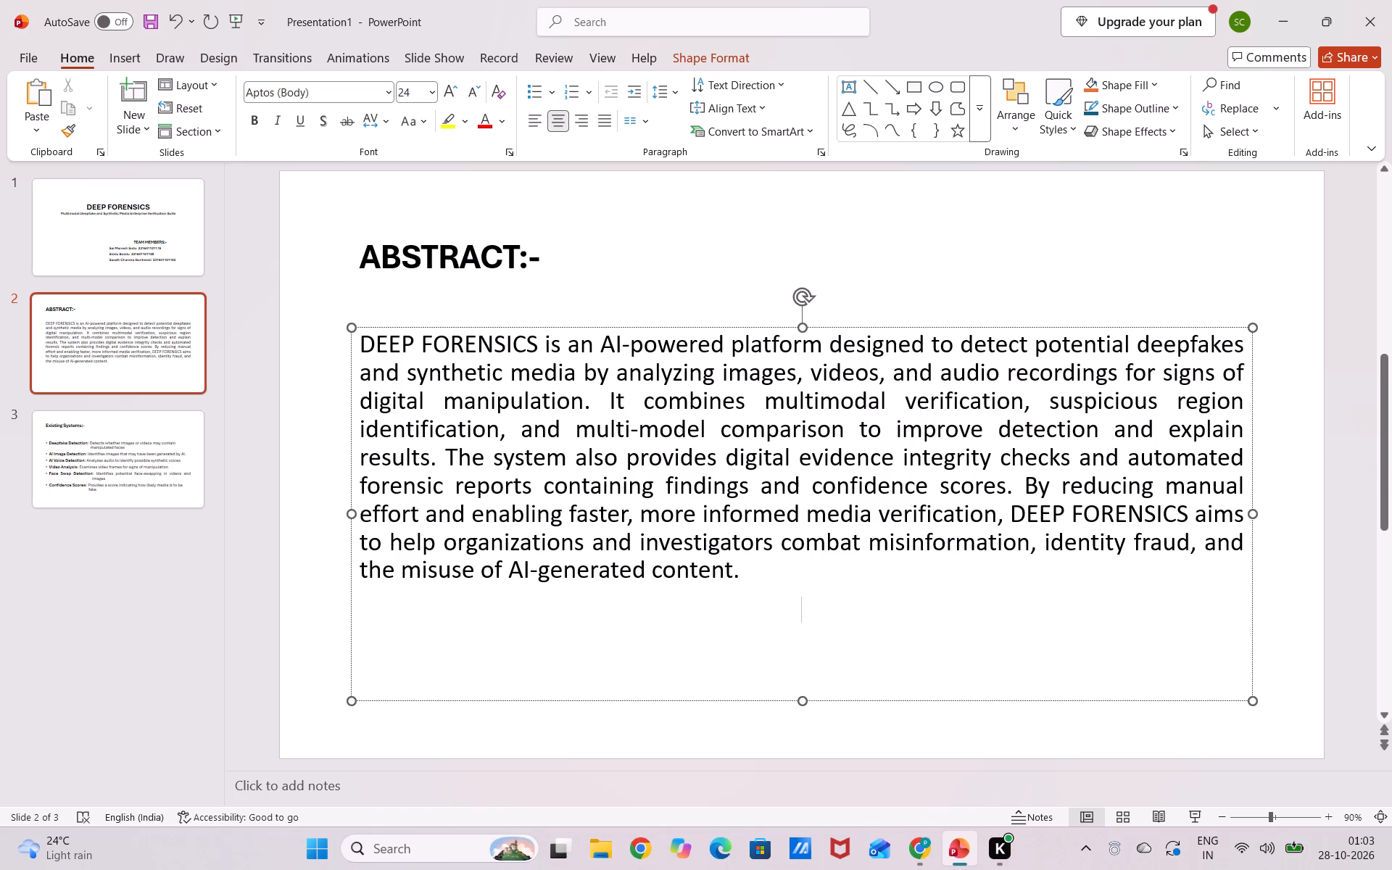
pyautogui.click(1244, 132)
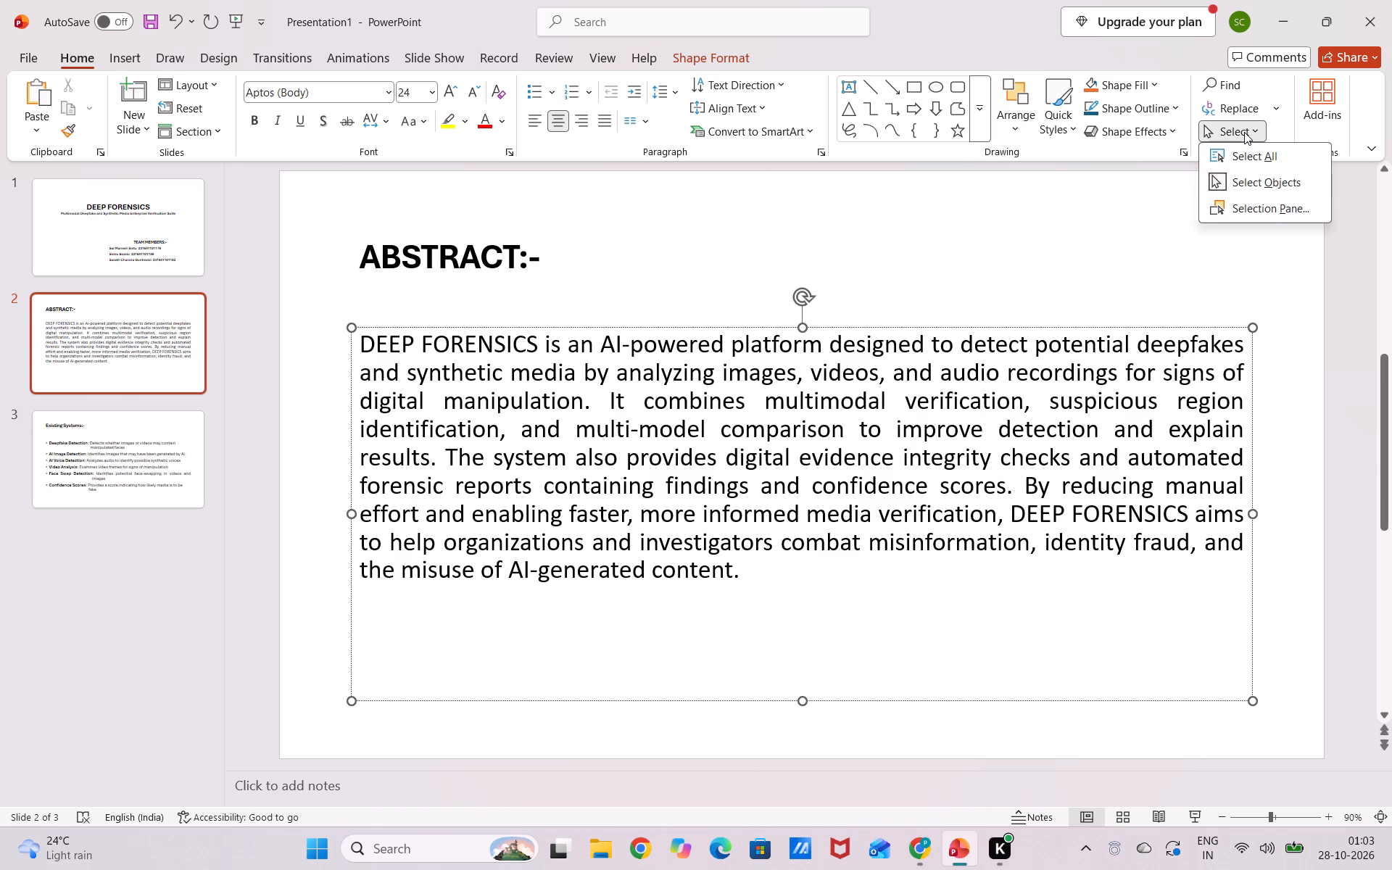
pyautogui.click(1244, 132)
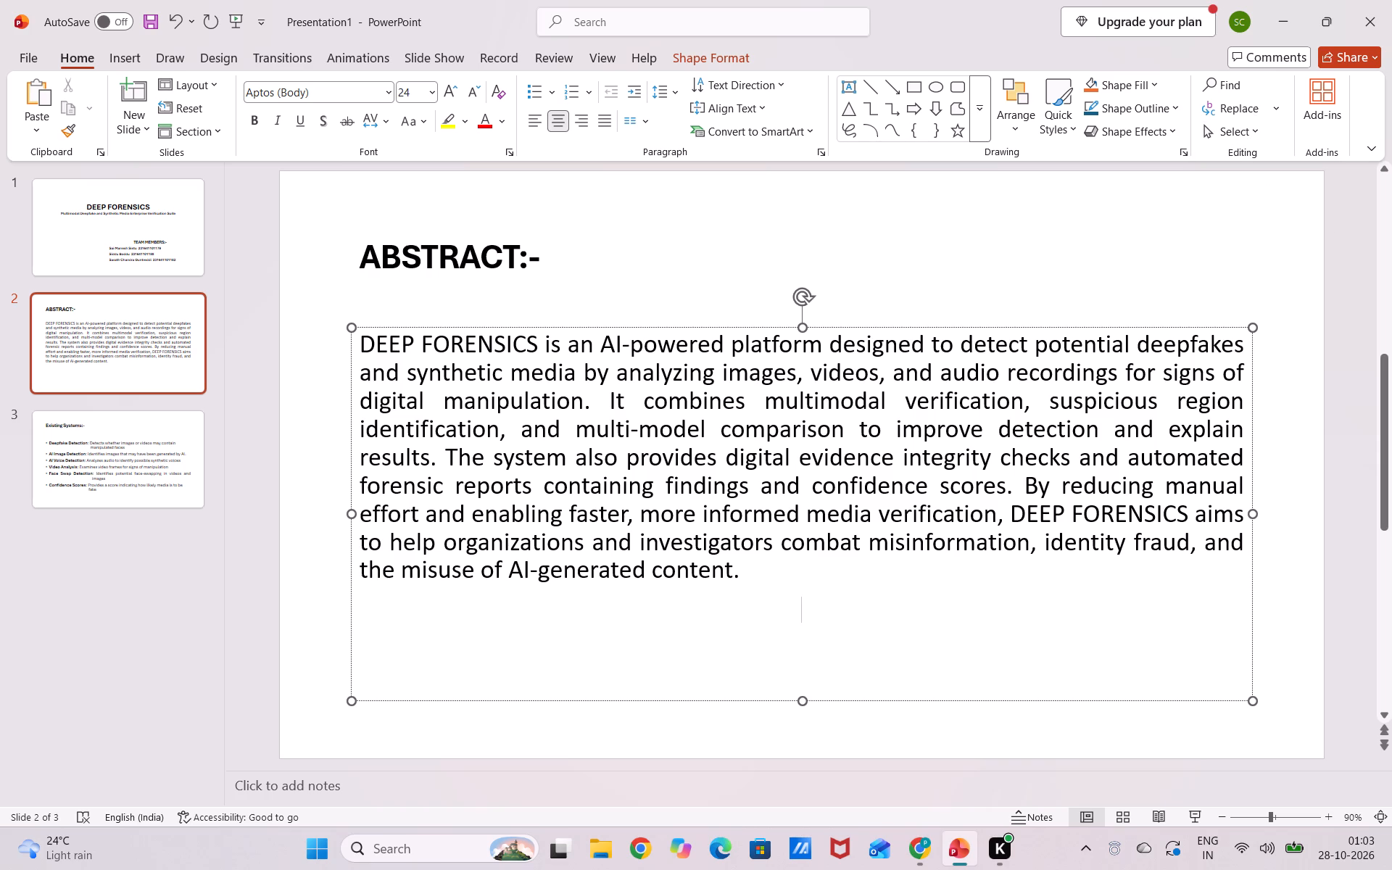
# Shorten the abstract body placeholder by raising its bottom edge closer to the last line of text.
pyautogui.moveTo(804, 701); pyautogui.dragTo(806, 665)
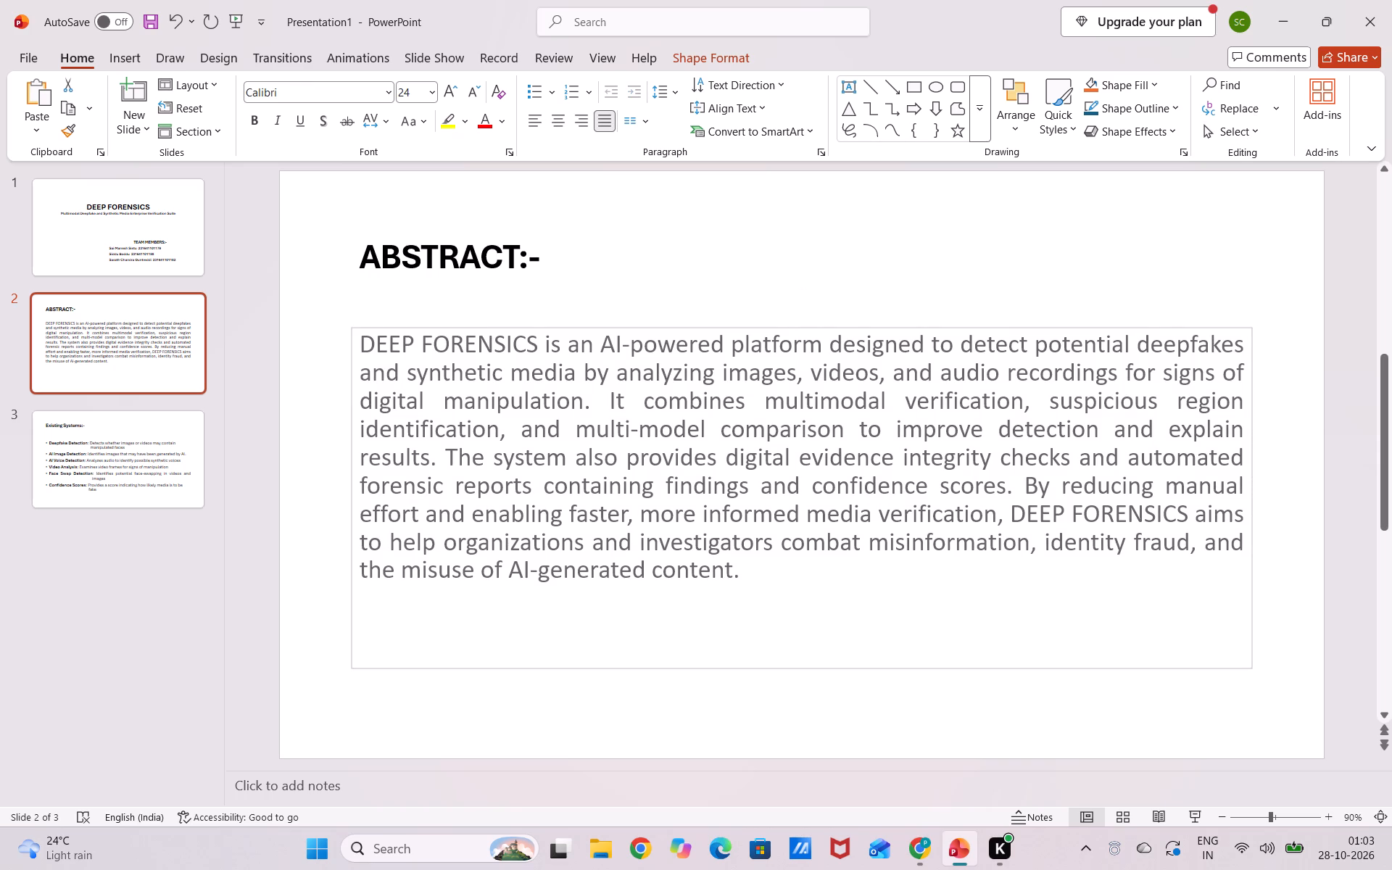
pyautogui.moveTo(806, 665); pyautogui.dragTo(807, 640)
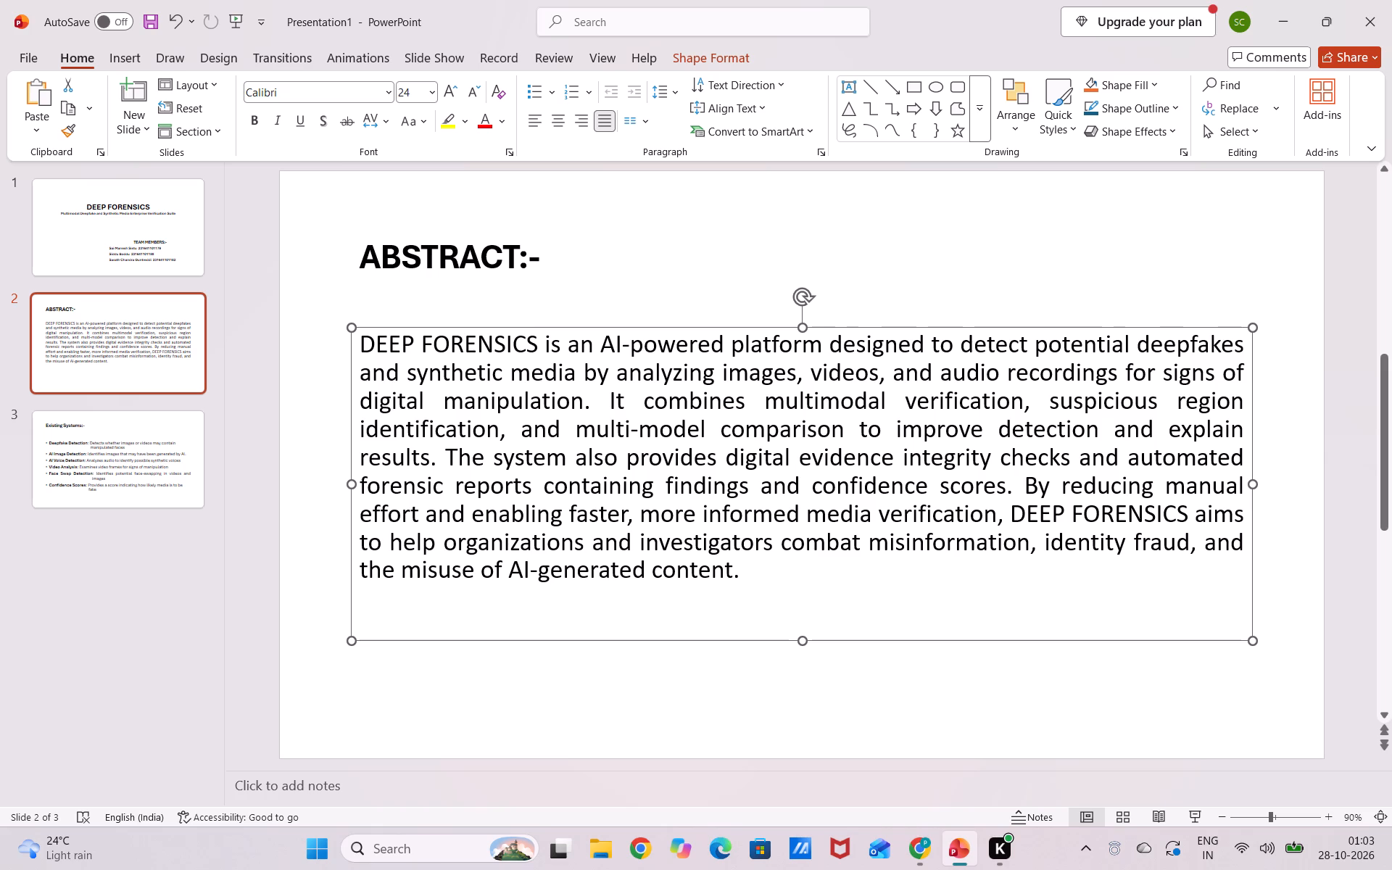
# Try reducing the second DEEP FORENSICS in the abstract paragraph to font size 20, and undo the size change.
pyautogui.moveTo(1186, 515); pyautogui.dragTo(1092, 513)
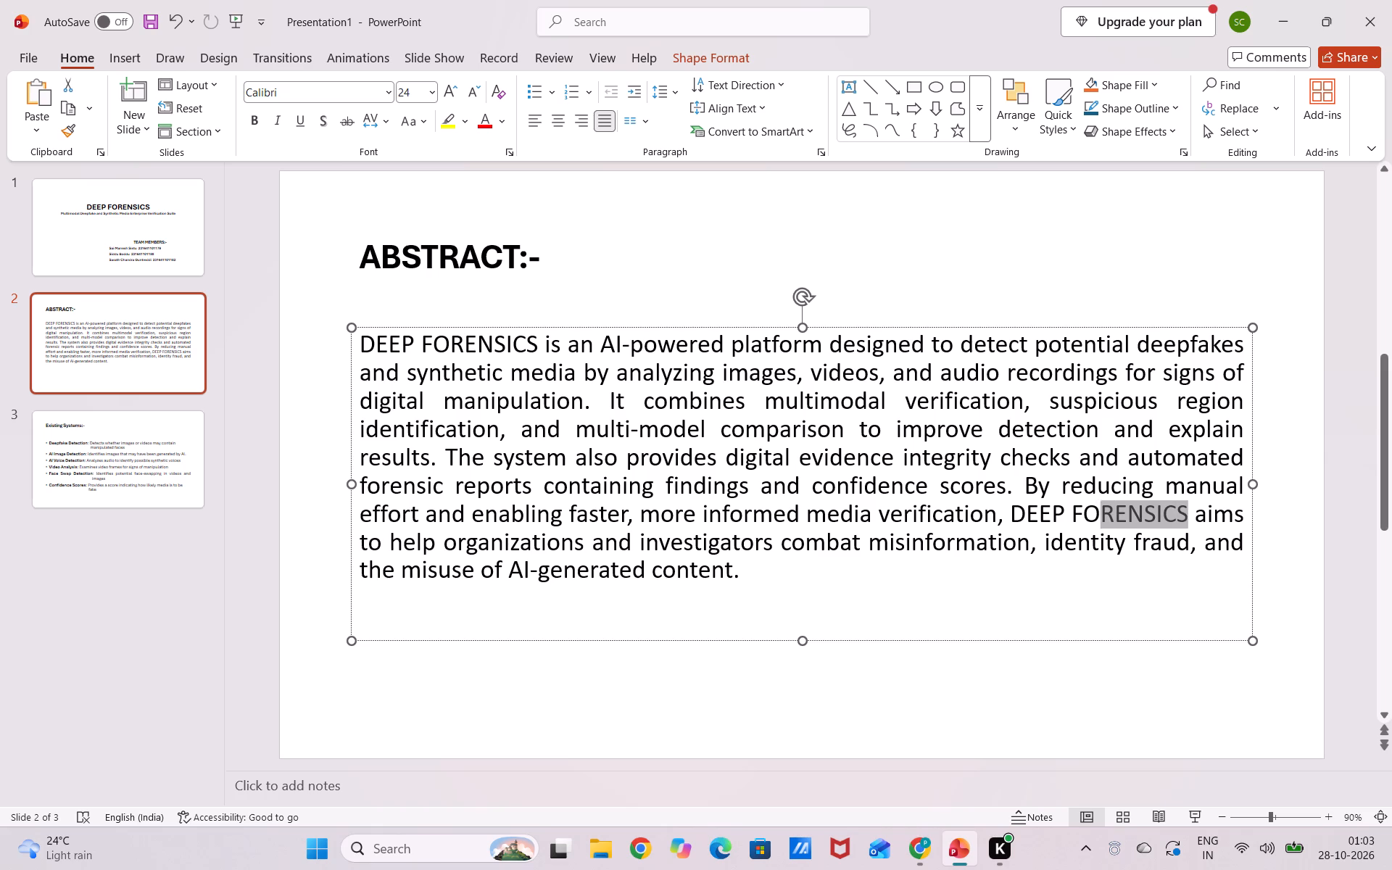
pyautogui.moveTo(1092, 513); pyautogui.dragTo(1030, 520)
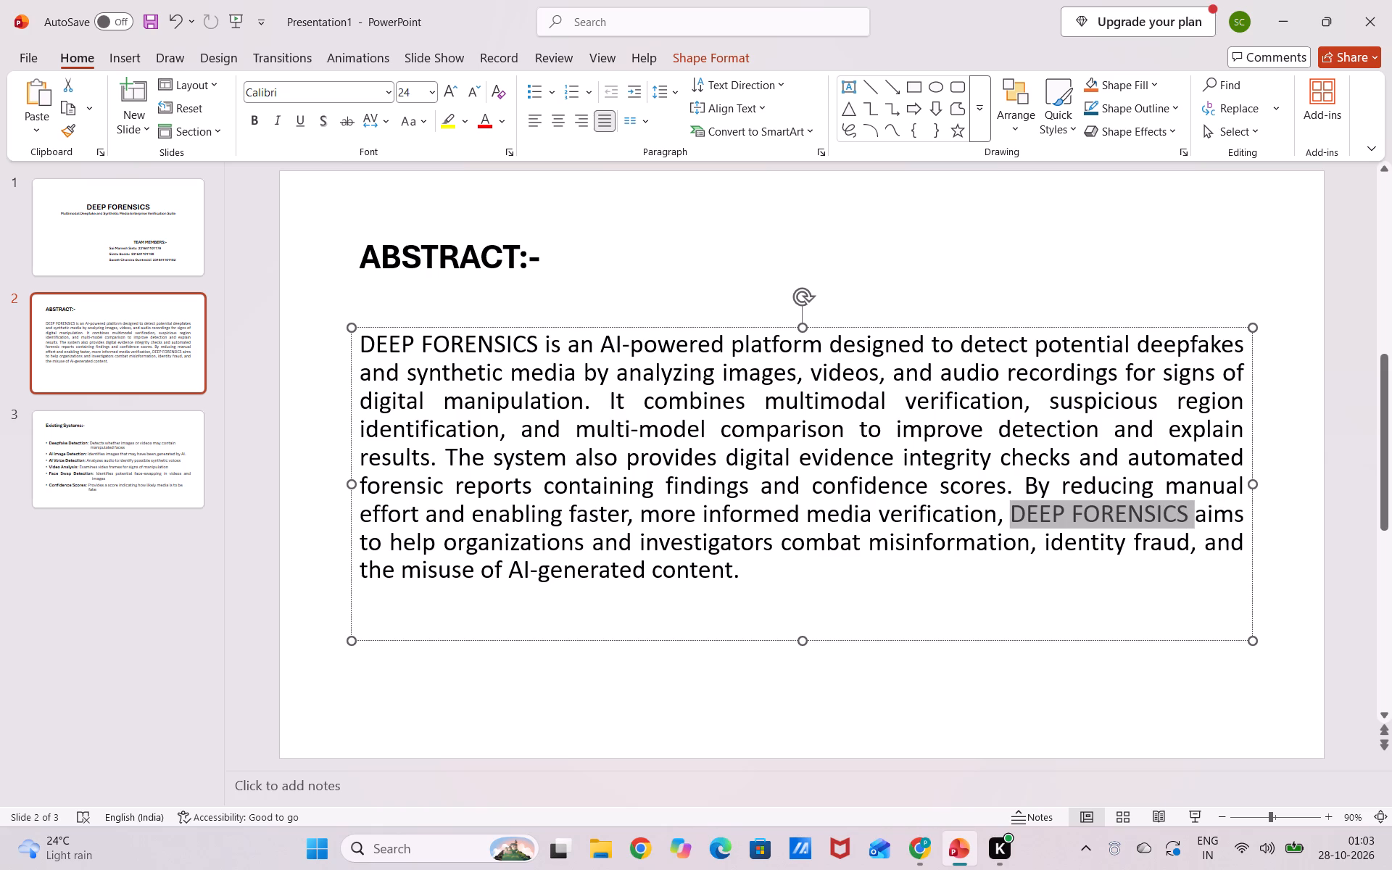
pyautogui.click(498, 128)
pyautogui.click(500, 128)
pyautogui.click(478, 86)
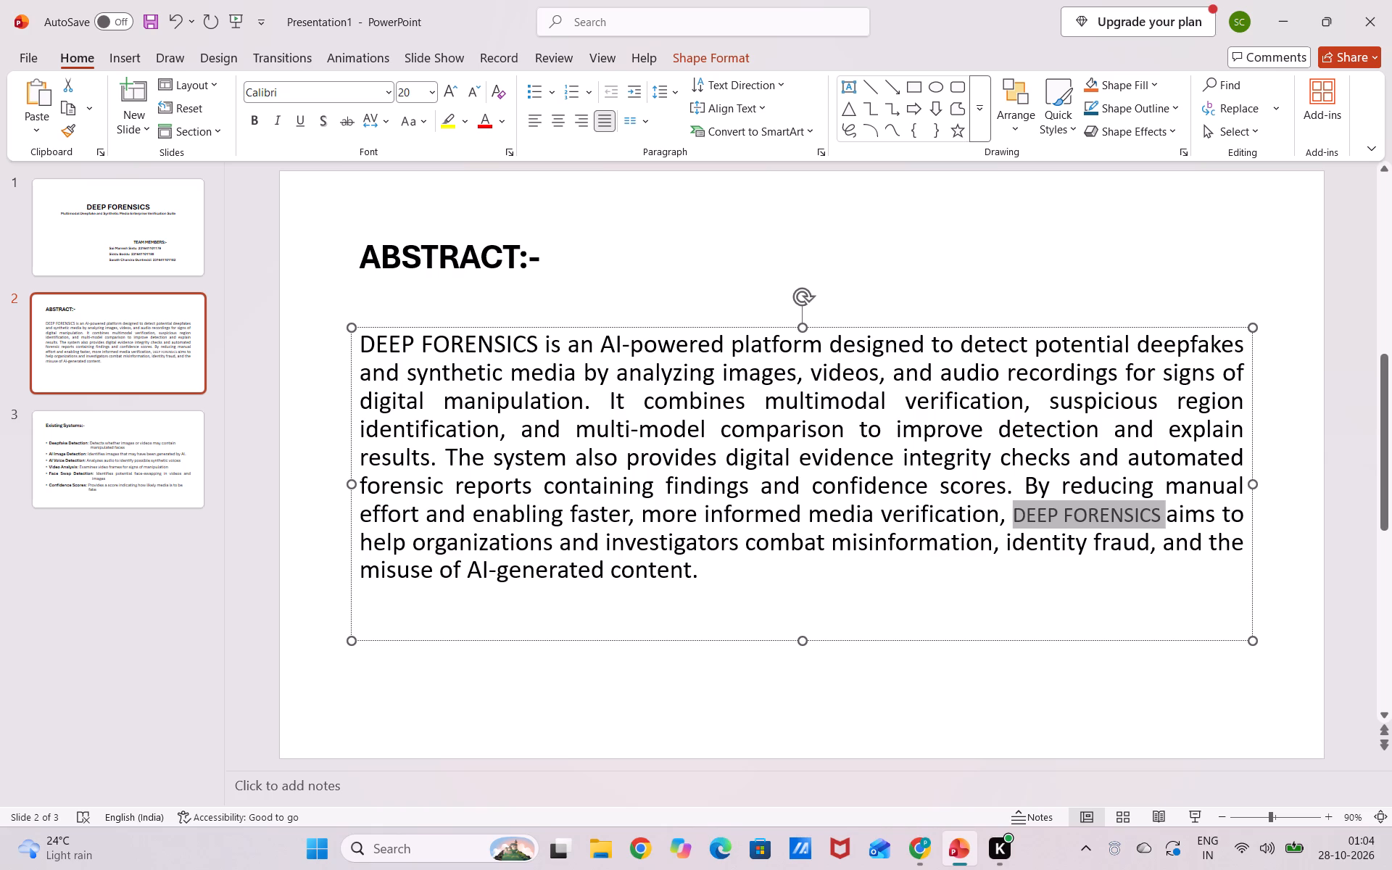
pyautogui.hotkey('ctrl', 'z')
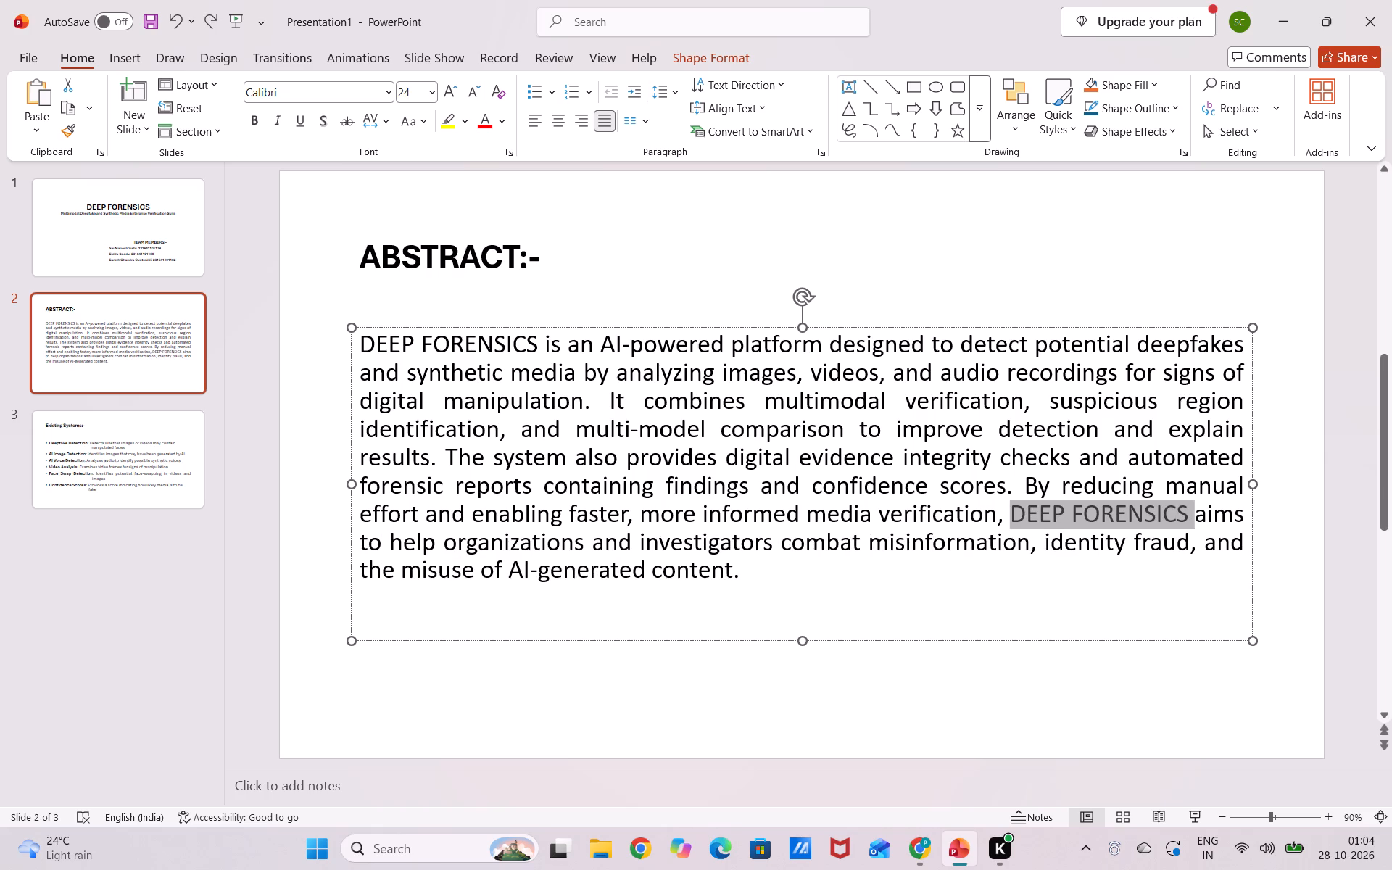
# Change the case of the second DEEP FORENSICS in the abstract paragraph to lowercase.
pyautogui.click(427, 125)
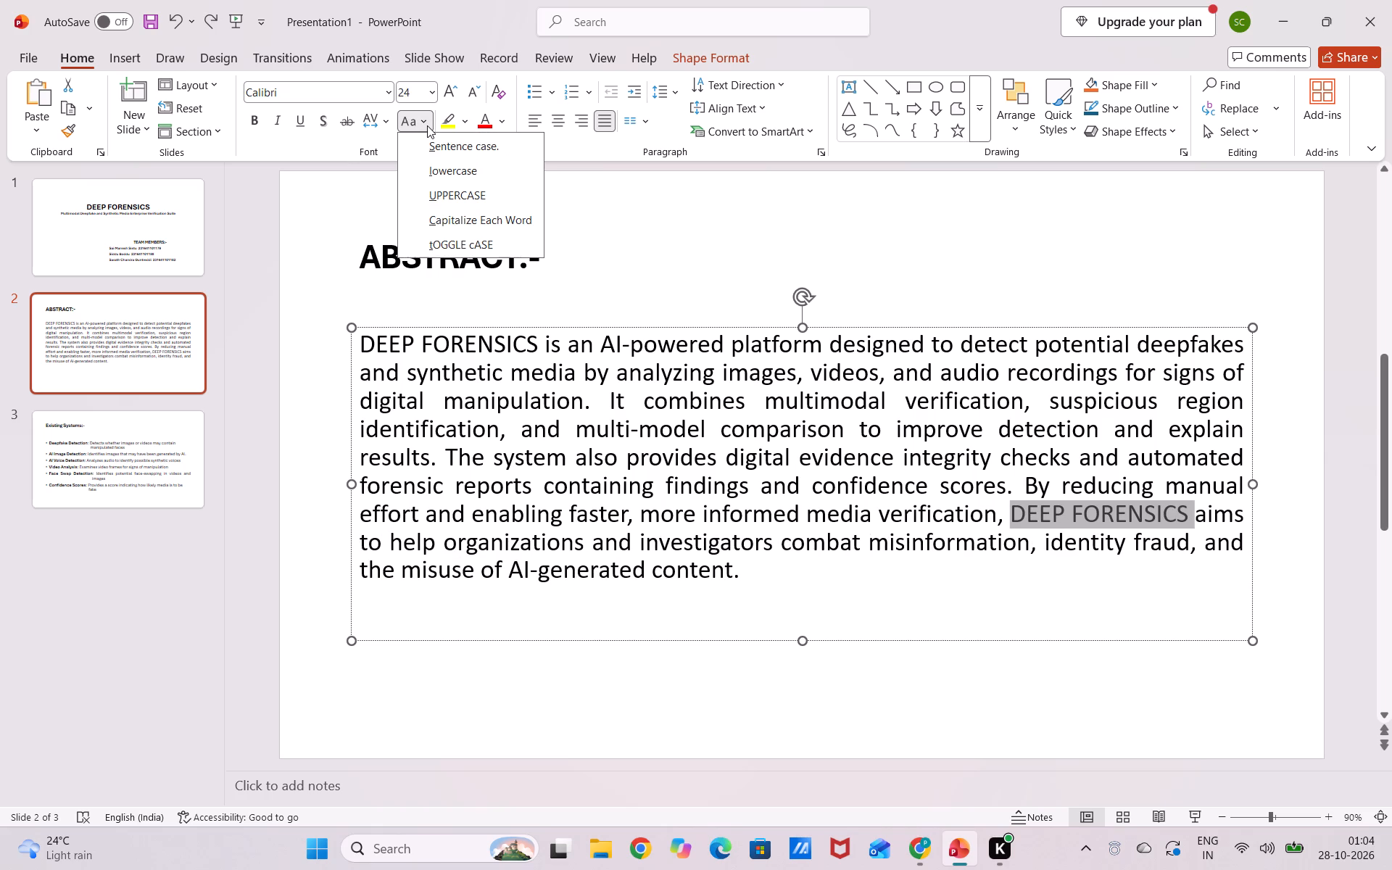
pyautogui.click(436, 163)
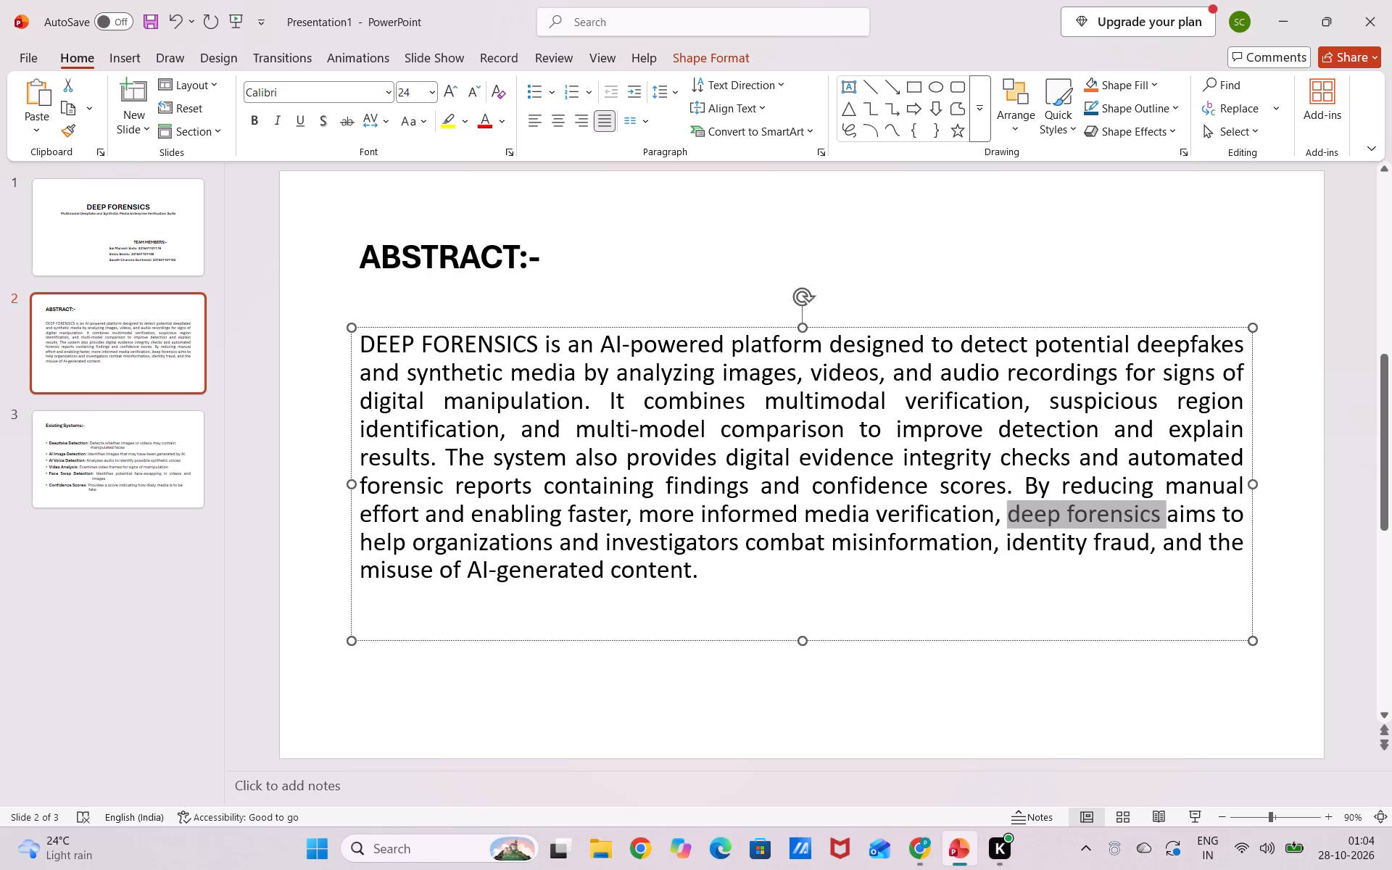
pyautogui.click(643, 405)
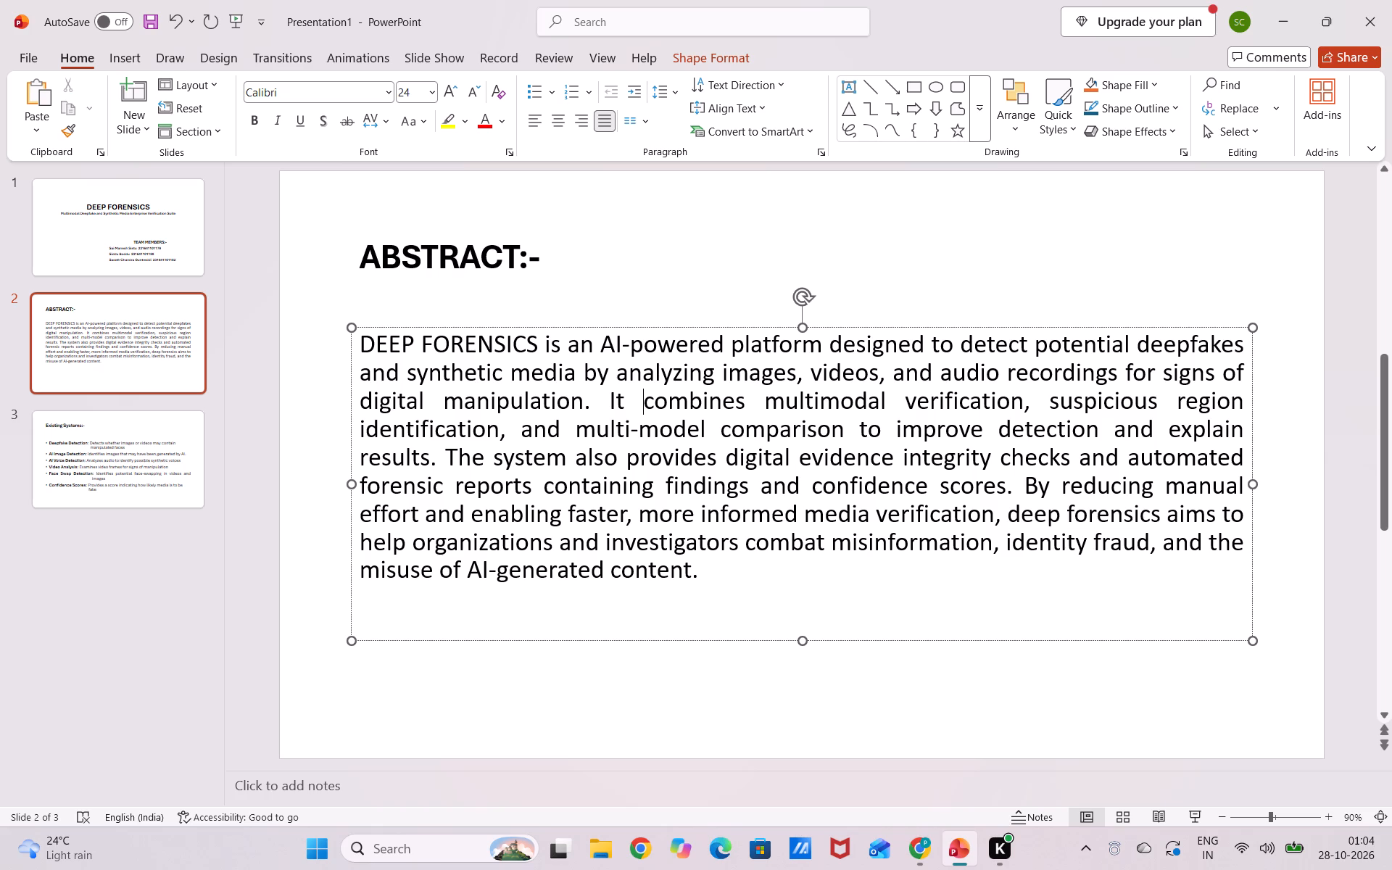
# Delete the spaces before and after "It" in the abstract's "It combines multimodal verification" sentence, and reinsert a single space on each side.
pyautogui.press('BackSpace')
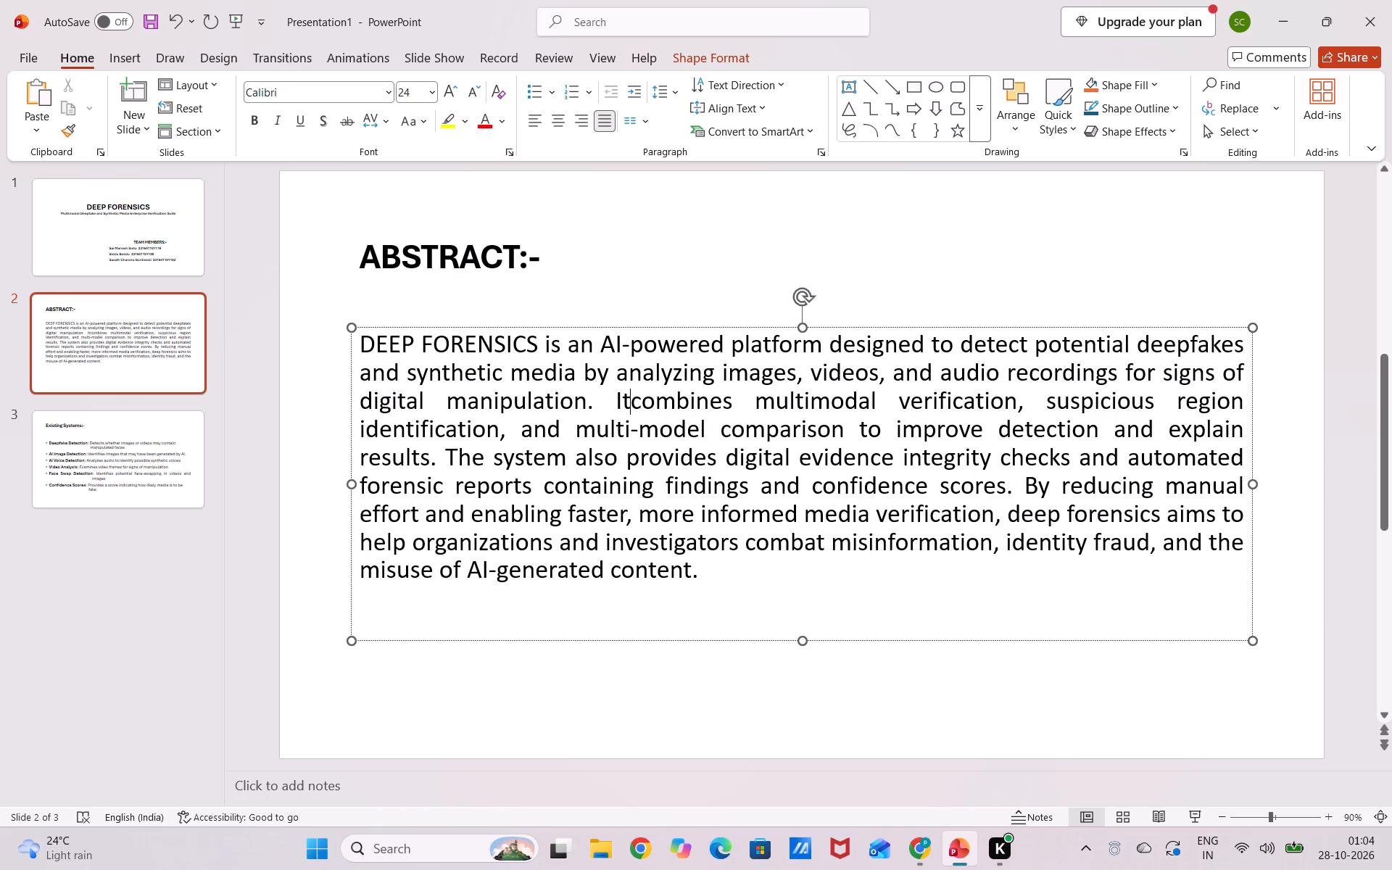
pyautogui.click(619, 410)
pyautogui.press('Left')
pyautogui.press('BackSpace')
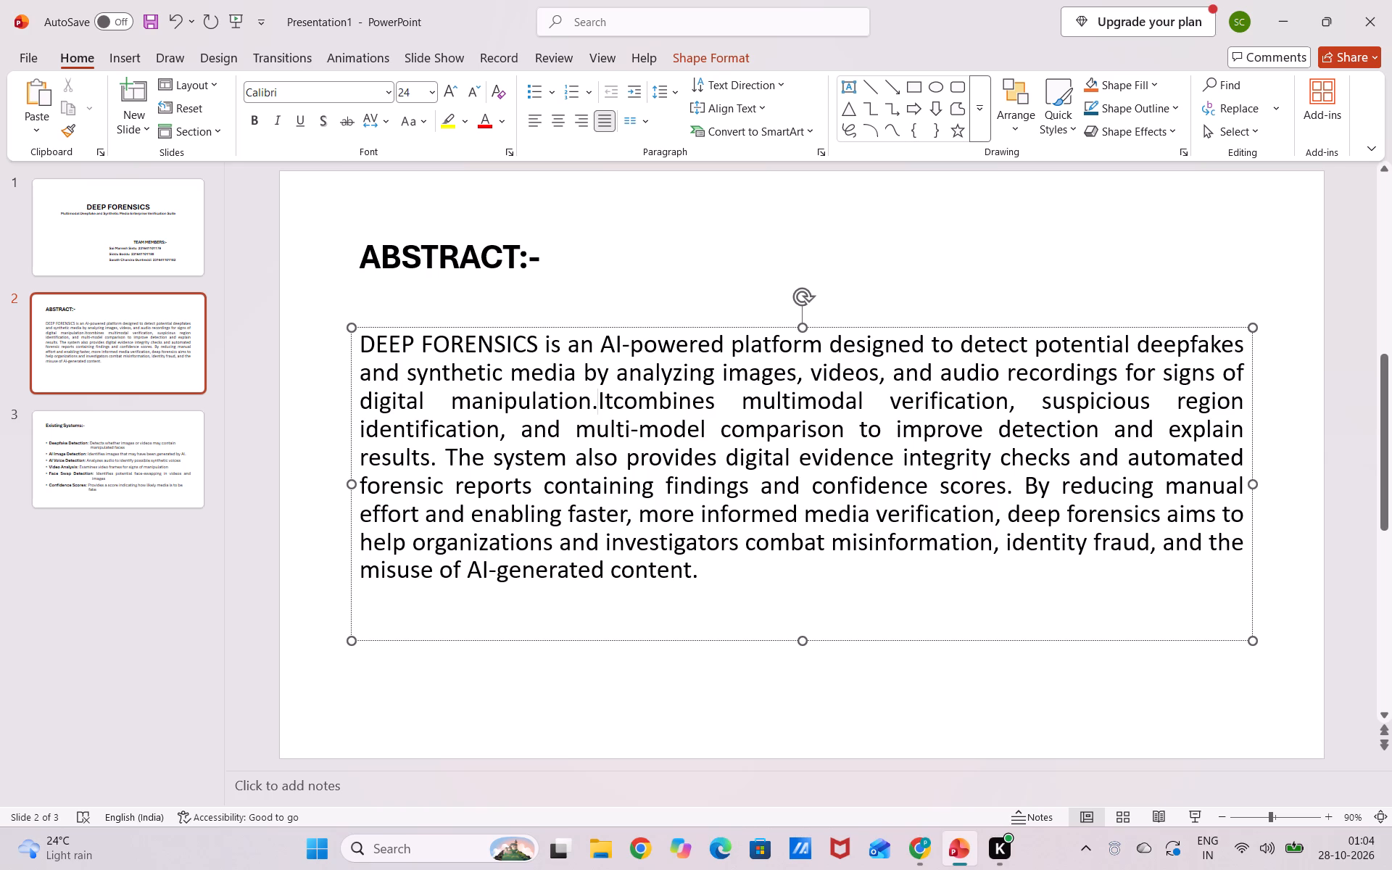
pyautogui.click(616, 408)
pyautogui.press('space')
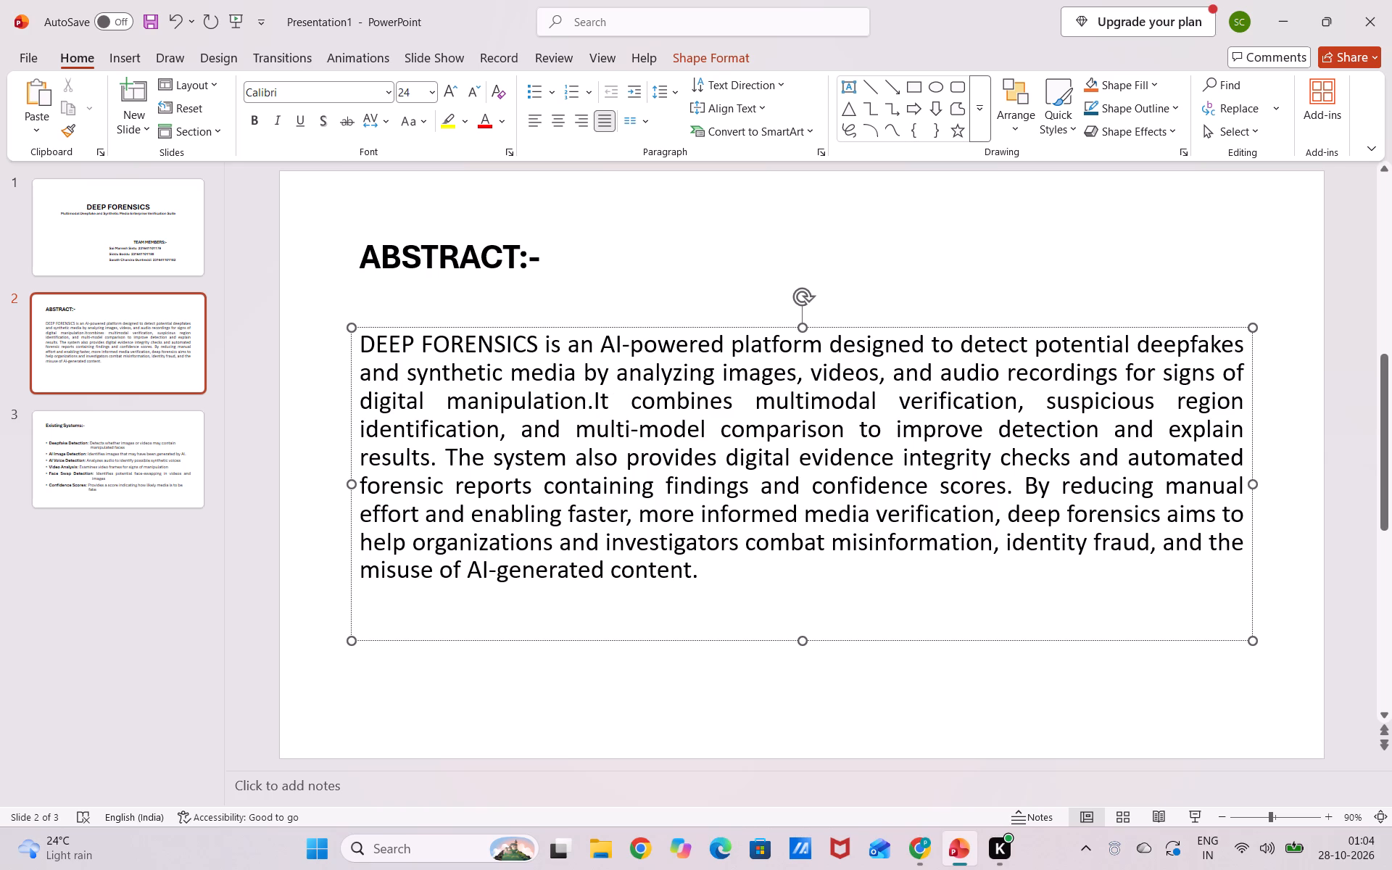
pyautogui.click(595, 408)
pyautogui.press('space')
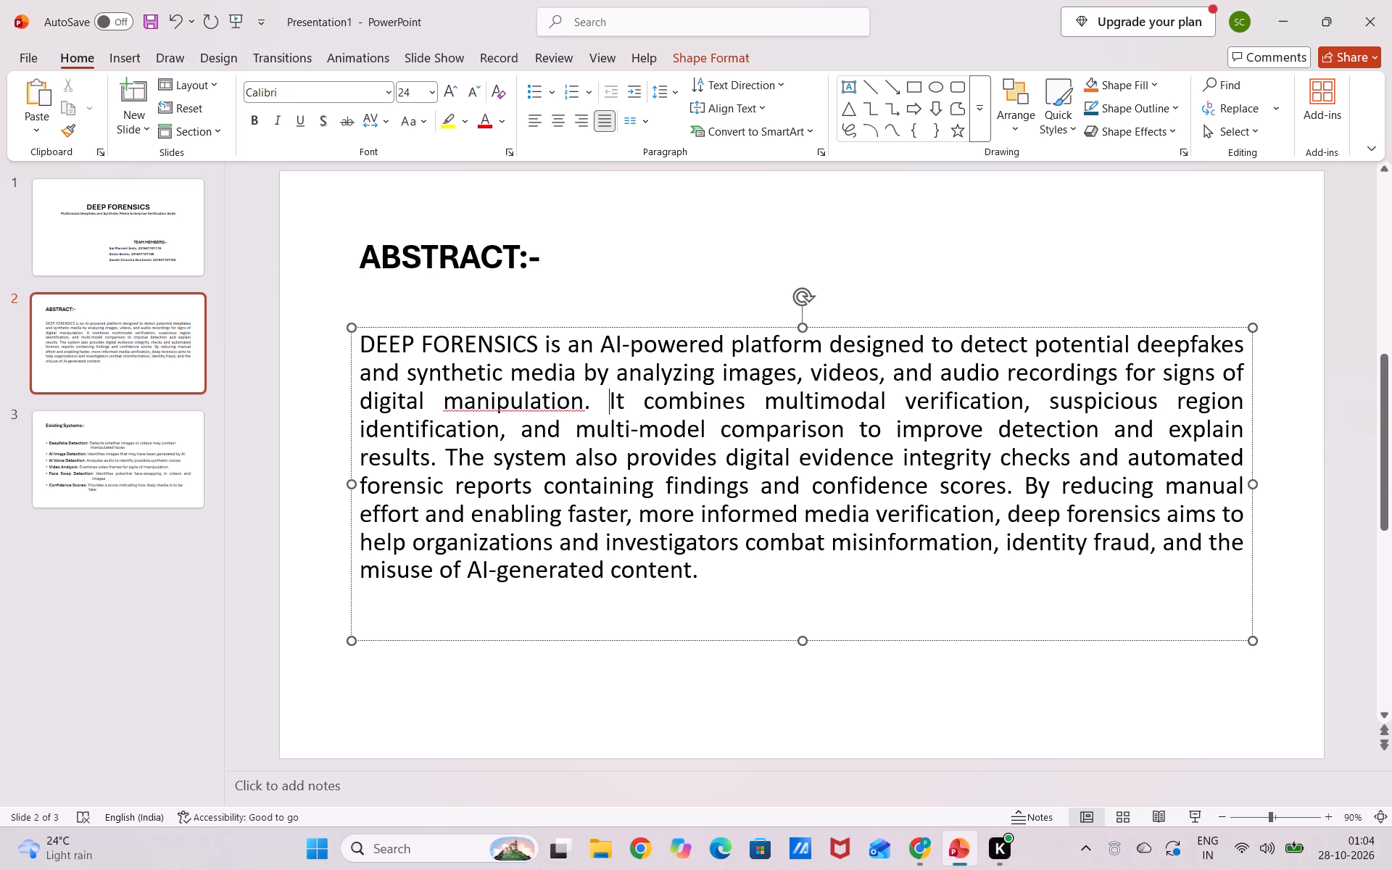
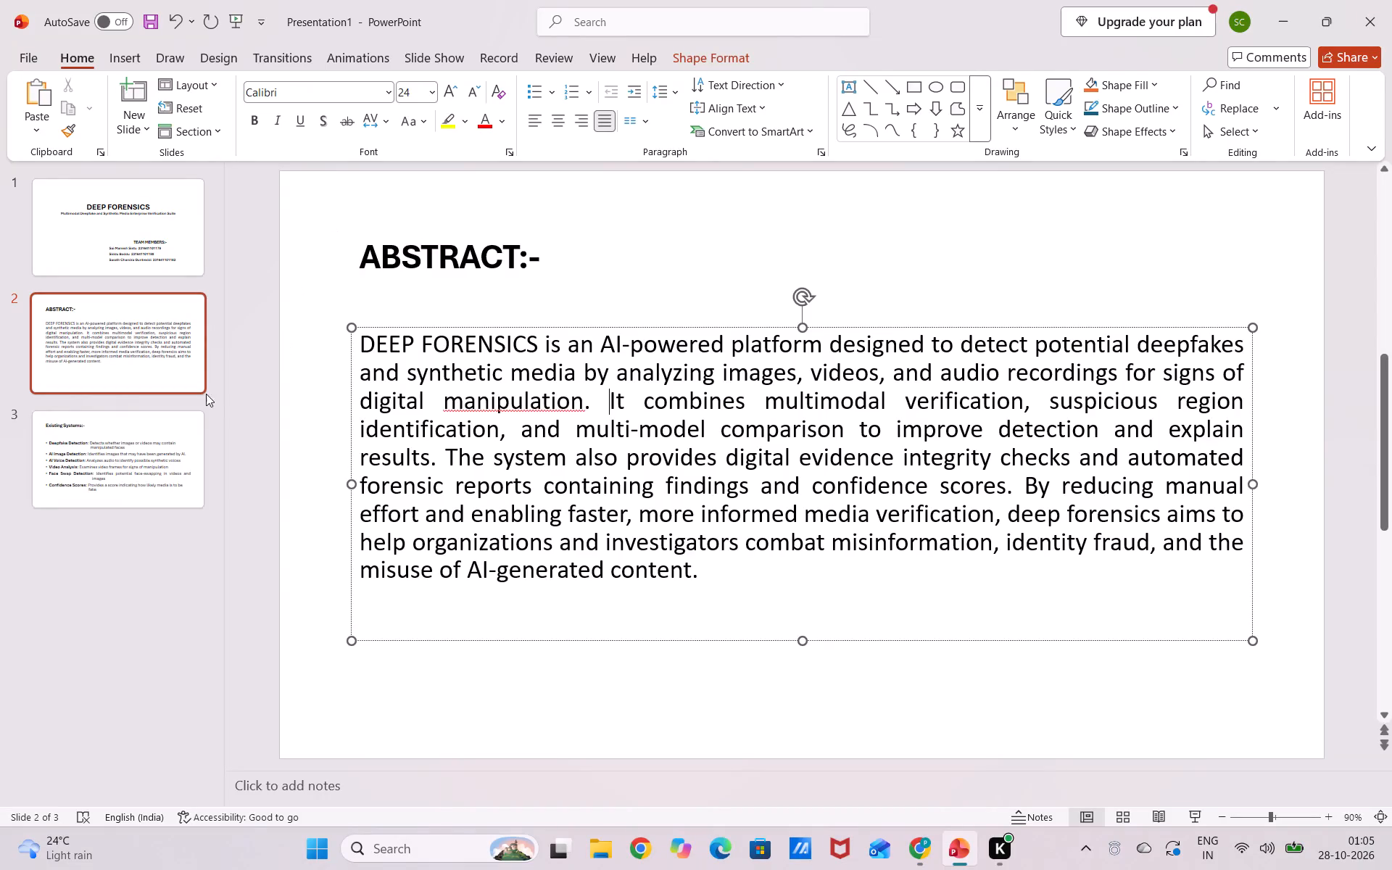
# Change the font of all the bullet text on the Existing Systems slide to Calibri.
pyautogui.click(178, 428)
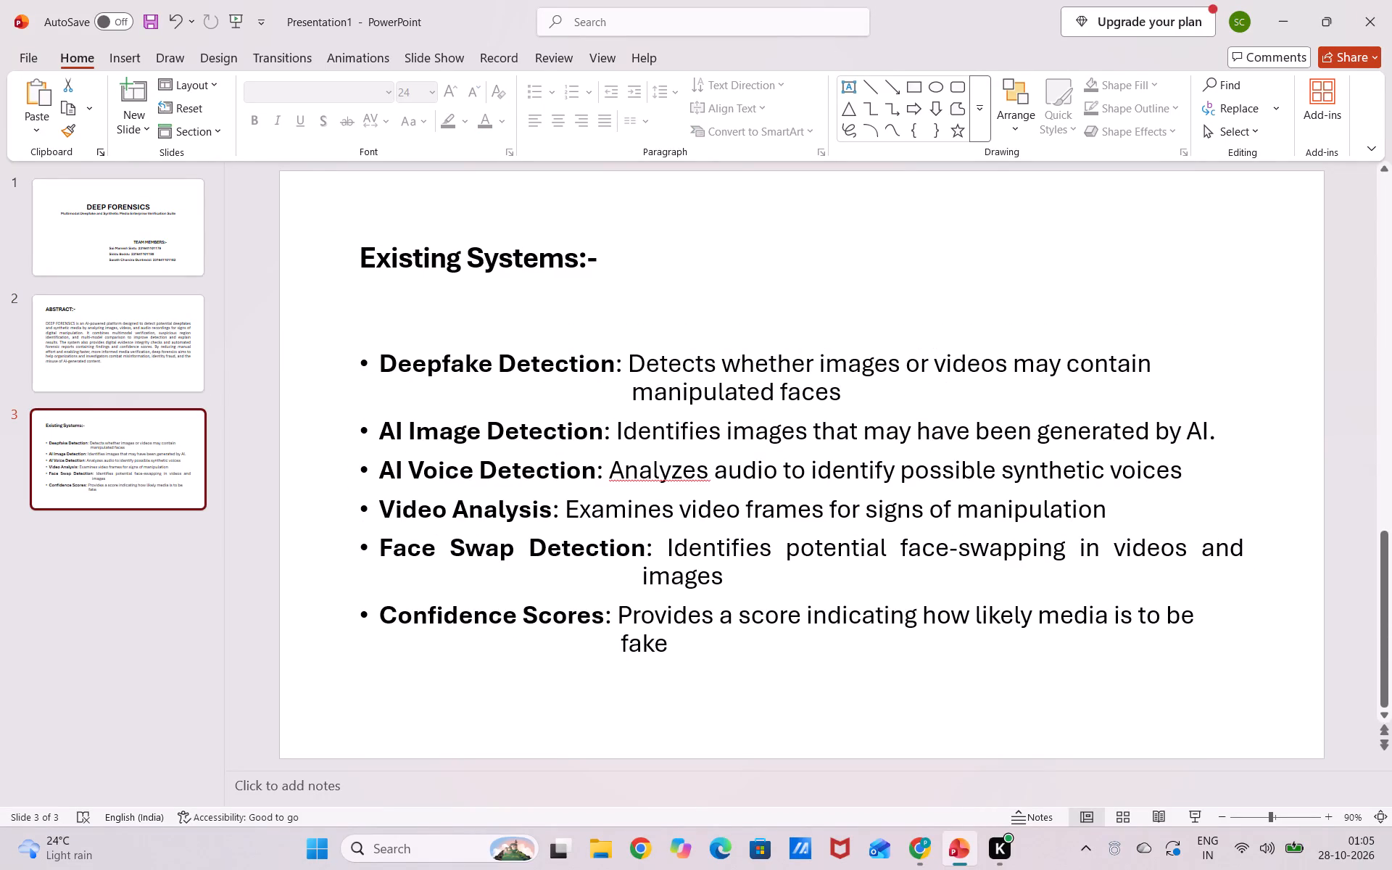
pyautogui.moveTo(724, 650); pyautogui.dragTo(488, 464)
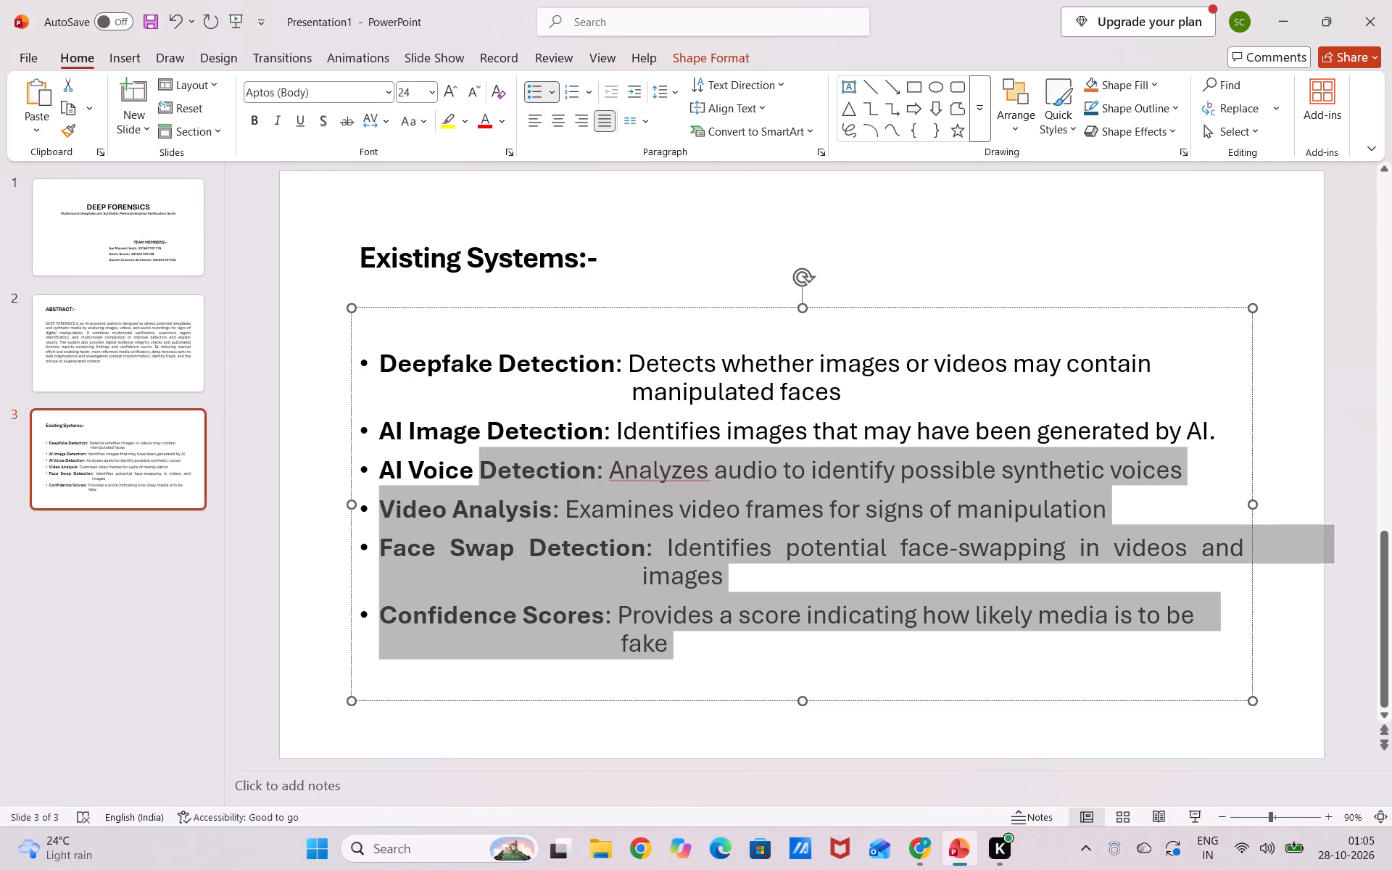
pyautogui.moveTo(488, 464); pyautogui.dragTo(421, 363)
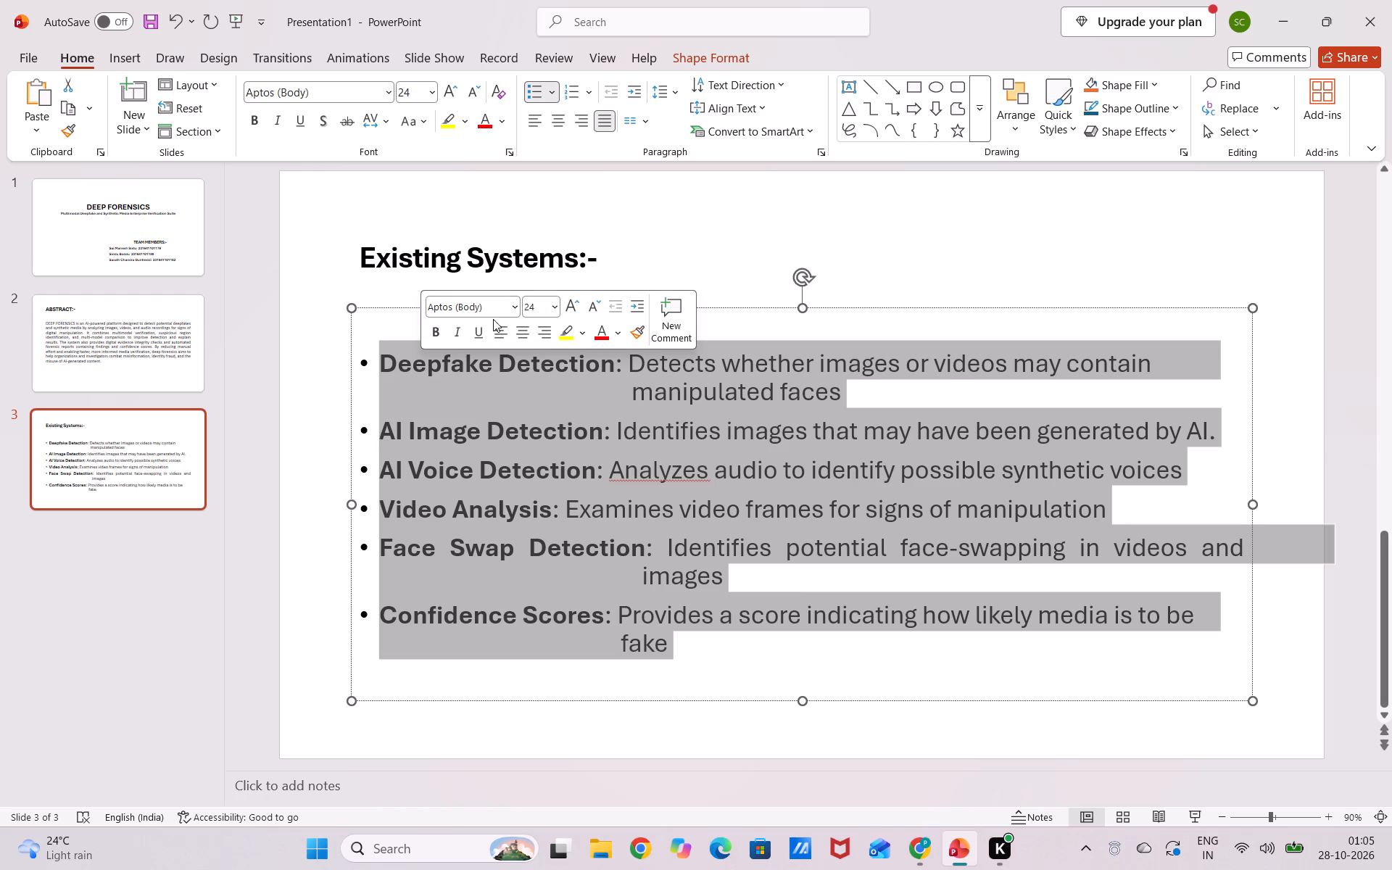
pyautogui.click(515, 310)
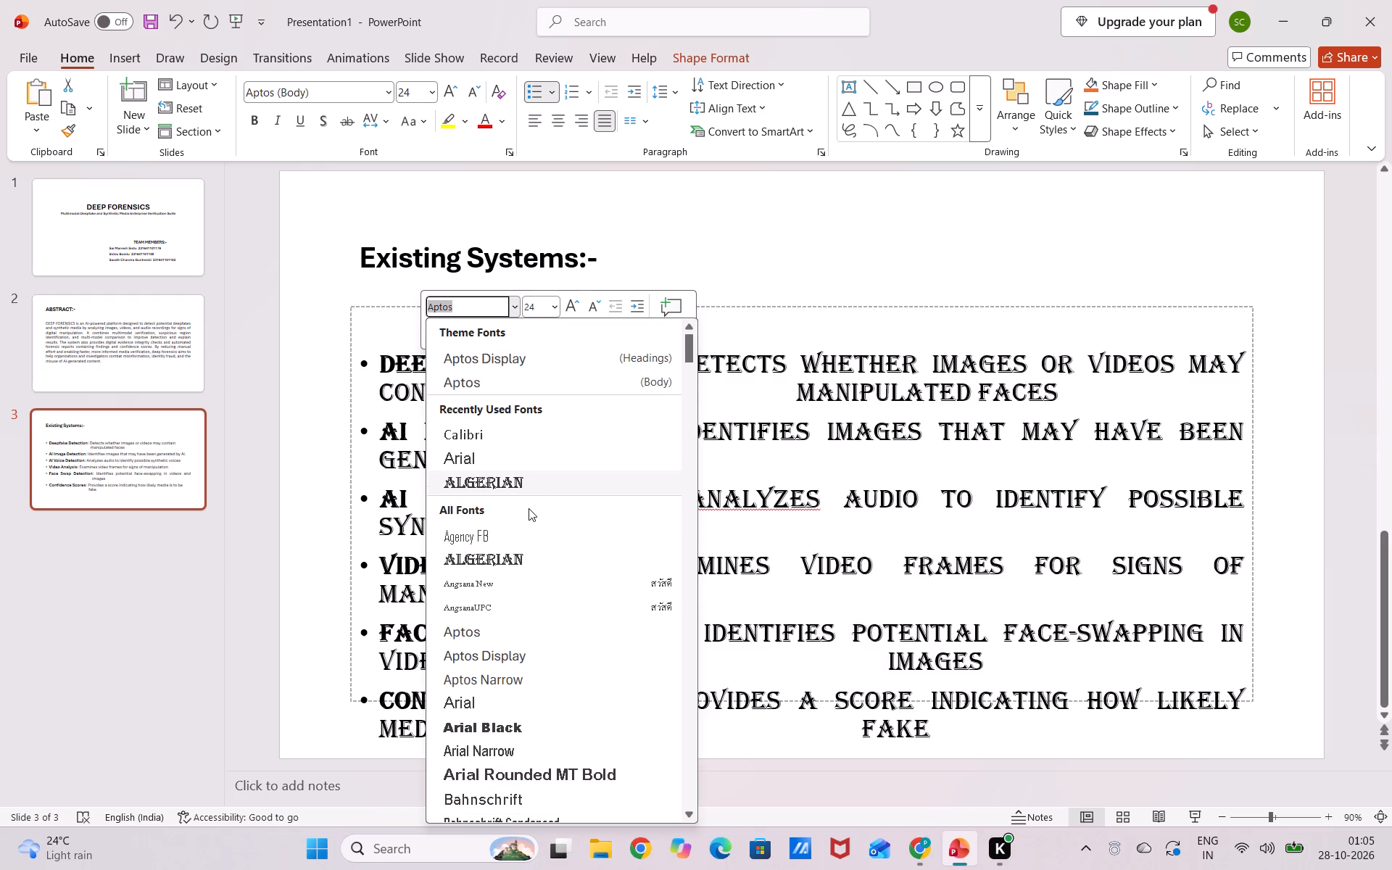
pyautogui.click(524, 428)
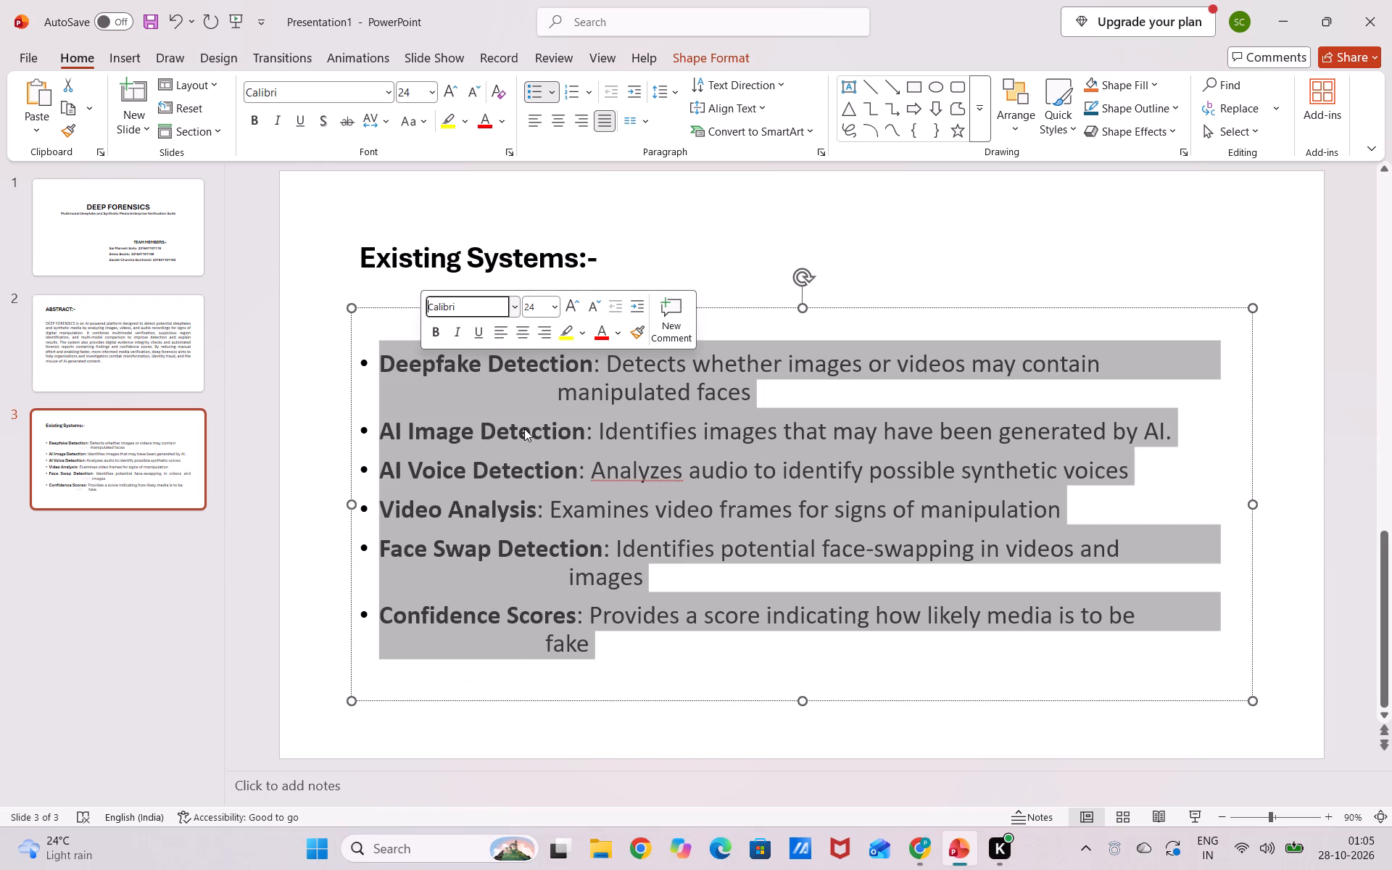
pyautogui.click(611, 650)
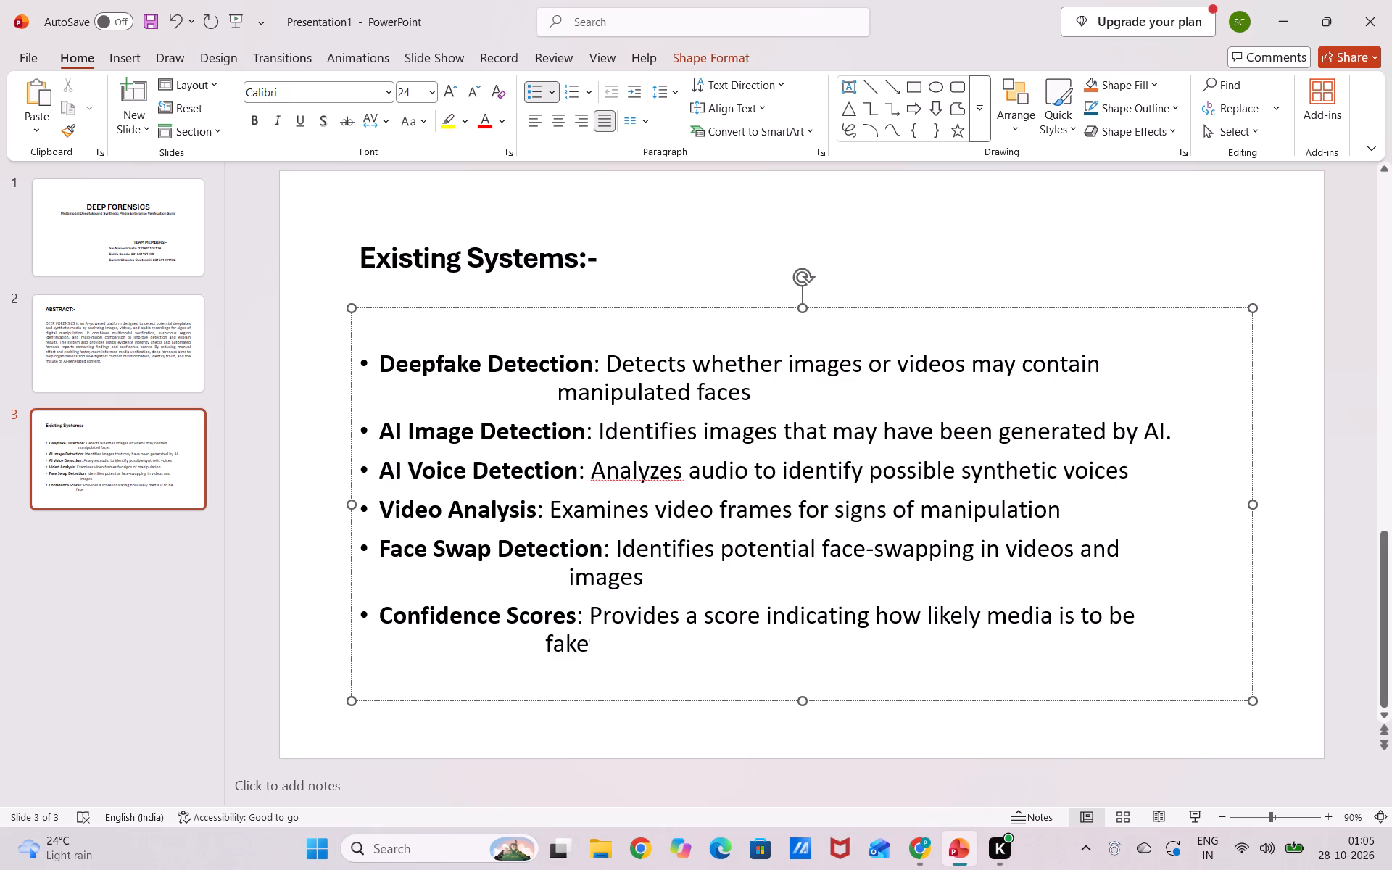
# Add a new Title and Content slide after the Existing Systems slide and place the cursor in its title.
pyautogui.click(220, 583)
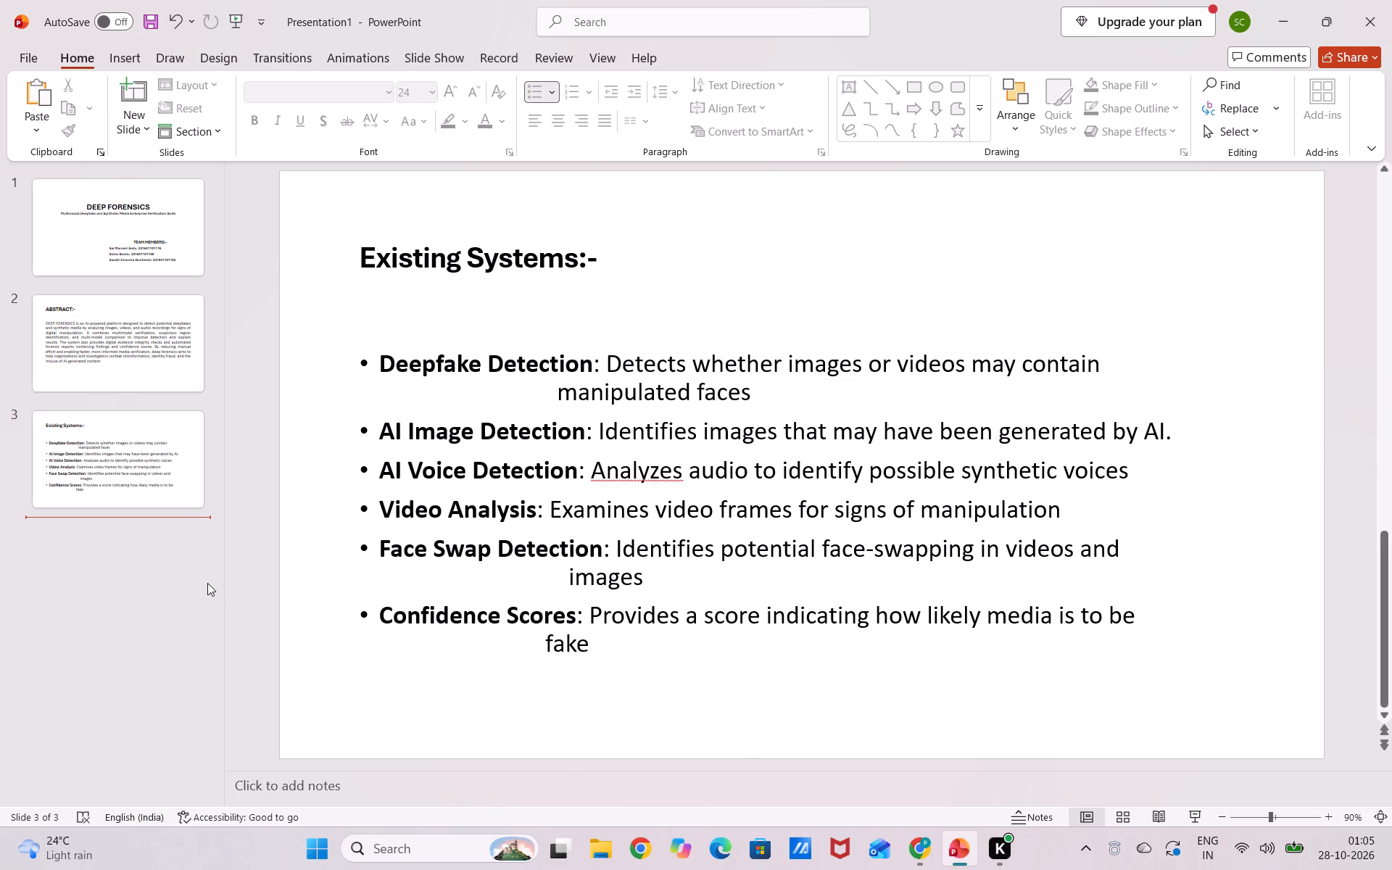
pyautogui.click(181, 487)
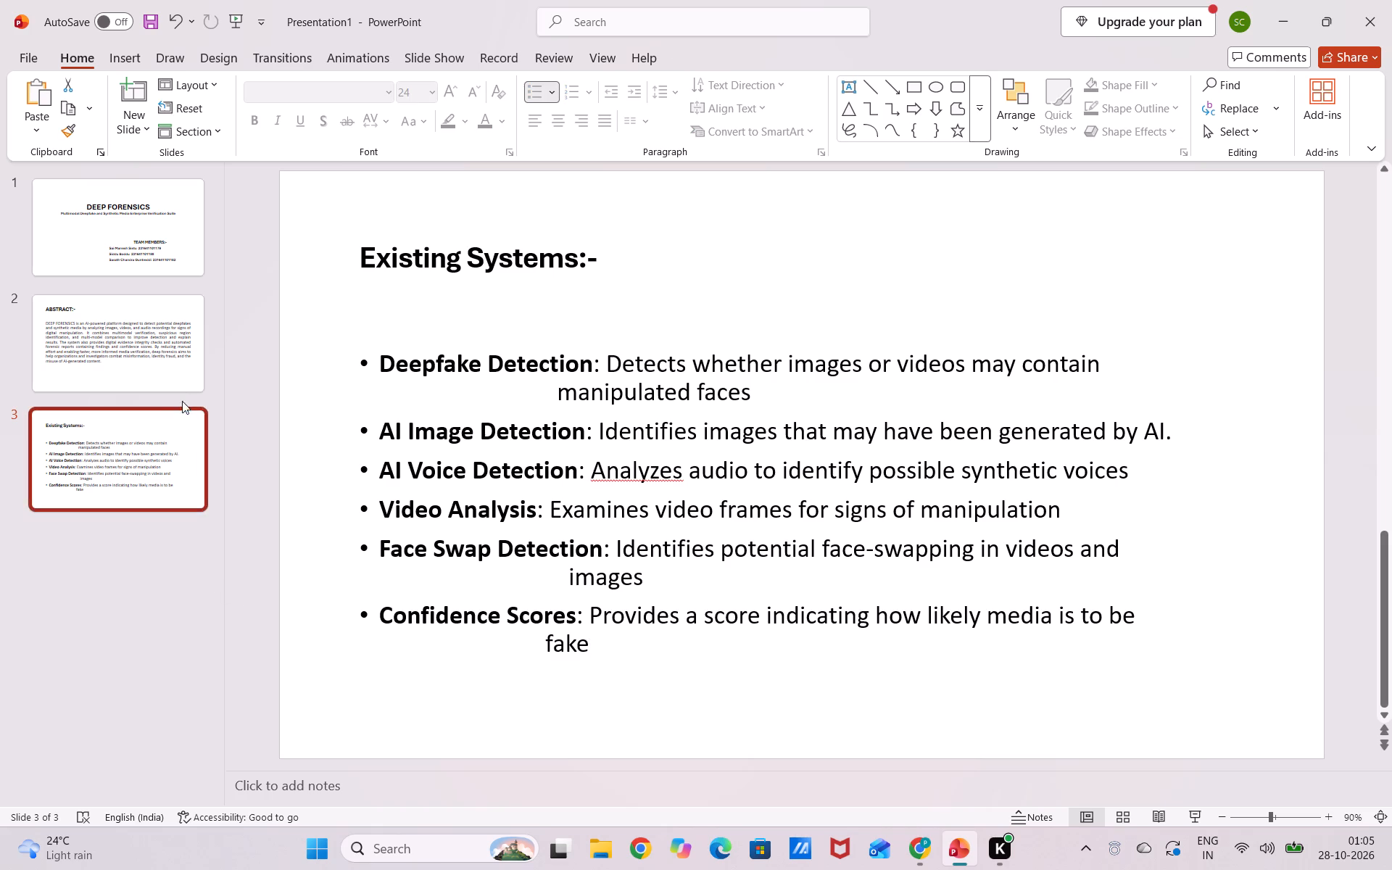
pyautogui.click(152, 128)
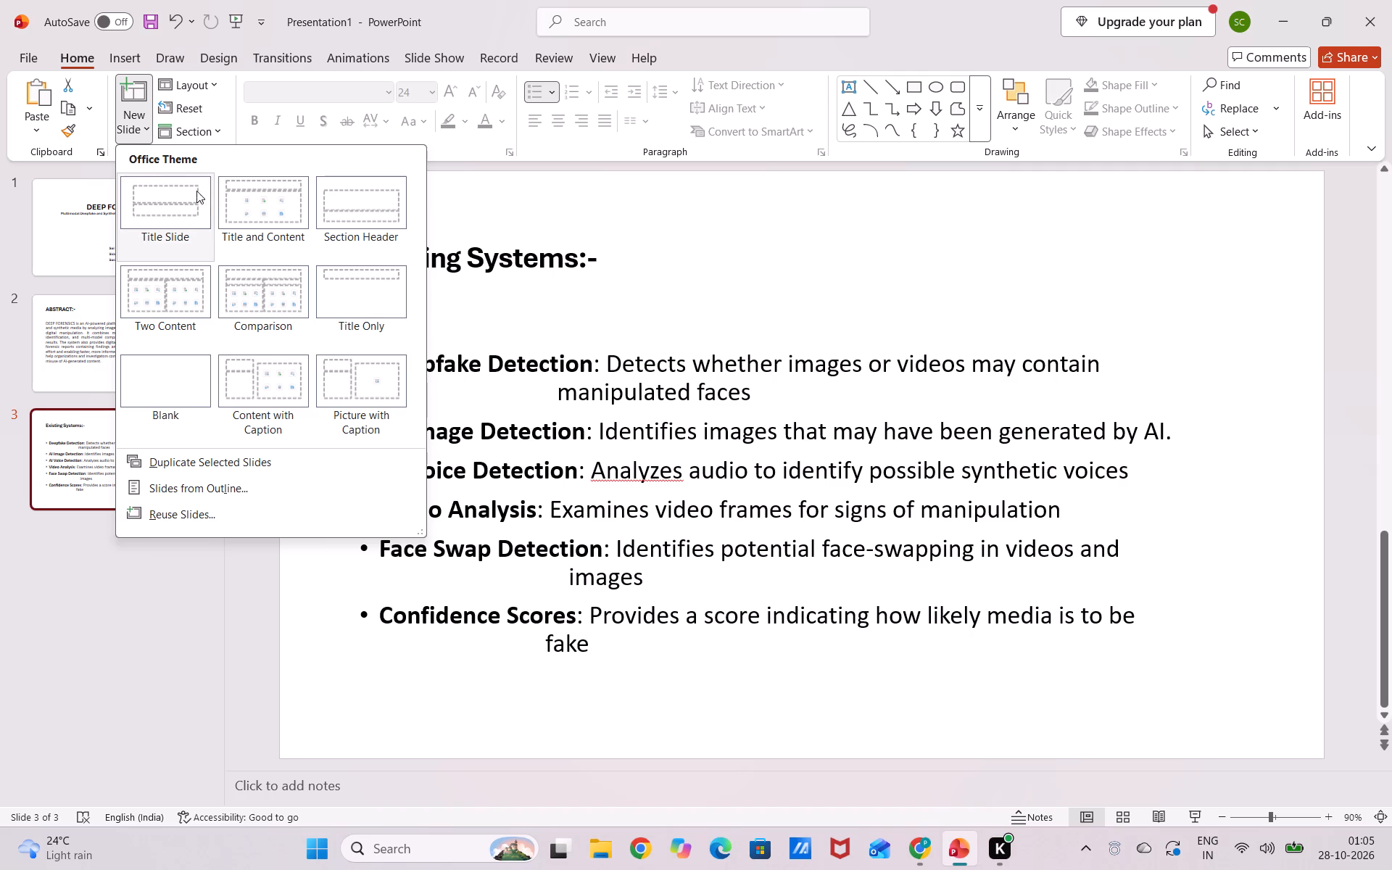
pyautogui.click(291, 215)
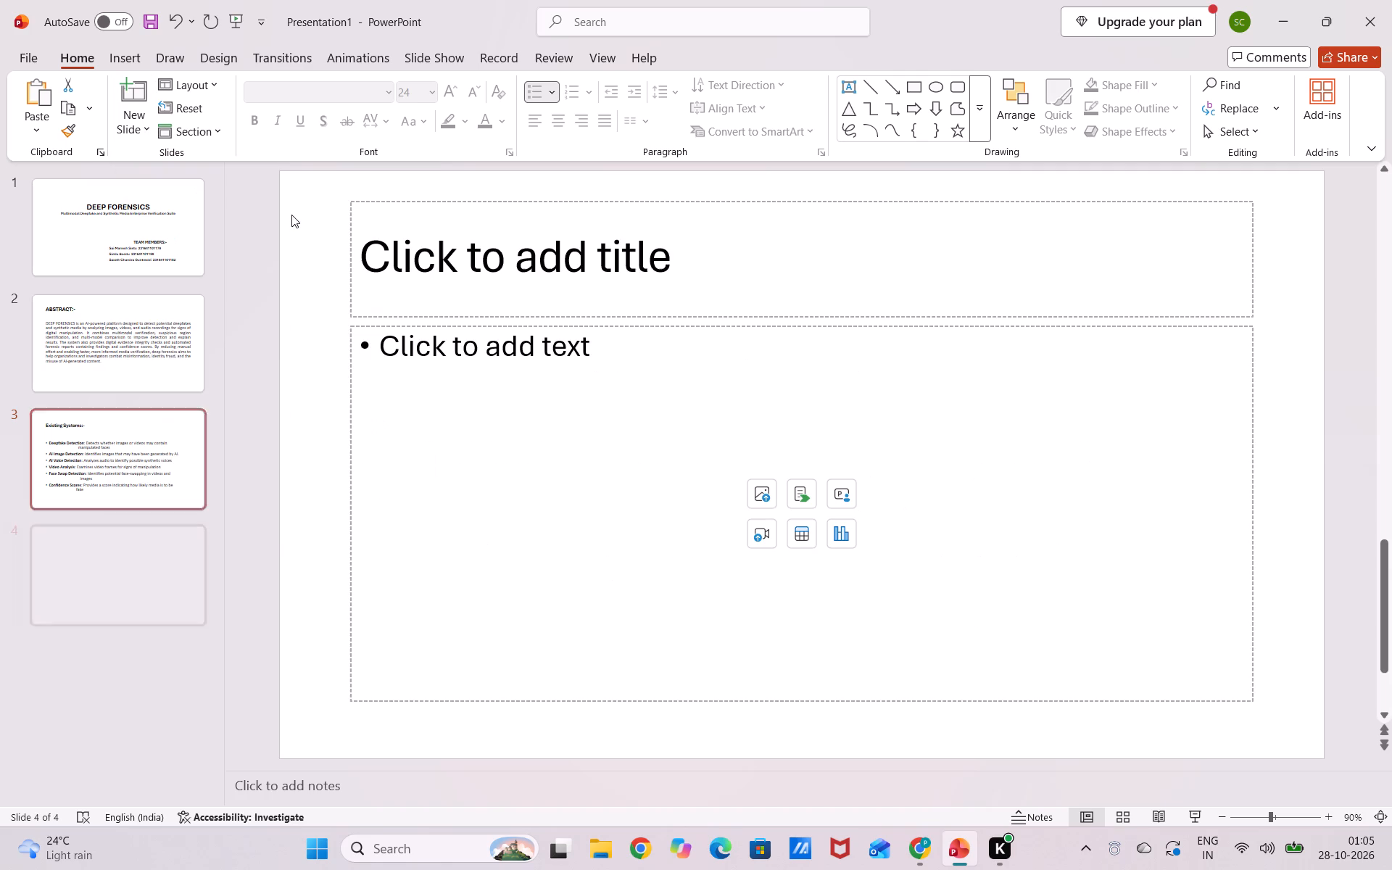
pyautogui.click(699, 270)
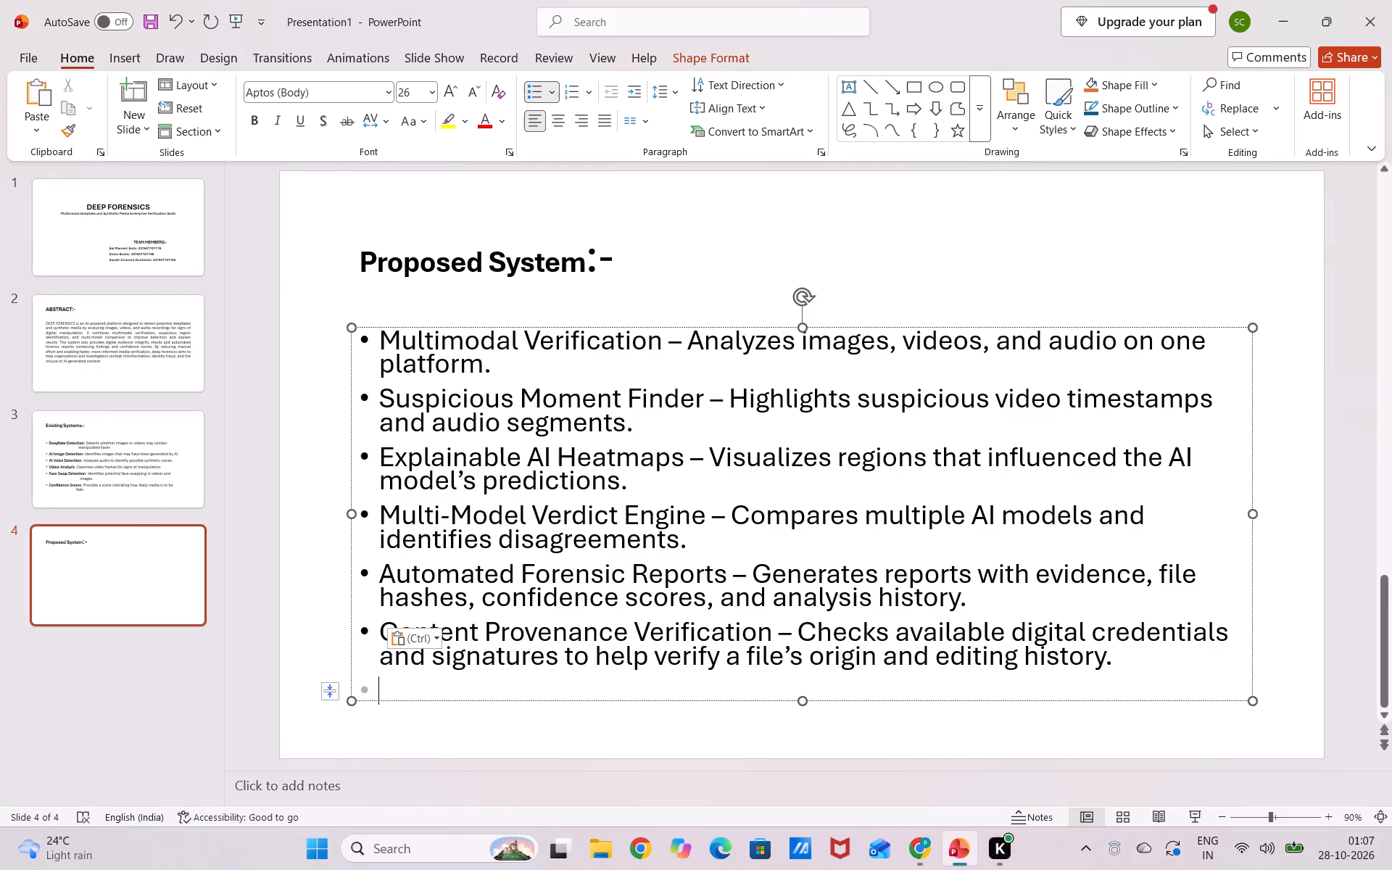
# Check the Existing Systems list's font on slide 3, and set the whole slide 4 feature list to Calibri, size 24.
pyautogui.click(178, 460)
pyautogui.moveTo(607, 655); pyautogui.dragTo(502, 505)
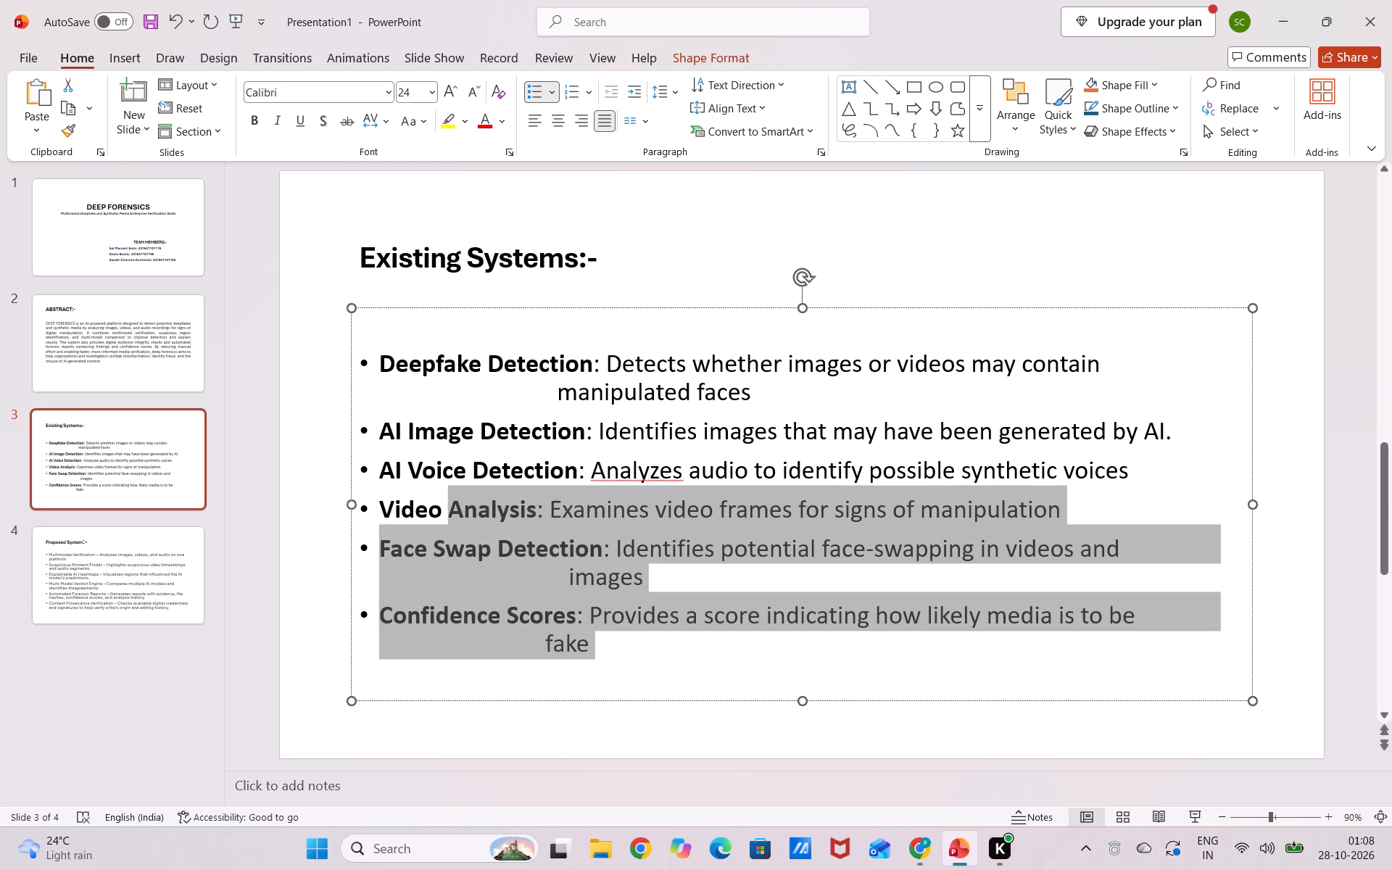
pyautogui.moveTo(502, 505); pyautogui.dragTo(442, 373)
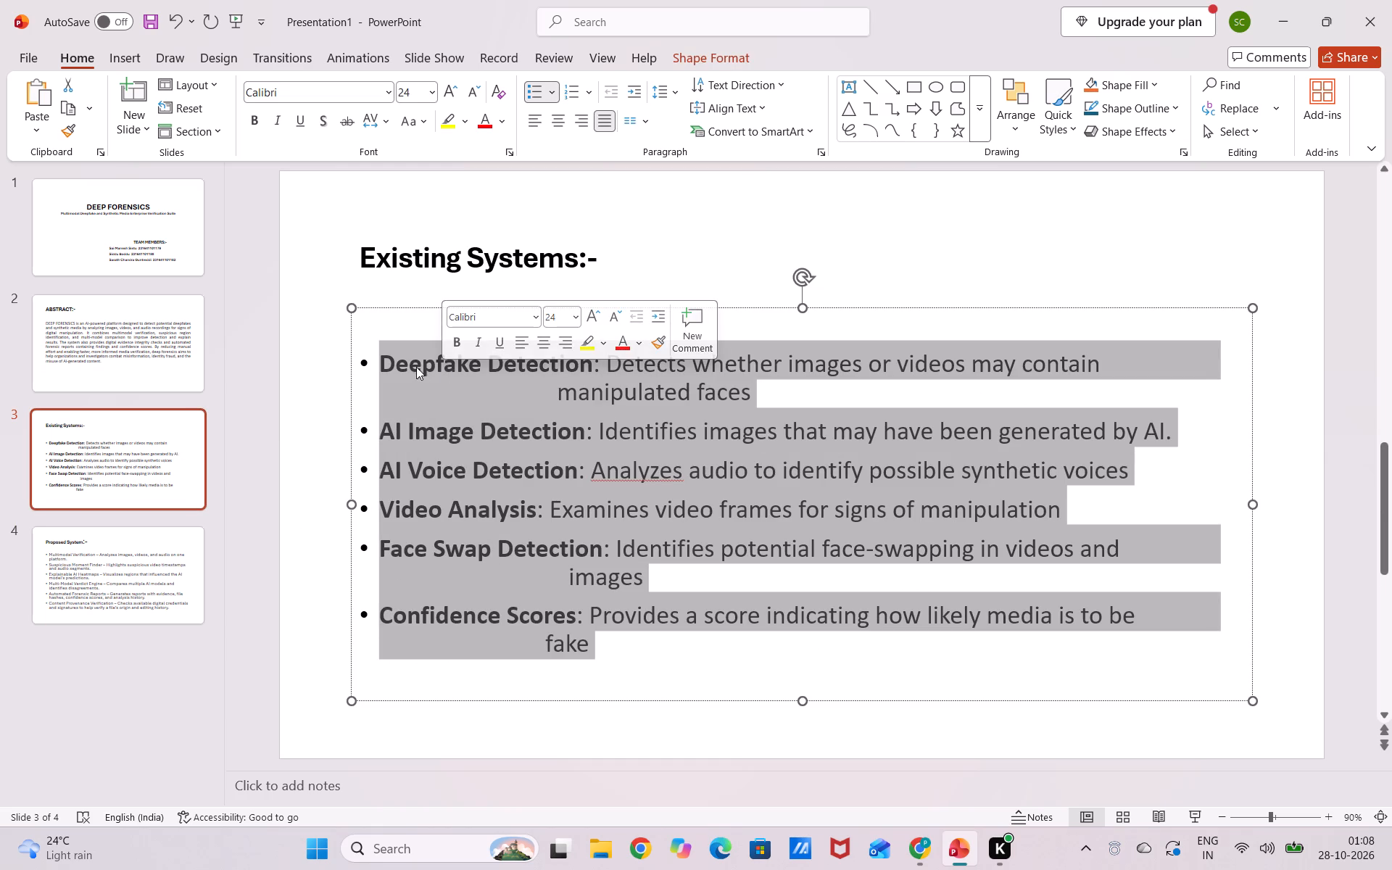
pyautogui.click(163, 552)
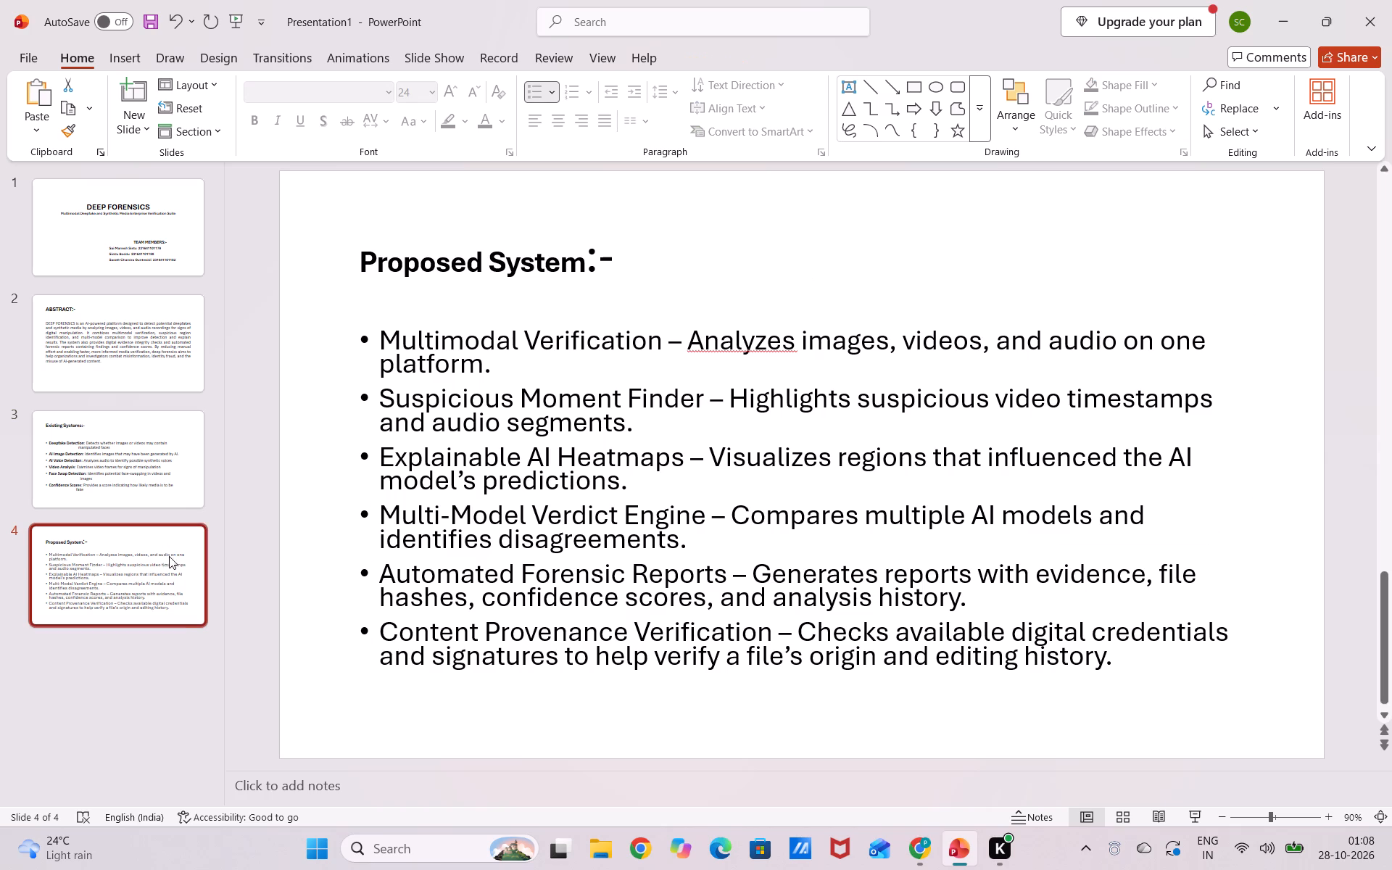
pyautogui.moveTo(1118, 671); pyautogui.dragTo(1118, 671)
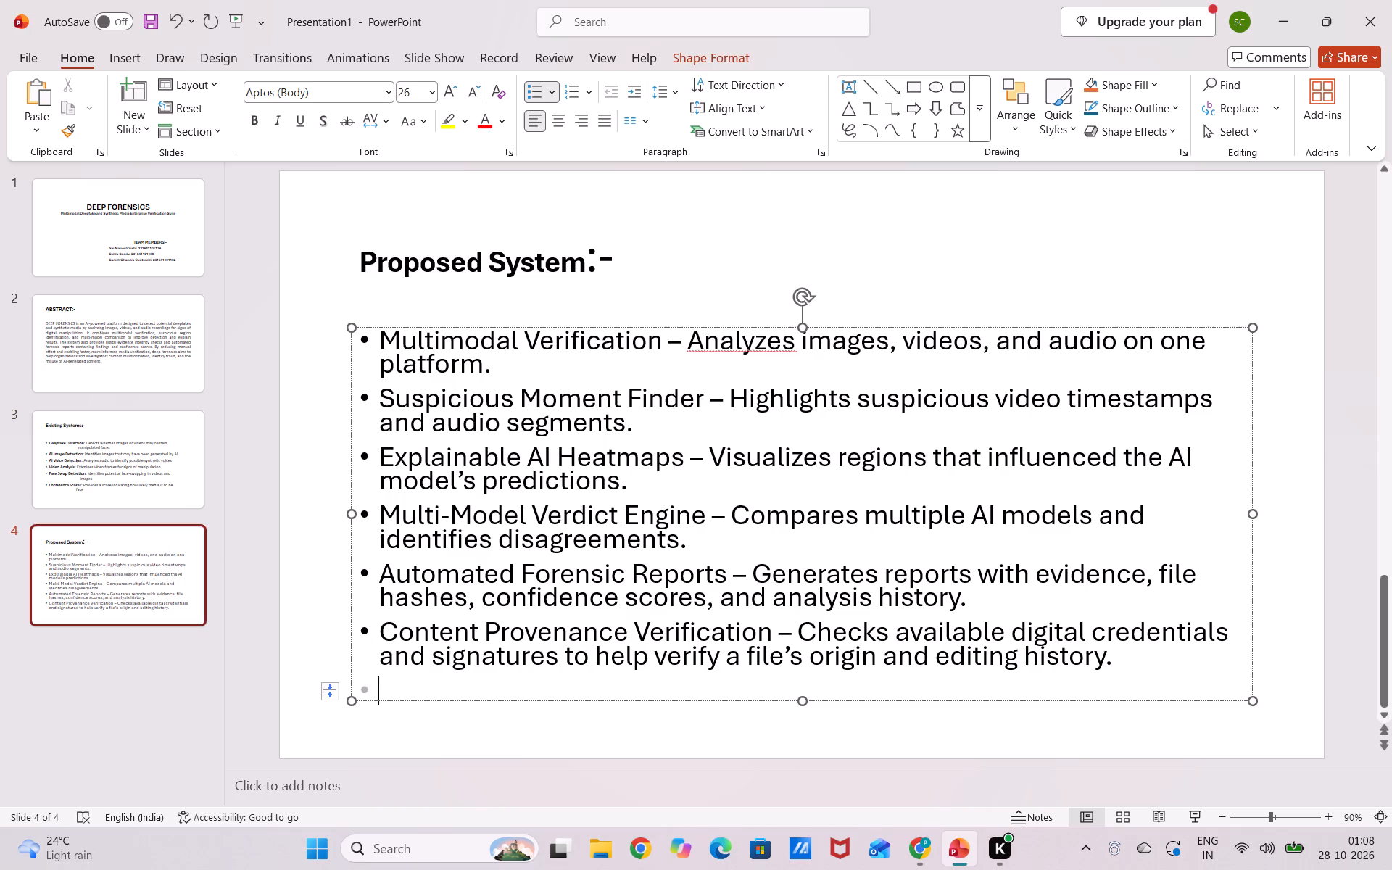
pyautogui.moveTo(1118, 671); pyautogui.dragTo(438, 358)
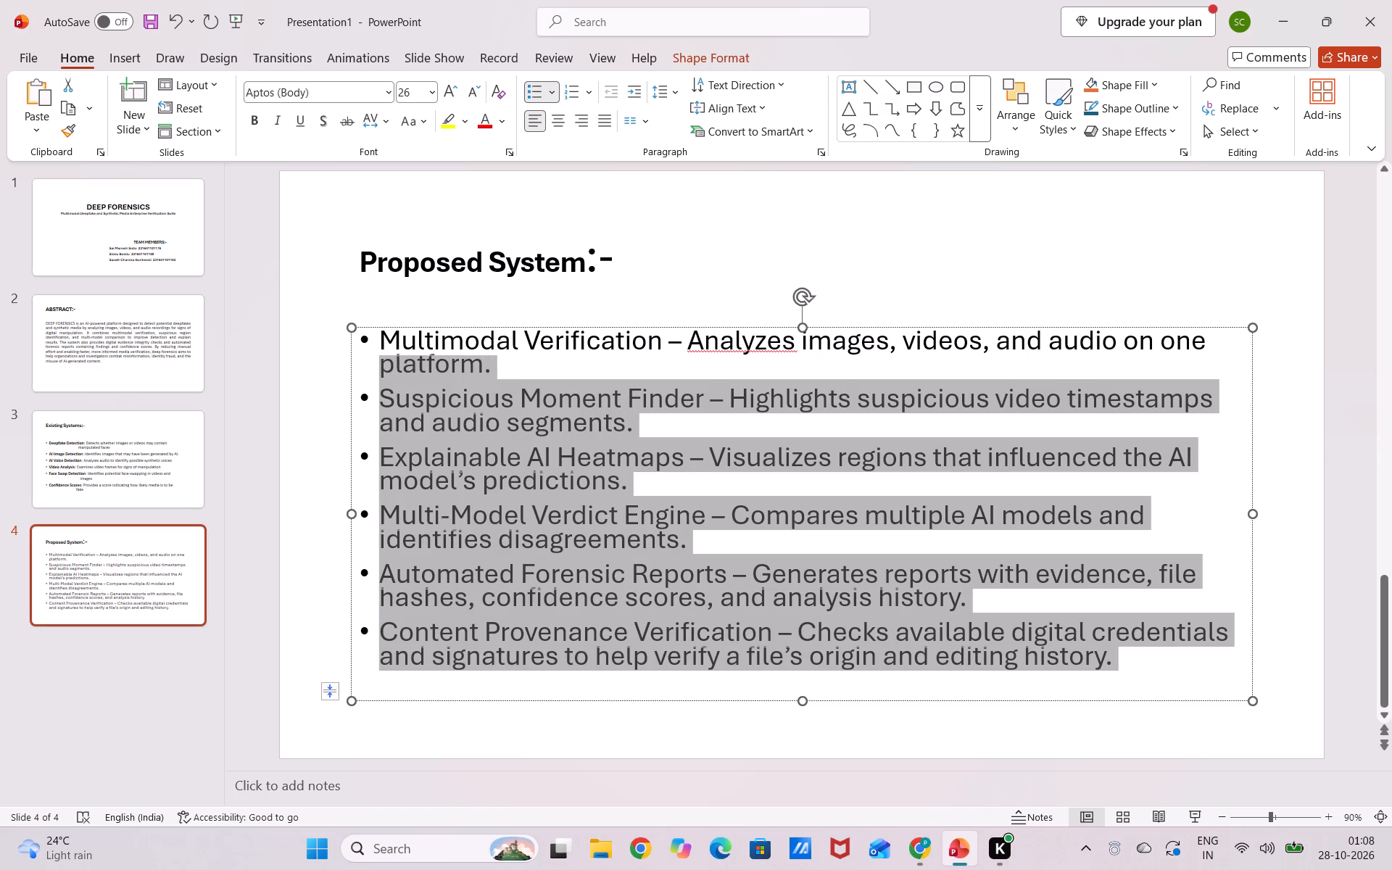
pyautogui.moveTo(438, 358); pyautogui.dragTo(413, 341)
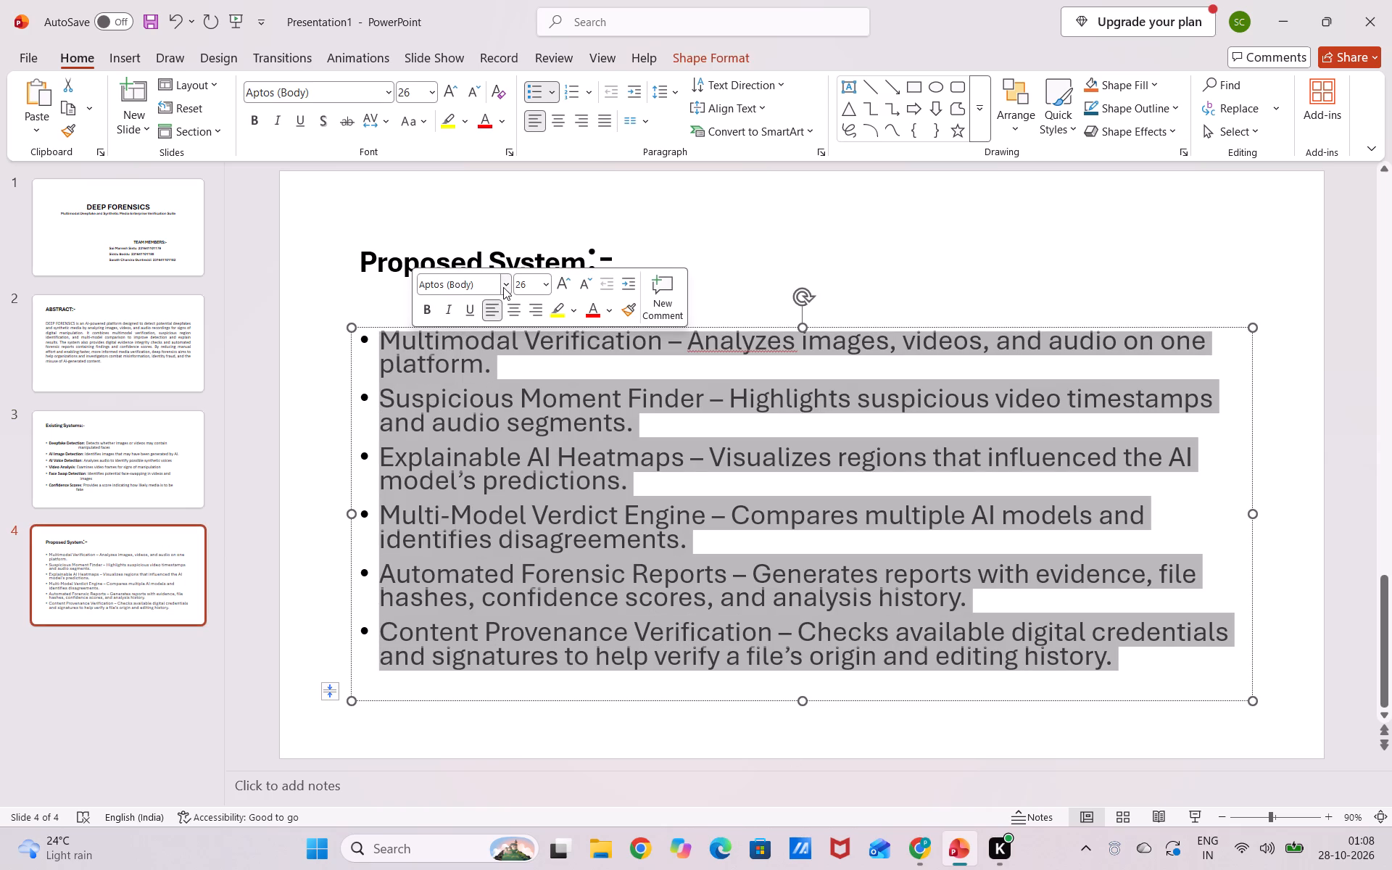
pyautogui.click(503, 287)
pyautogui.click(461, 404)
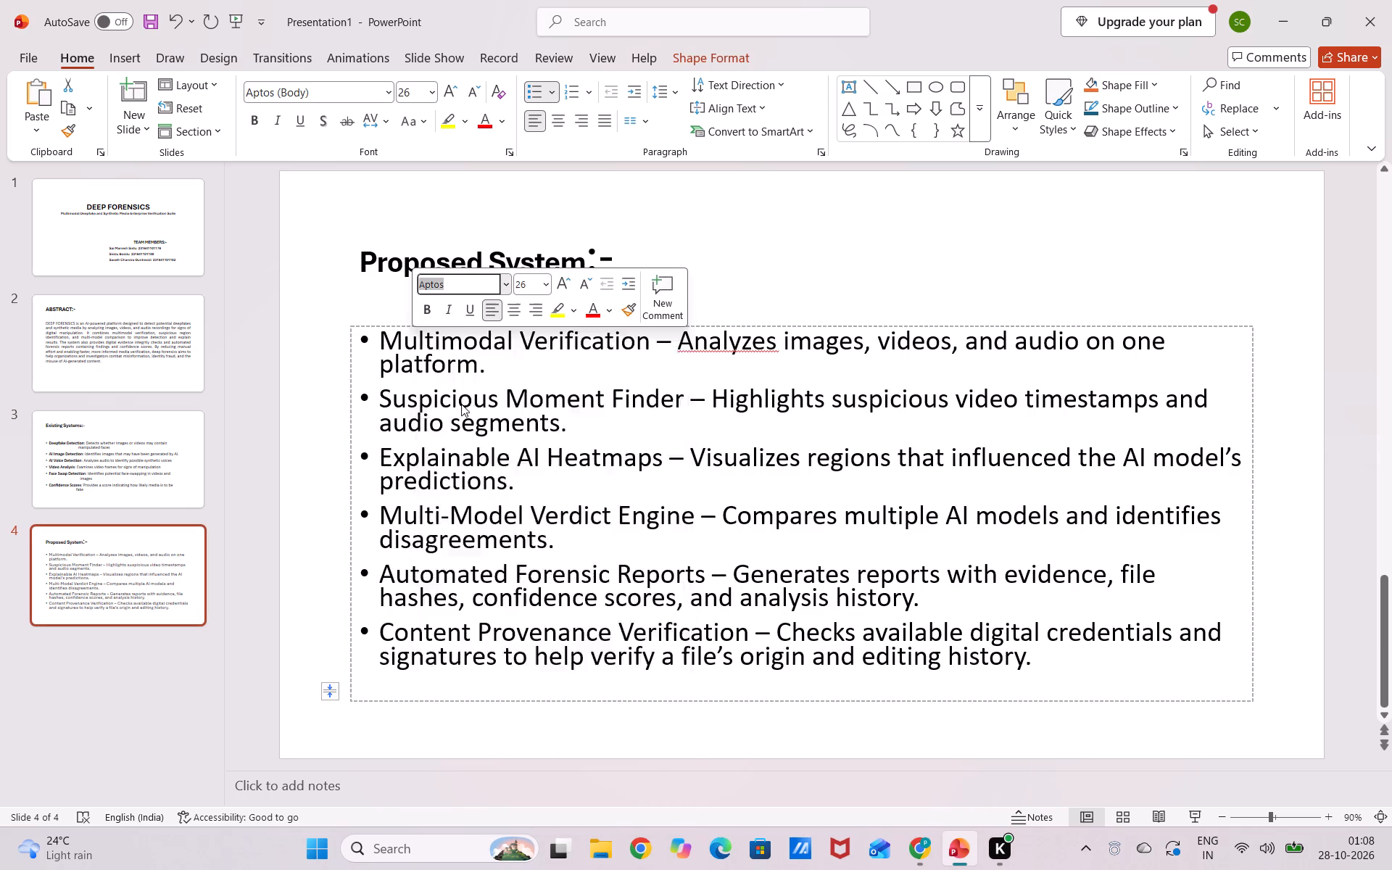
pyautogui.click(547, 288)
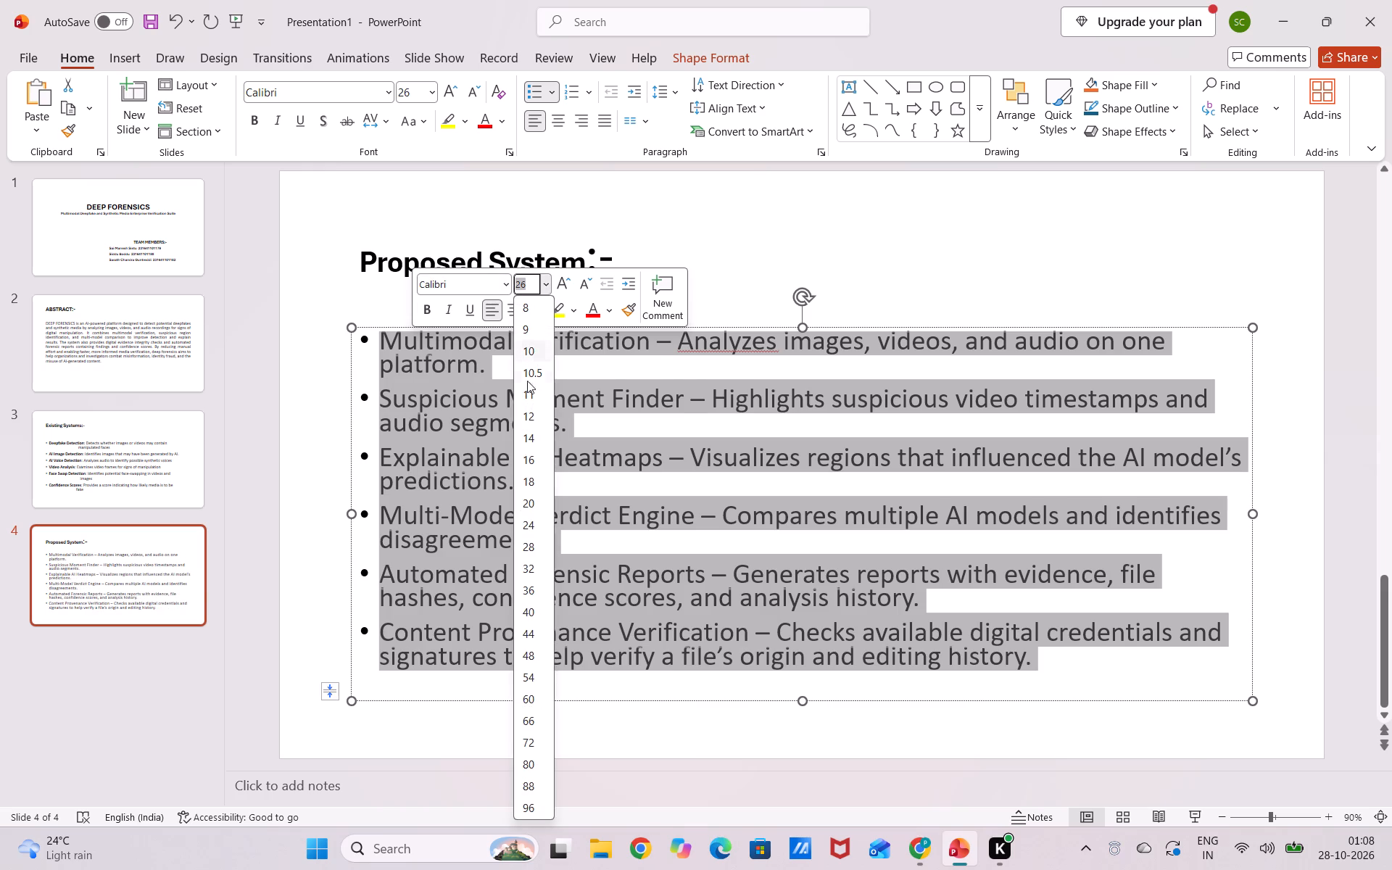
pyautogui.click(540, 522)
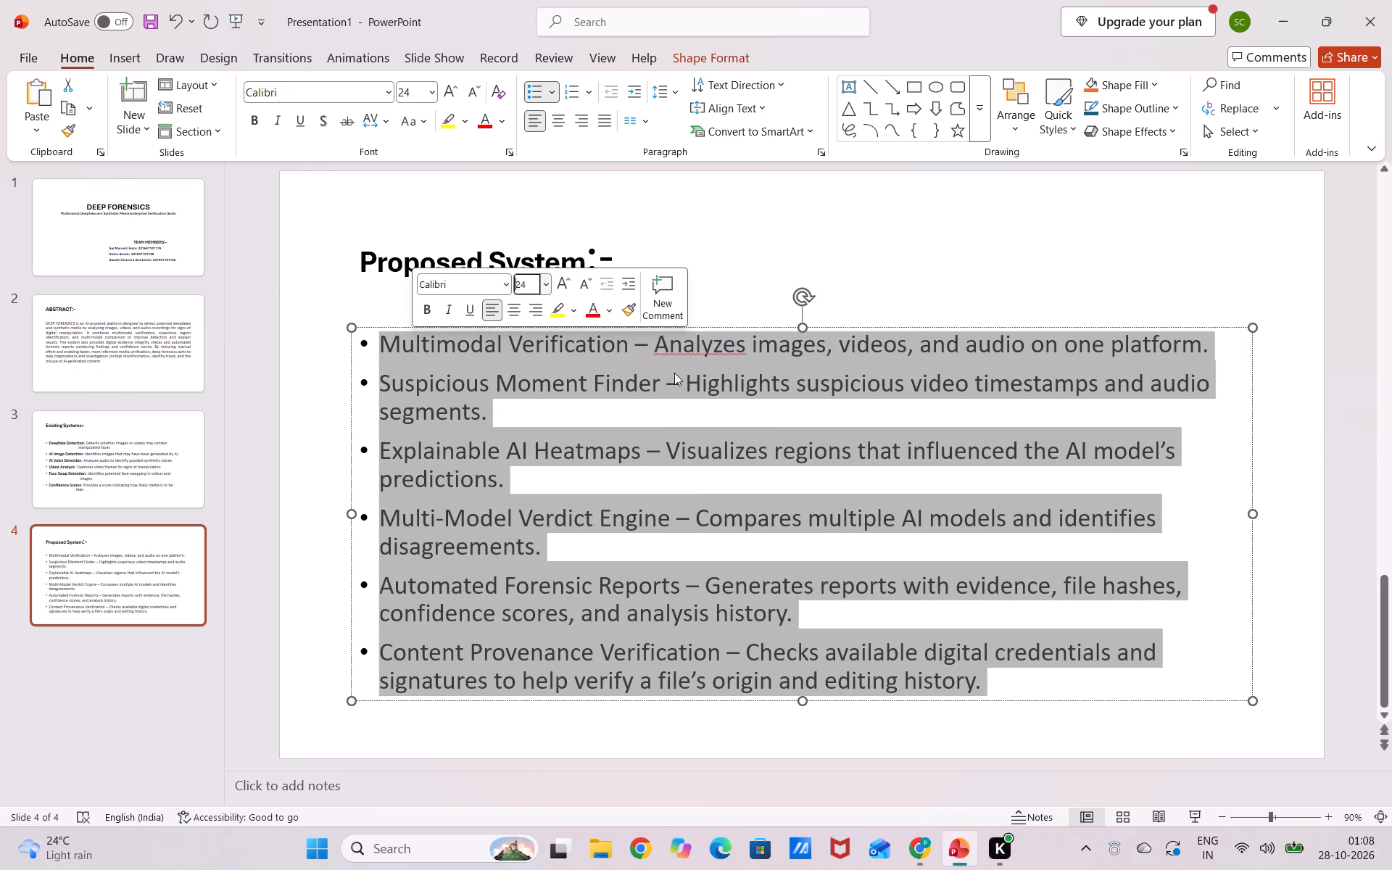
# Make the feature names "Multimodal Verification", "Suspicious Moment Finder" and "Explainable AI Heatmaps" bold in the Proposed System list.
pyautogui.click(637, 368)
pyautogui.moveTo(629, 345); pyautogui.dragTo(485, 344)
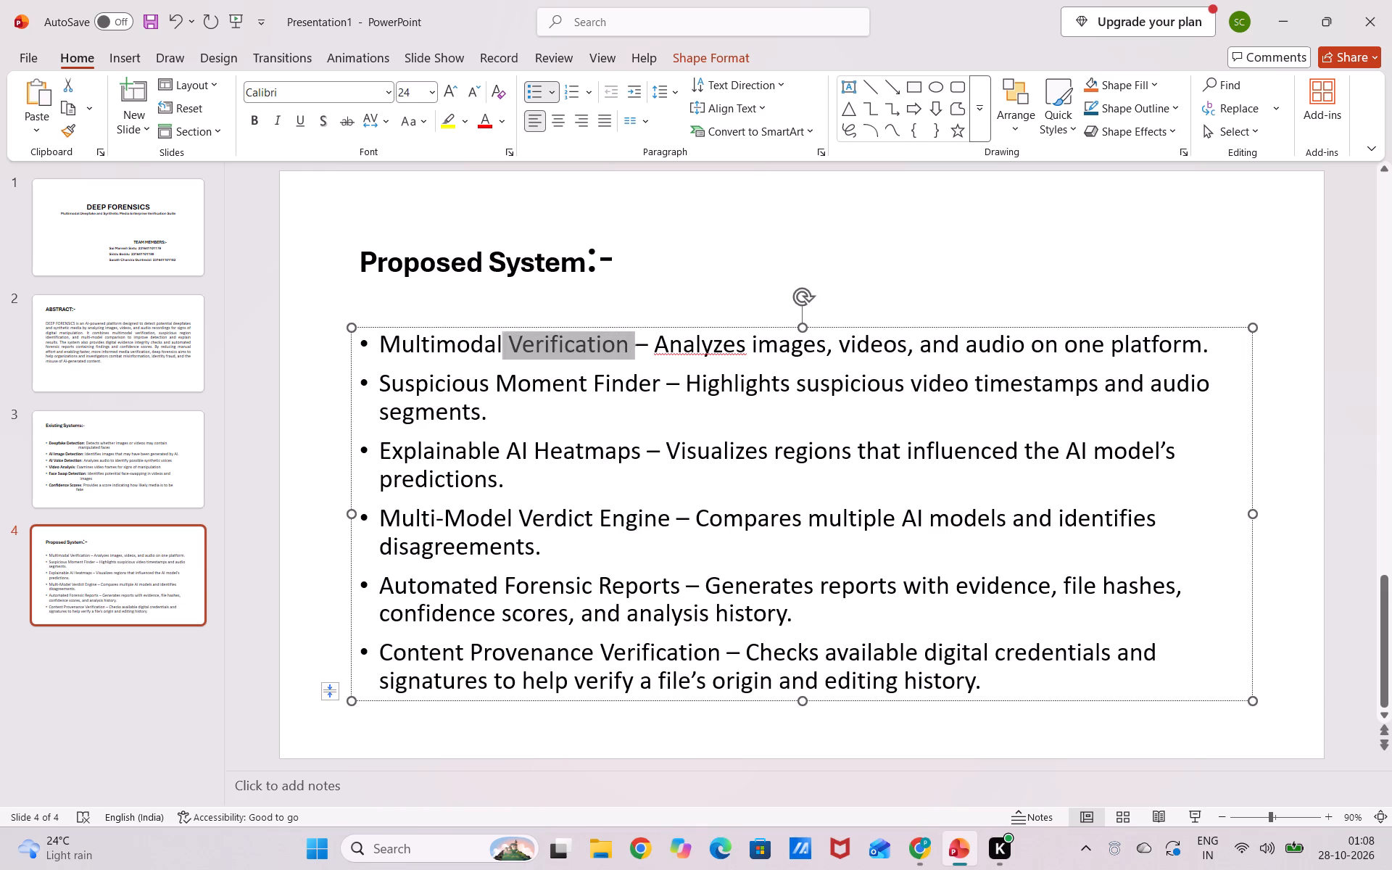
pyautogui.moveTo(485, 344); pyautogui.dragTo(418, 341)
pyautogui.click(433, 313)
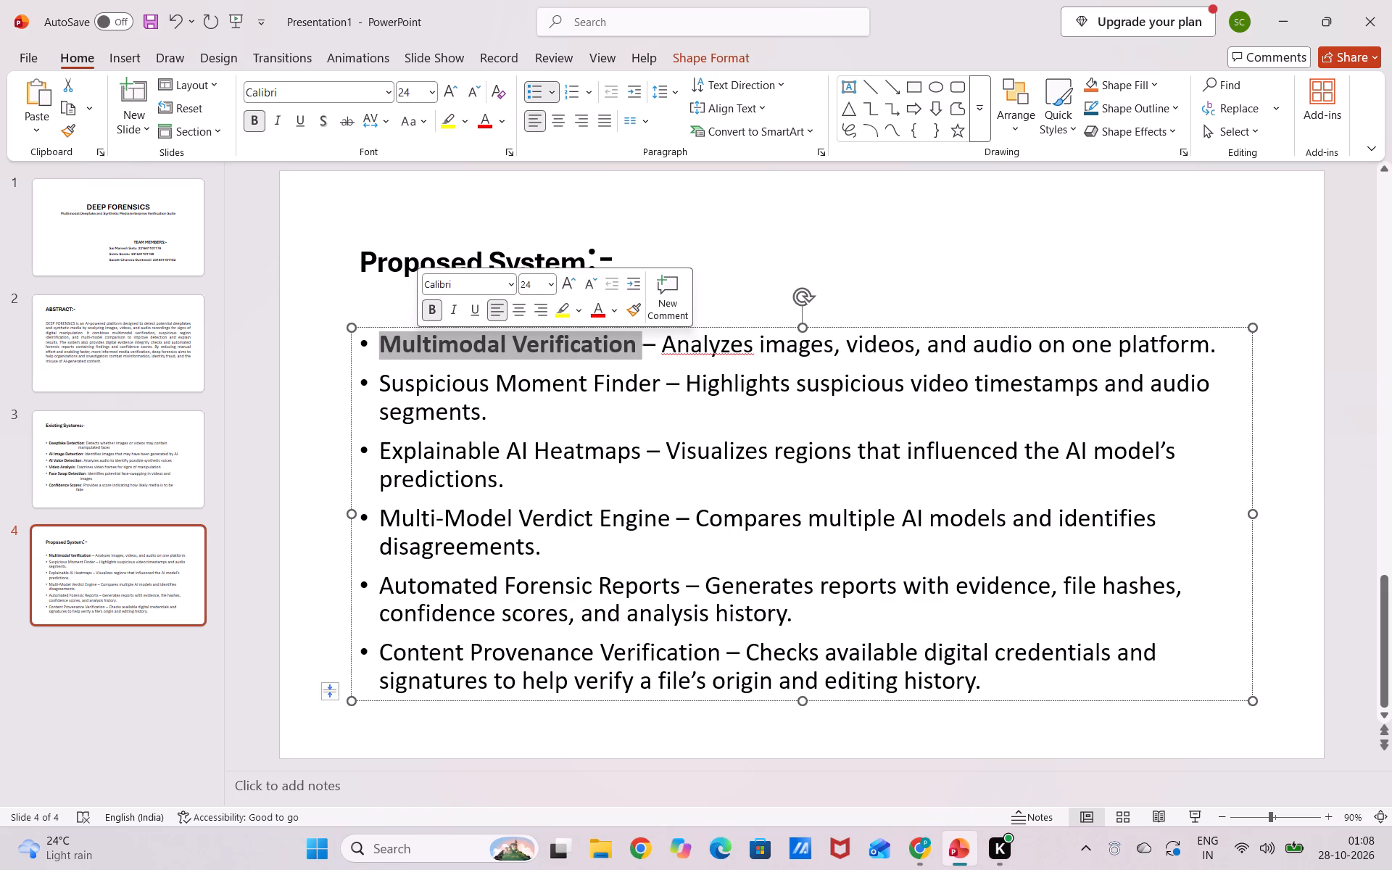
pyautogui.moveTo(657, 387); pyautogui.dragTo(426, 373)
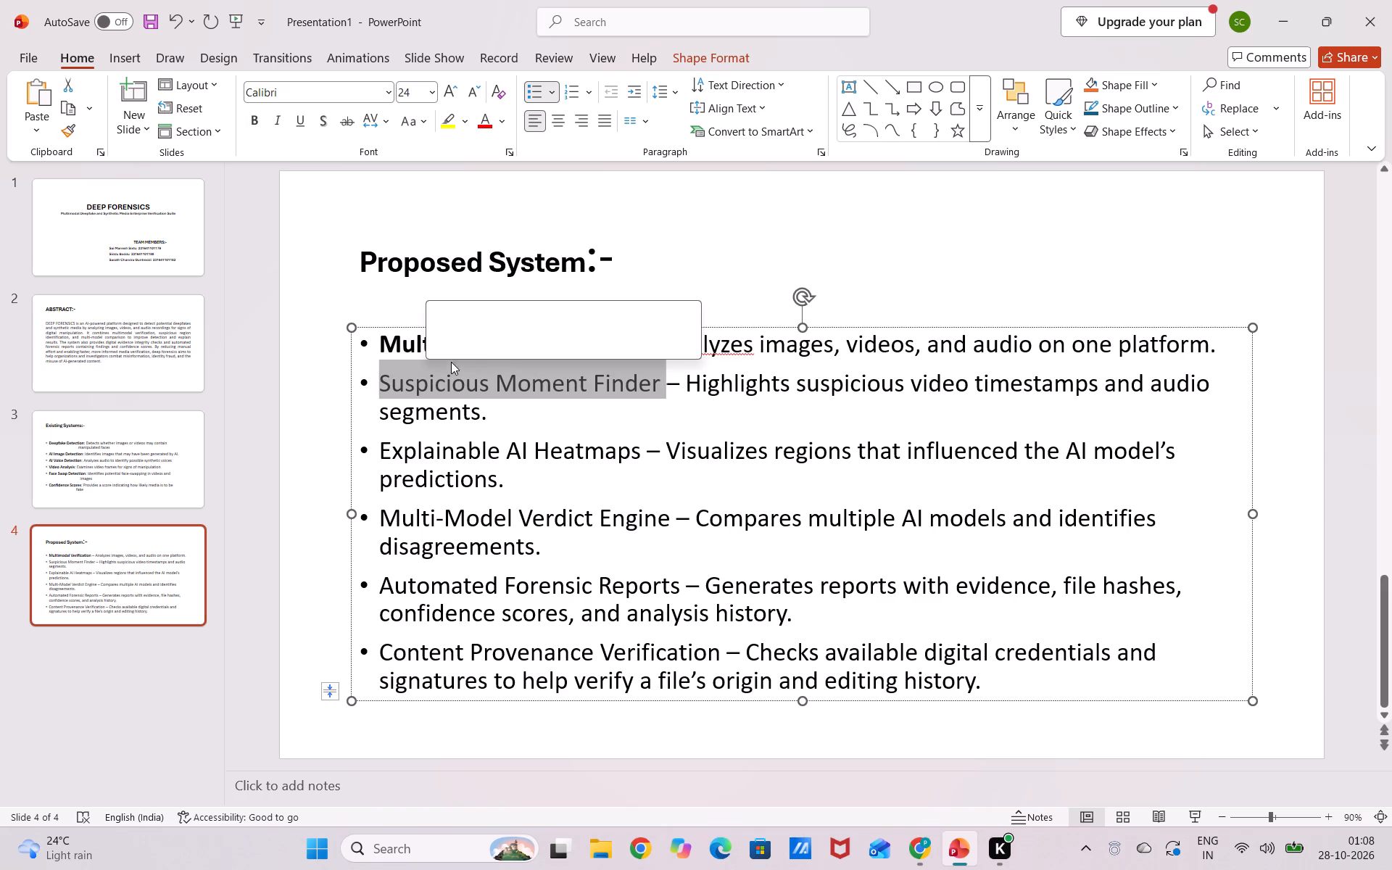
pyautogui.click(442, 345)
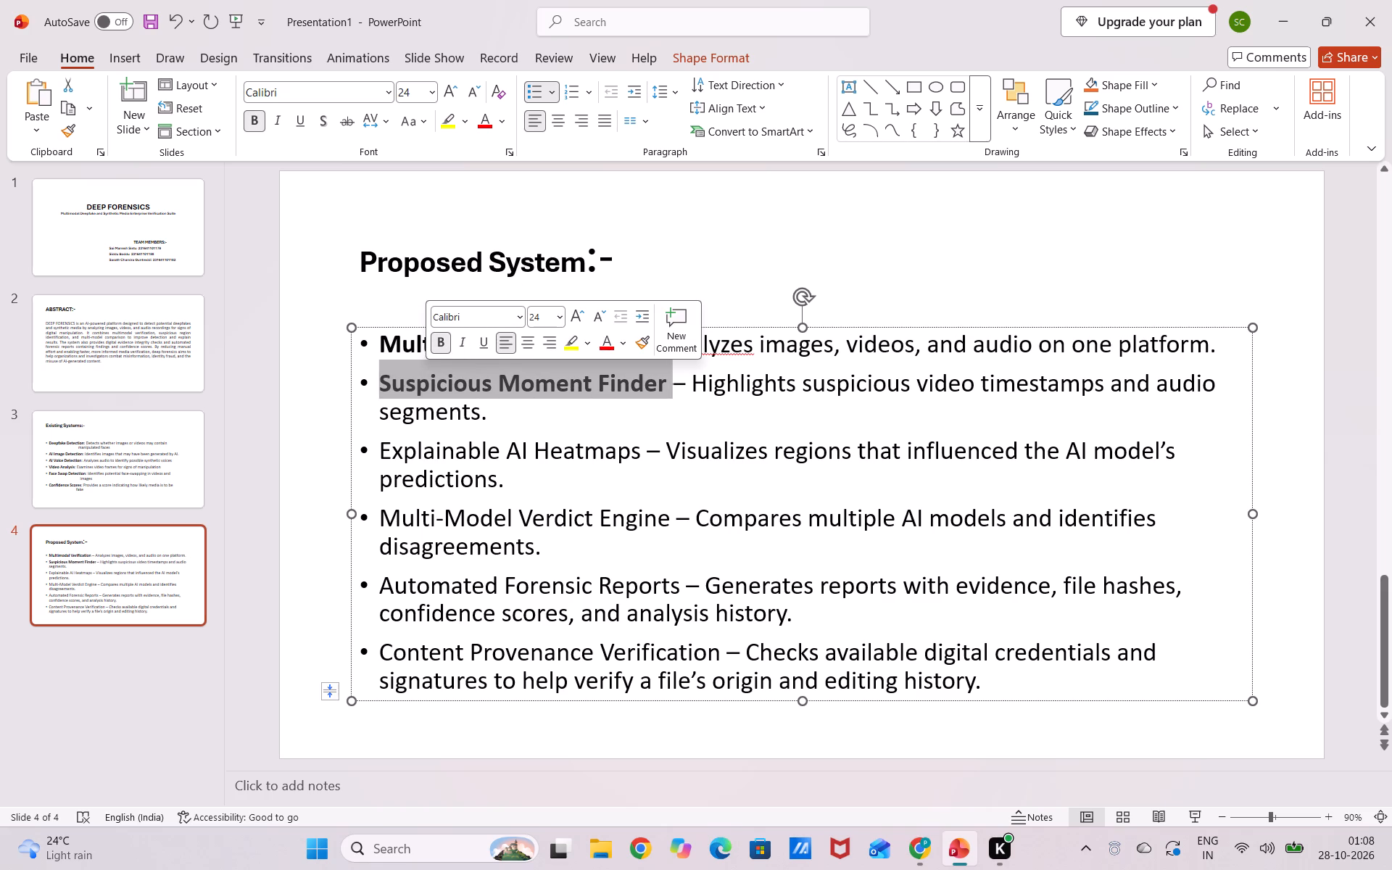
pyautogui.moveTo(639, 460); pyautogui.dragTo(413, 454)
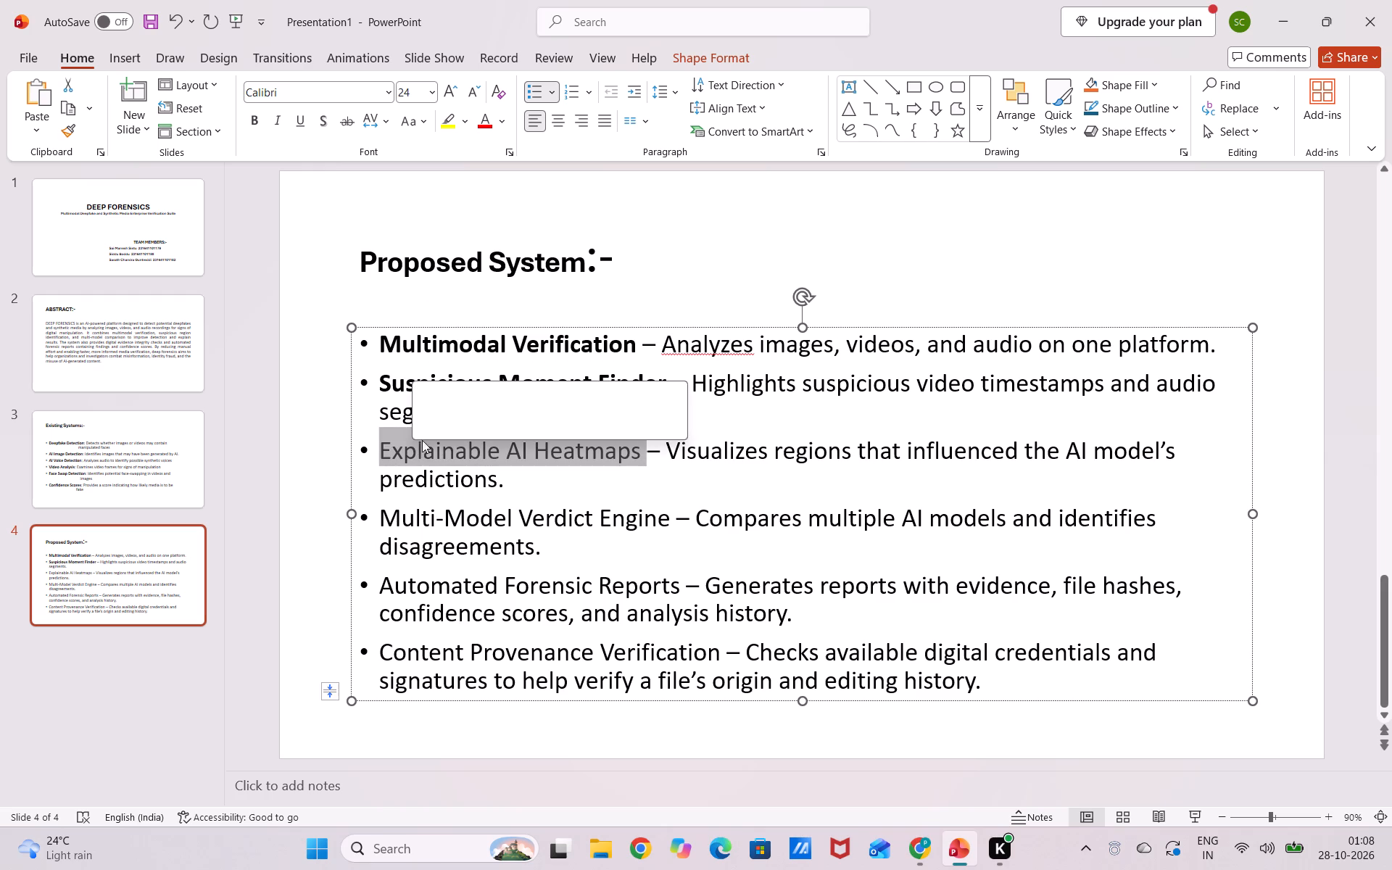
pyautogui.click(428, 427)
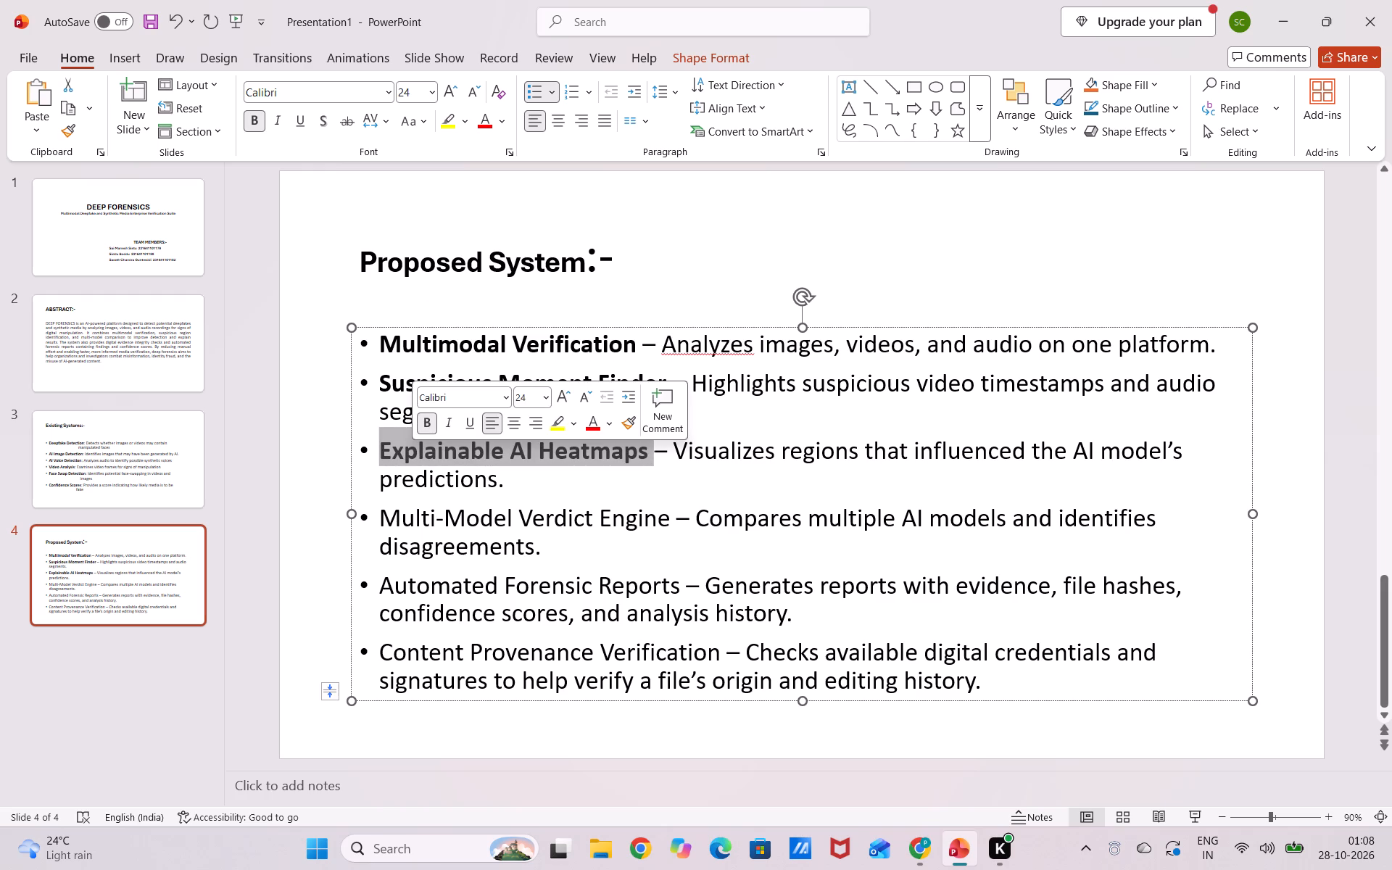
# Make the feature names "Multi-Model Verdict Engine", "Automated Forensic Reports" and "Content Provenance Verification" bold.
pyautogui.moveTo(667, 524); pyautogui.dragTo(431, 510)
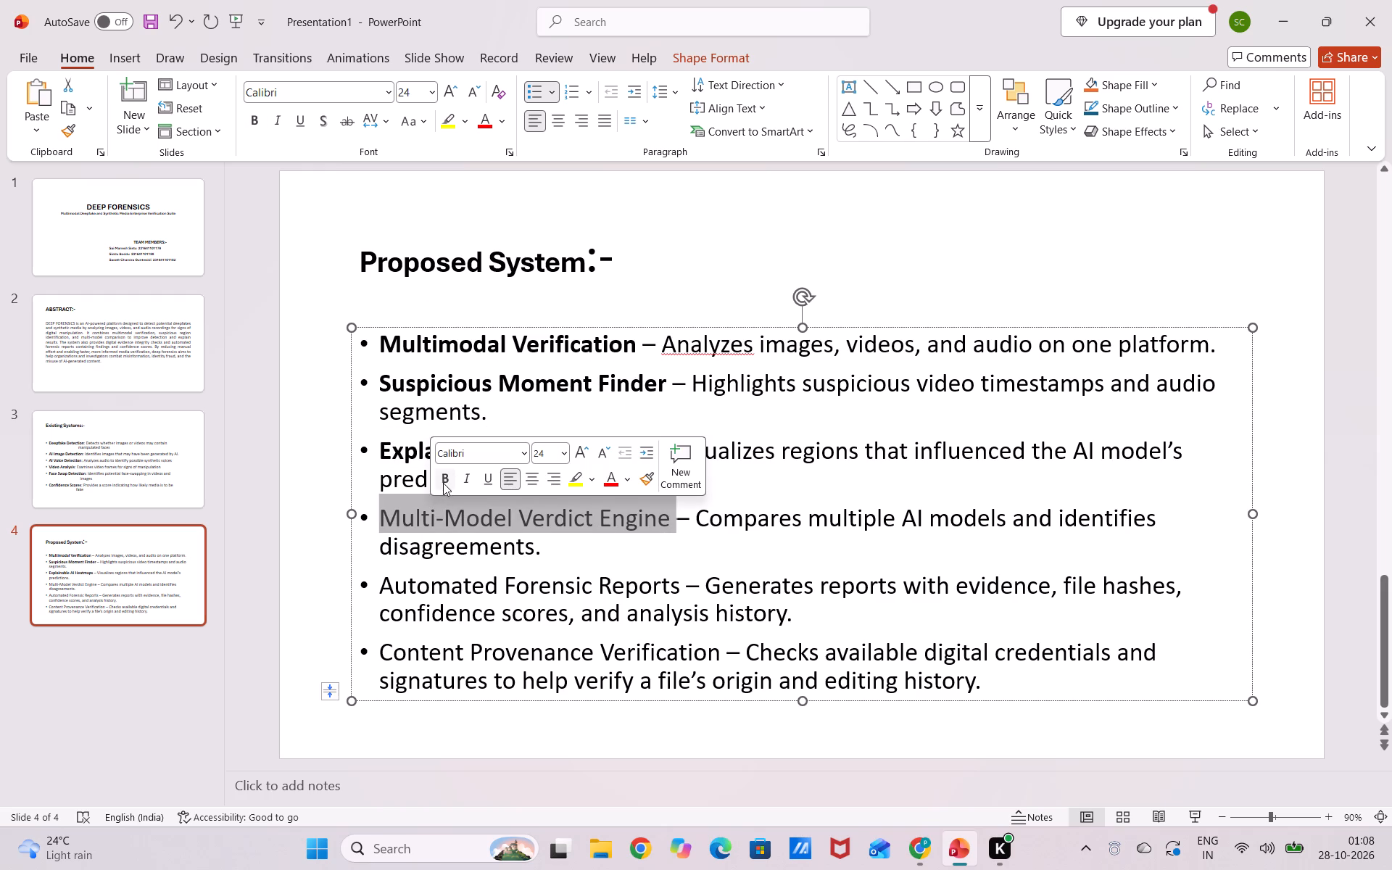
pyautogui.click(443, 482)
pyautogui.moveTo(678, 590); pyautogui.dragTo(659, 584)
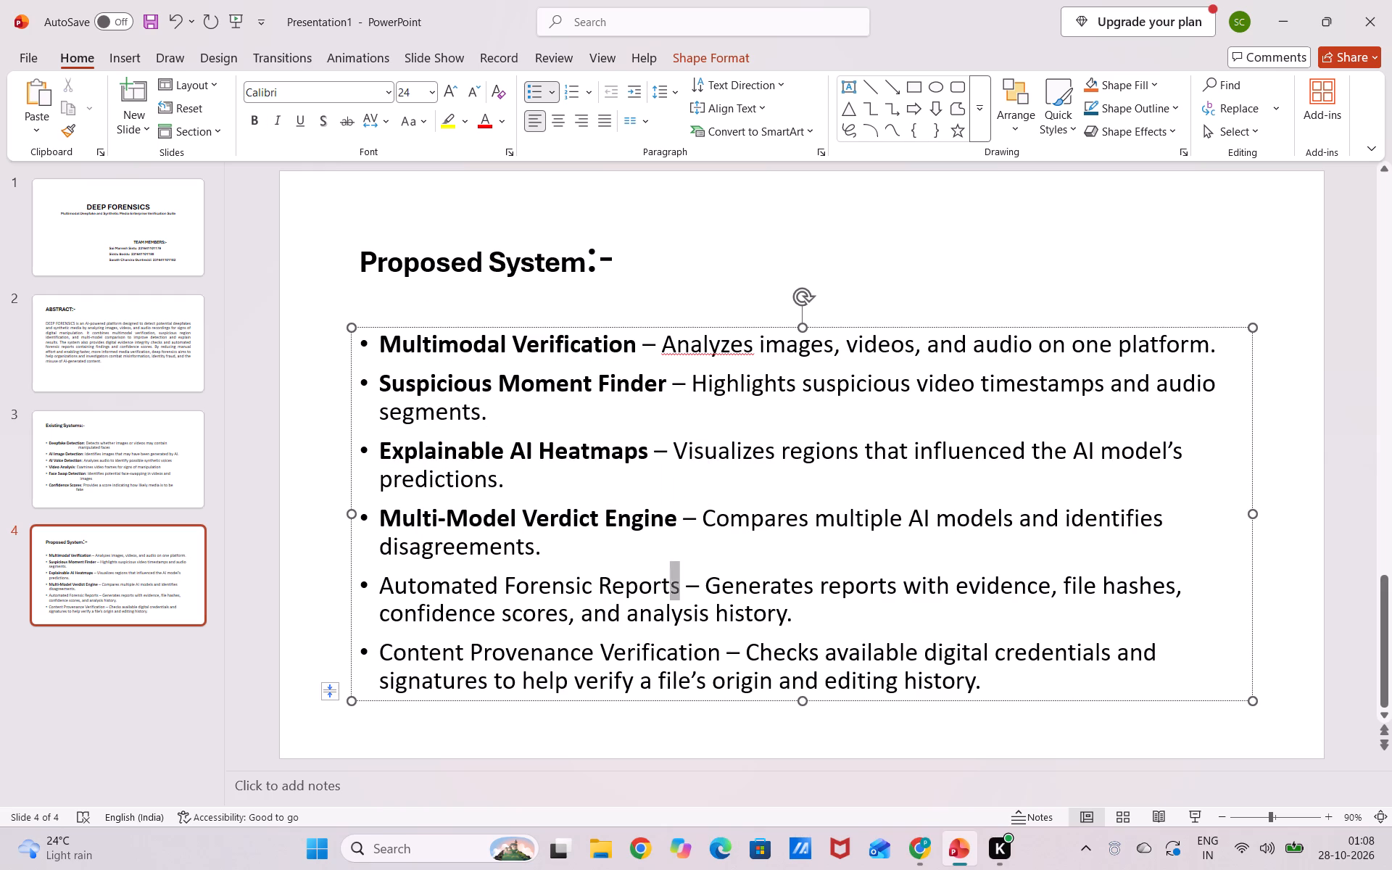
pyautogui.moveTo(659, 584); pyautogui.dragTo(418, 573)
pyautogui.click(437, 546)
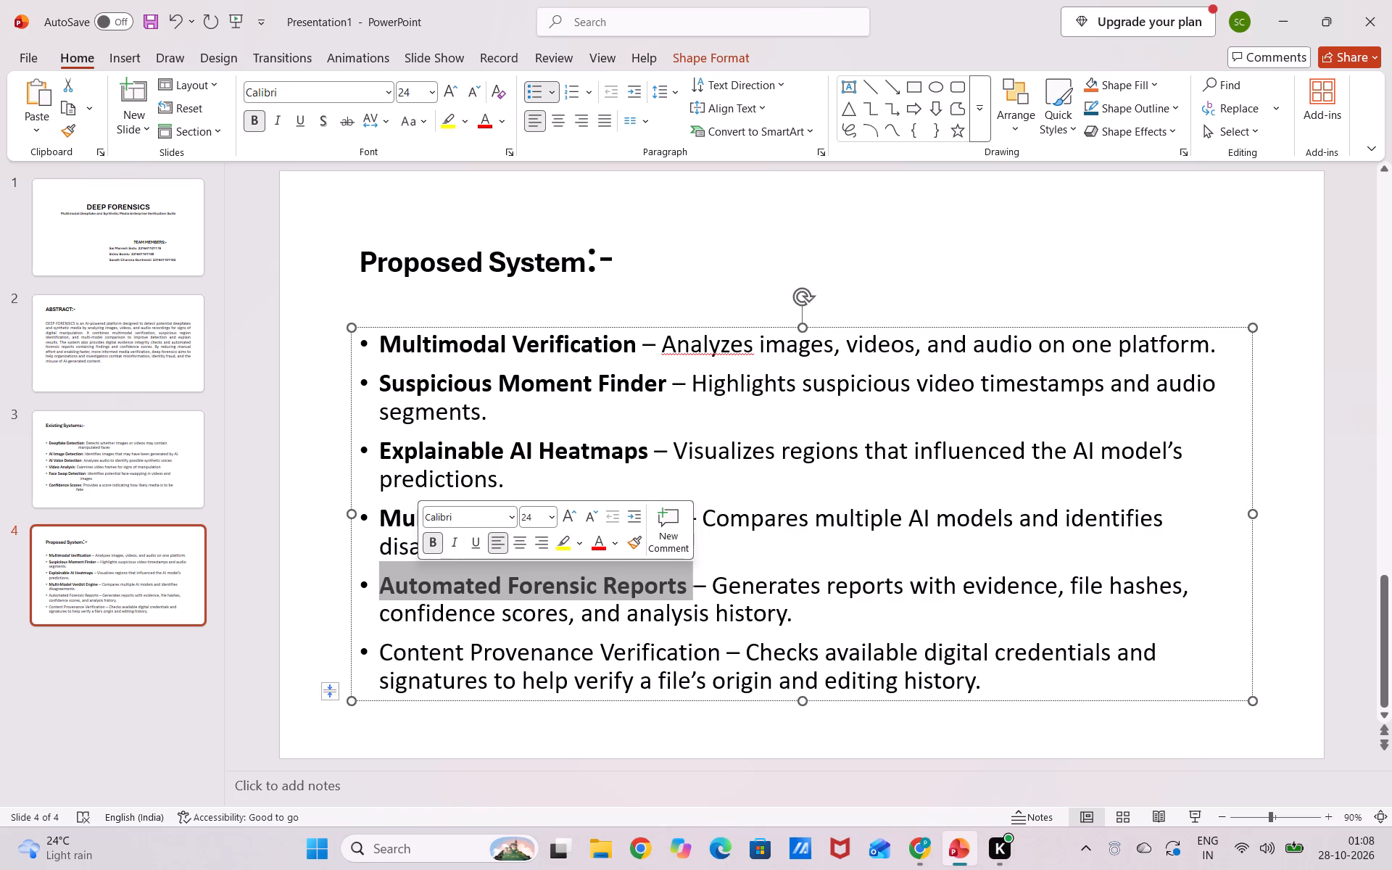
pyautogui.moveTo(721, 653); pyautogui.dragTo(518, 642)
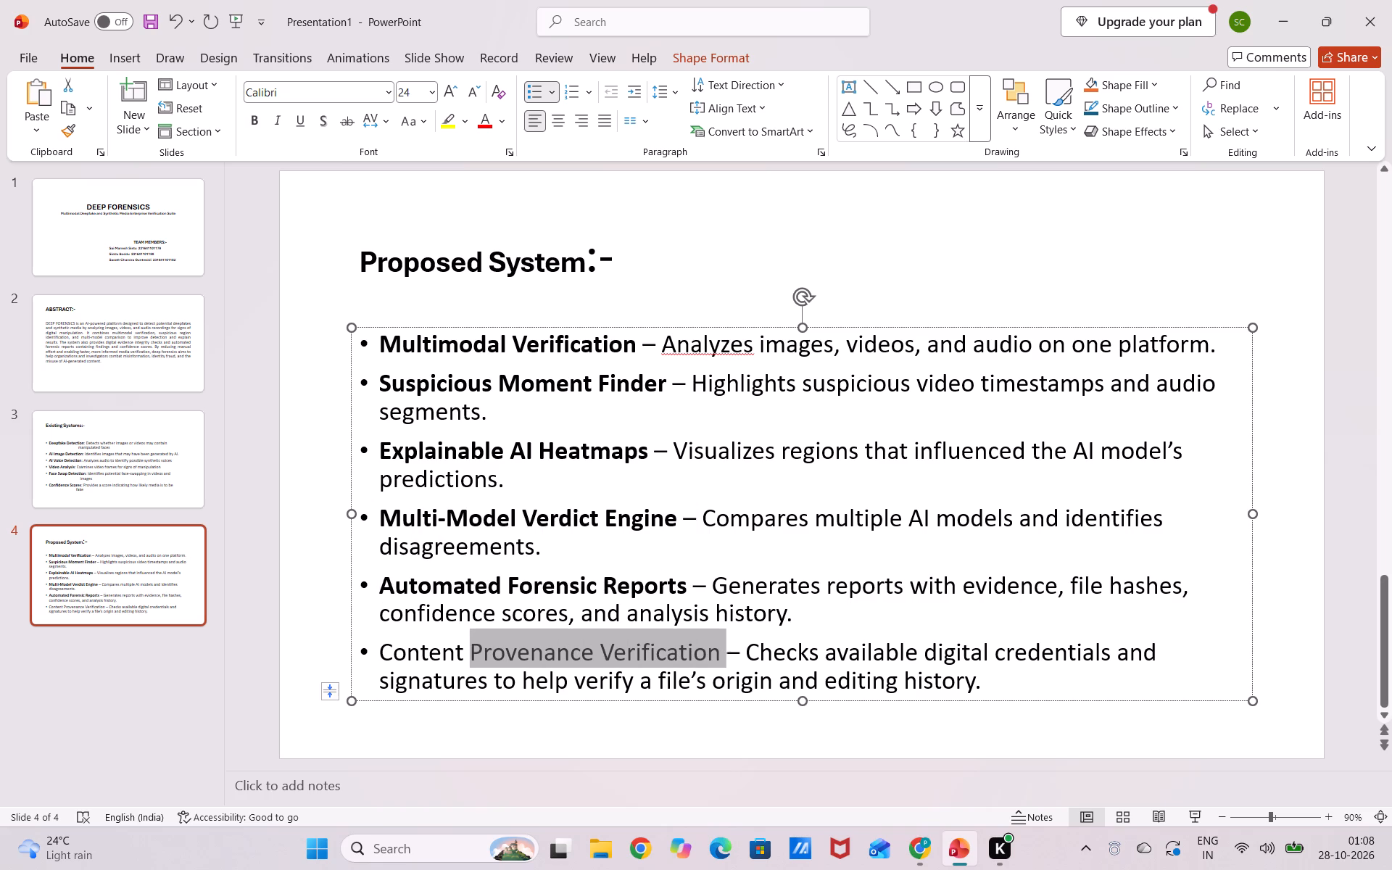
pyautogui.moveTo(518, 642); pyautogui.dragTo(434, 642)
pyautogui.click(446, 614)
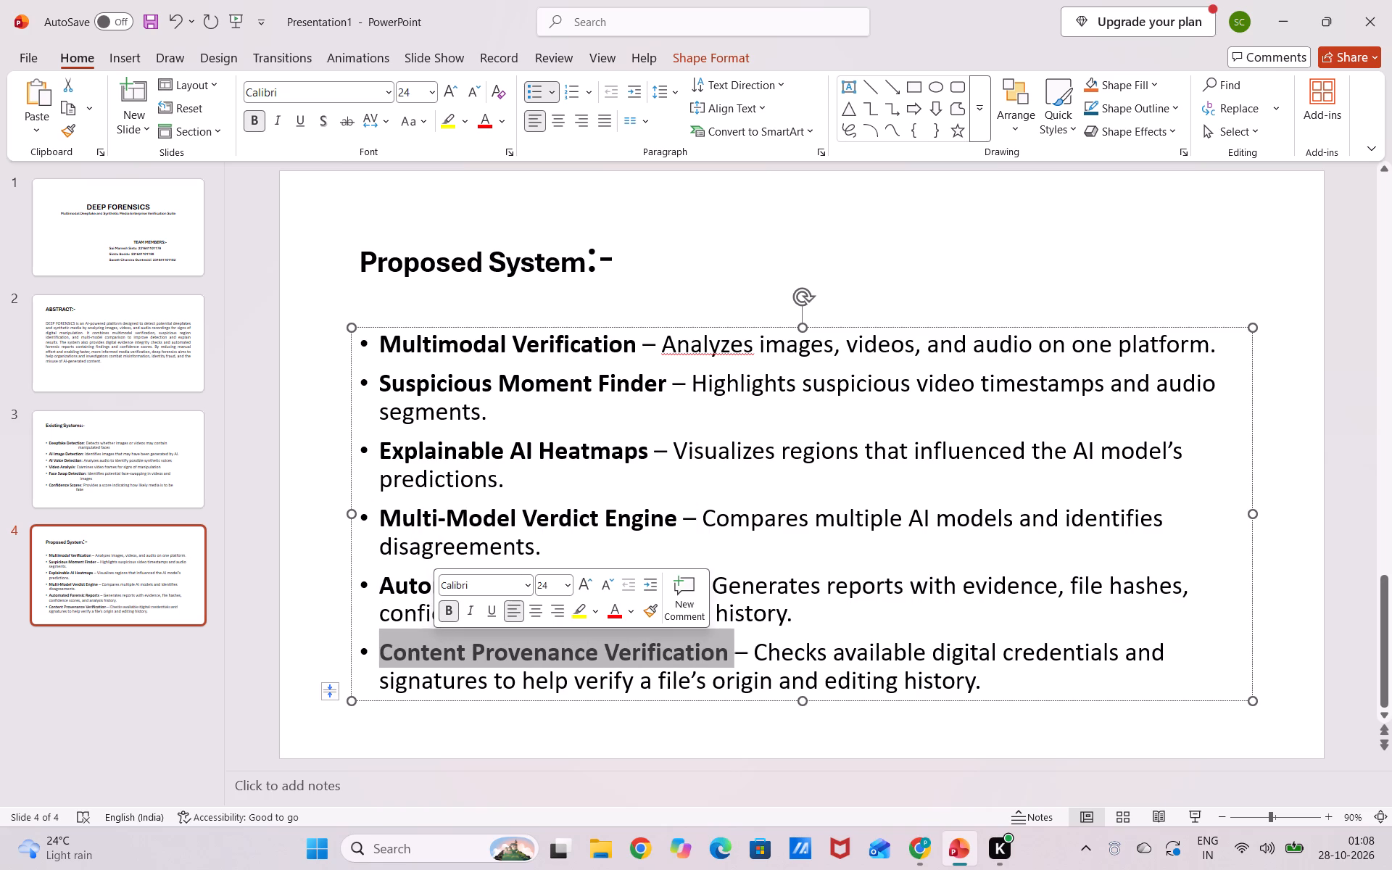
pyautogui.click(653, 555)
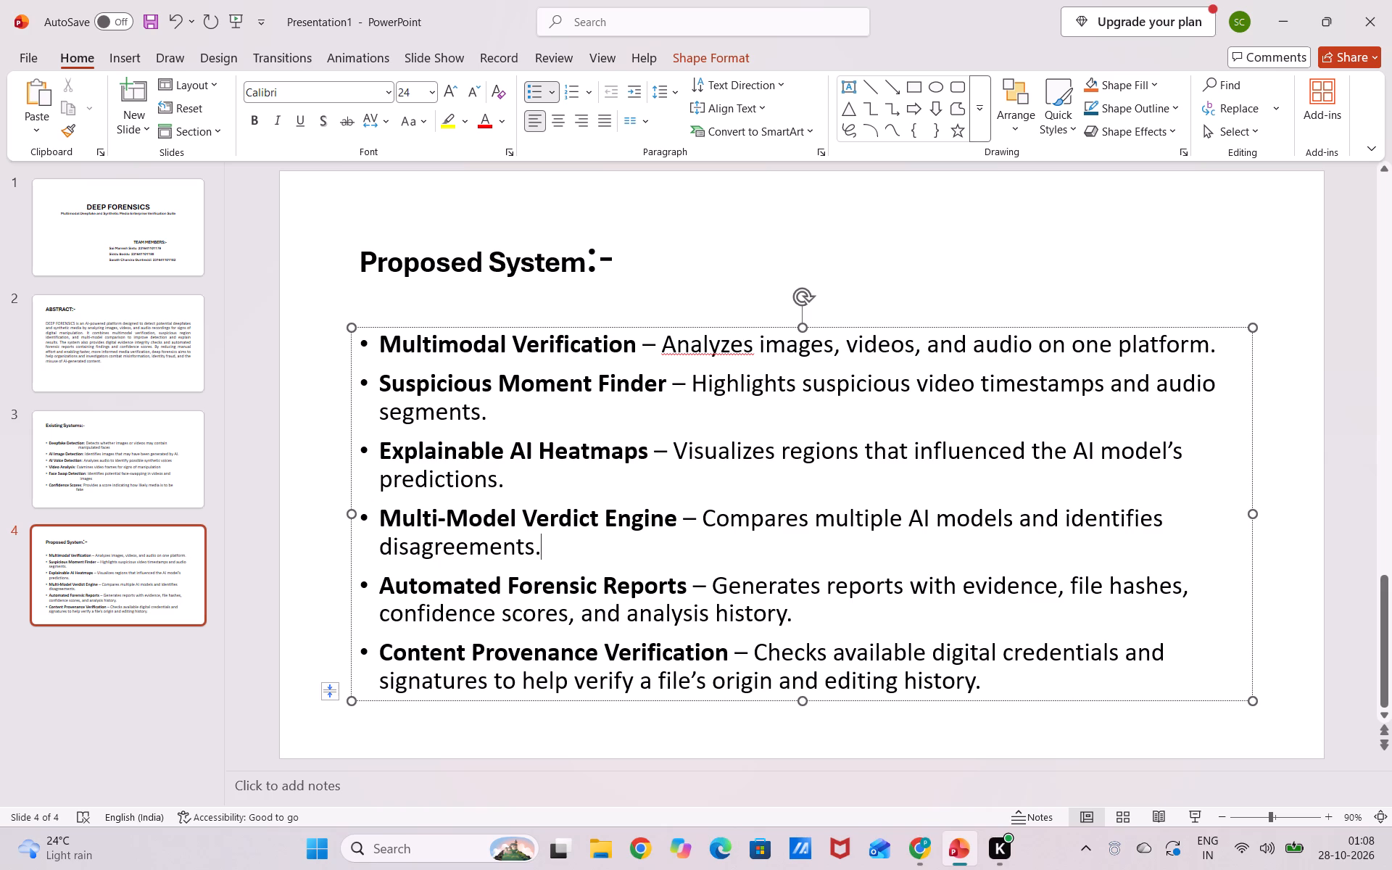
# In the Suspicious Moment Finder bullet, delete the final full stop and indent the wrapped word "segments" to sit beneath "Highlights".
pyautogui.click(488, 419)
pyautogui.press('BackSpace')
pyautogui.click(383, 414)
pyautogui.press('Tab')
pyautogui.press('Tab')
pyautogui.press('Tab')
pyautogui.press('Tab')
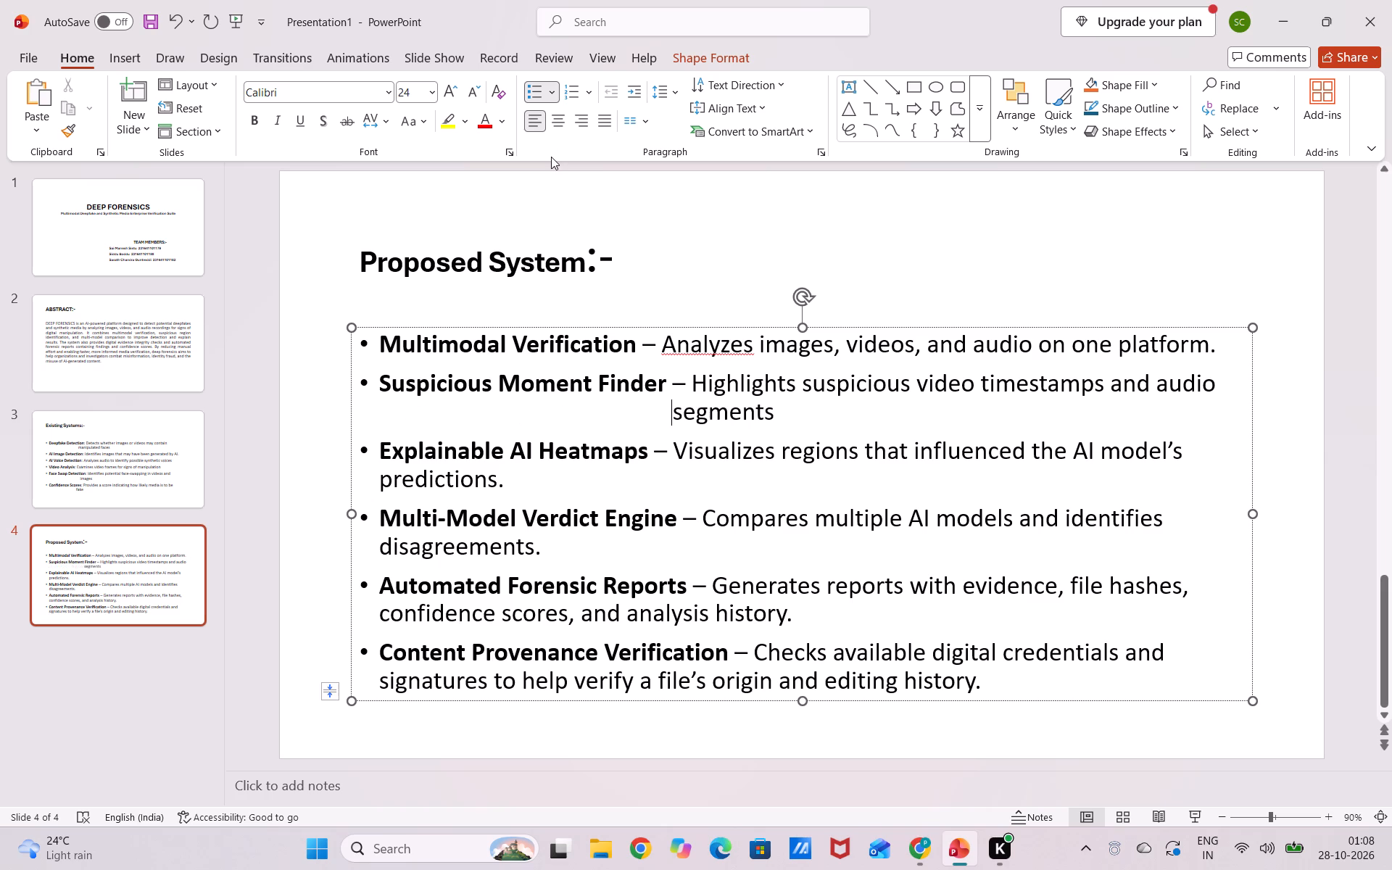
pyautogui.press('Tab')
pyautogui.press('BackSpace')
pyautogui.press('space')
pyautogui.press('space')
pyautogui.press('space')
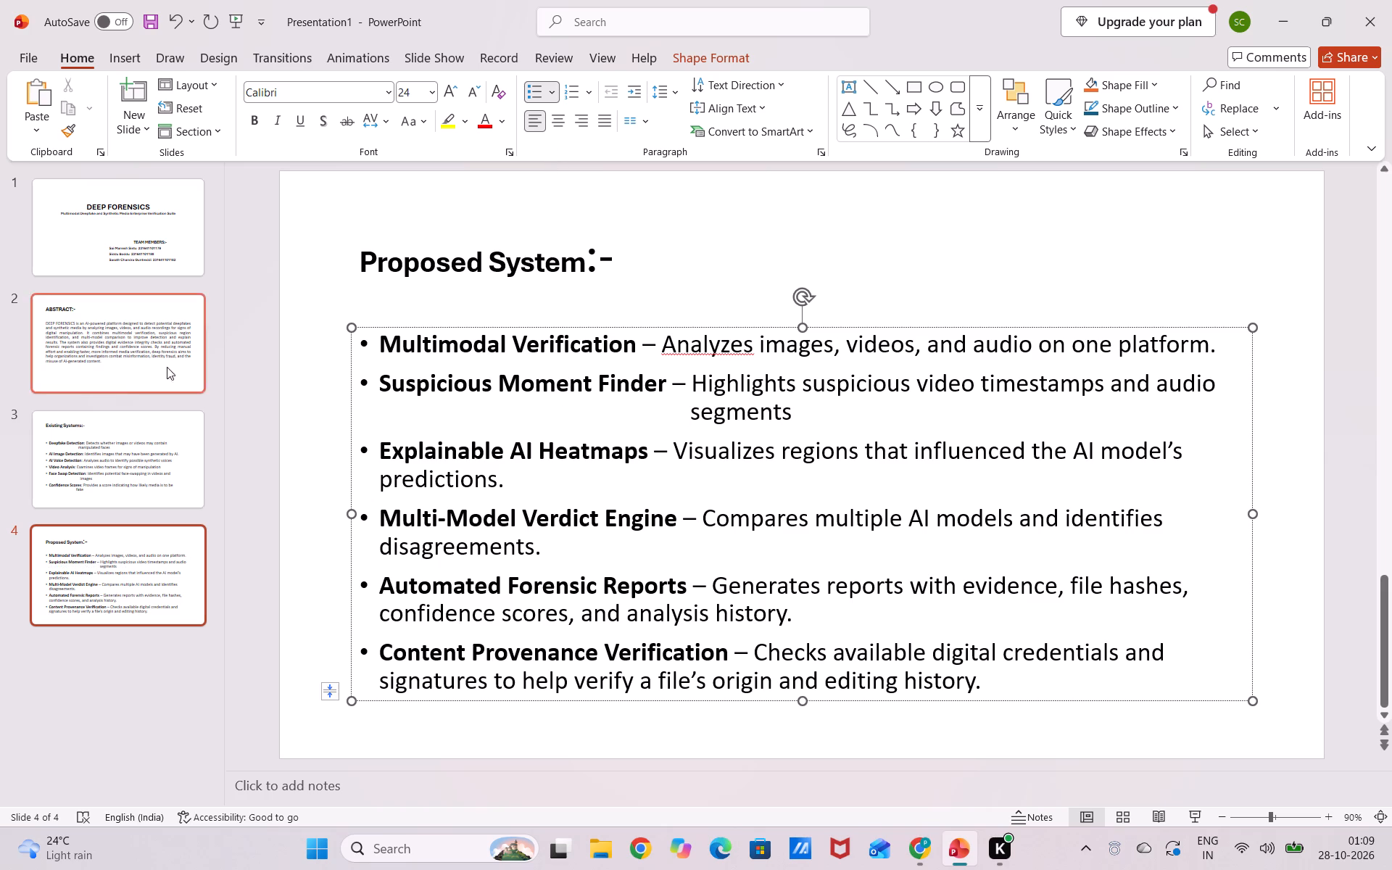
# Check the separator style on slide 3, and on slide 4 replace the dashes after Multimodal Verification and Suspicious Moment Finder with colons.
pyautogui.click(119, 451)
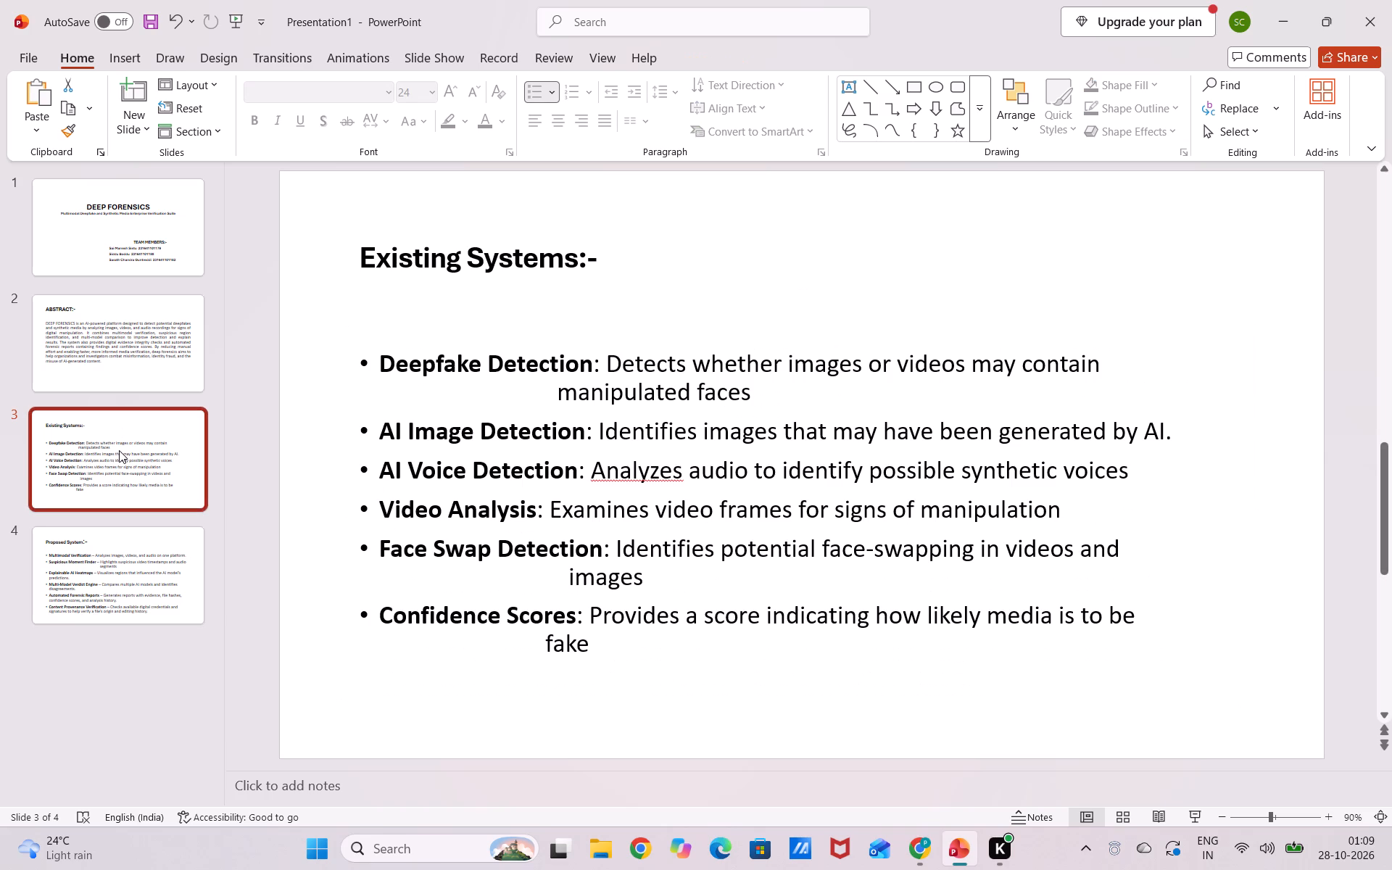
pyautogui.click(184, 547)
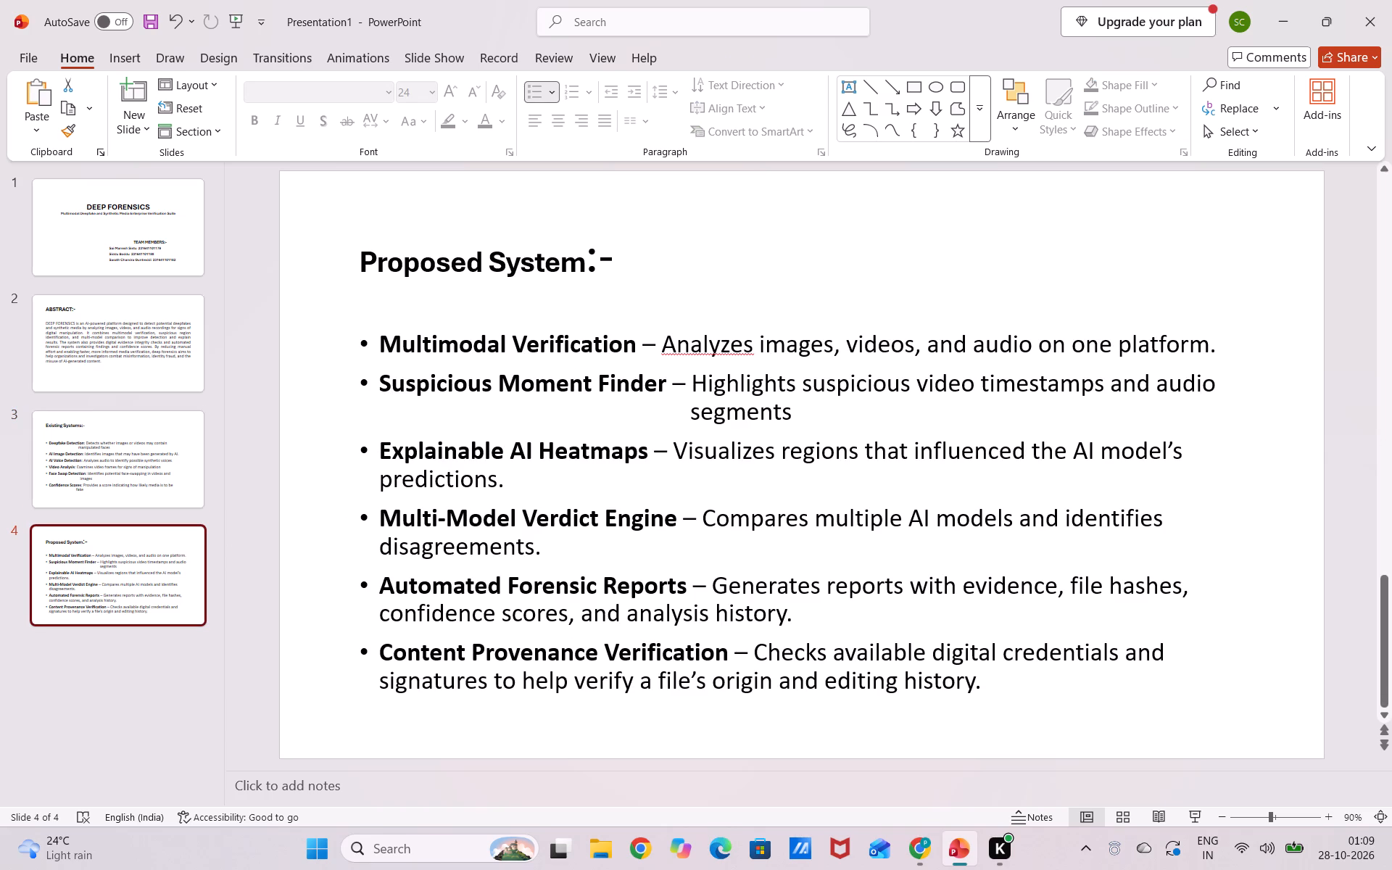
pyautogui.click(659, 348)
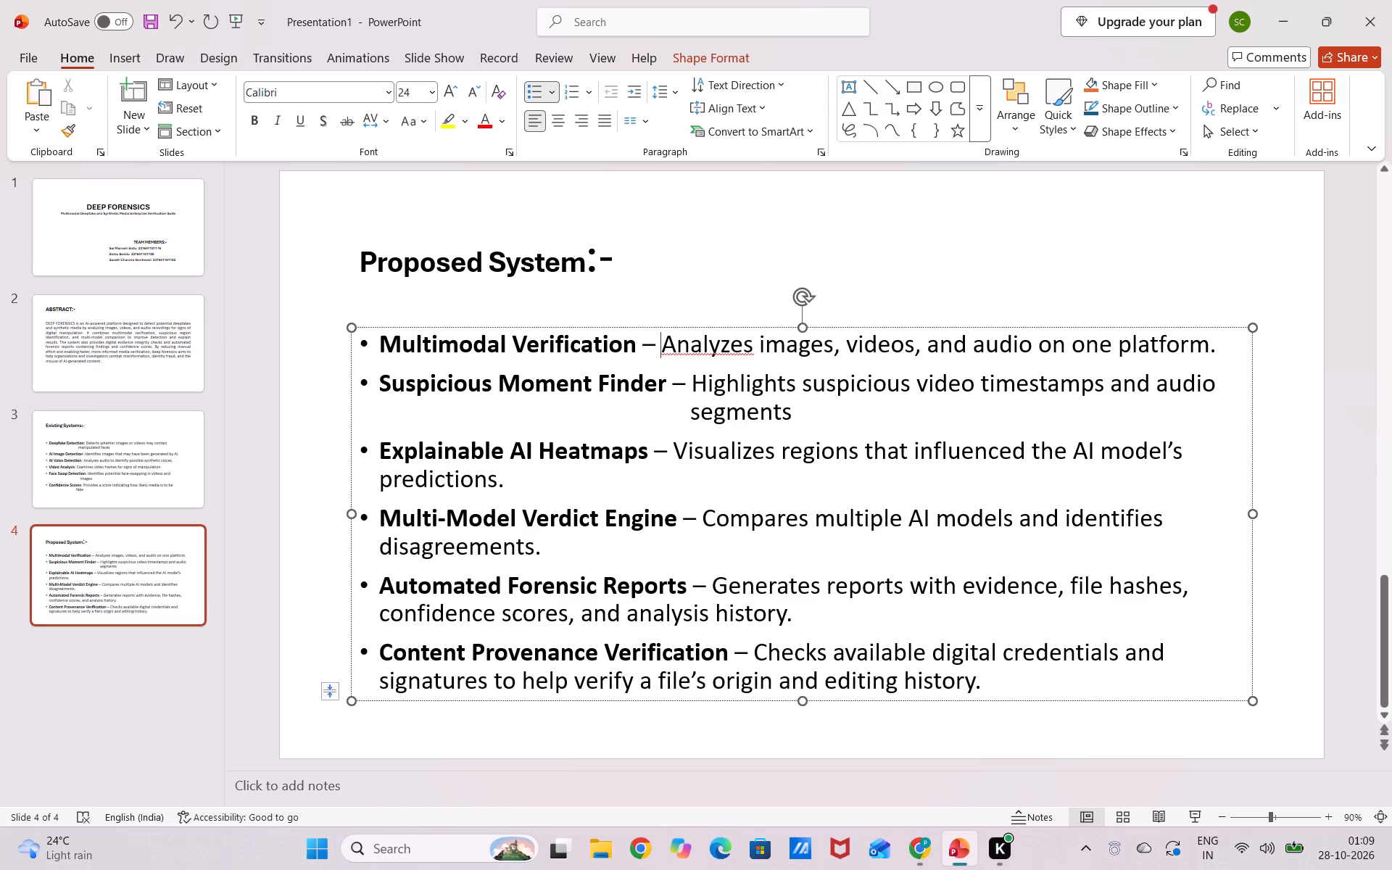
pyautogui.press('BackSpace')
pyautogui.hotkey('shift', ':')
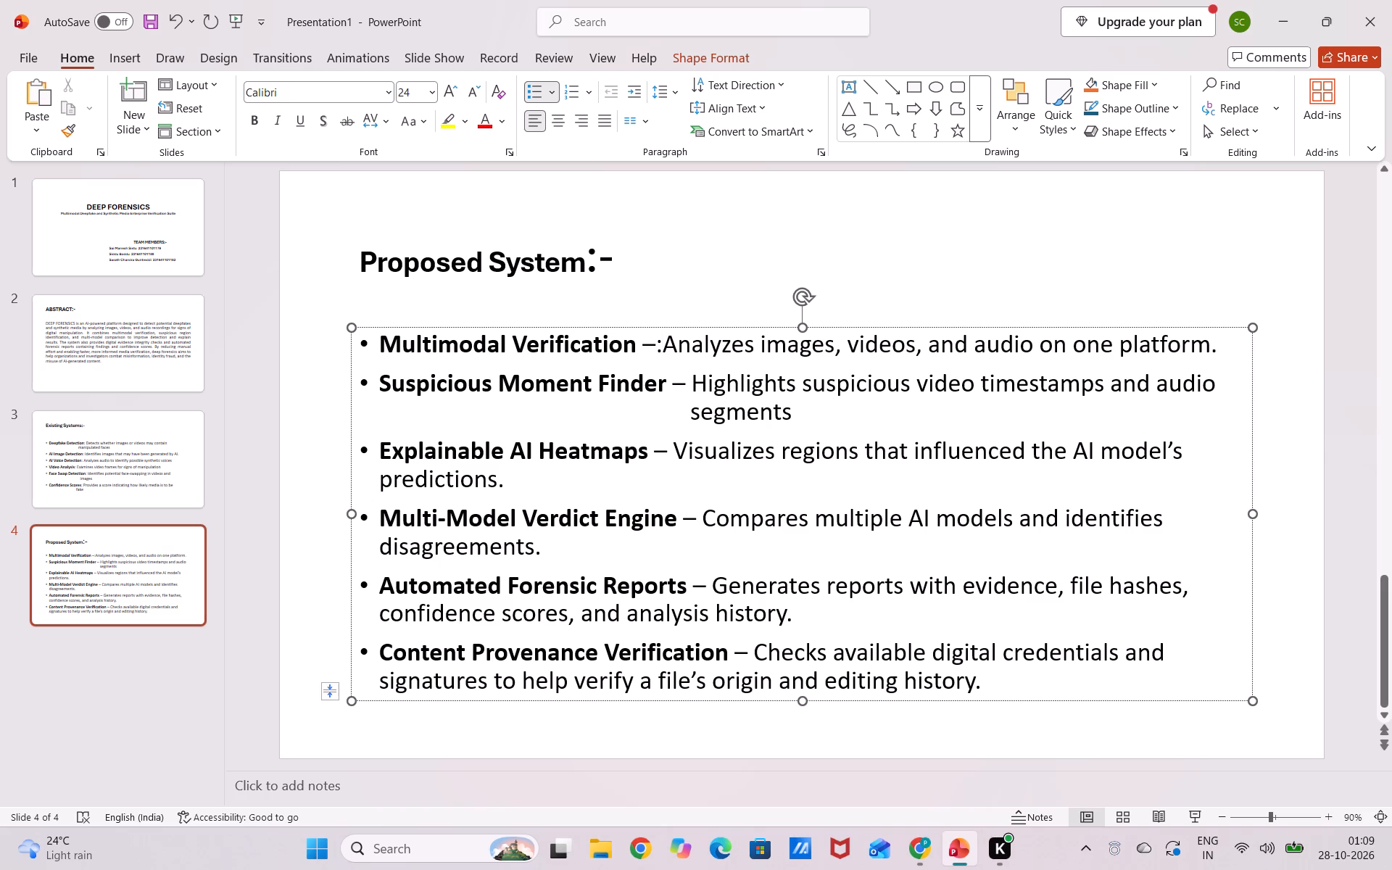
pyautogui.press('BackSpace')
pyautogui.press('BackSpace')
pyautogui.hotkey('shift', ':')
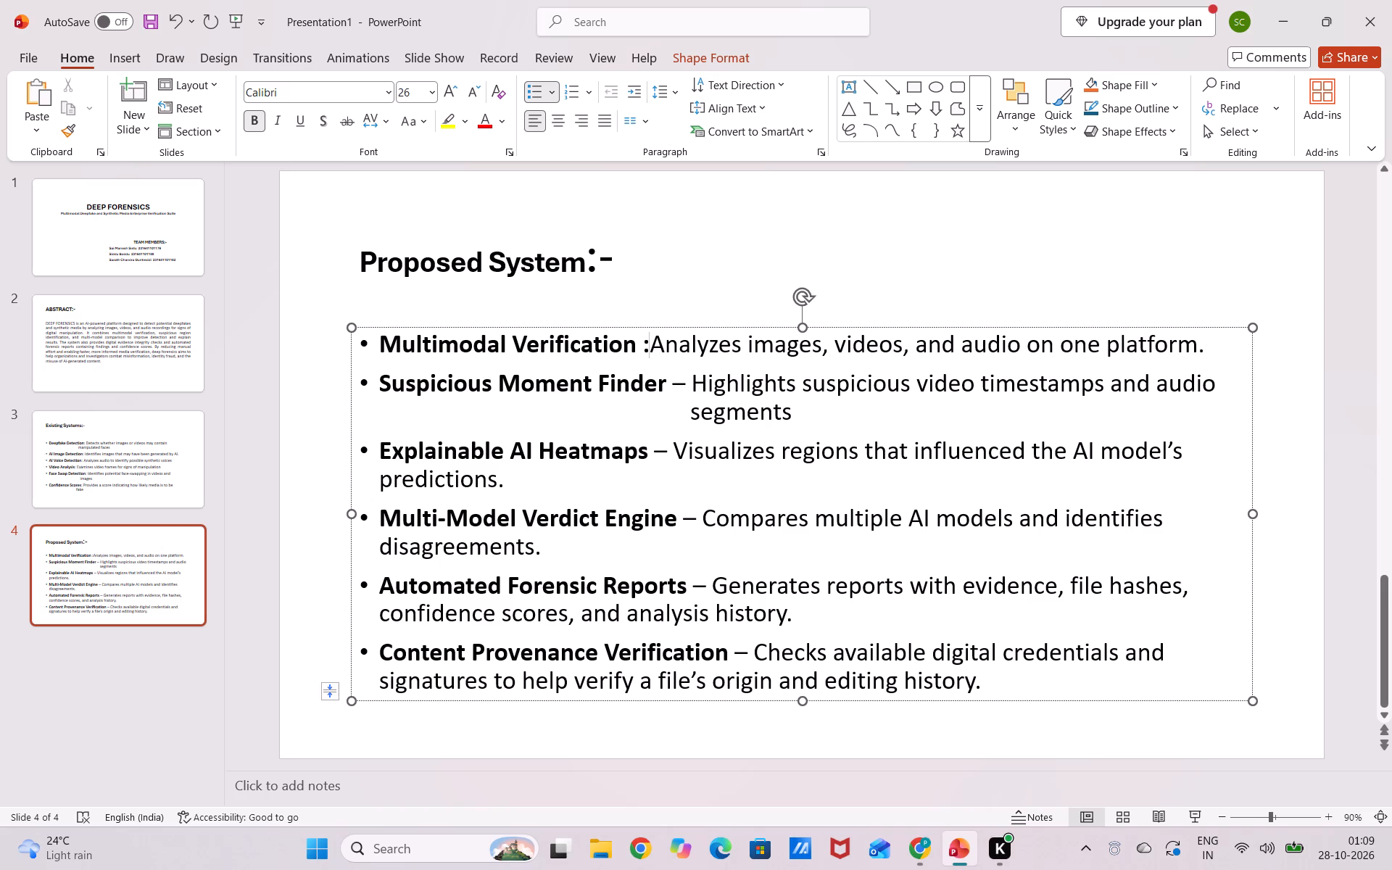
pyautogui.click(689, 384)
pyautogui.press('BackSpace')
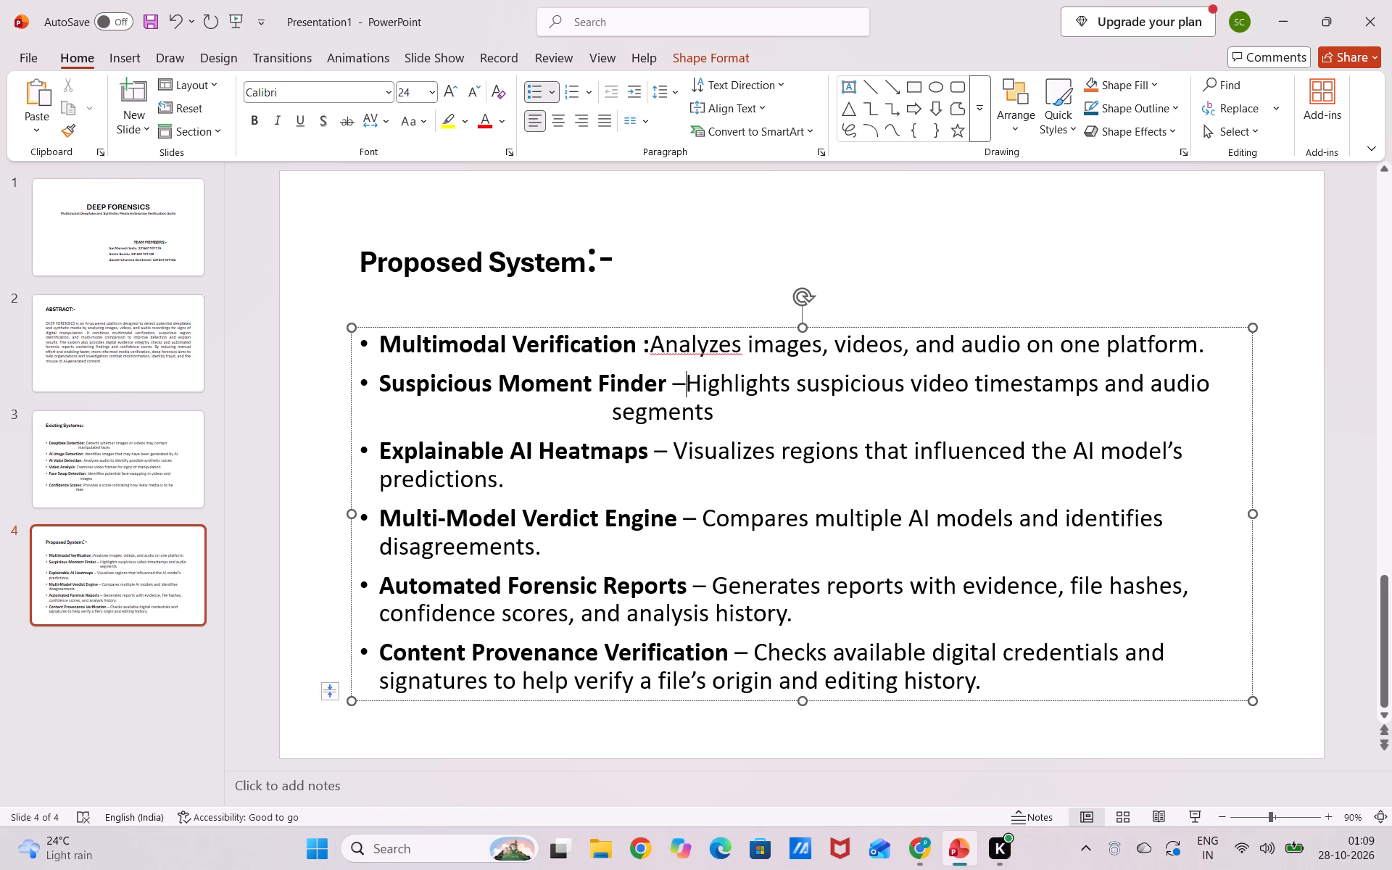
pyautogui.press('BackSpace')
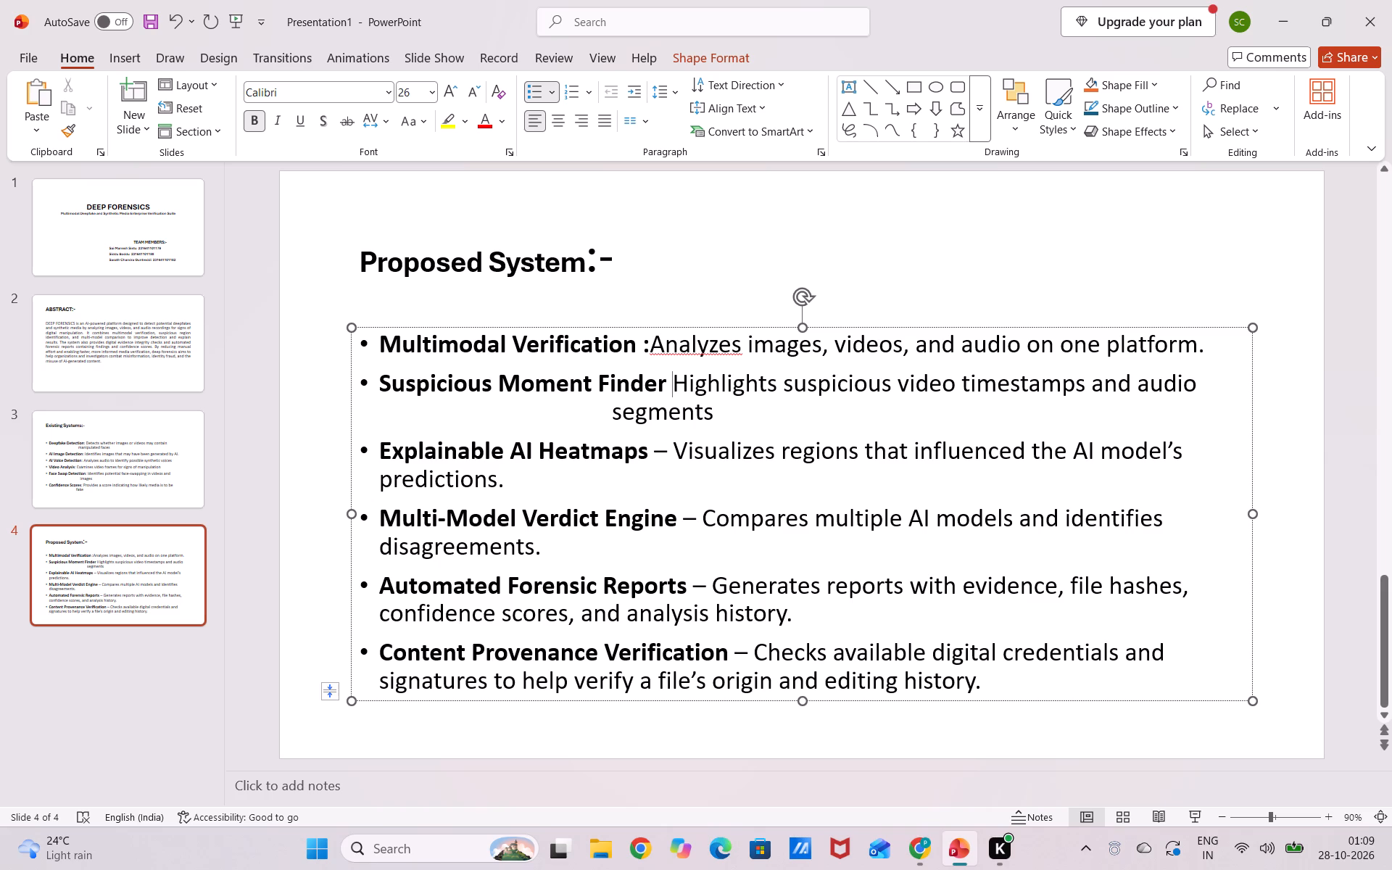
pyautogui.hotkey('shift', ':')
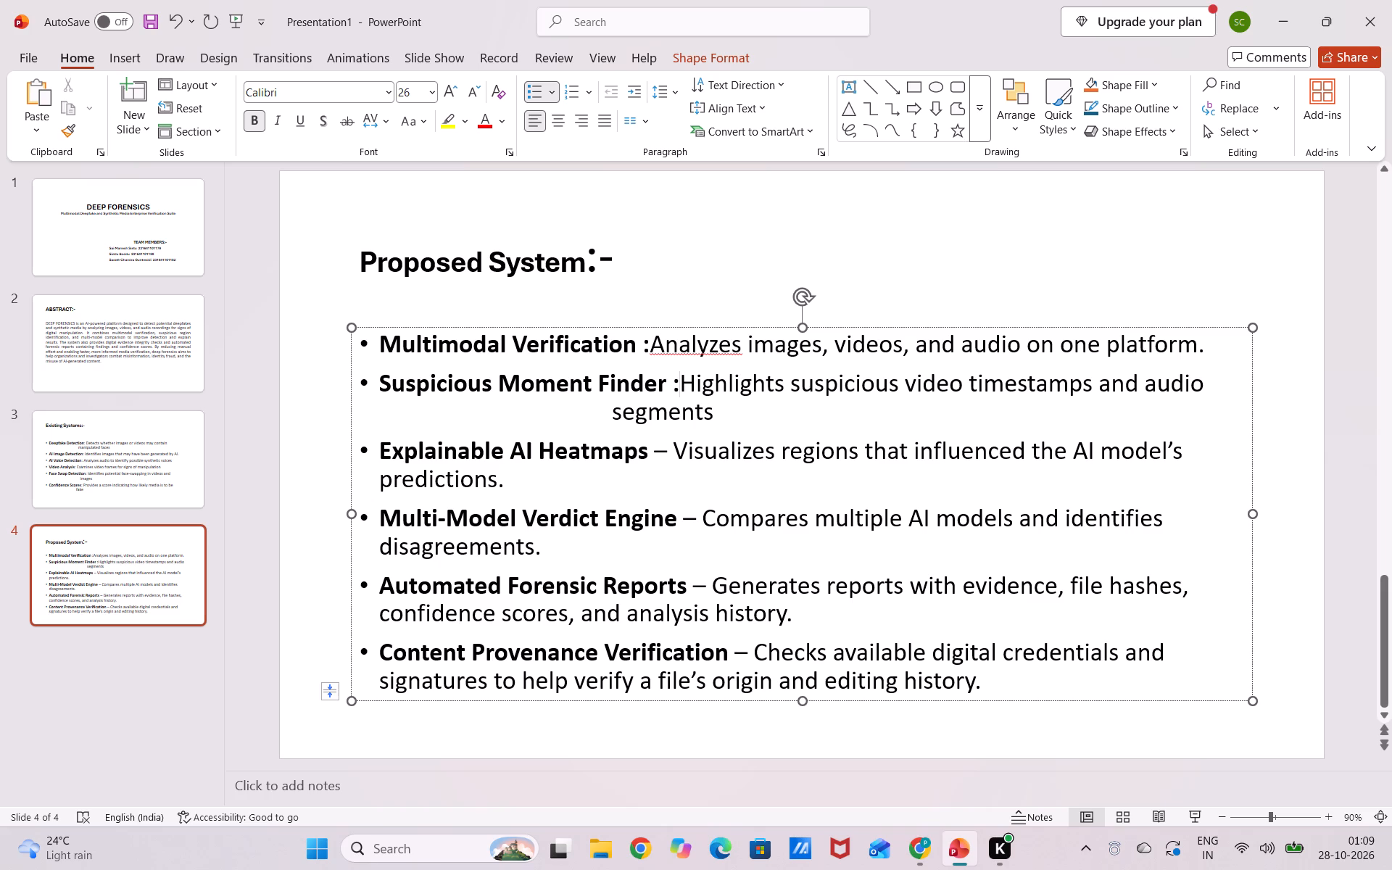
# Replace the dashes after "Explainable AI Heatmaps" and "Multi-Model Verdict Engine" with colons.
pyautogui.click(675, 455)
pyautogui.press('BackSpace')
pyautogui.press('BackSpace')
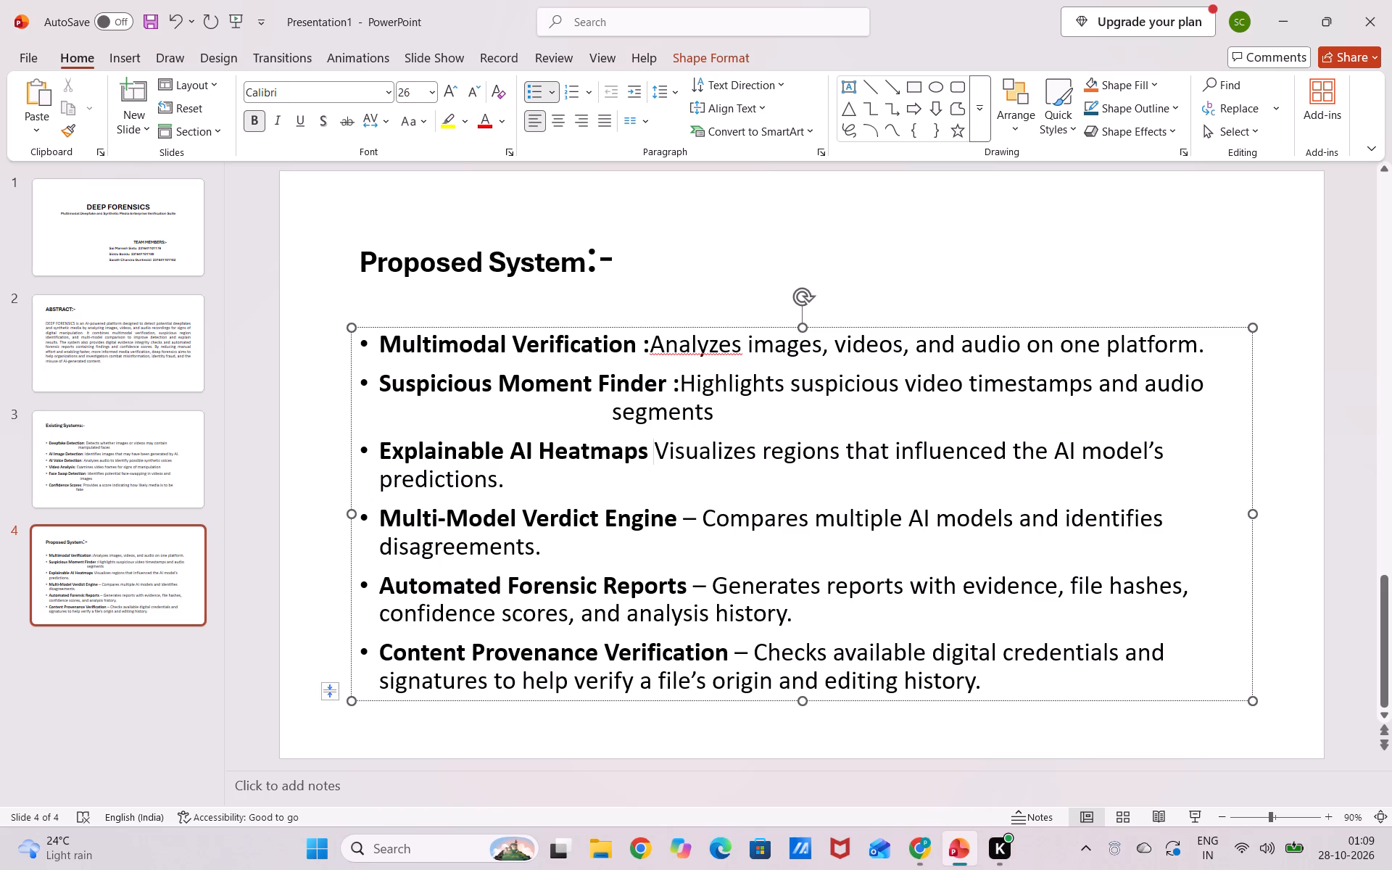
pyautogui.hotkey('shift', ':')
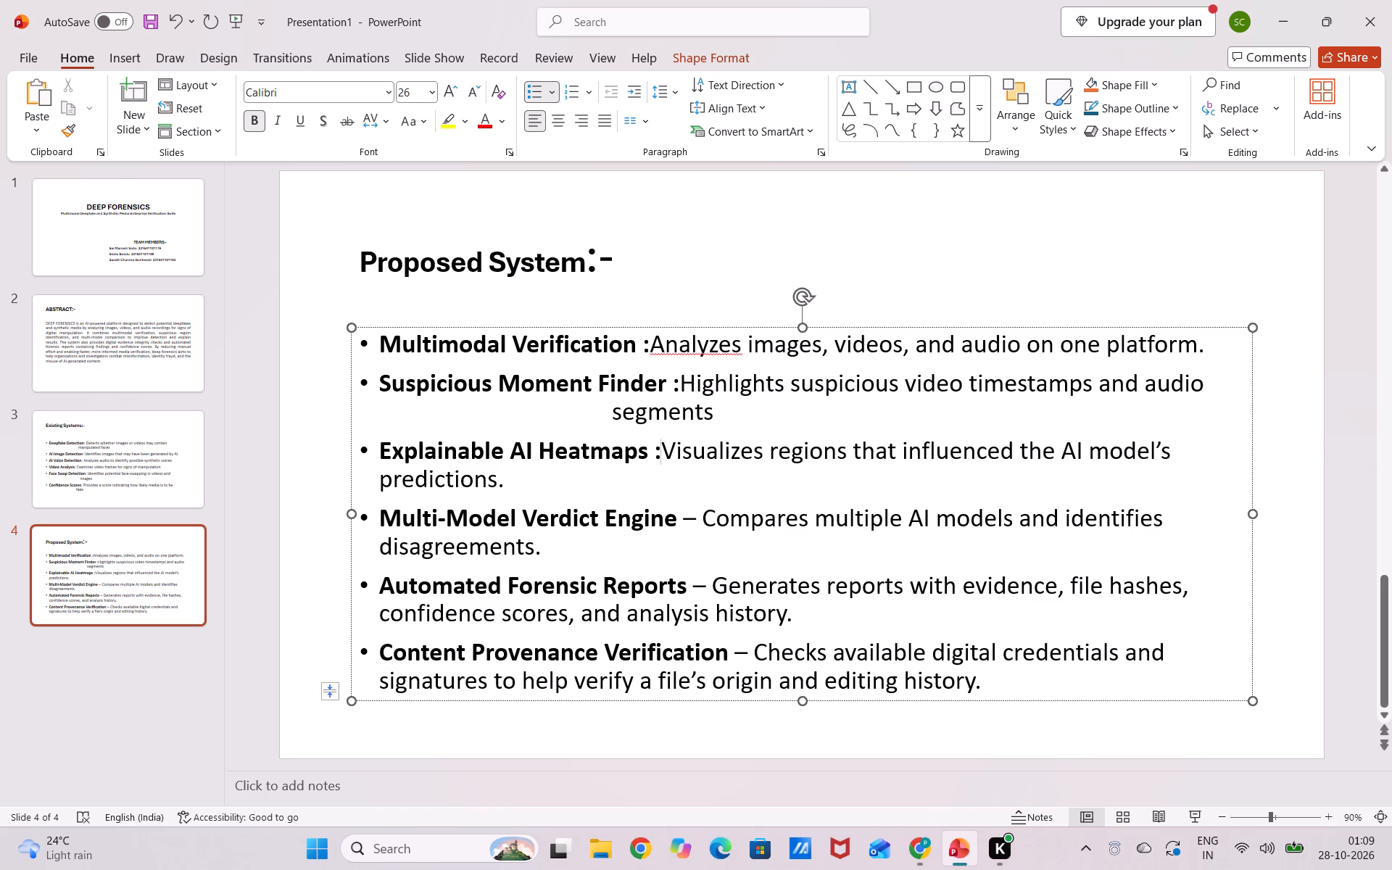
pyautogui.click(700, 523)
pyautogui.press('BackSpace')
pyautogui.press('BackSpace')
pyautogui.hotkey('shift', ':')
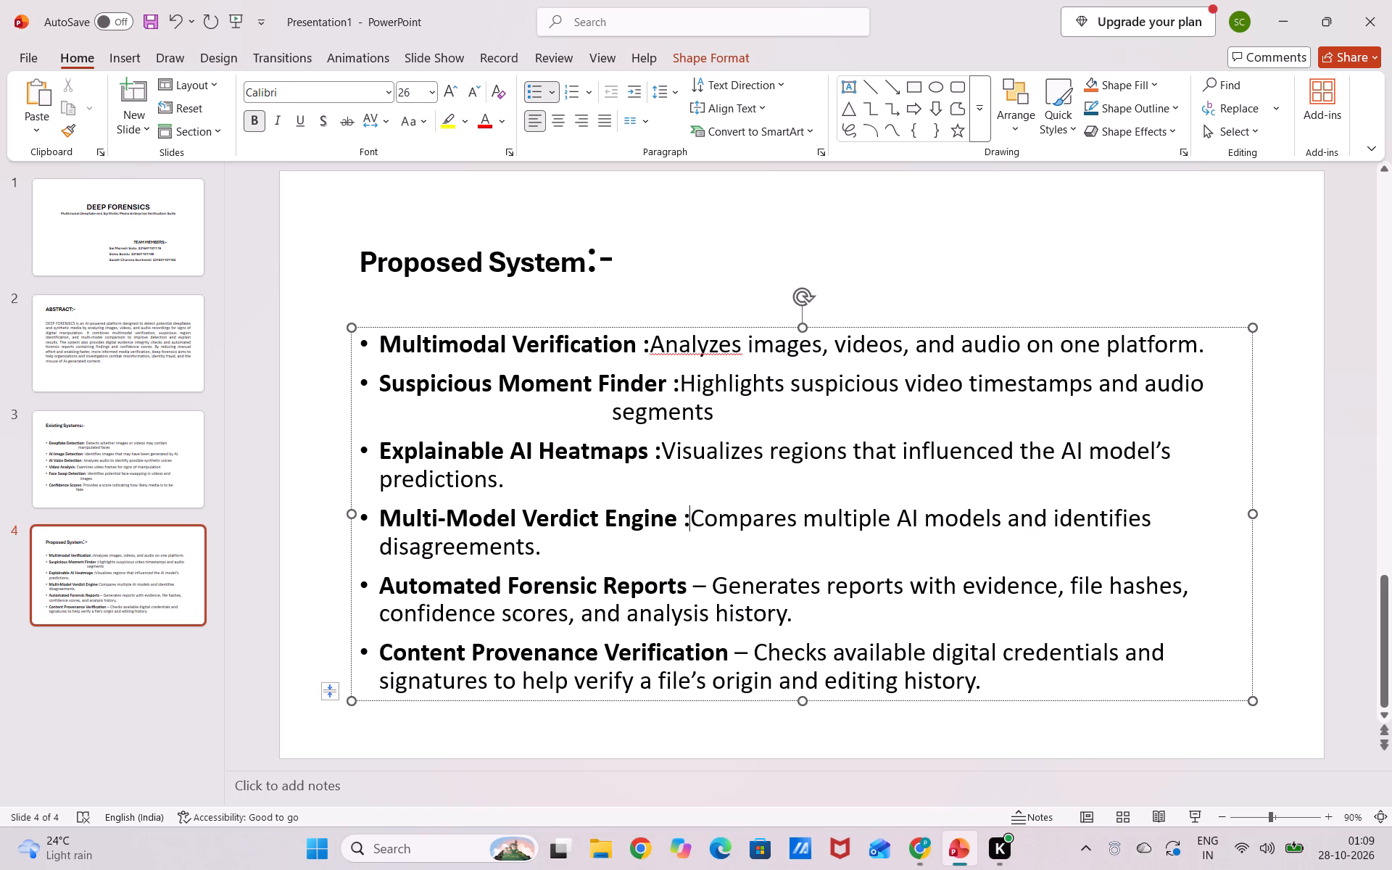
# Replace the dashes after "Automated Forensic Reports" and "Content Provenance Verification" with colons.
pyautogui.click(713, 587)
pyautogui.press('BackSpace')
pyautogui.press('BackSpace')
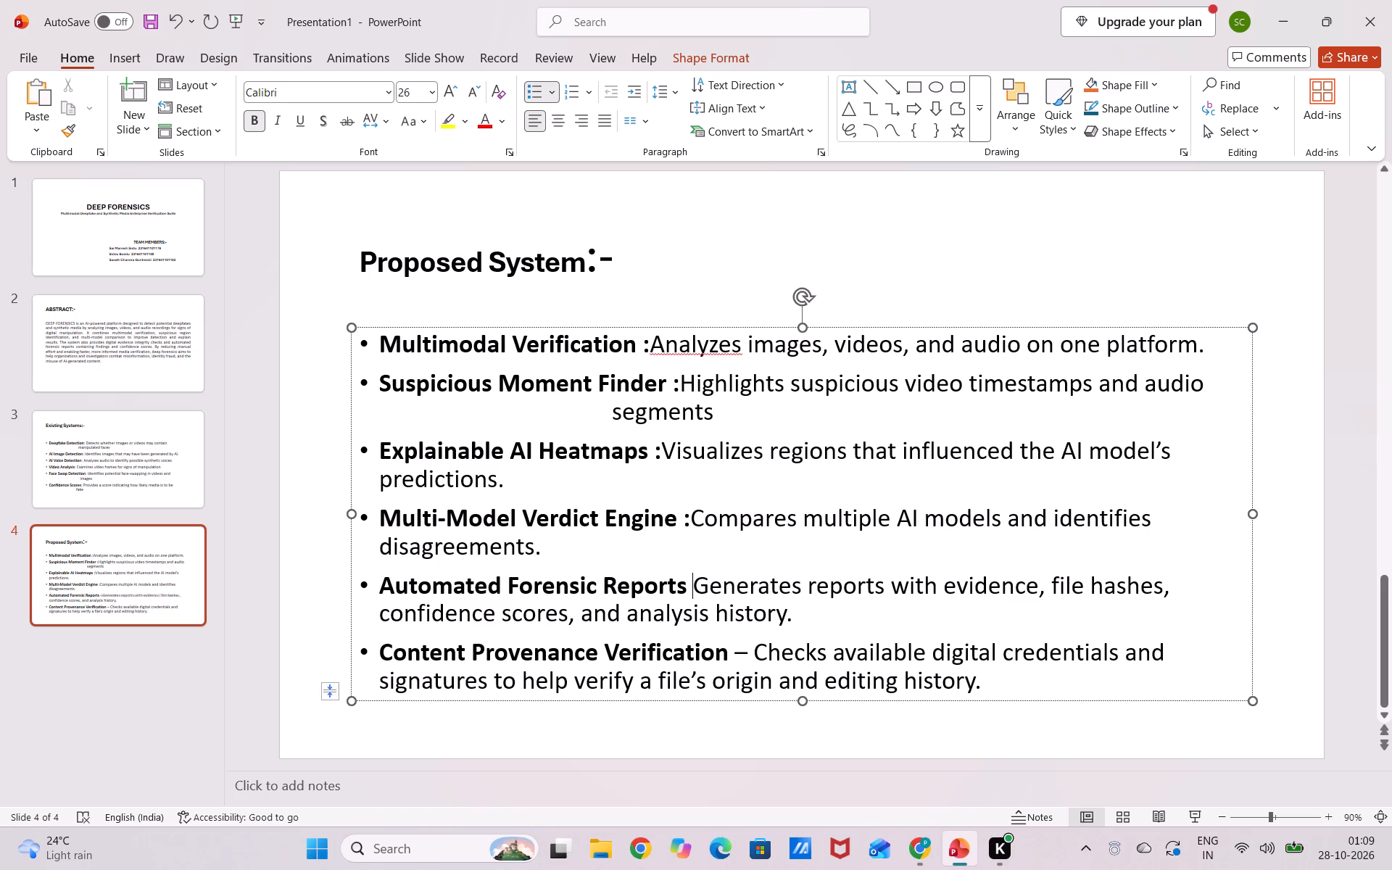
pyautogui.hotkey('shift', ':')
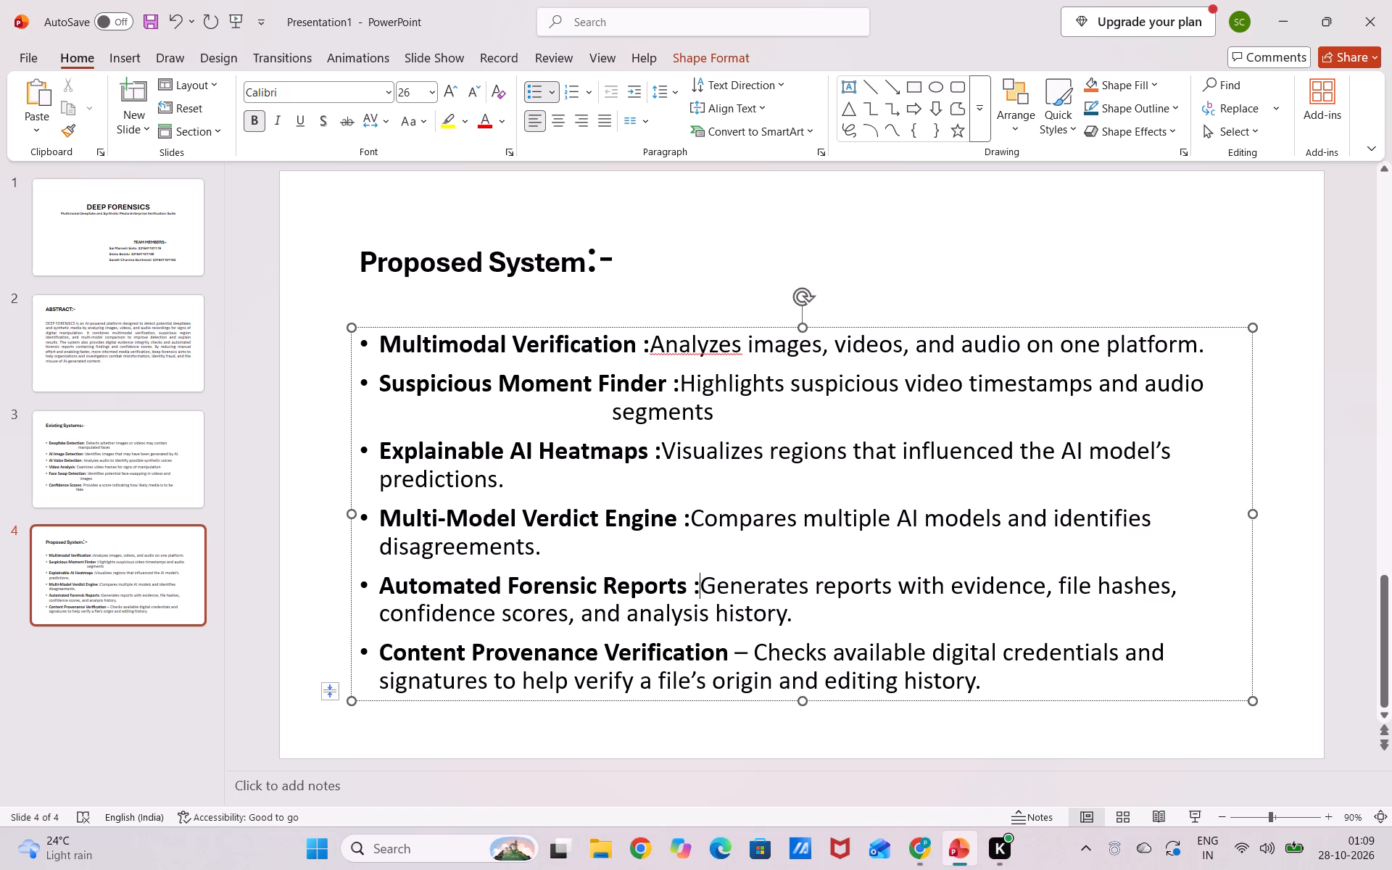
pyautogui.click(753, 652)
pyautogui.press('BackSpace')
pyautogui.press('BackSpace')
pyautogui.hotkey('shift', ':')
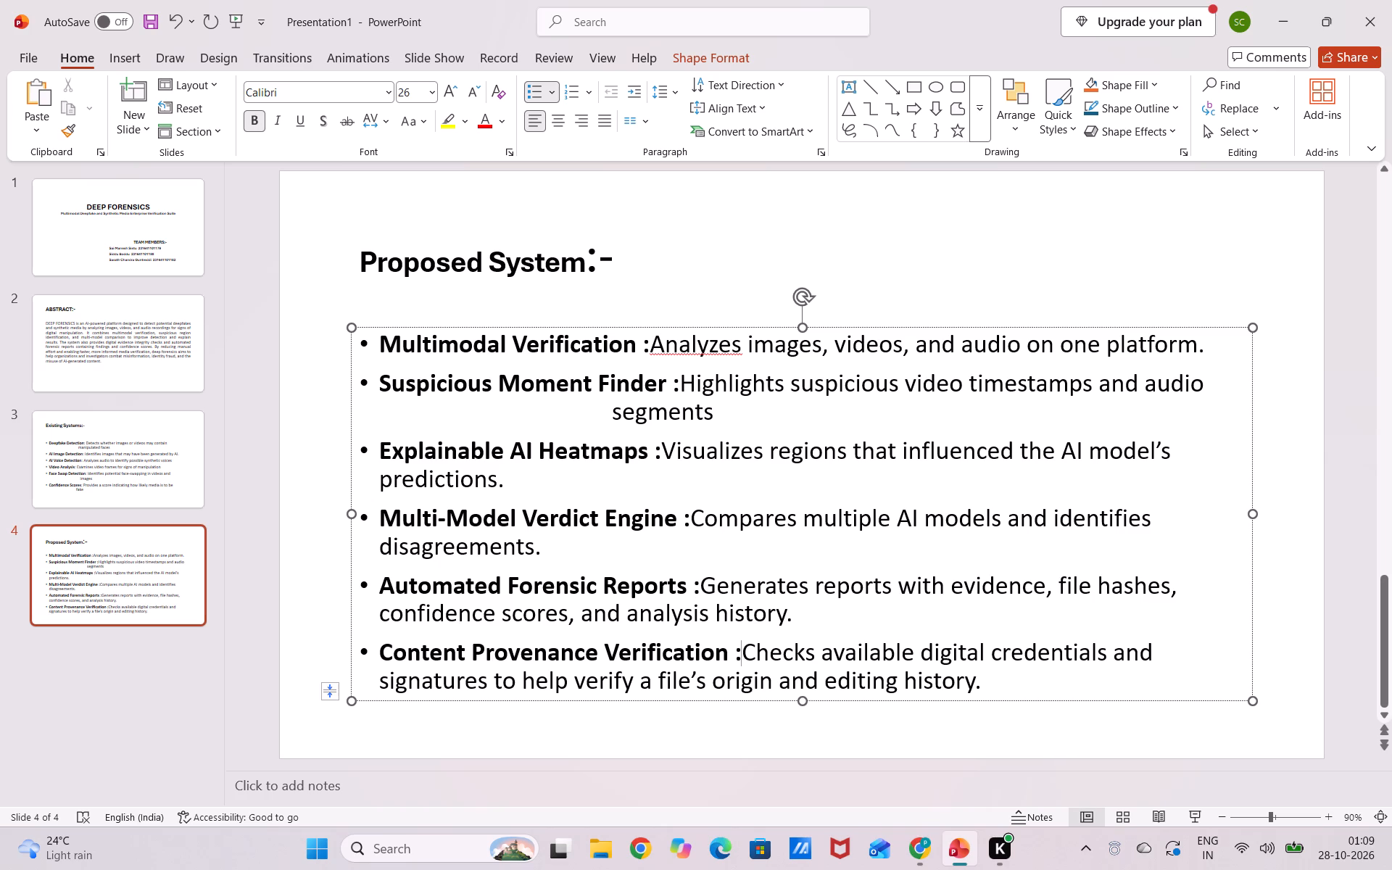
# Check the colon spacing on slide 3, and on slide 4 add a space after the Multimodal Verification and Suspicious Moment Finder colons.
pyautogui.click(174, 459)
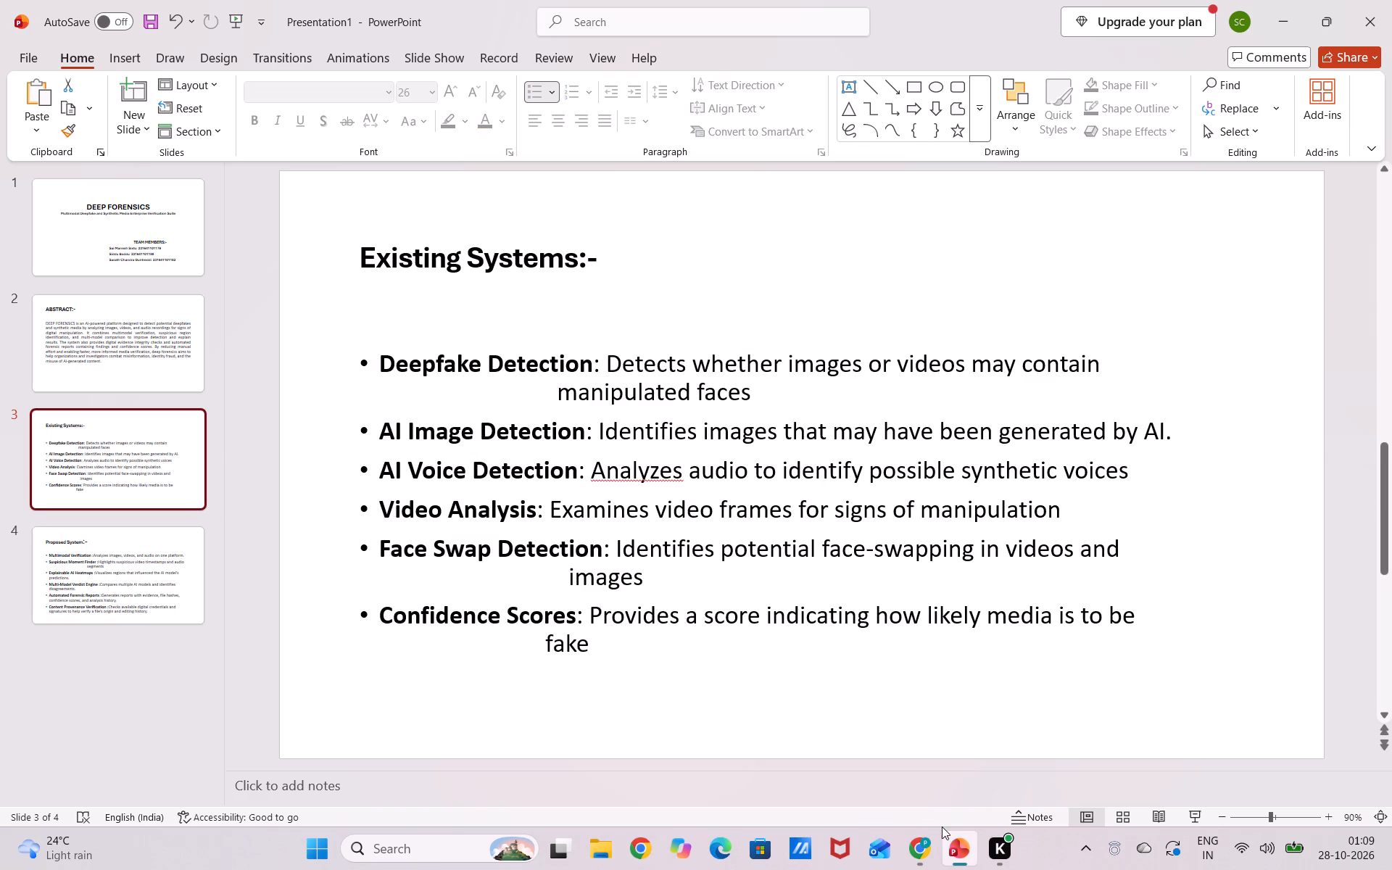
pyautogui.click(184, 613)
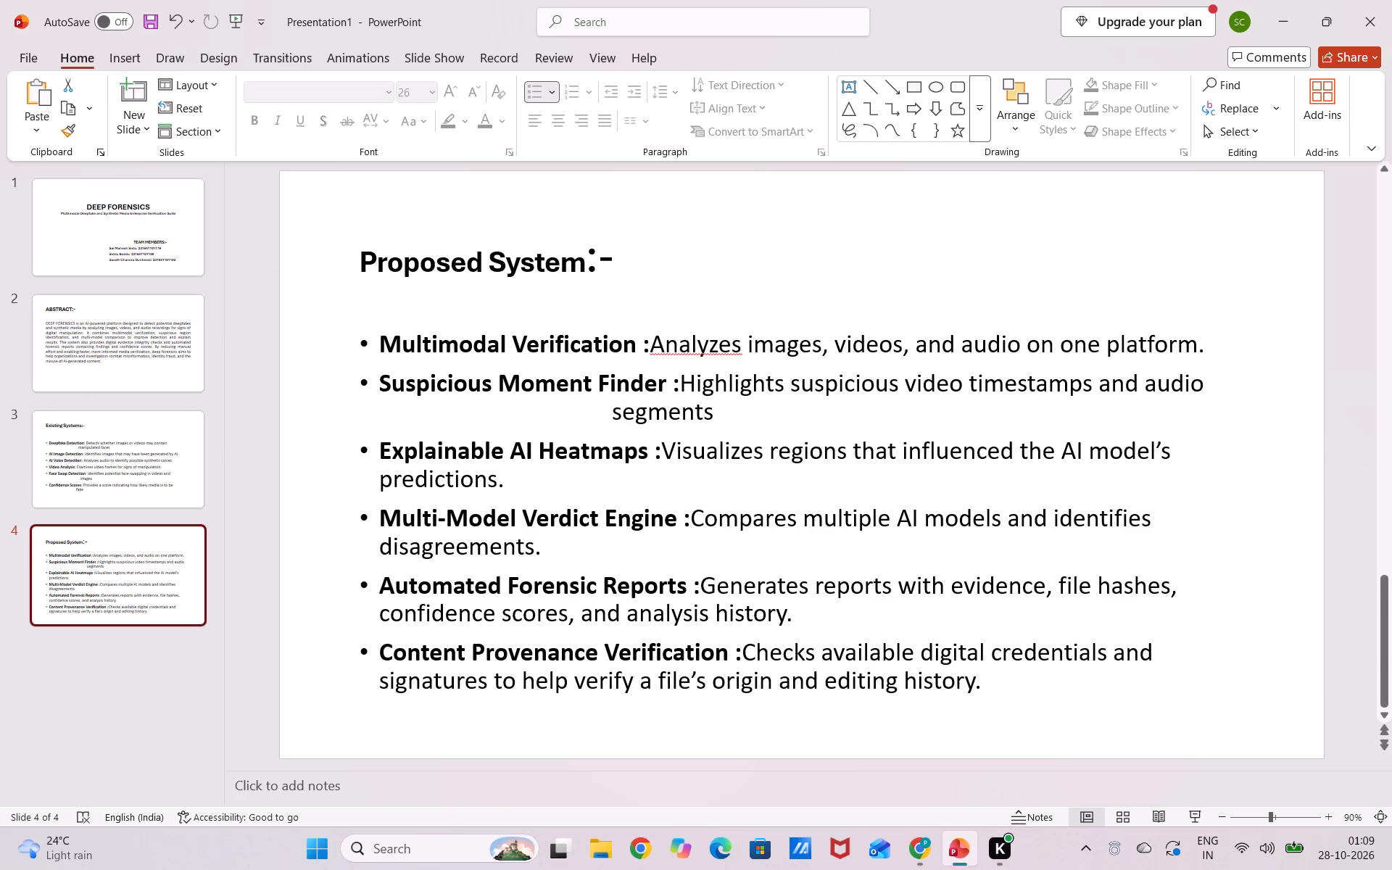
pyautogui.click(651, 345)
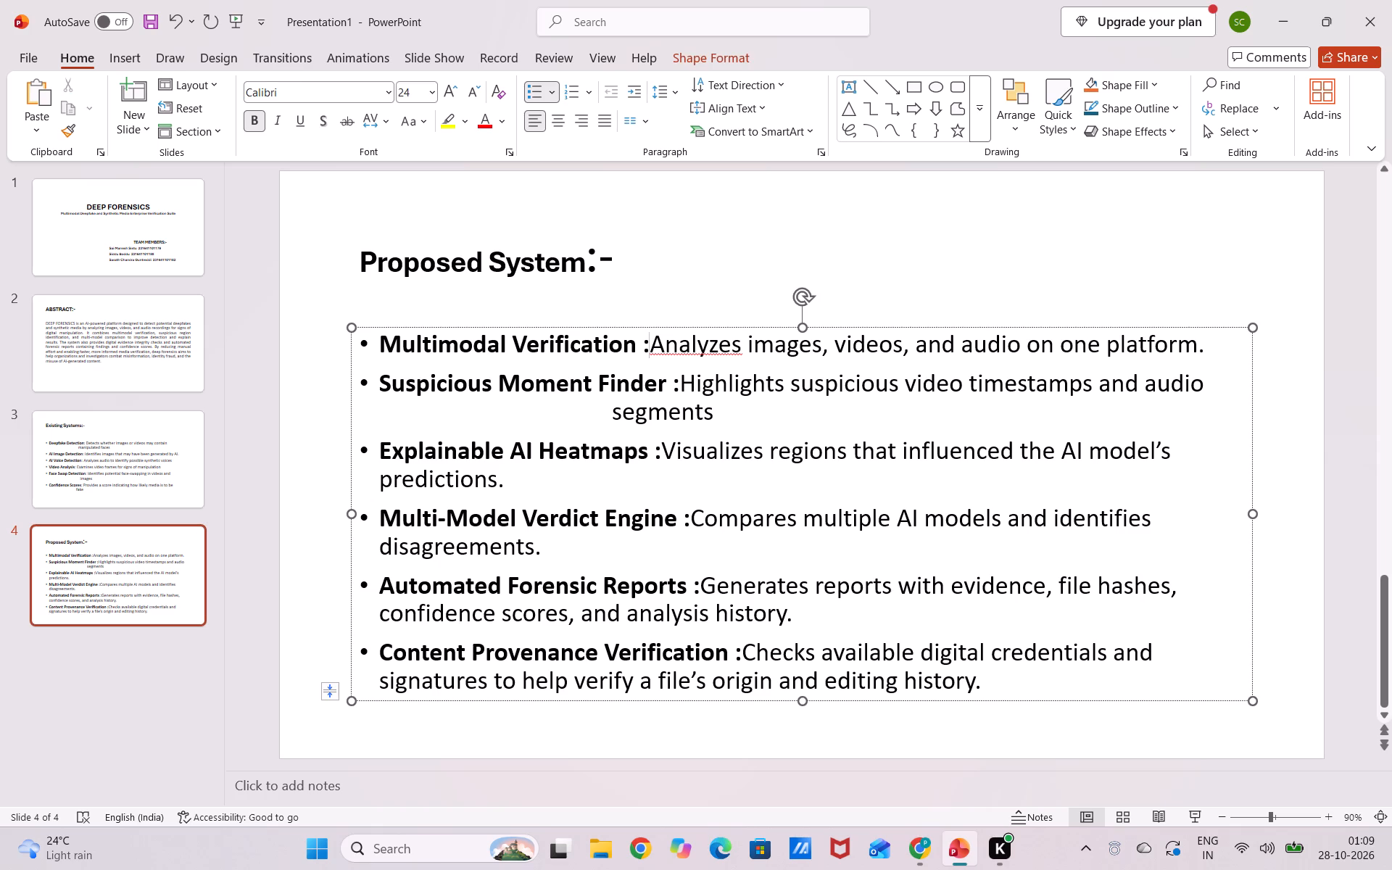
pyautogui.press('space')
pyautogui.click(683, 389)
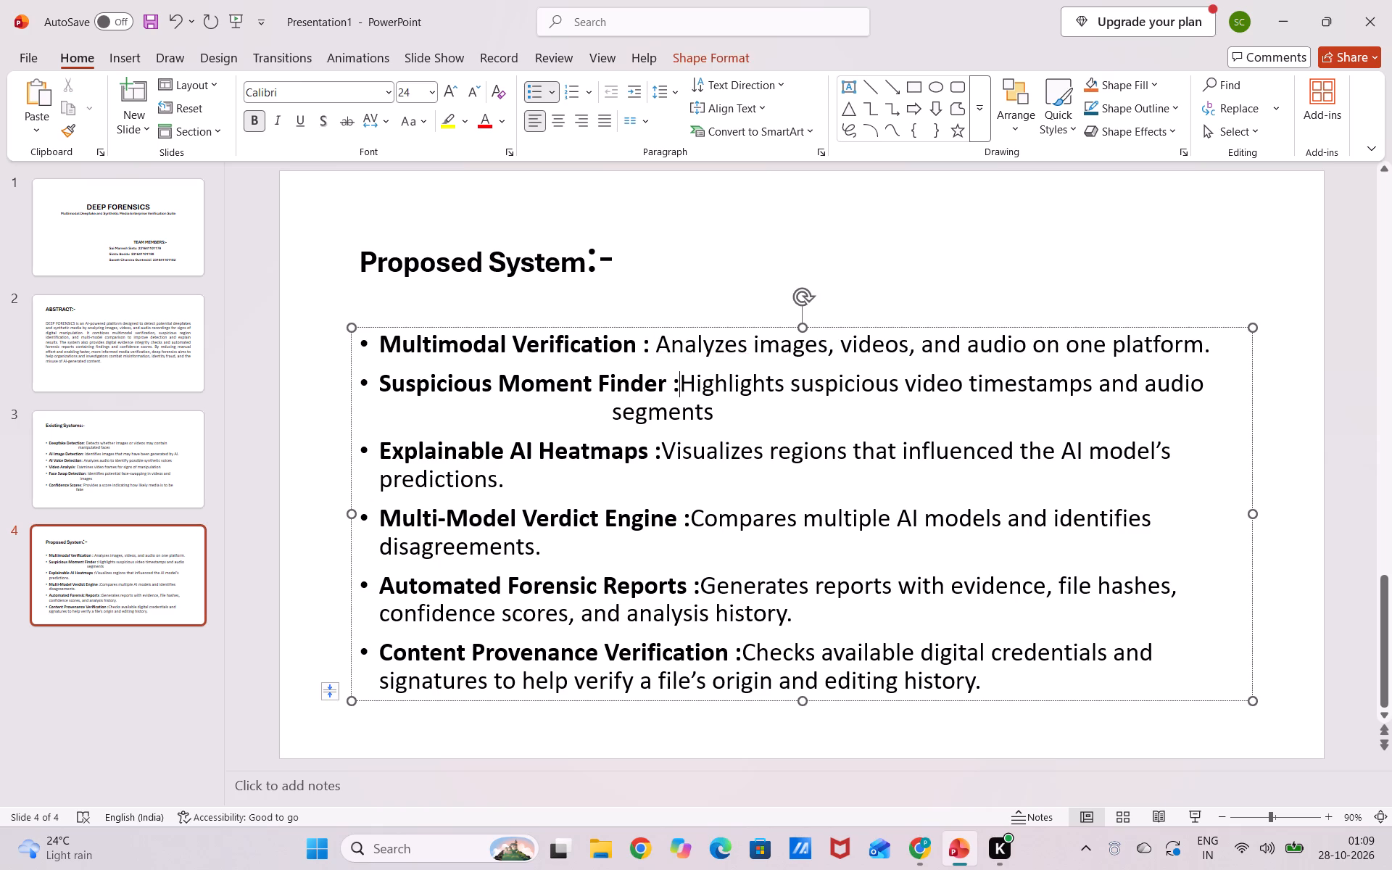
pyautogui.press('space')
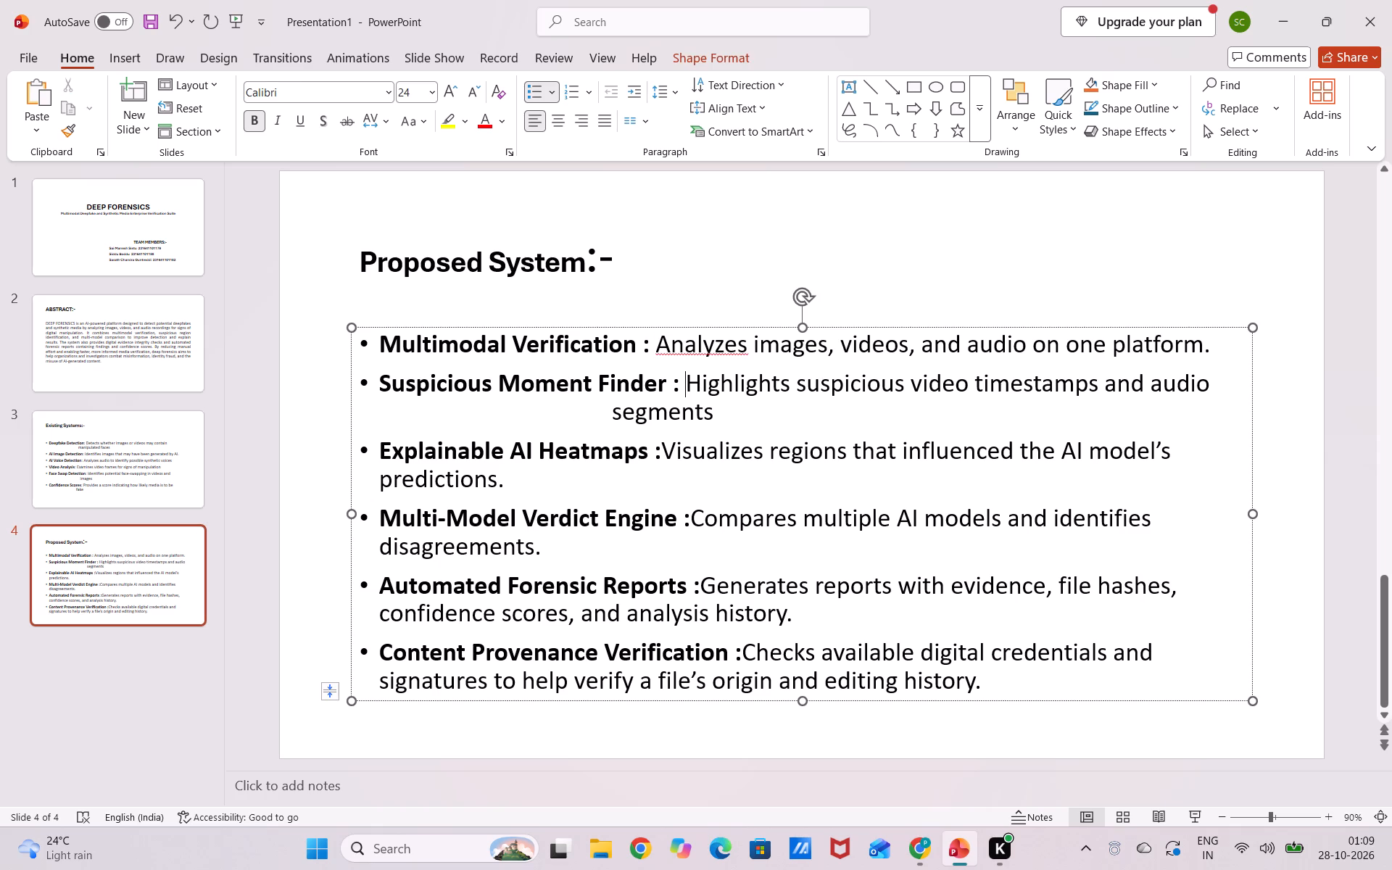
# In the Suspicious Moment Finder bullet, indent the wrapped word "segments" further so it starts beneath "Highlights".
pyautogui.click(613, 413)
pyautogui.press('space')
pyautogui.press('space')
pyautogui.press('space')
pyautogui.press('space')
pyautogui.press('space')
pyautogui.press('space')
pyautogui.press('space')
pyautogui.press('space')
pyautogui.press('space')
pyautogui.press('space')
pyautogui.press('space')
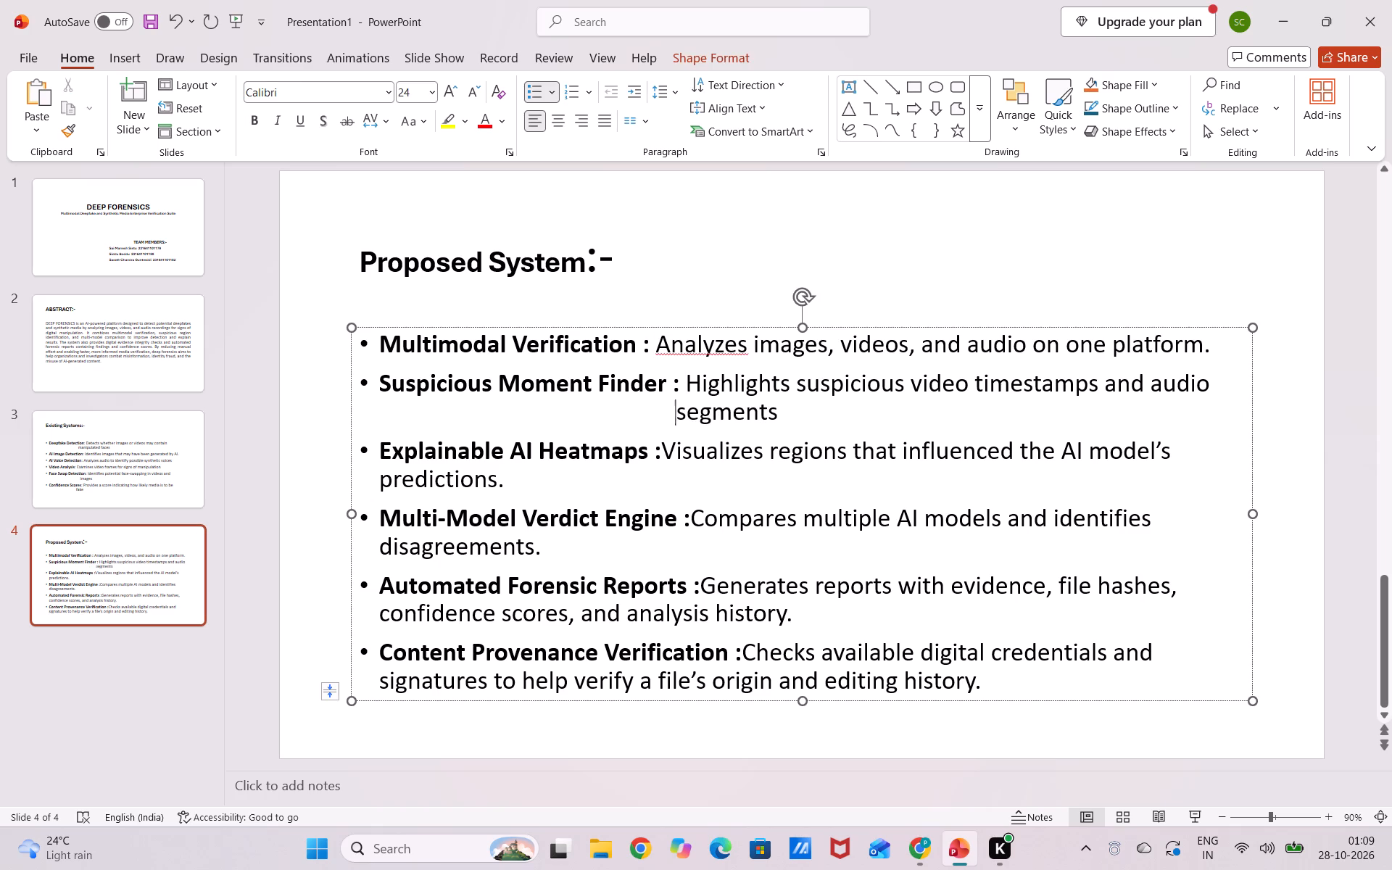
pyautogui.press('space')
pyautogui.press('space')
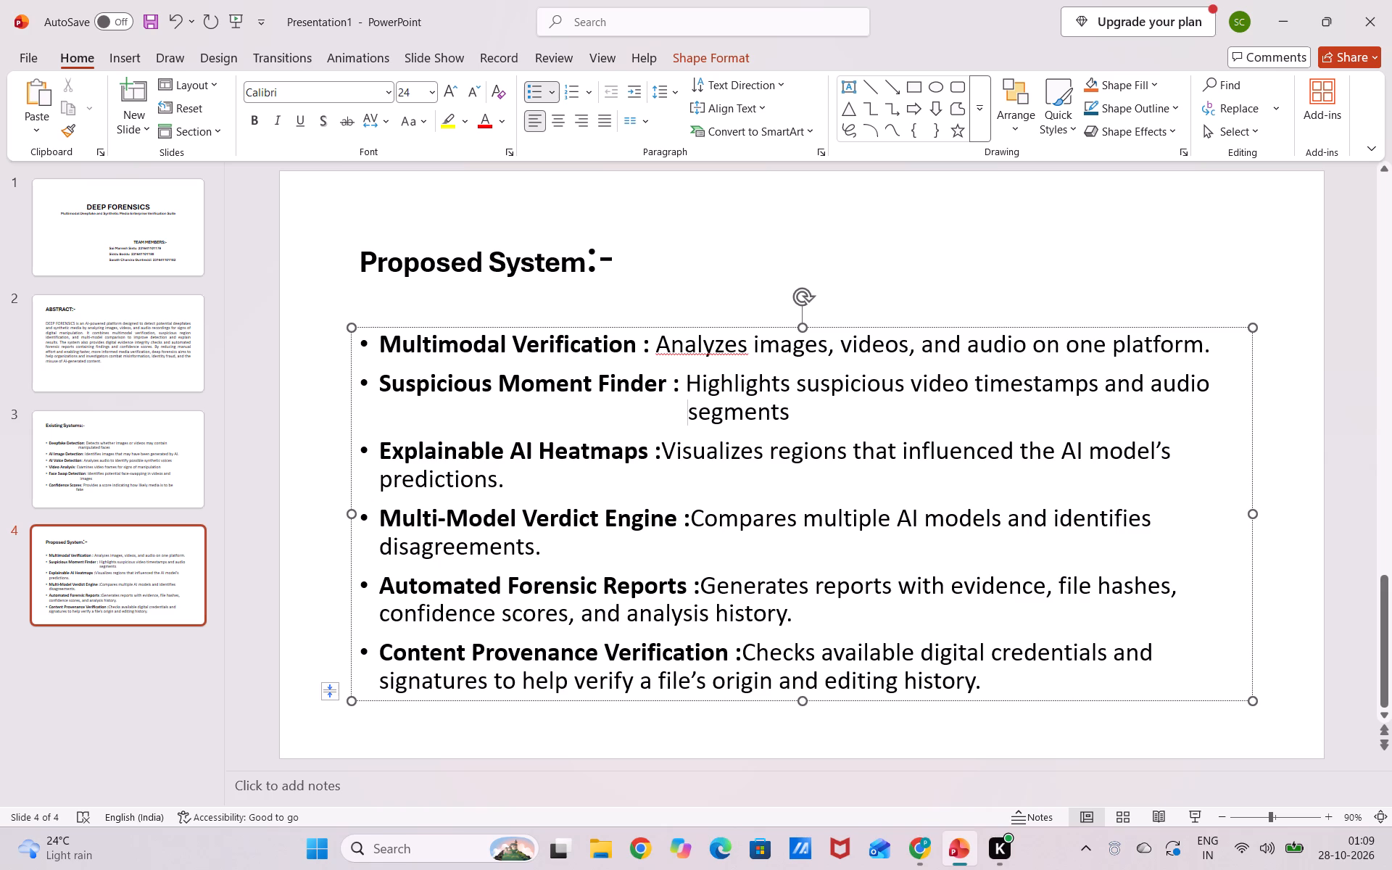
# In the Explainable AI Heatmaps bullet, indent the wrapped word "predictions" to start beneath "Visualizes" and delete its final full stop.
pyautogui.click(381, 484)
pyautogui.press('space')
pyautogui.press('space')
pyautogui.press('space')
pyautogui.press('space')
pyautogui.press('space')
pyautogui.press('space')
pyautogui.press('Tab')
pyautogui.press('Tab')
pyautogui.press('Tab')
pyautogui.press('Tab')
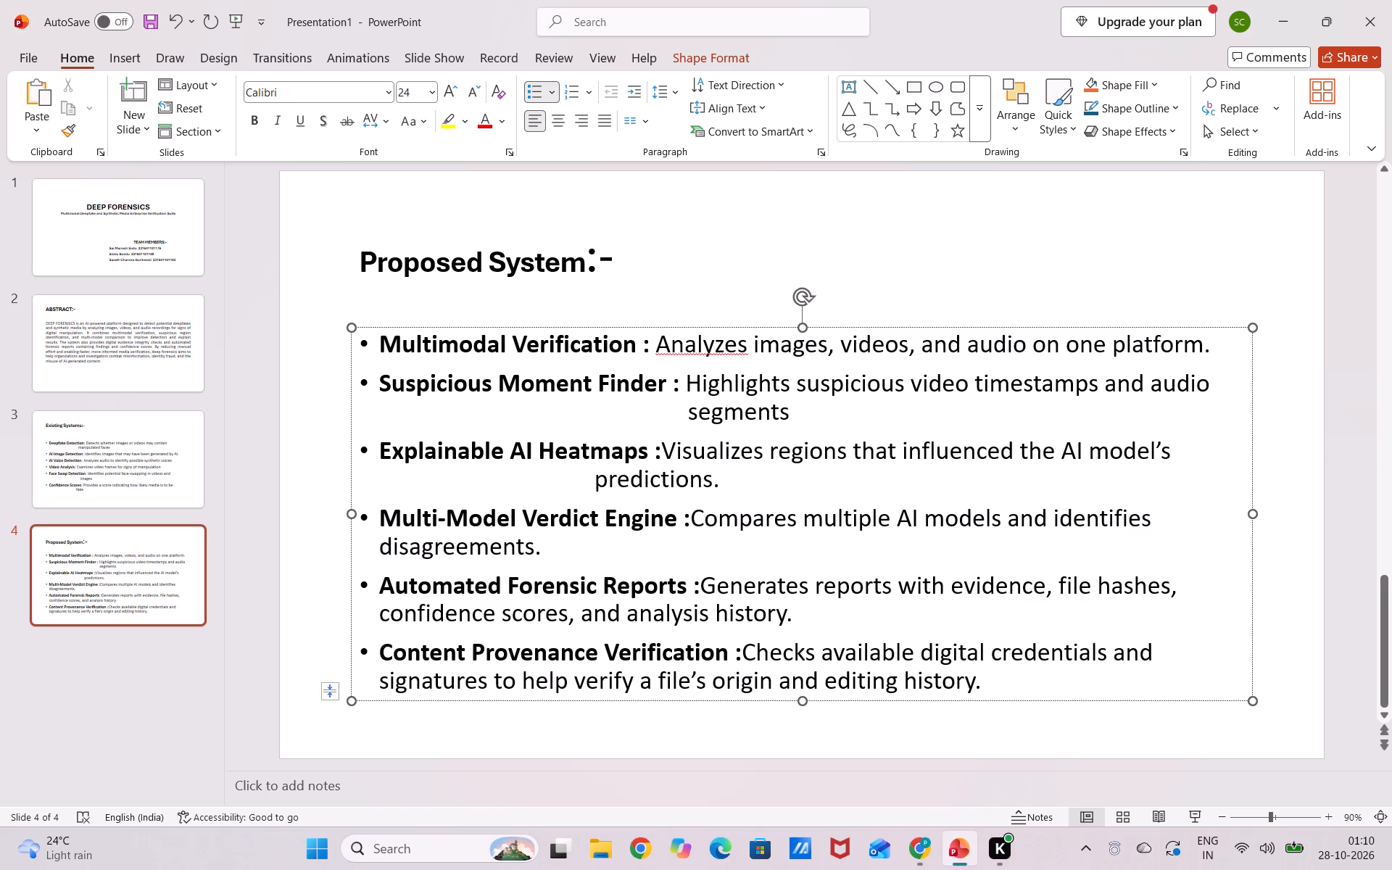
pyautogui.press('space')
pyautogui.press('space')
pyautogui.press('space')
pyautogui.press('space')
pyautogui.press('space')
pyautogui.press('space')
pyautogui.press('space')
pyautogui.press('space')
pyautogui.press('space')
pyautogui.press('space')
pyautogui.press('space')
pyautogui.press('space')
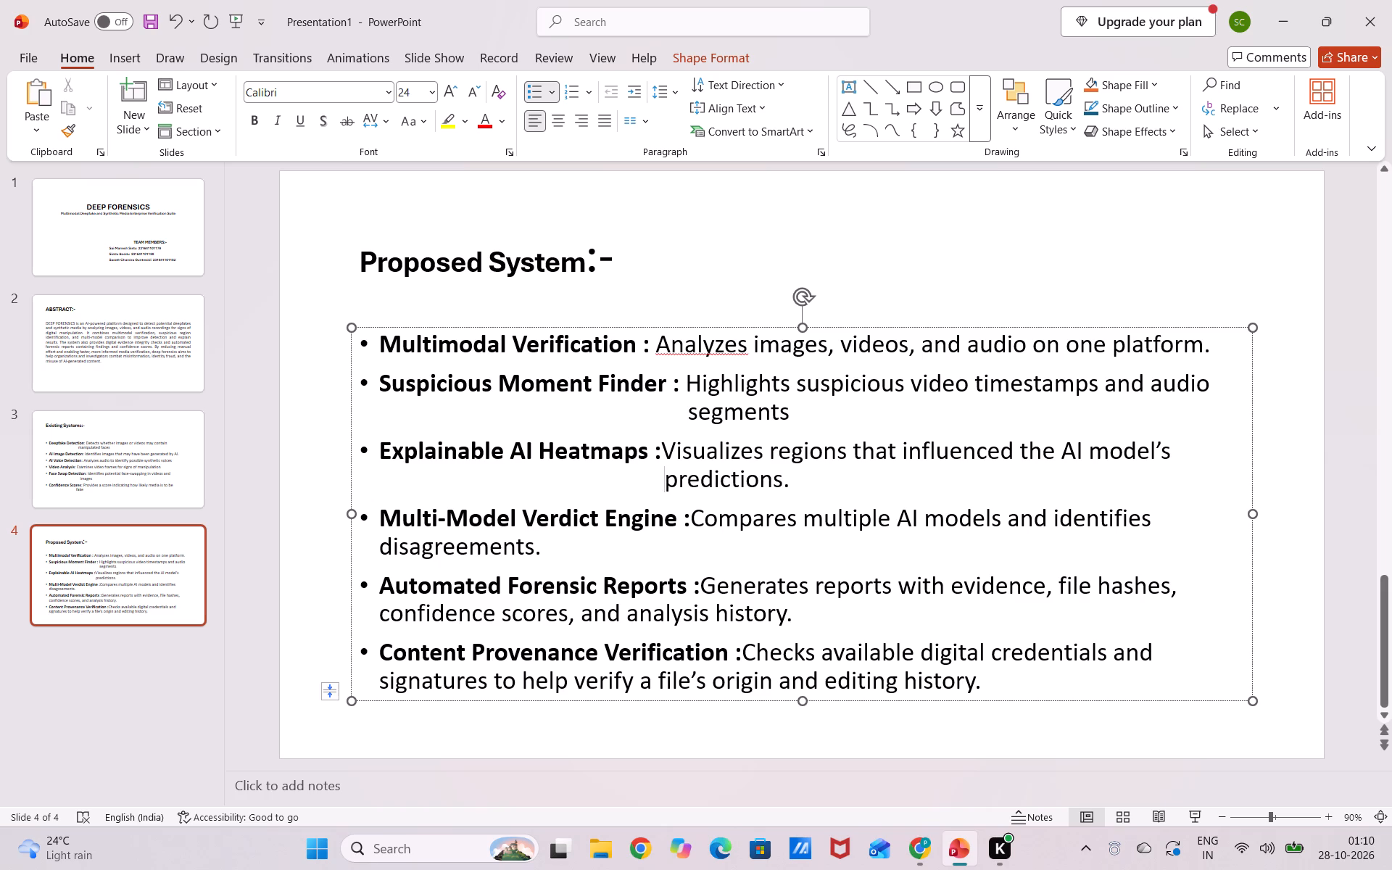
pyautogui.click(790, 484)
pyautogui.press('BackSpace')
# In the Multi-Model Verdict Engine bullet, indent the wrapped word "disagreements." so it starts beneath "Compares".
pyautogui.click(382, 550)
pyautogui.press('Tab')
pyautogui.press('Tab')
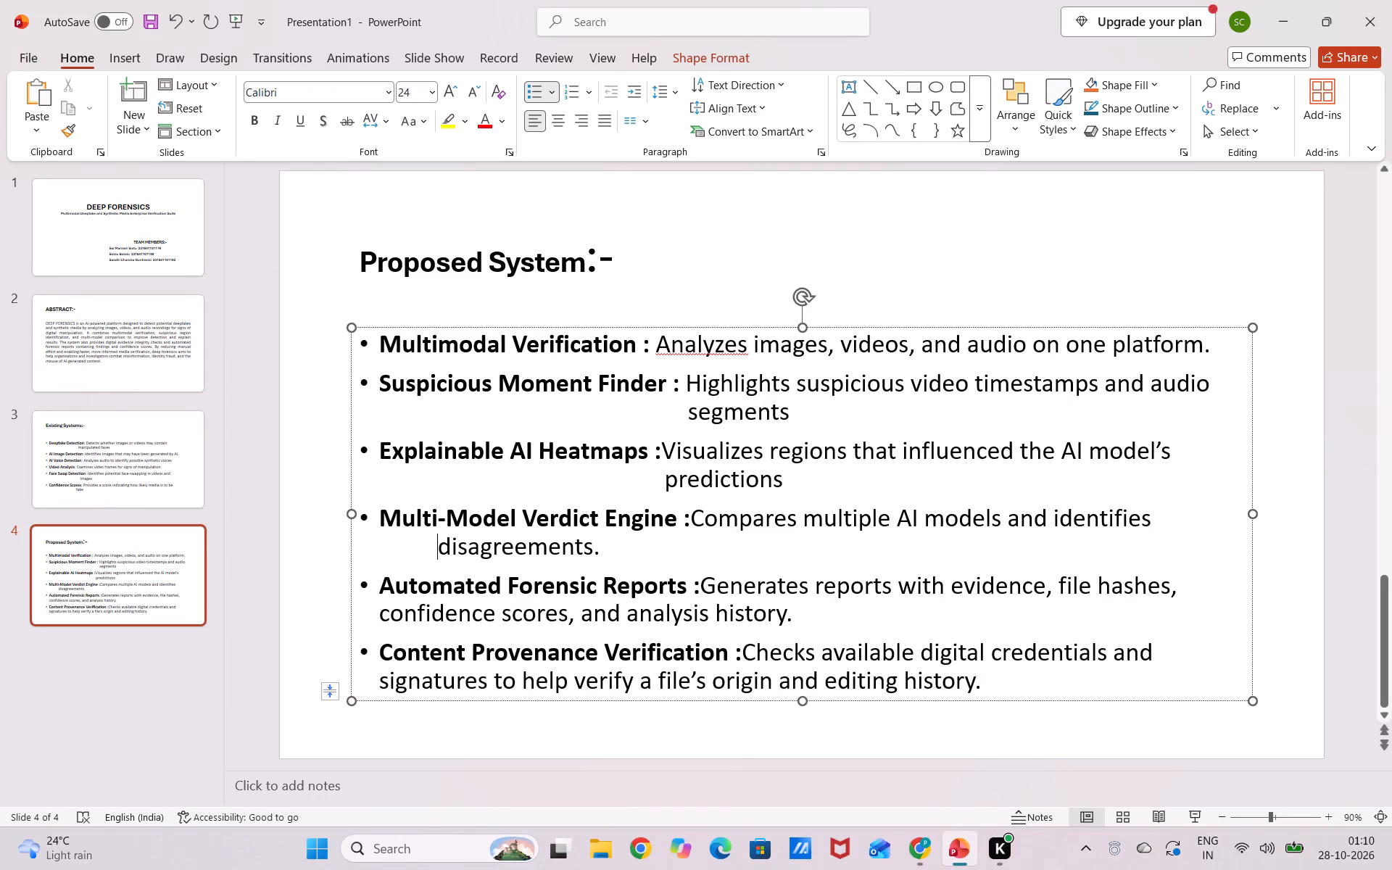
pyautogui.press('Tab')
pyautogui.press('Tab')
pyautogui.press('Tab')
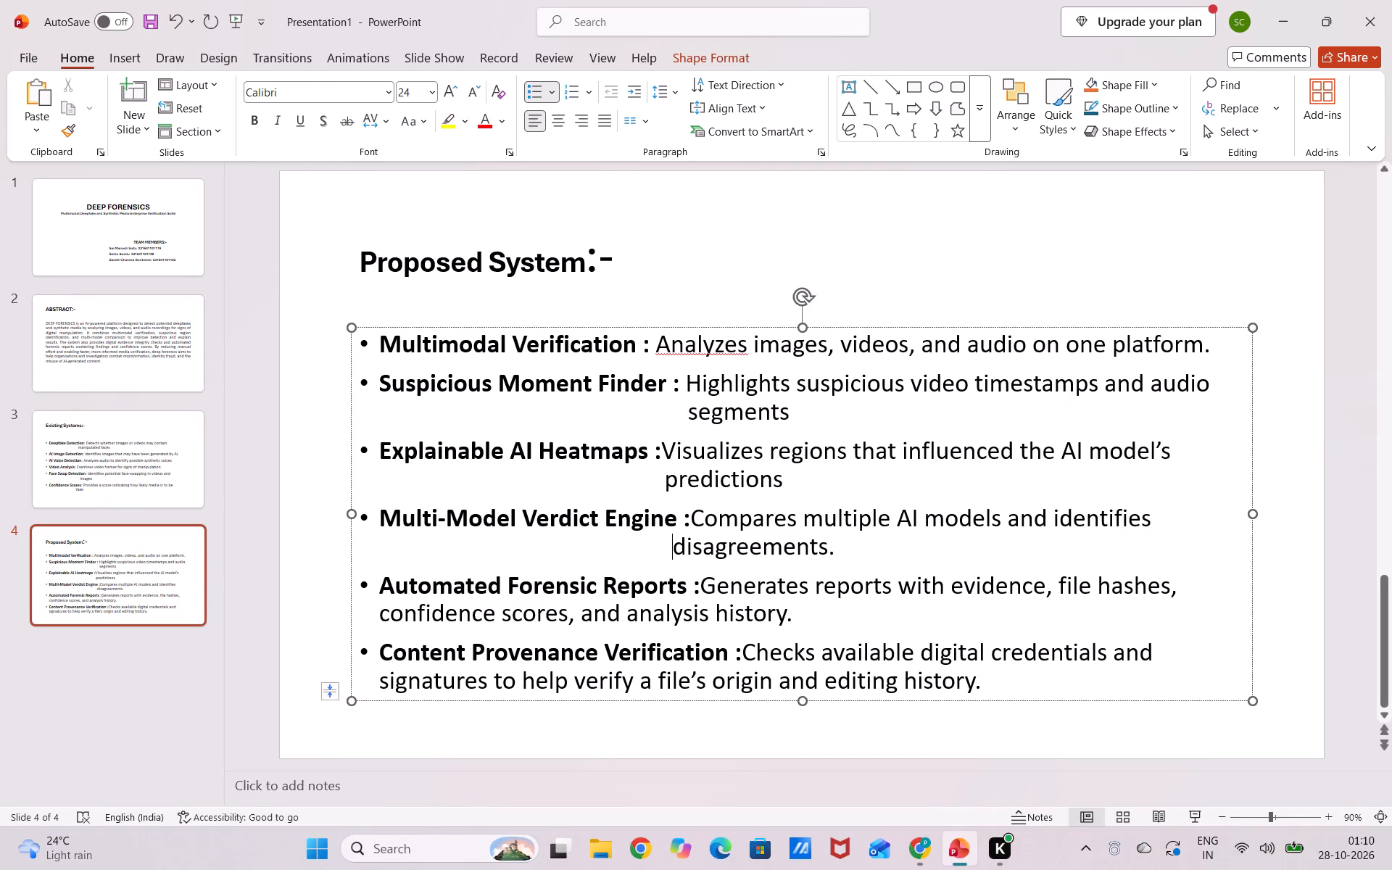
pyautogui.press('space')
pyautogui.press('space')
pyautogui.press('space')
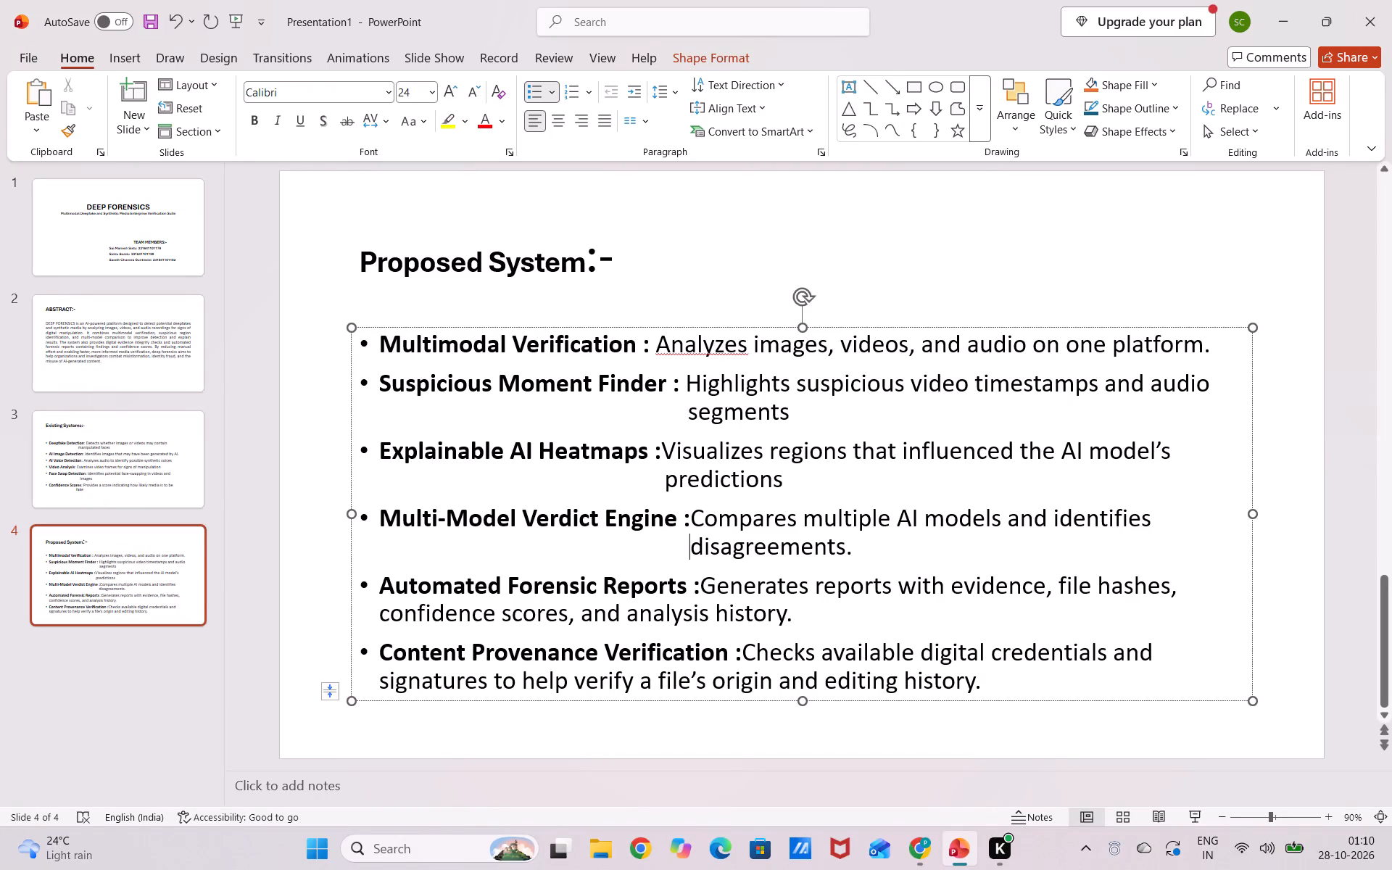
# In the Automated Forensic Reports bullet, indent the wrapped line "confidence scores, and analysis history." so it starts beneath "Generates".
pyautogui.click(380, 609)
pyautogui.press('space')
pyautogui.press('space')
pyautogui.press('space')
pyautogui.press('space')
pyautogui.press('space')
pyautogui.press('space')
pyautogui.press('space')
pyautogui.press('space')
pyautogui.press('space')
pyautogui.press('space')
pyautogui.press('space')
pyautogui.press('space')
pyautogui.press('space')
pyautogui.press('space')
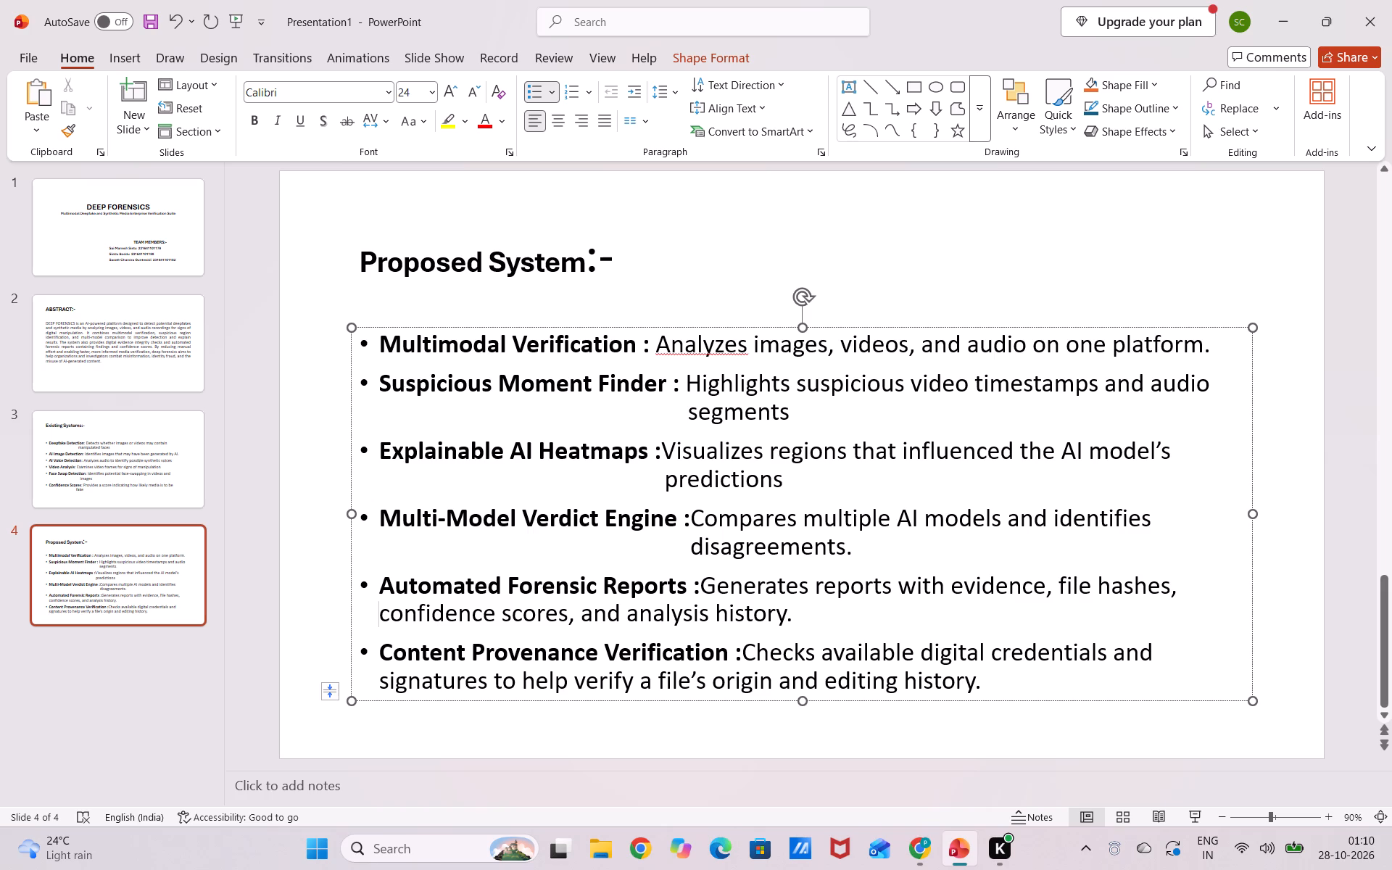
pyautogui.click(378, 619)
pyautogui.press('Tab')
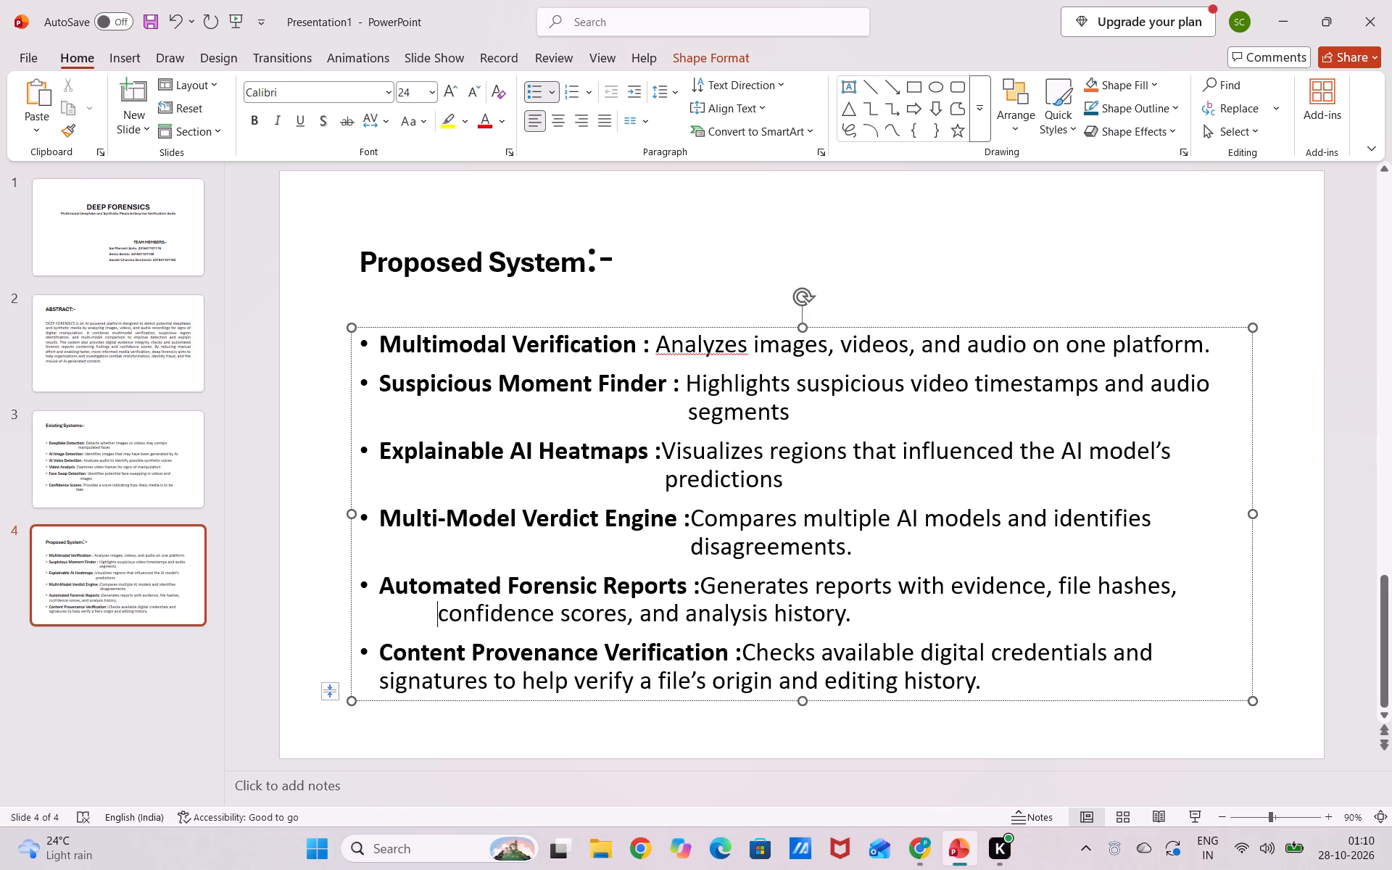
pyautogui.press('Tab')
pyautogui.press('Tab')
pyautogui.press('Tab')
pyautogui.press('Tab')
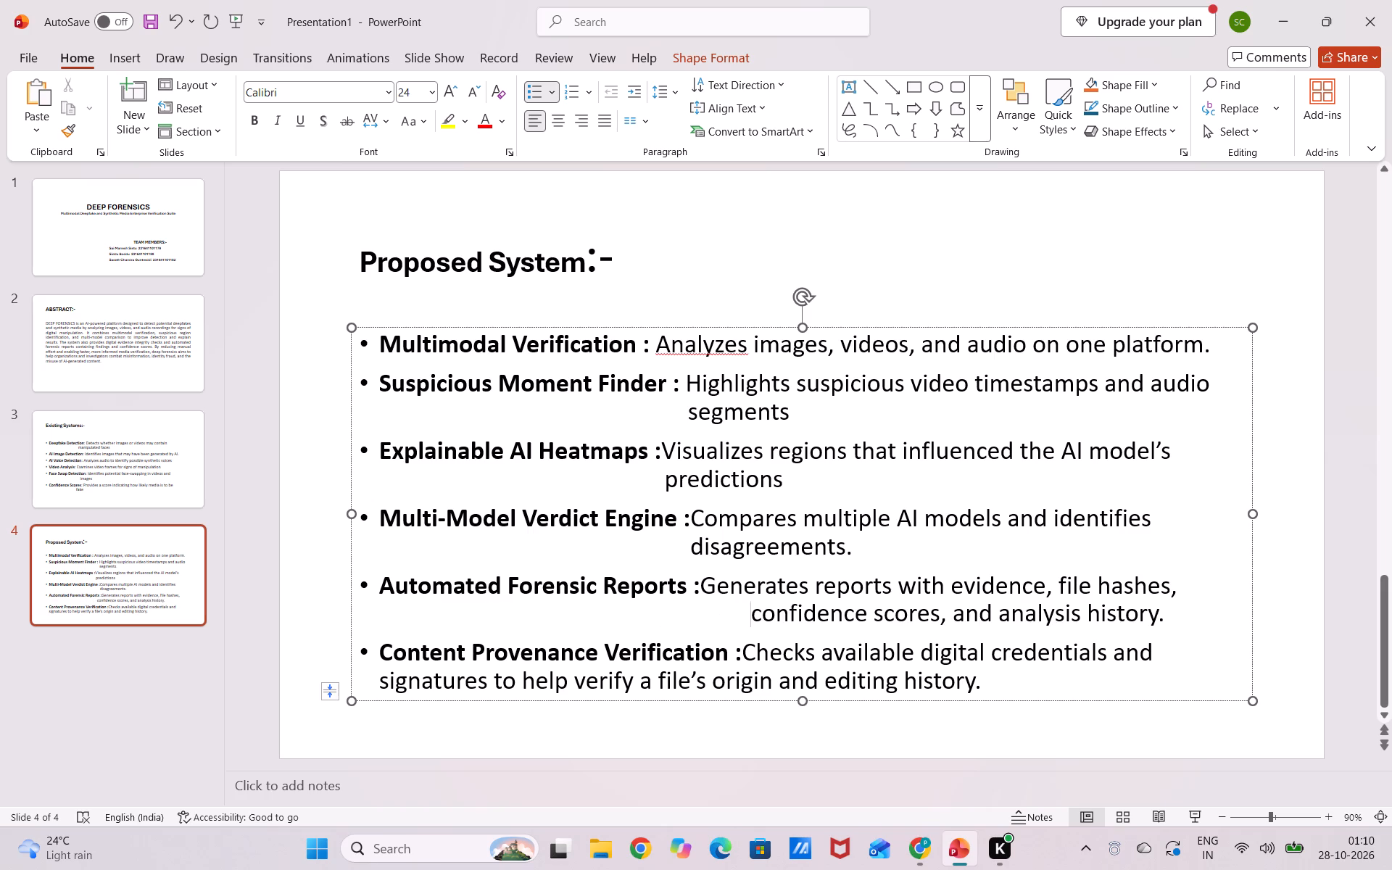
pyautogui.press('BackSpace')
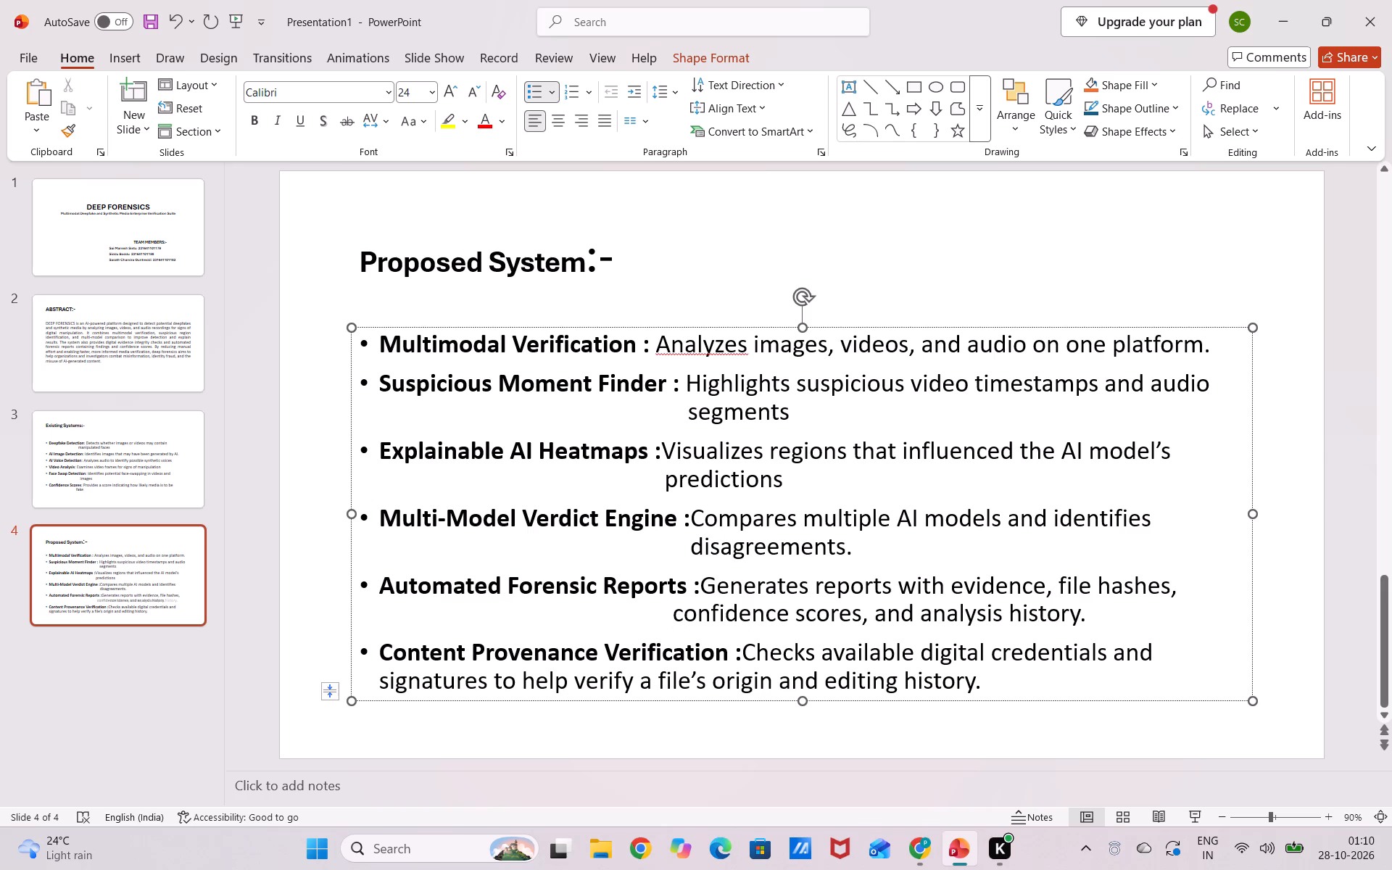
pyautogui.press('space')
pyautogui.press('space')
pyautogui.press('space')
pyautogui.press('space')
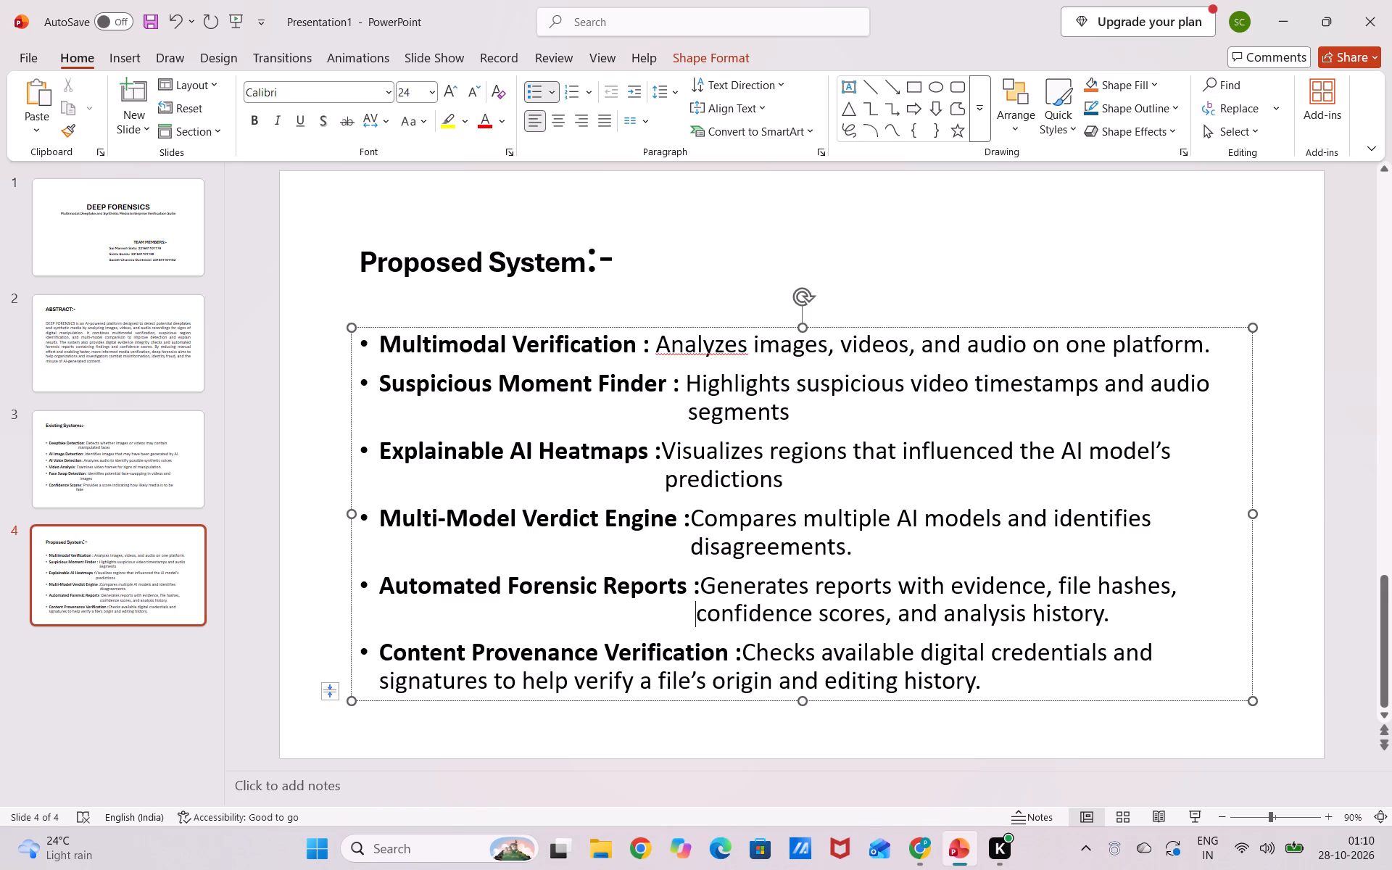
pyautogui.press('space')
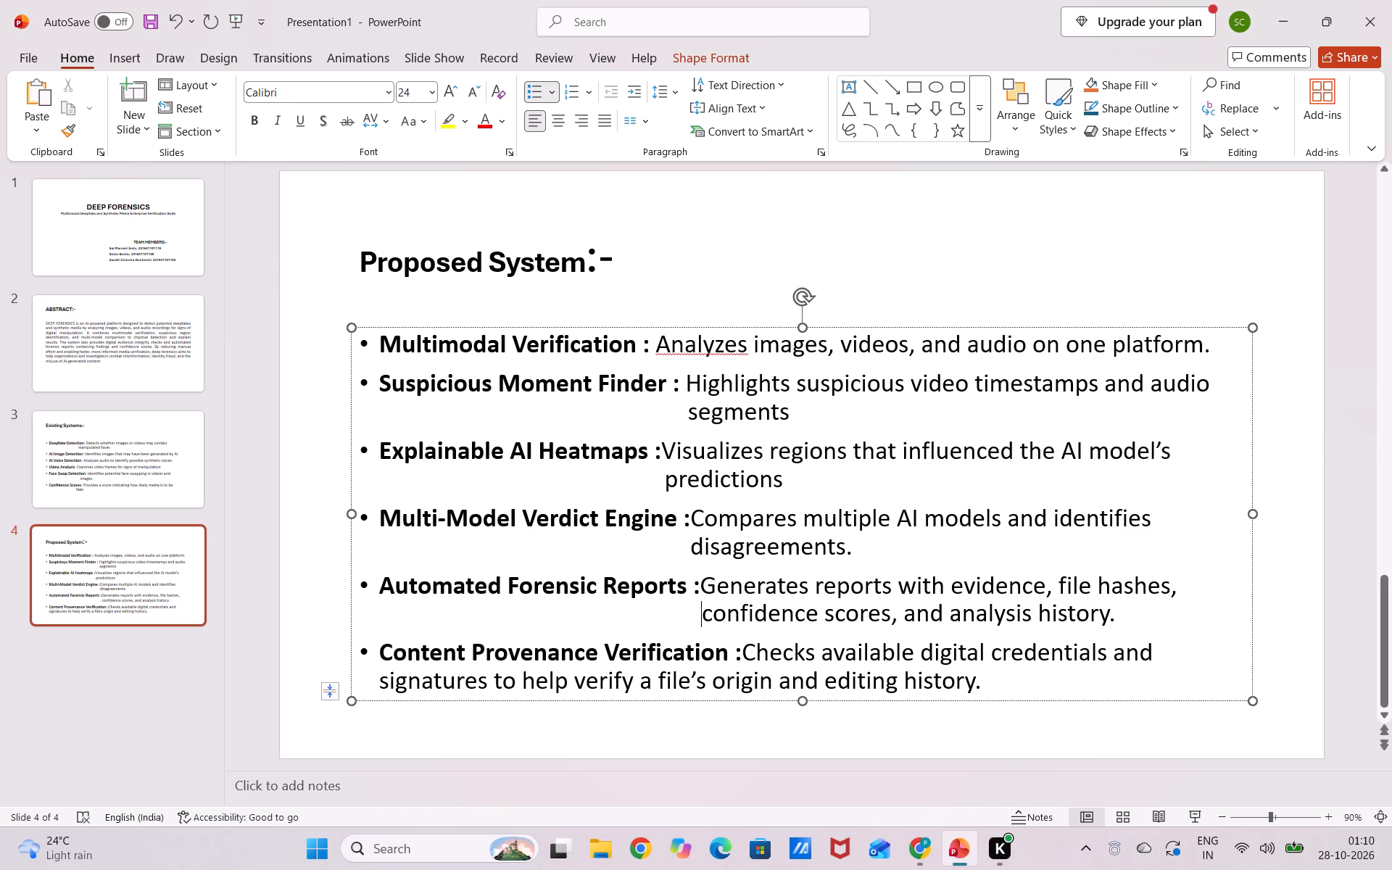
# In the Content Provenance Verification bullet, indent the wrapped line starting with "signatures" to sit approximately beneath "Checks".
pyautogui.click(378, 681)
pyautogui.press('space')
pyautogui.press('Tab')
pyautogui.press('Tab')
pyautogui.press('Tab')
pyautogui.press('Tab')
pyautogui.press('Tab')
pyautogui.press('Tab')
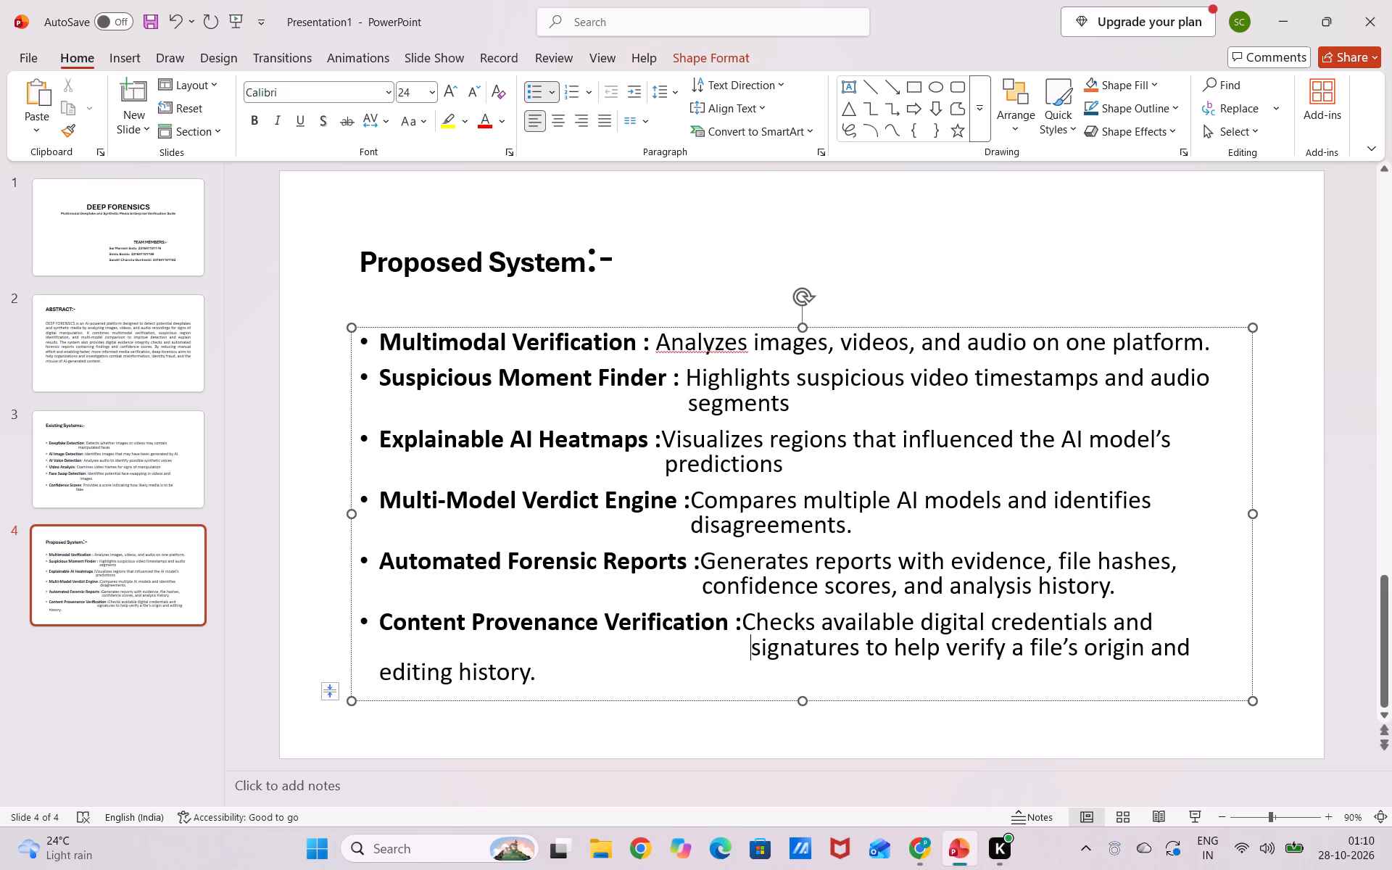
pyautogui.press('Tab')
pyautogui.press('Tab')
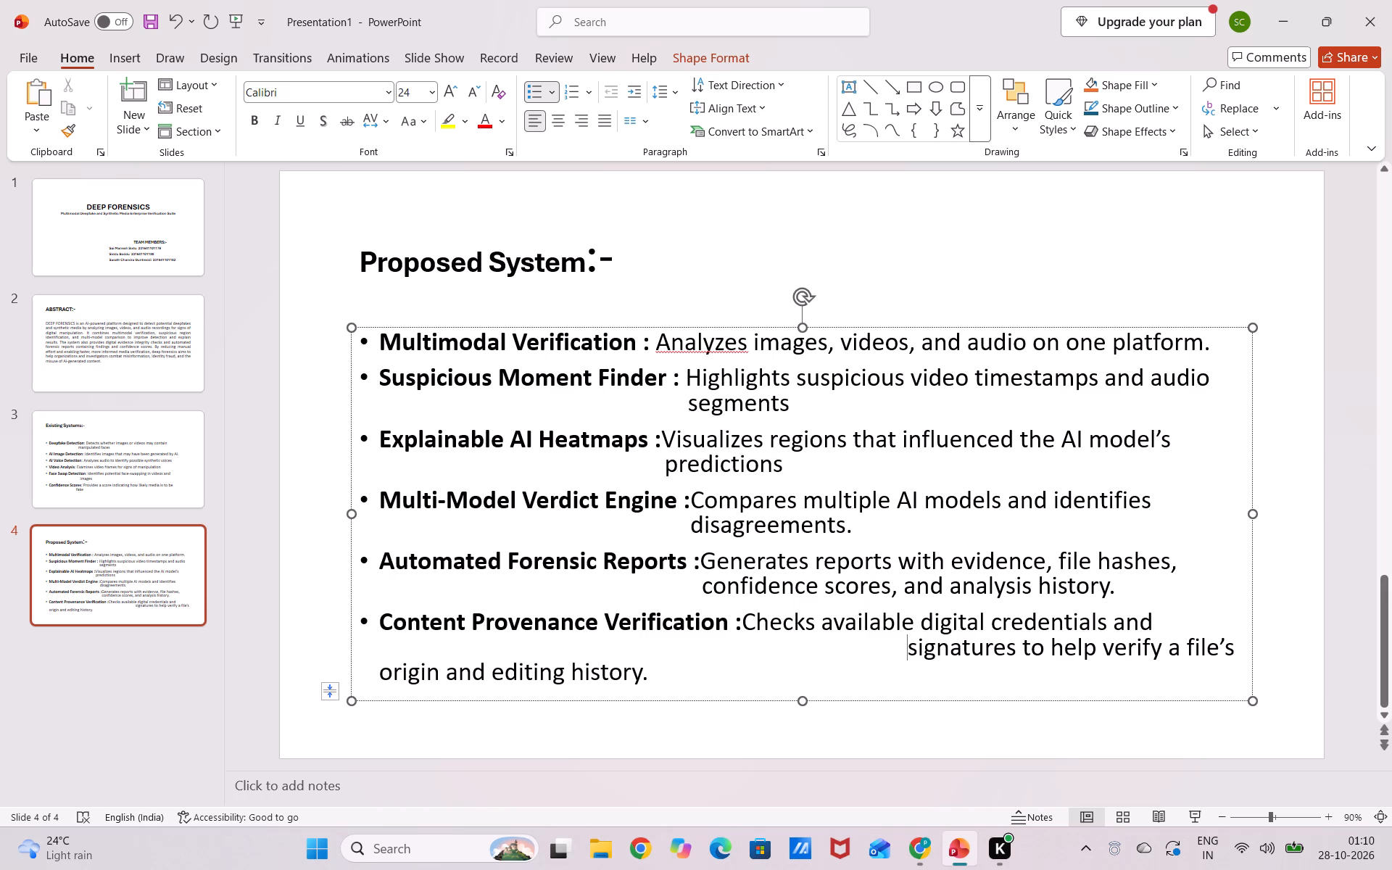
pyautogui.press('BackSpace')
pyautogui.press('BackSpace')
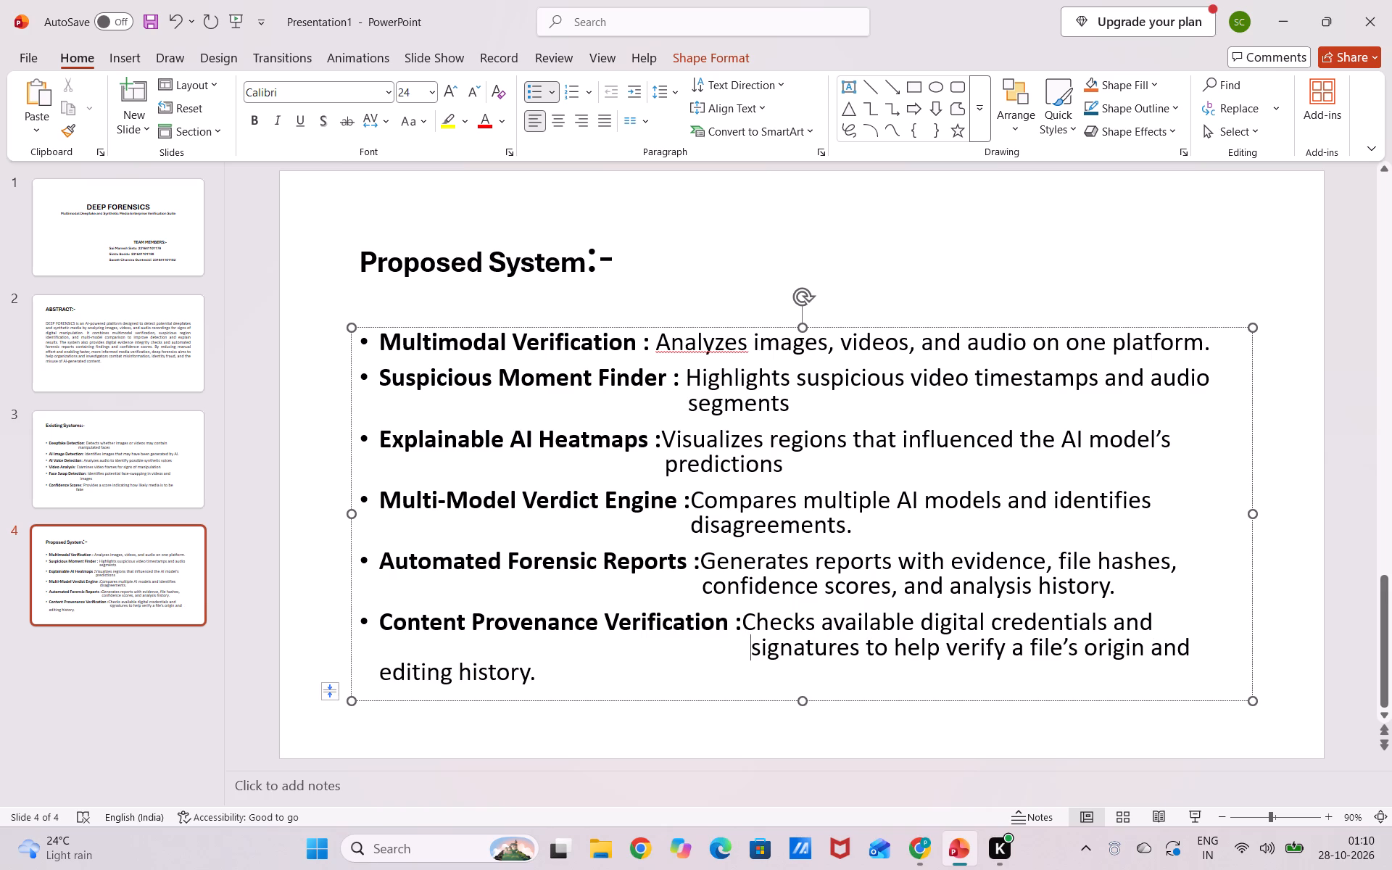
# Indent the last wrapped line "editing history." of the Content Provenance Verification bullet to line up beneath "signatures".
pyautogui.click(379, 673)
pyautogui.press('Tab')
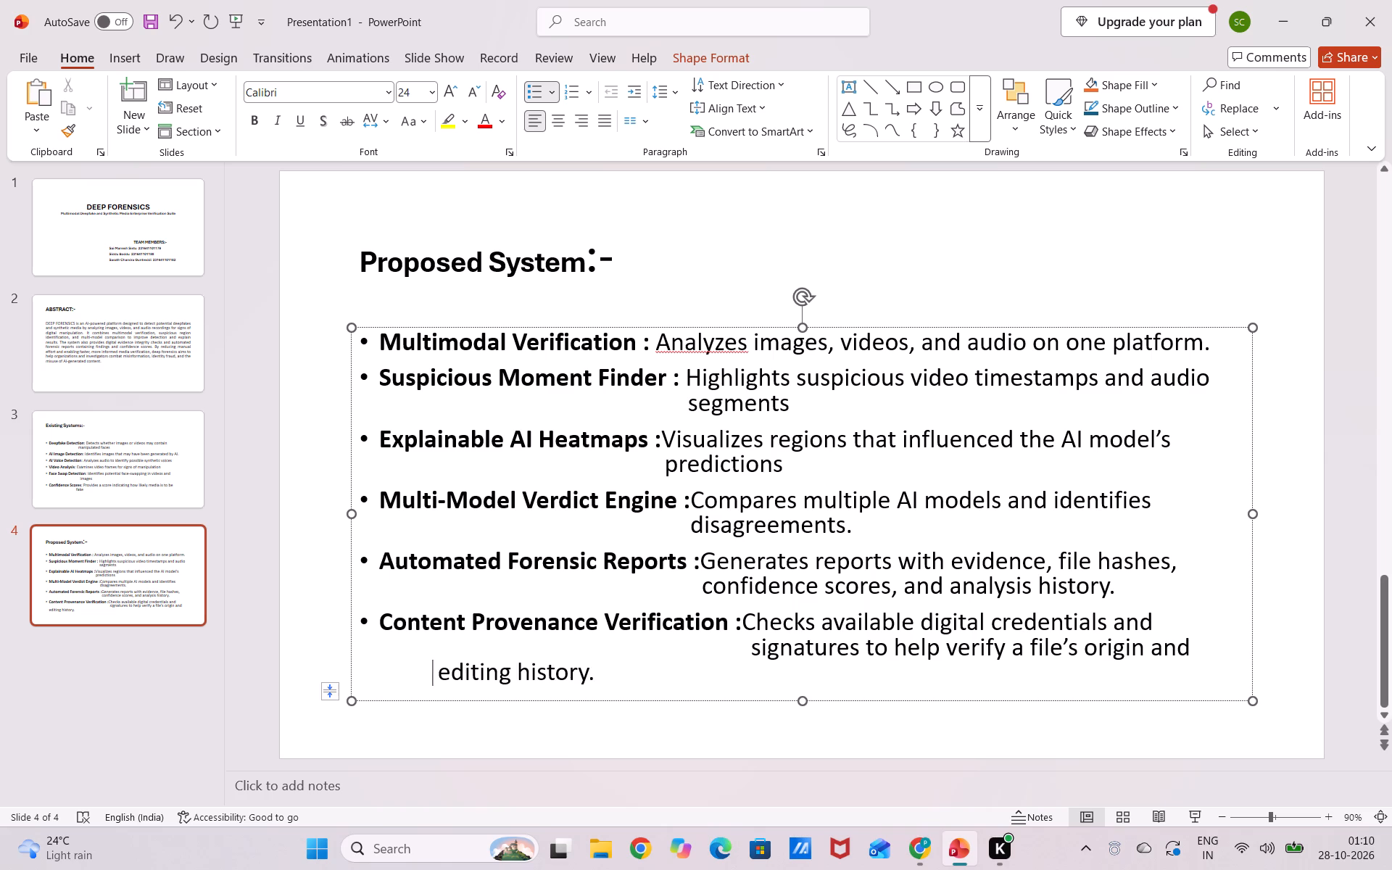
pyautogui.press('Tab')
pyautogui.press('Tab')
pyautogui.press('Tab')
pyautogui.press('Tab')
pyautogui.press('Tab')
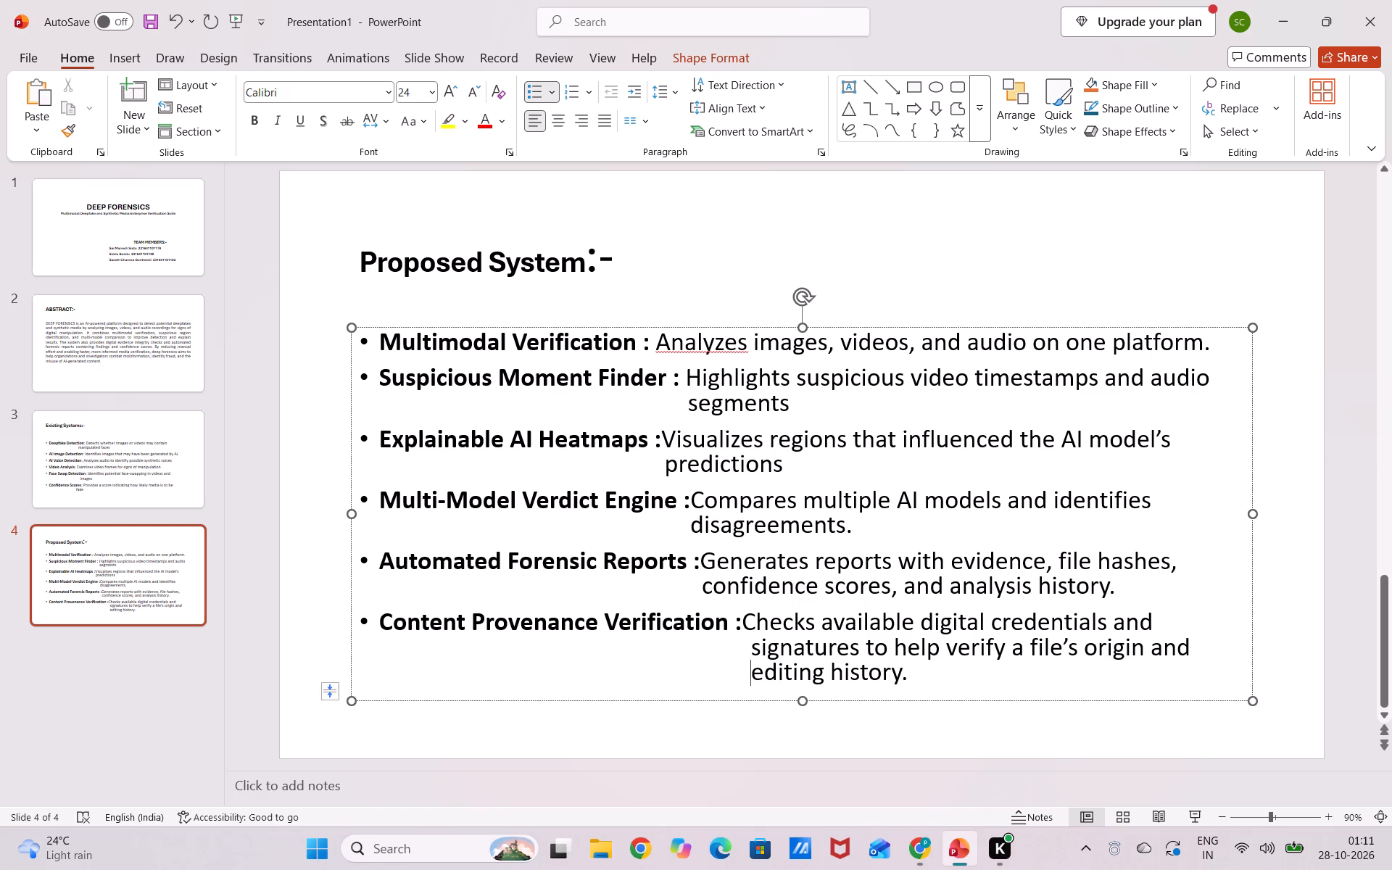
# Justify the text of all six bullets in the Proposed System list.
pyautogui.moveTo(946, 687); pyautogui.dragTo(446, 336)
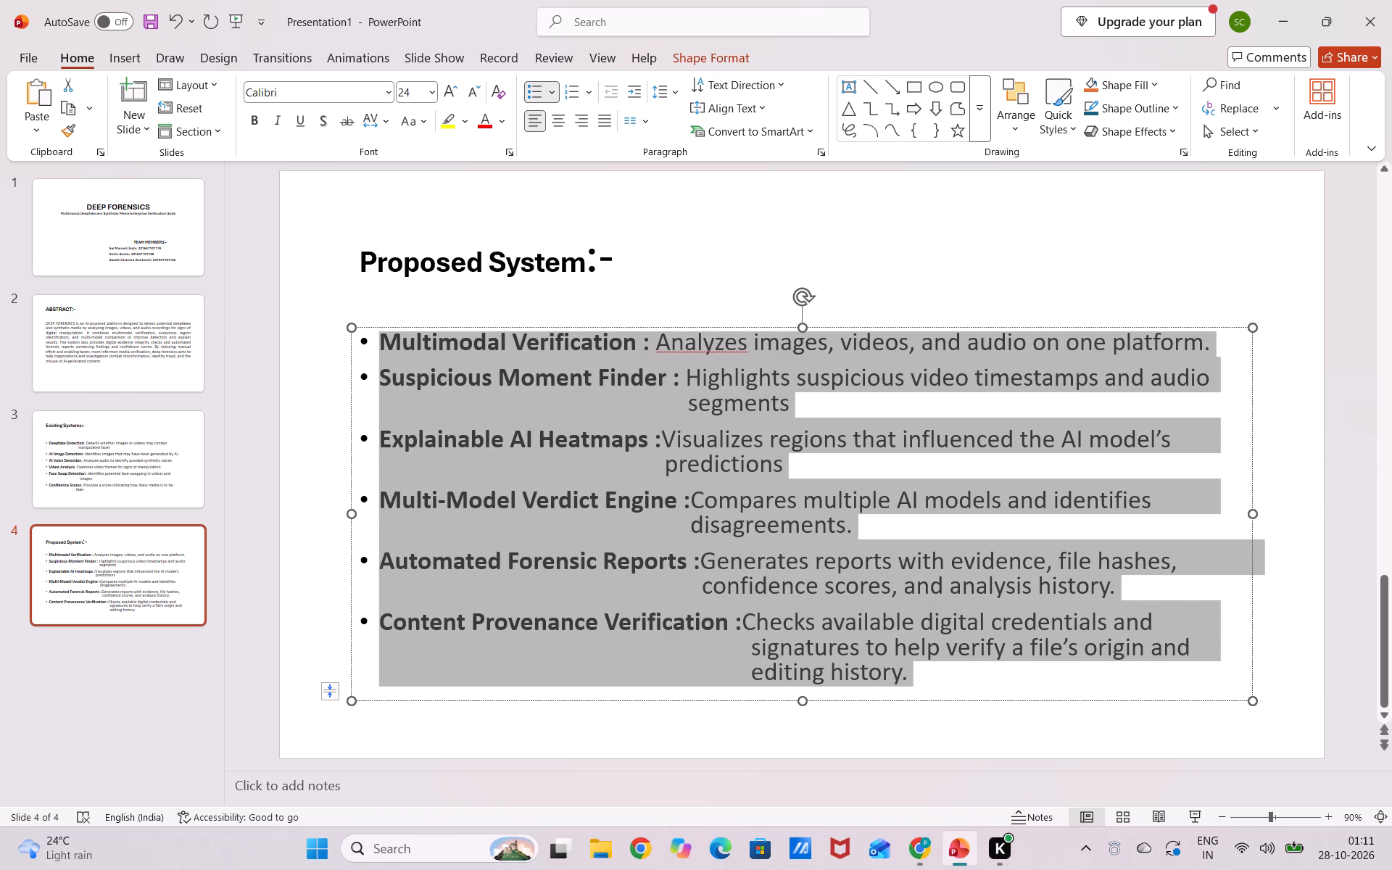
pyautogui.moveTo(446, 336); pyautogui.dragTo(443, 336)
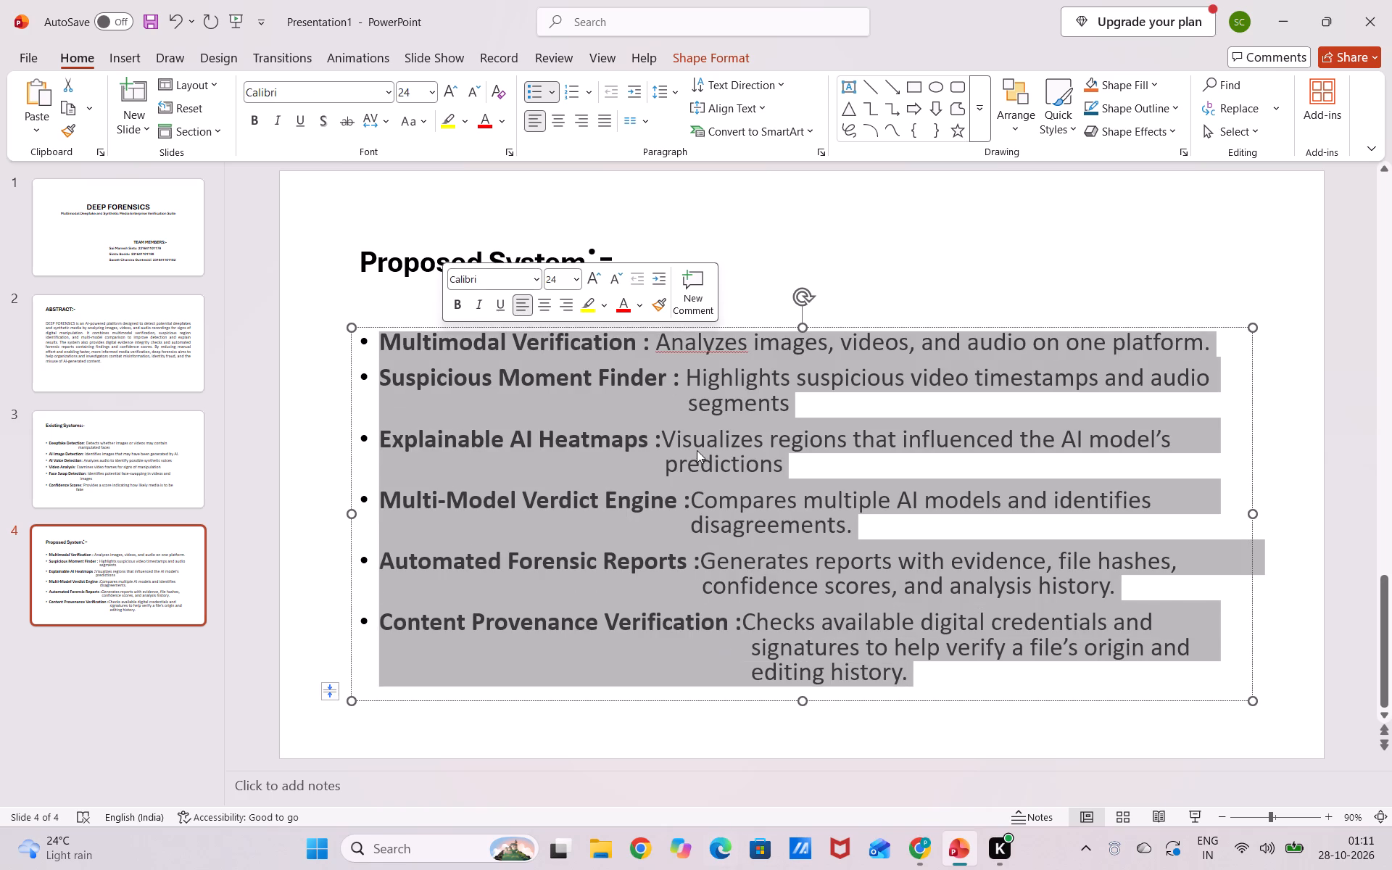
pyautogui.click(604, 121)
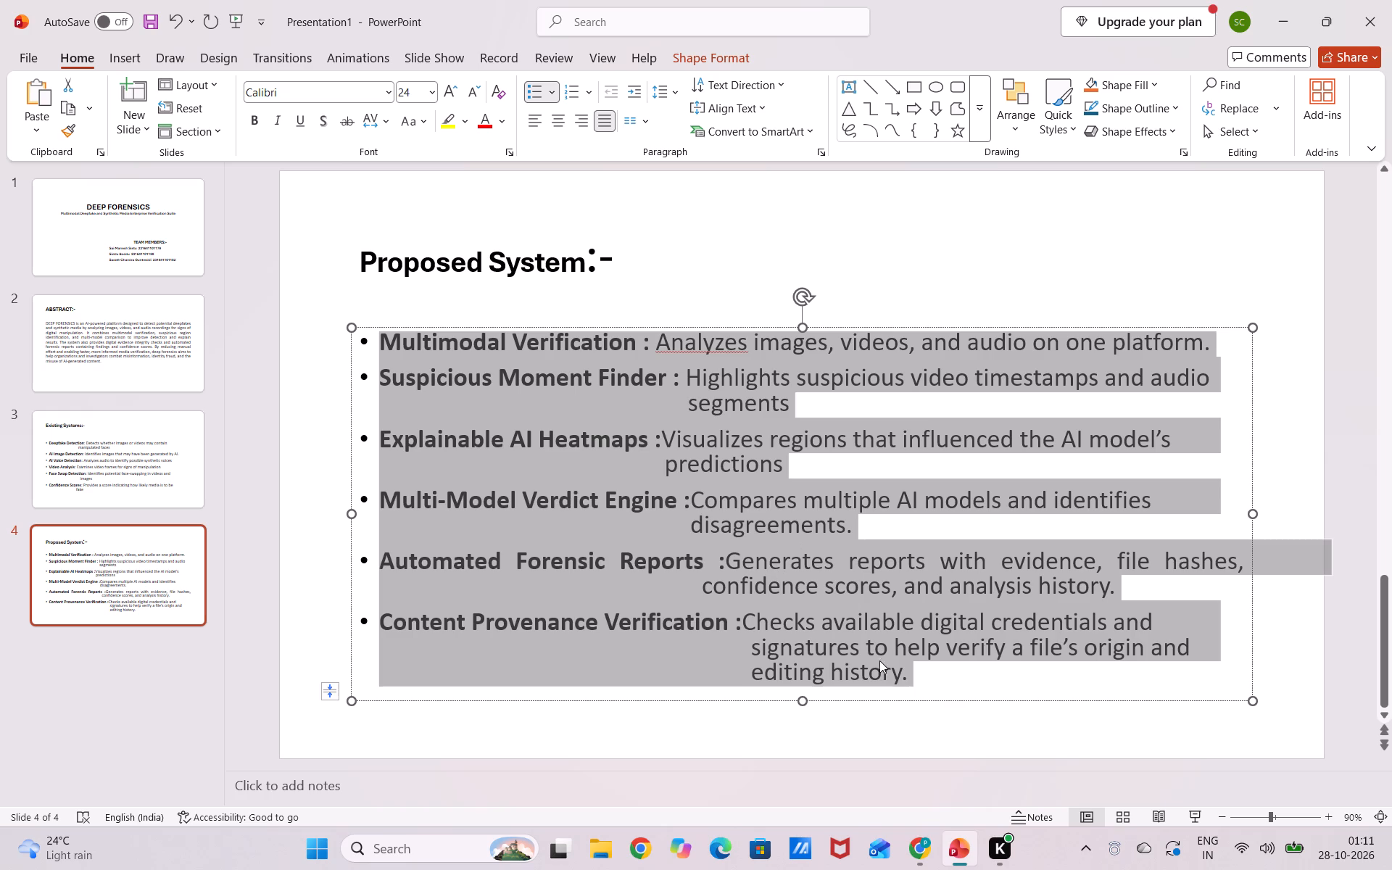
pyautogui.click(948, 694)
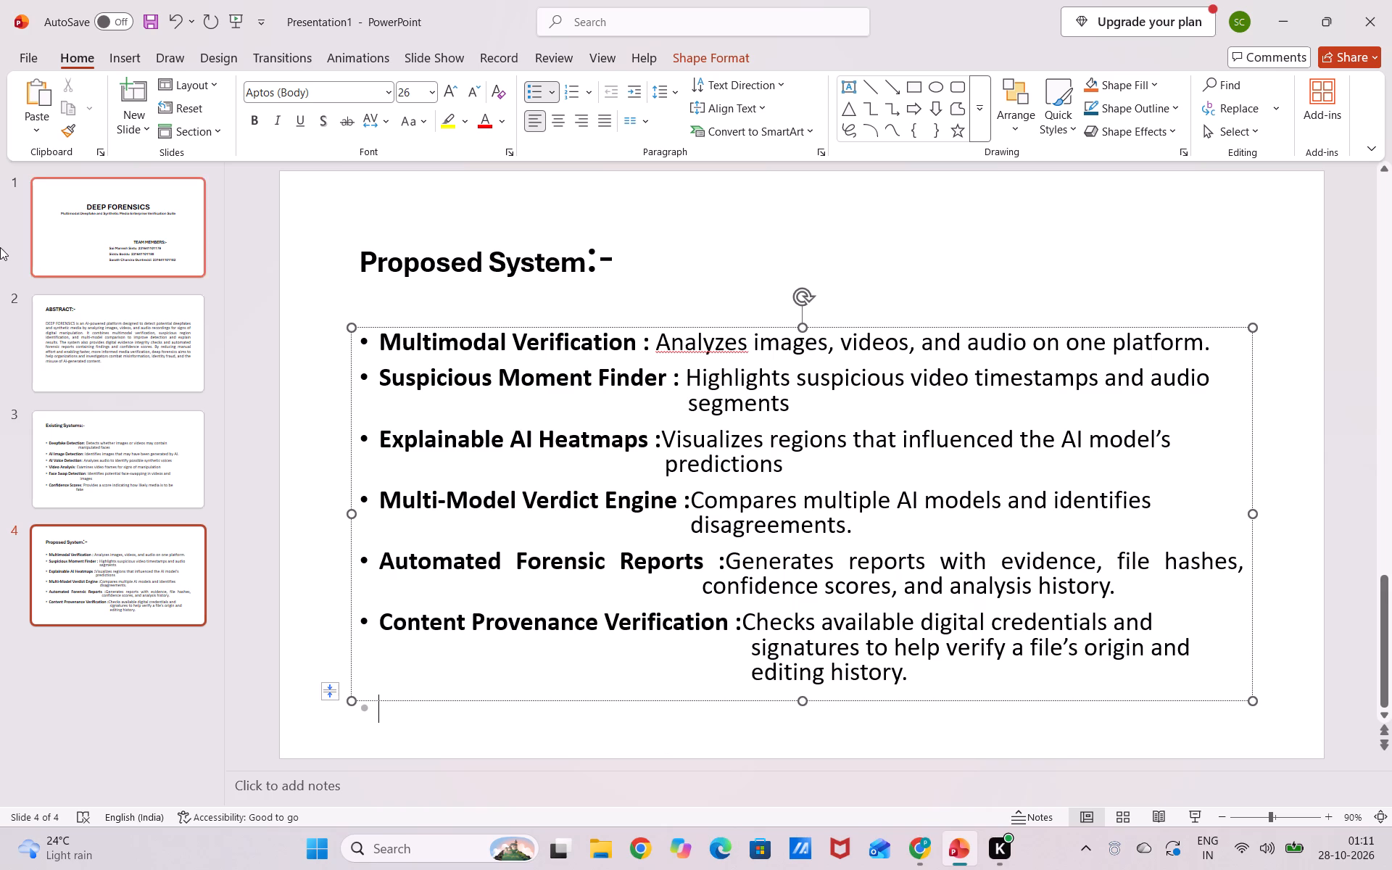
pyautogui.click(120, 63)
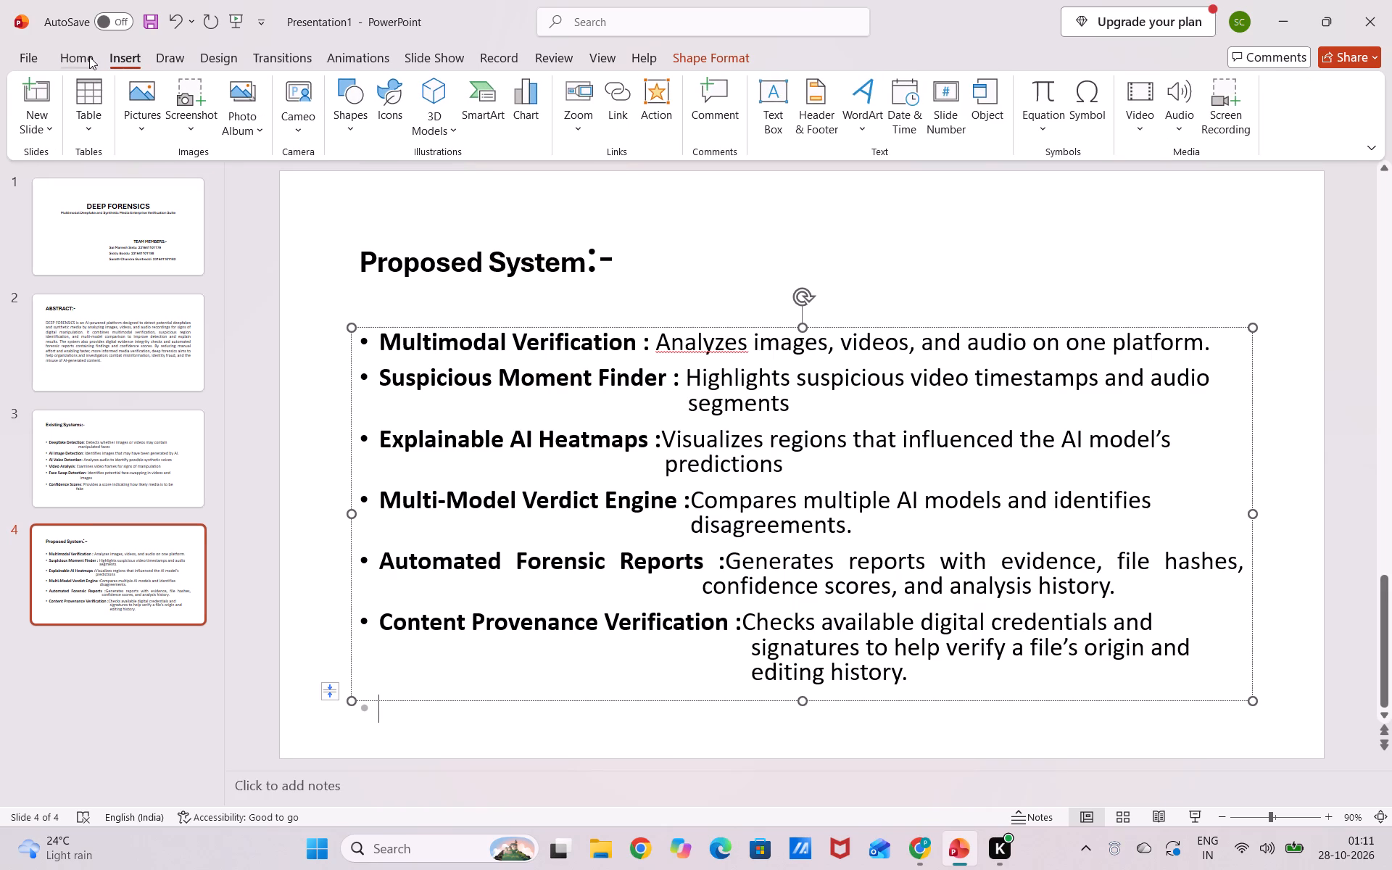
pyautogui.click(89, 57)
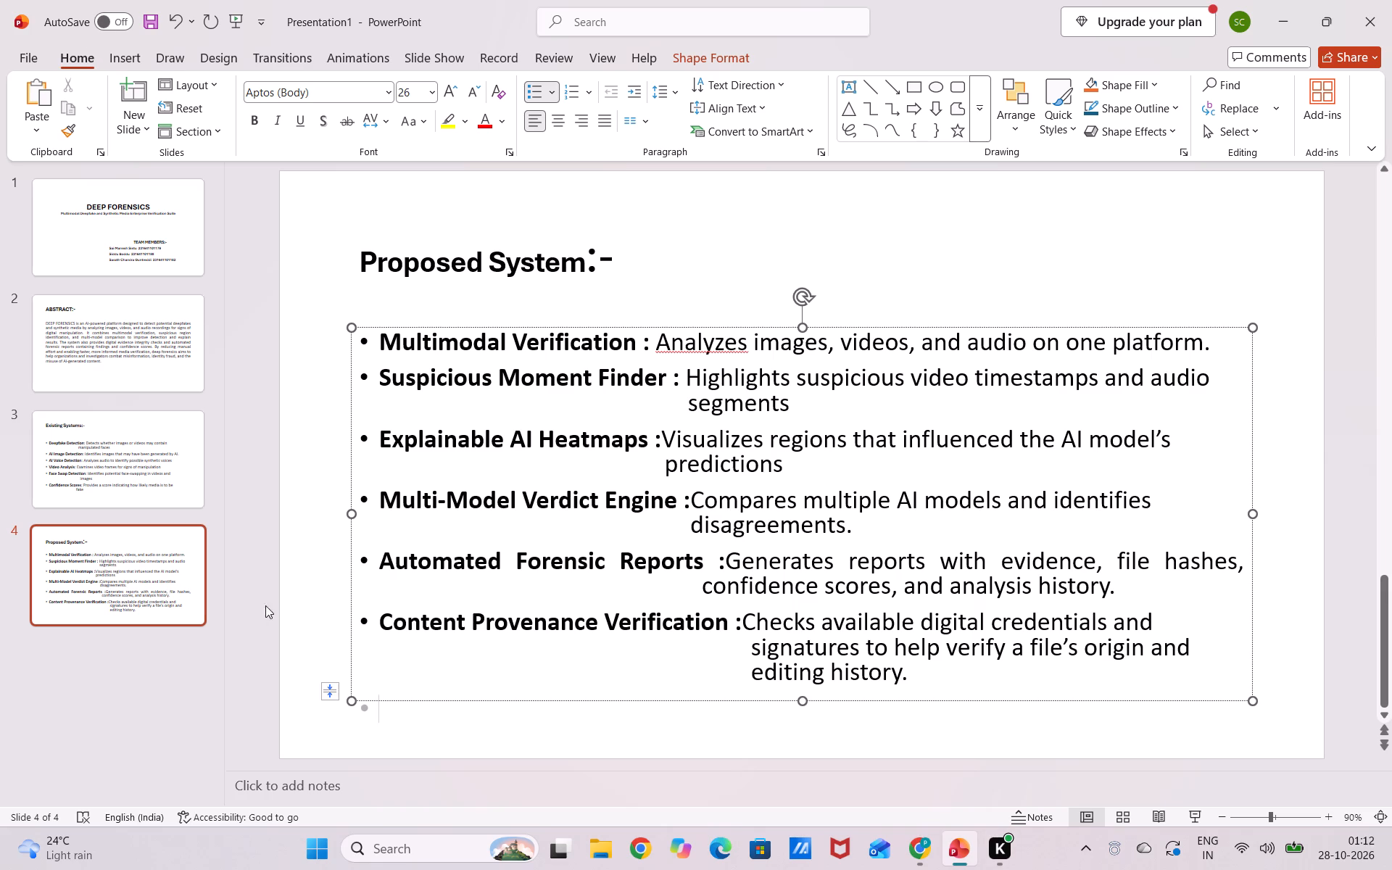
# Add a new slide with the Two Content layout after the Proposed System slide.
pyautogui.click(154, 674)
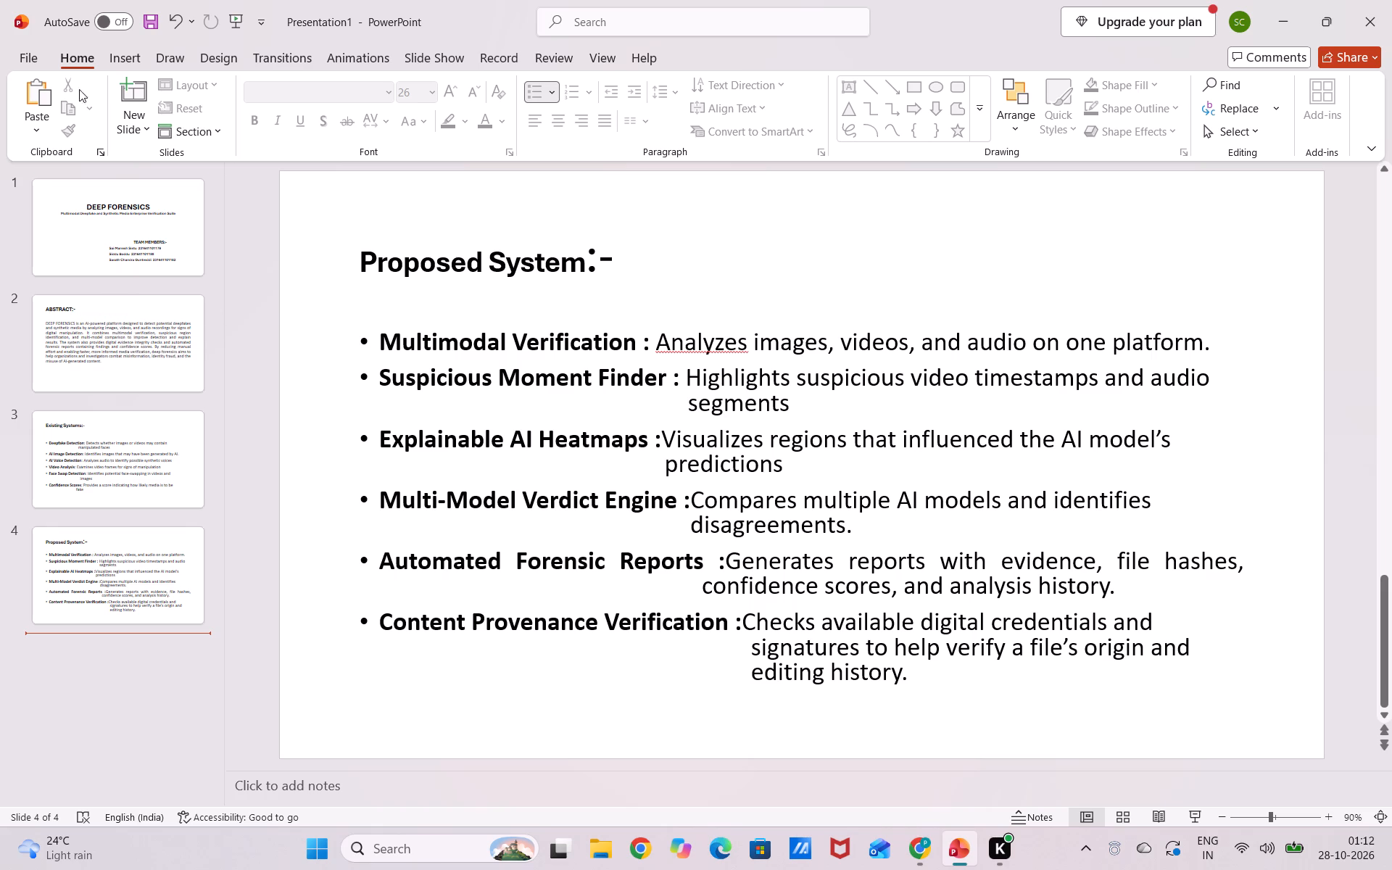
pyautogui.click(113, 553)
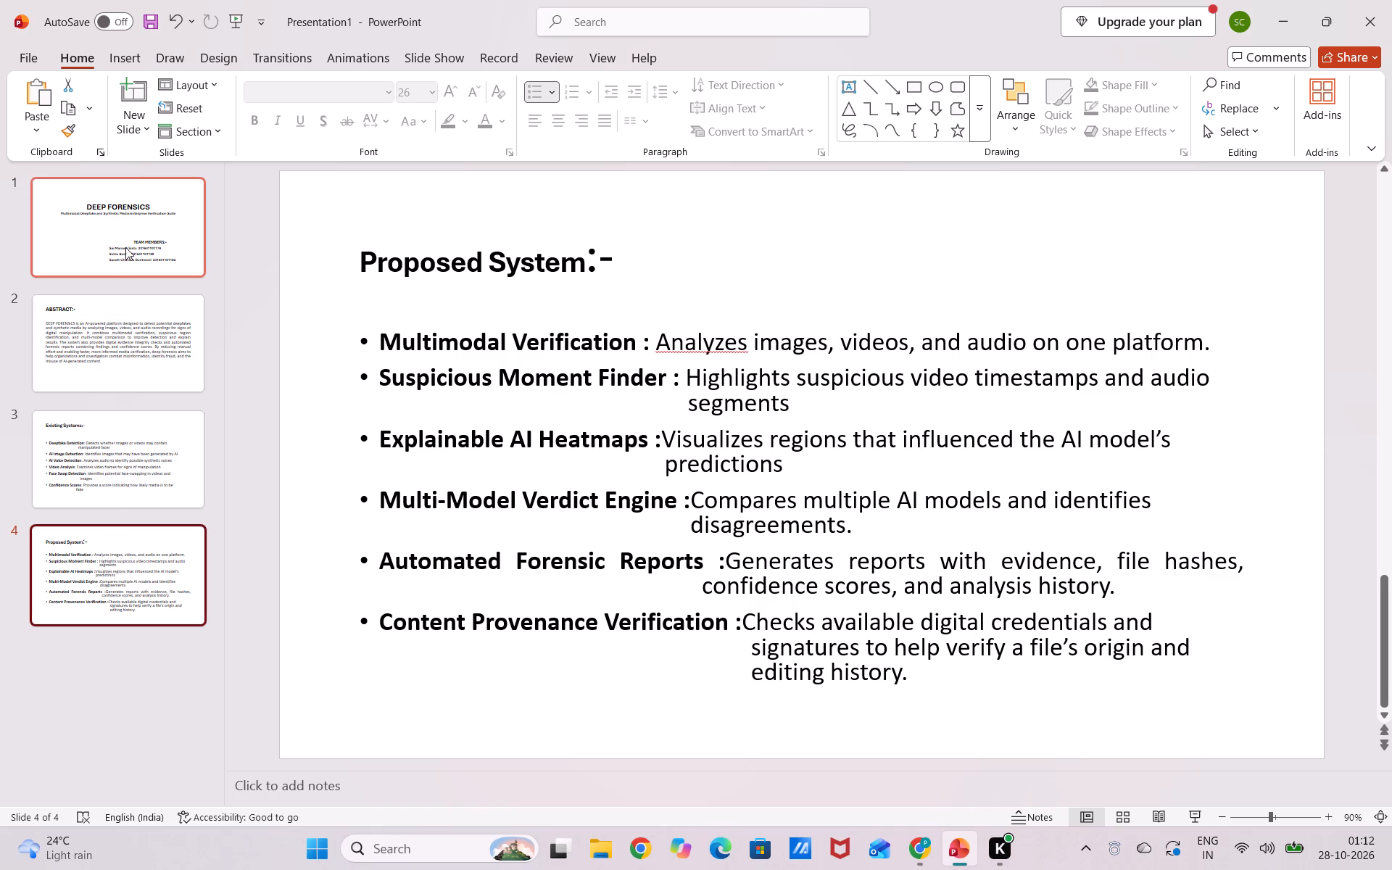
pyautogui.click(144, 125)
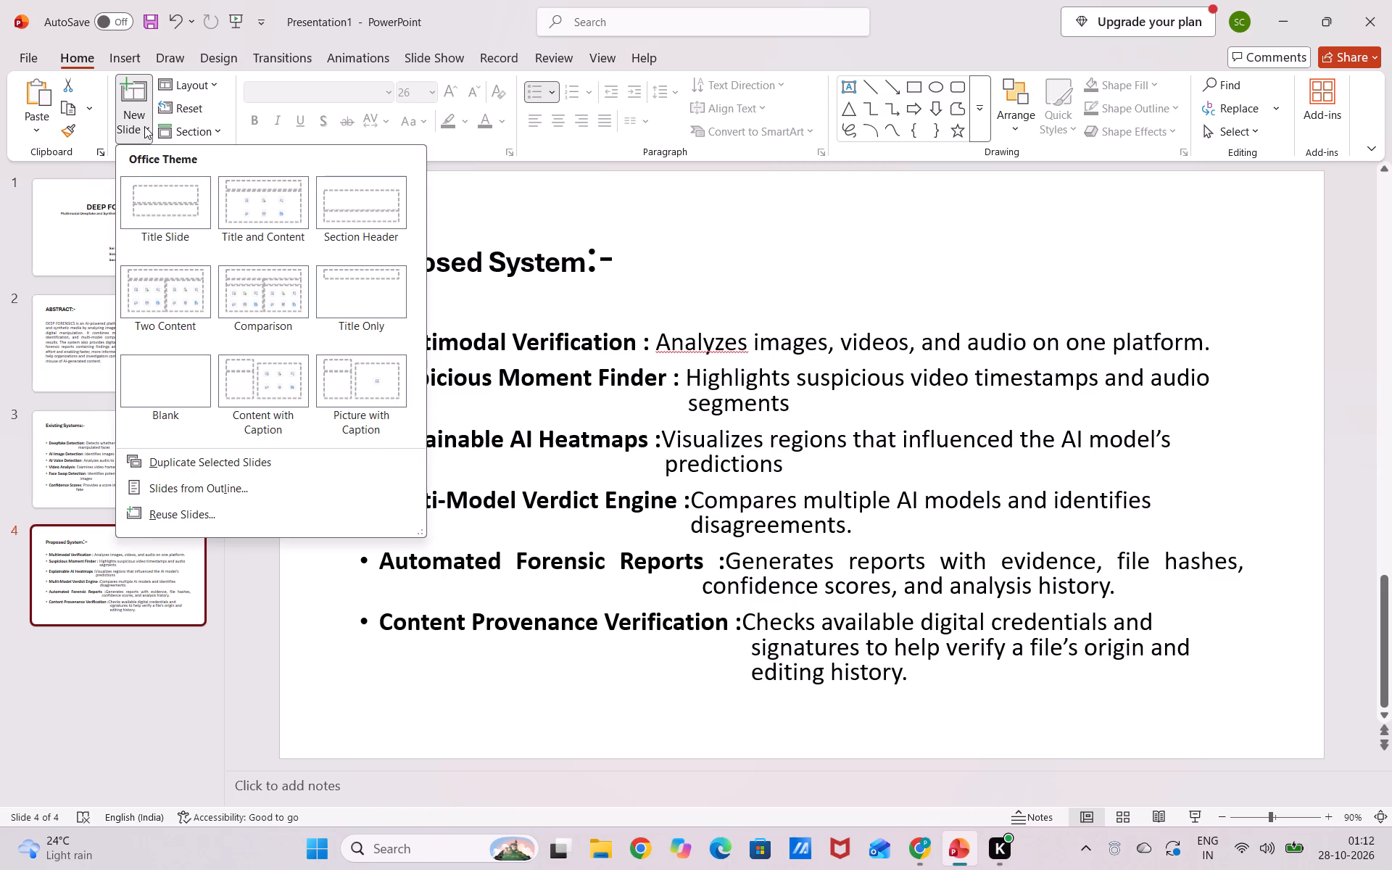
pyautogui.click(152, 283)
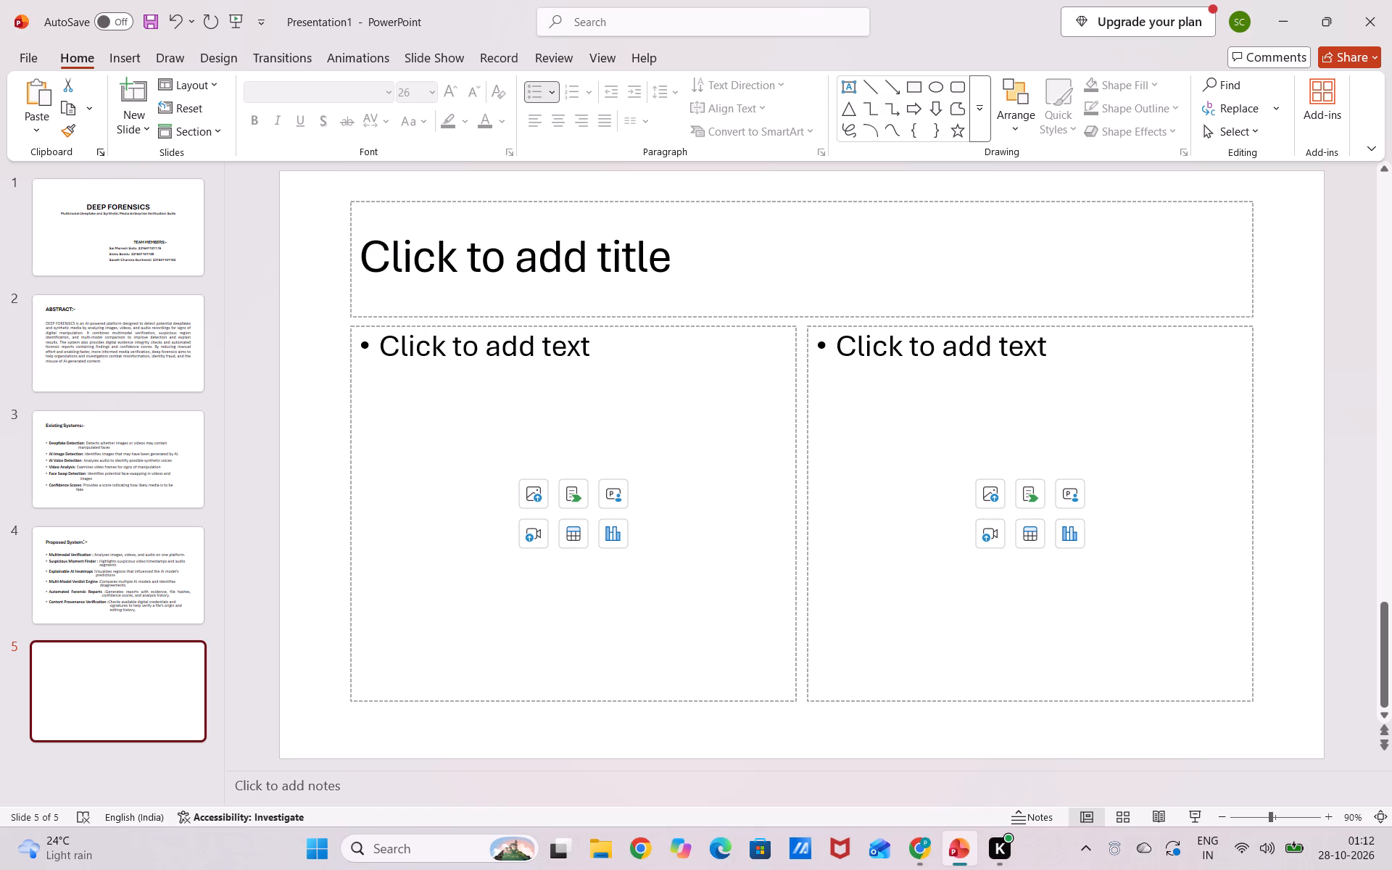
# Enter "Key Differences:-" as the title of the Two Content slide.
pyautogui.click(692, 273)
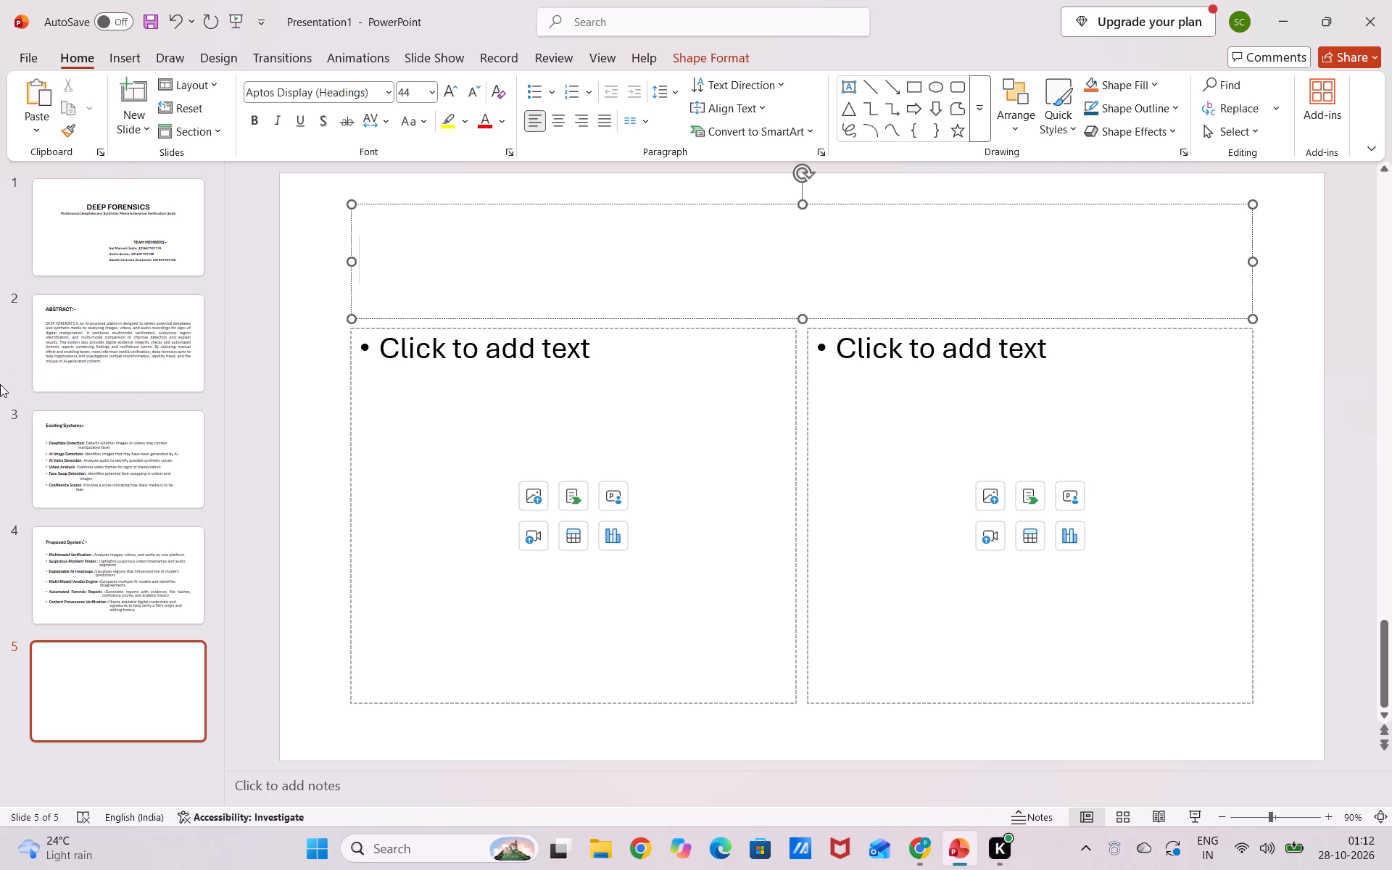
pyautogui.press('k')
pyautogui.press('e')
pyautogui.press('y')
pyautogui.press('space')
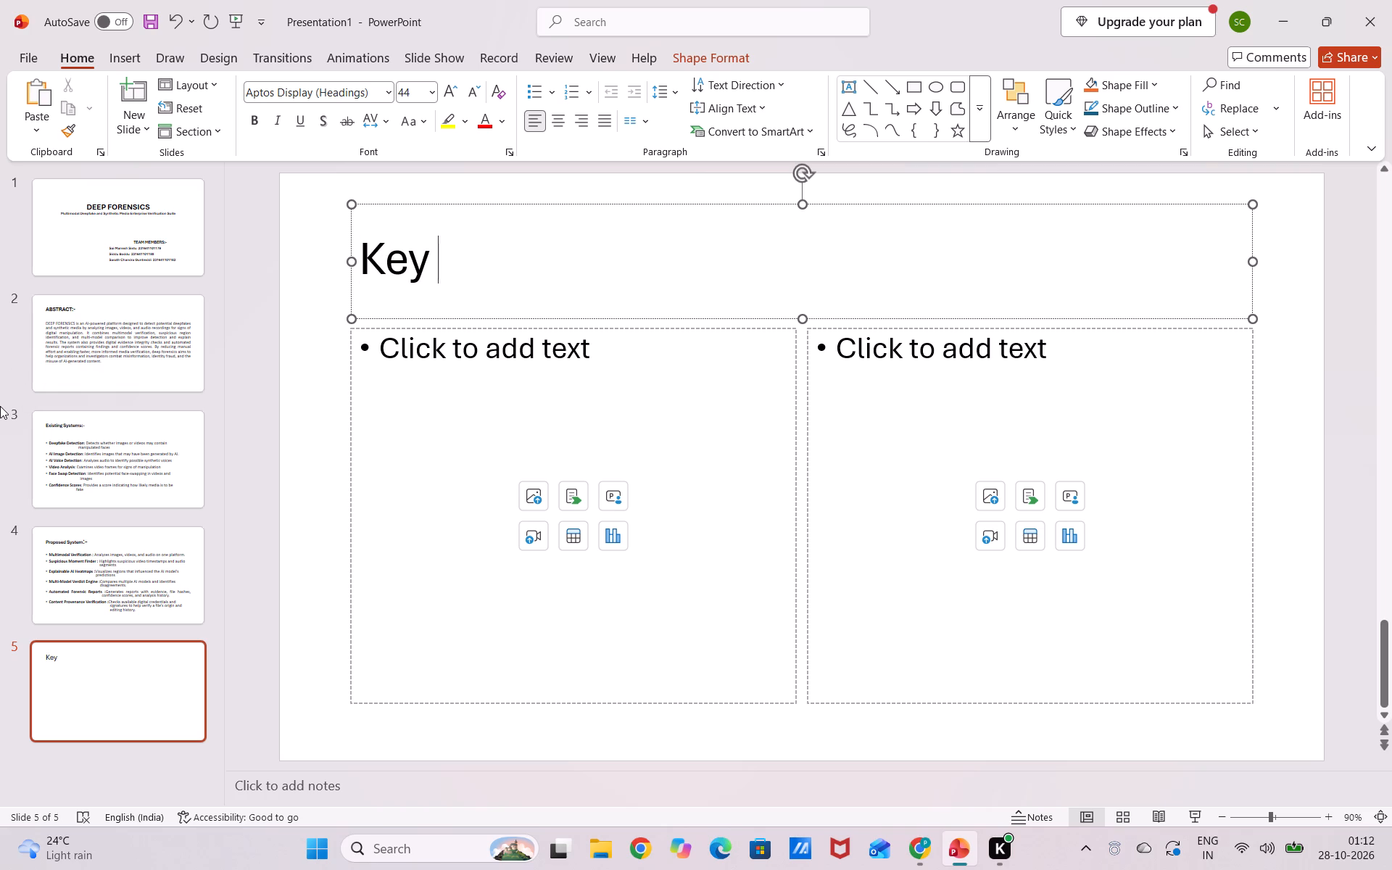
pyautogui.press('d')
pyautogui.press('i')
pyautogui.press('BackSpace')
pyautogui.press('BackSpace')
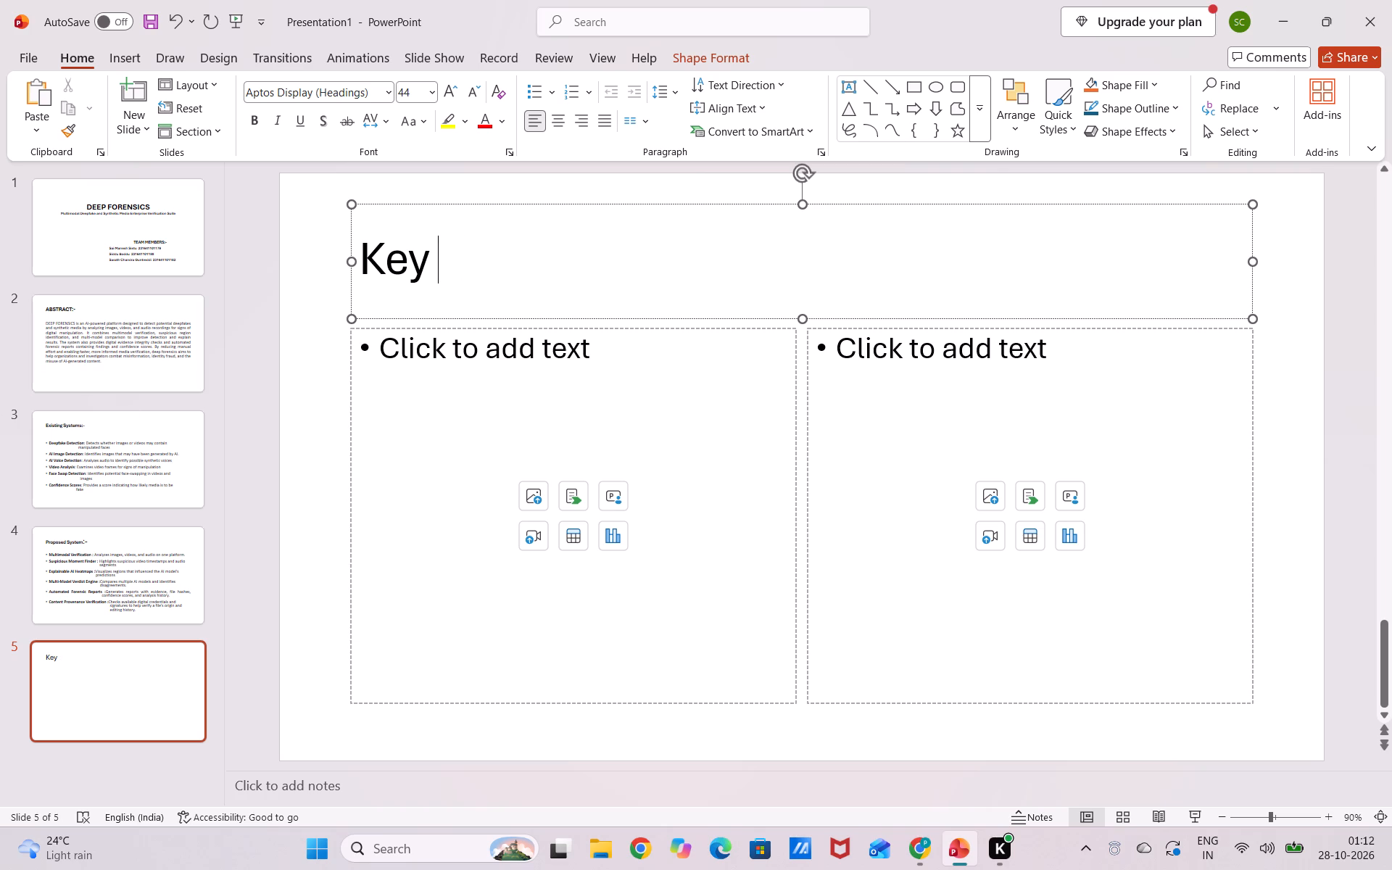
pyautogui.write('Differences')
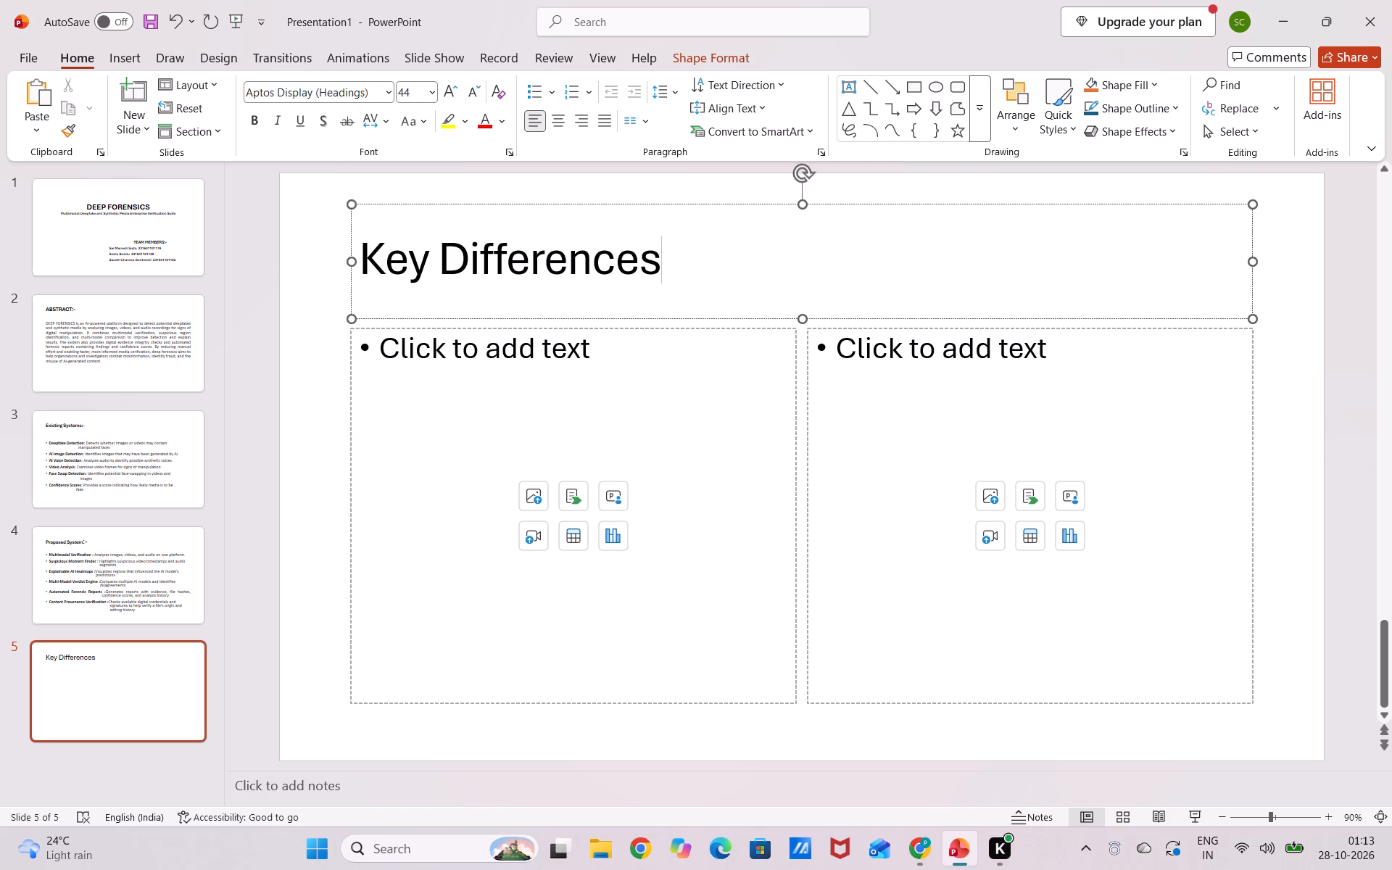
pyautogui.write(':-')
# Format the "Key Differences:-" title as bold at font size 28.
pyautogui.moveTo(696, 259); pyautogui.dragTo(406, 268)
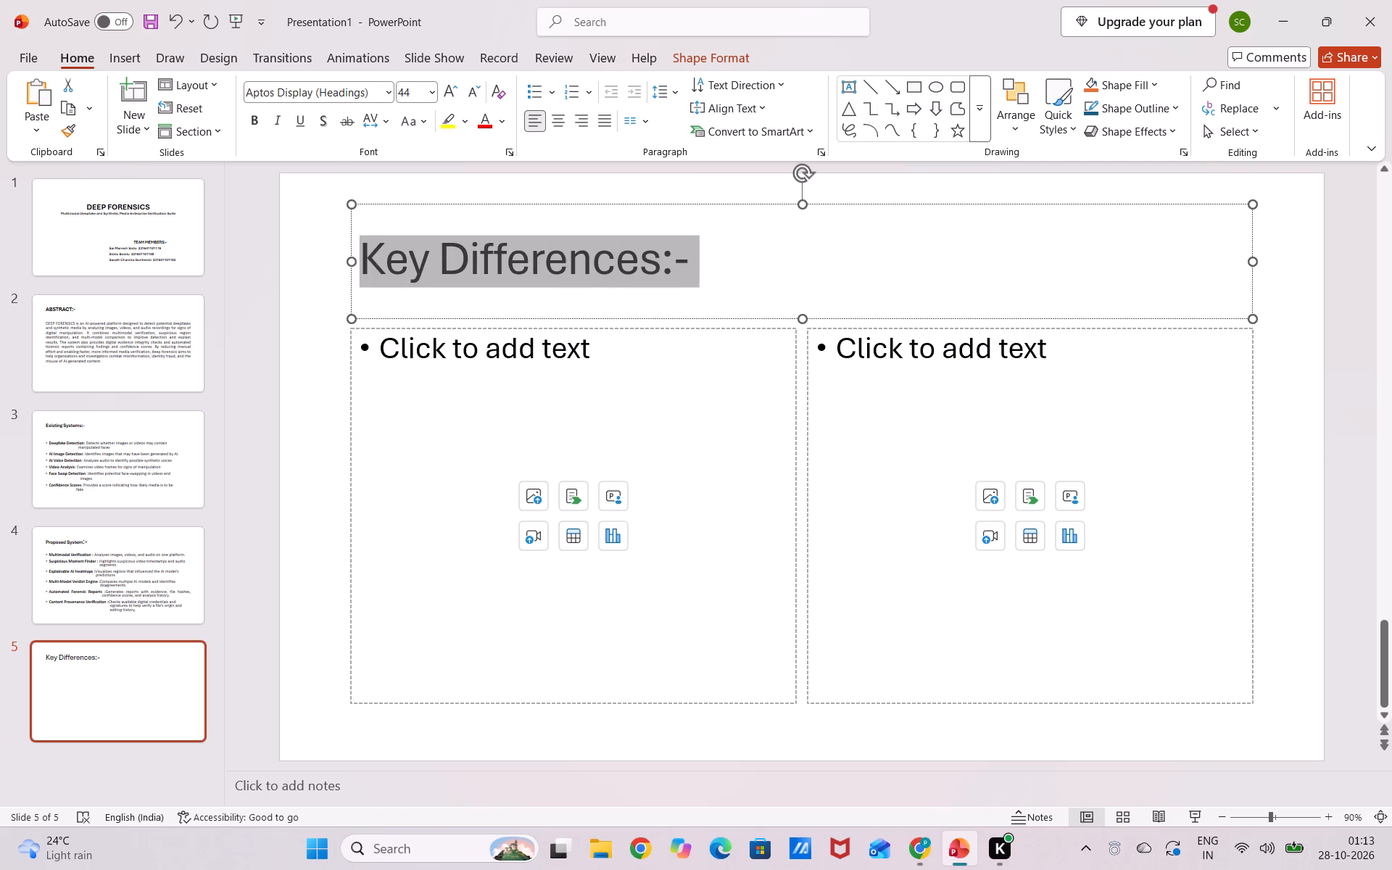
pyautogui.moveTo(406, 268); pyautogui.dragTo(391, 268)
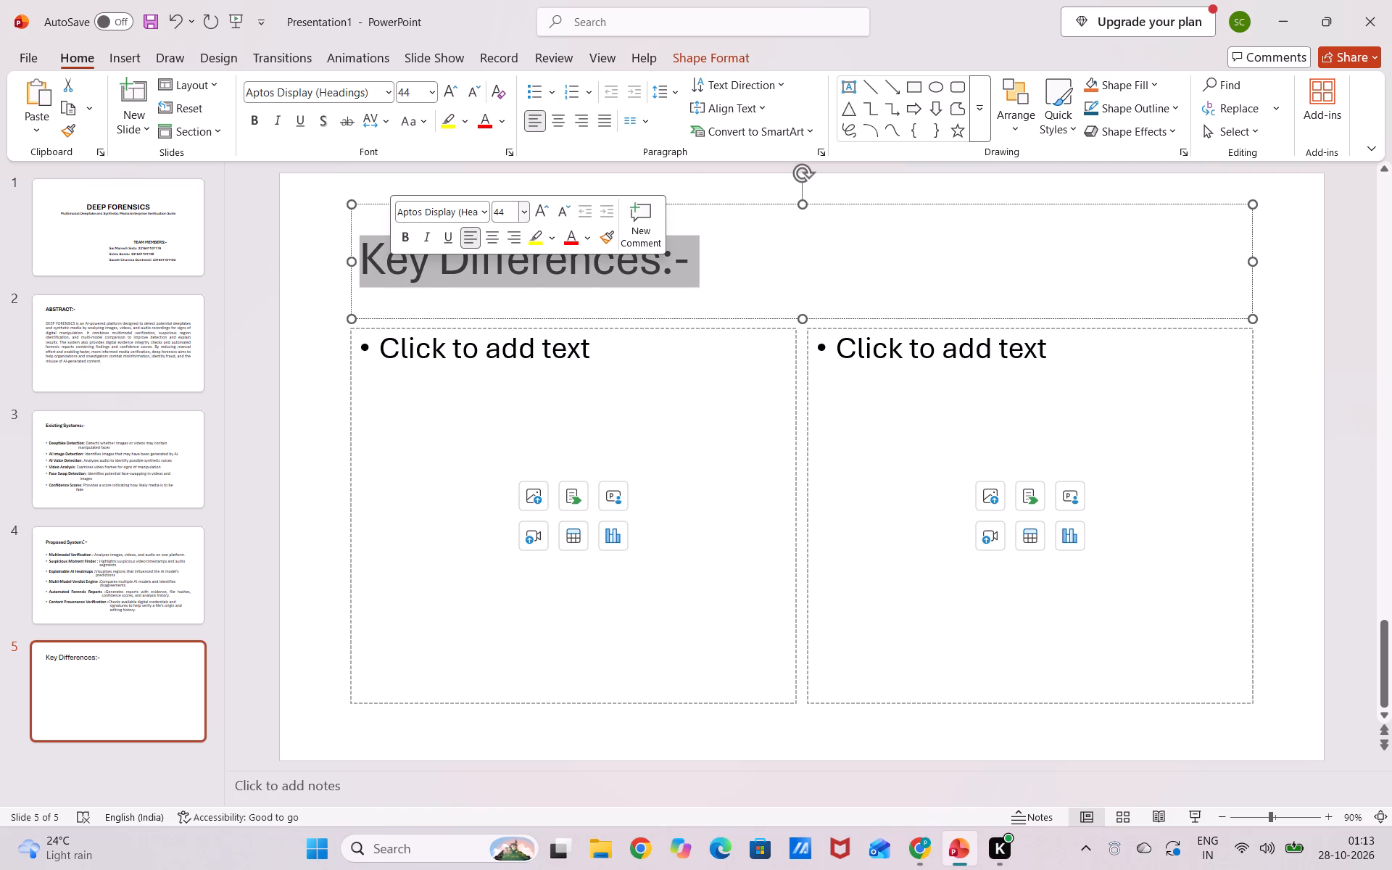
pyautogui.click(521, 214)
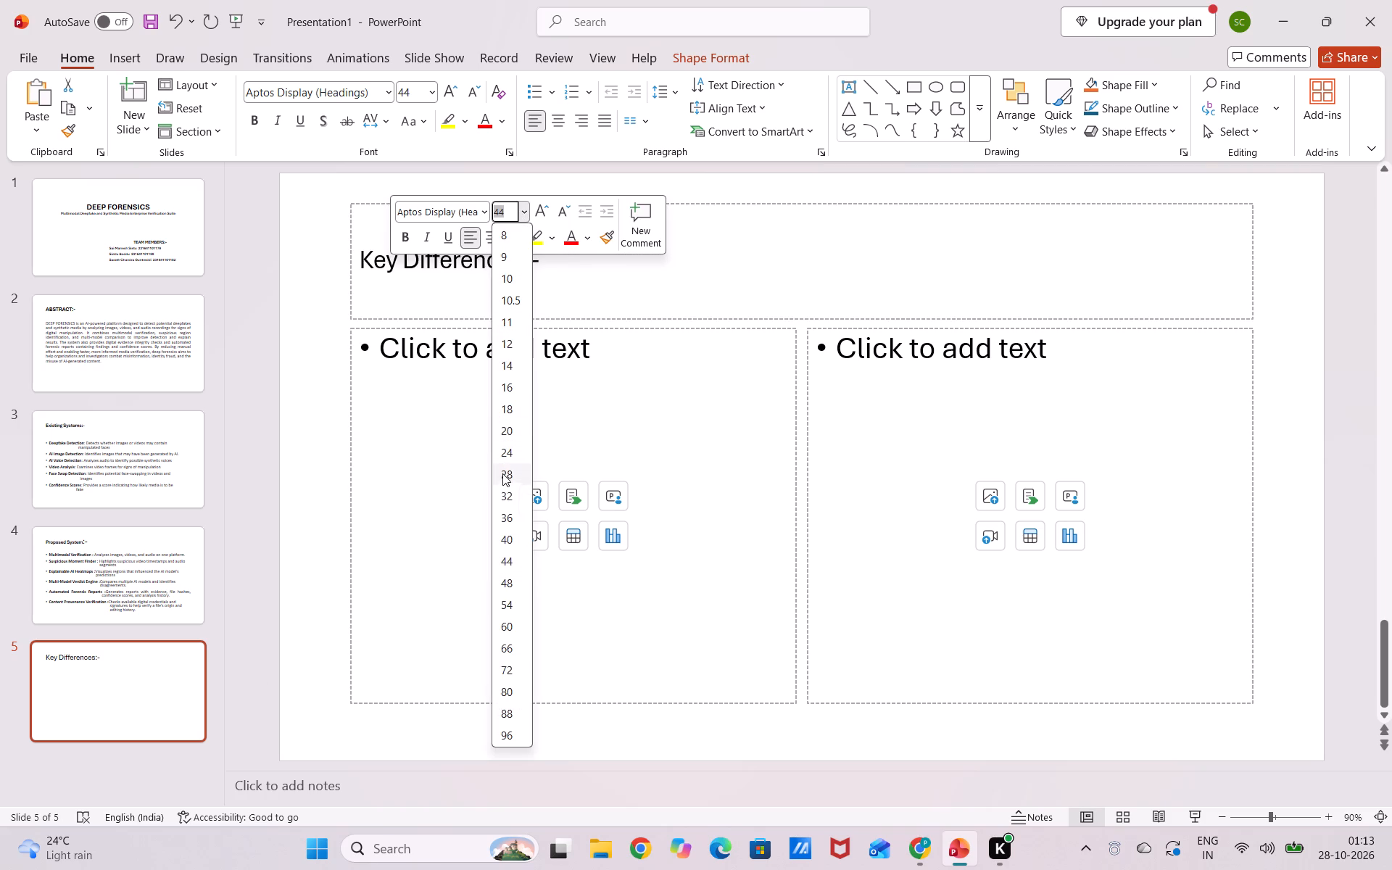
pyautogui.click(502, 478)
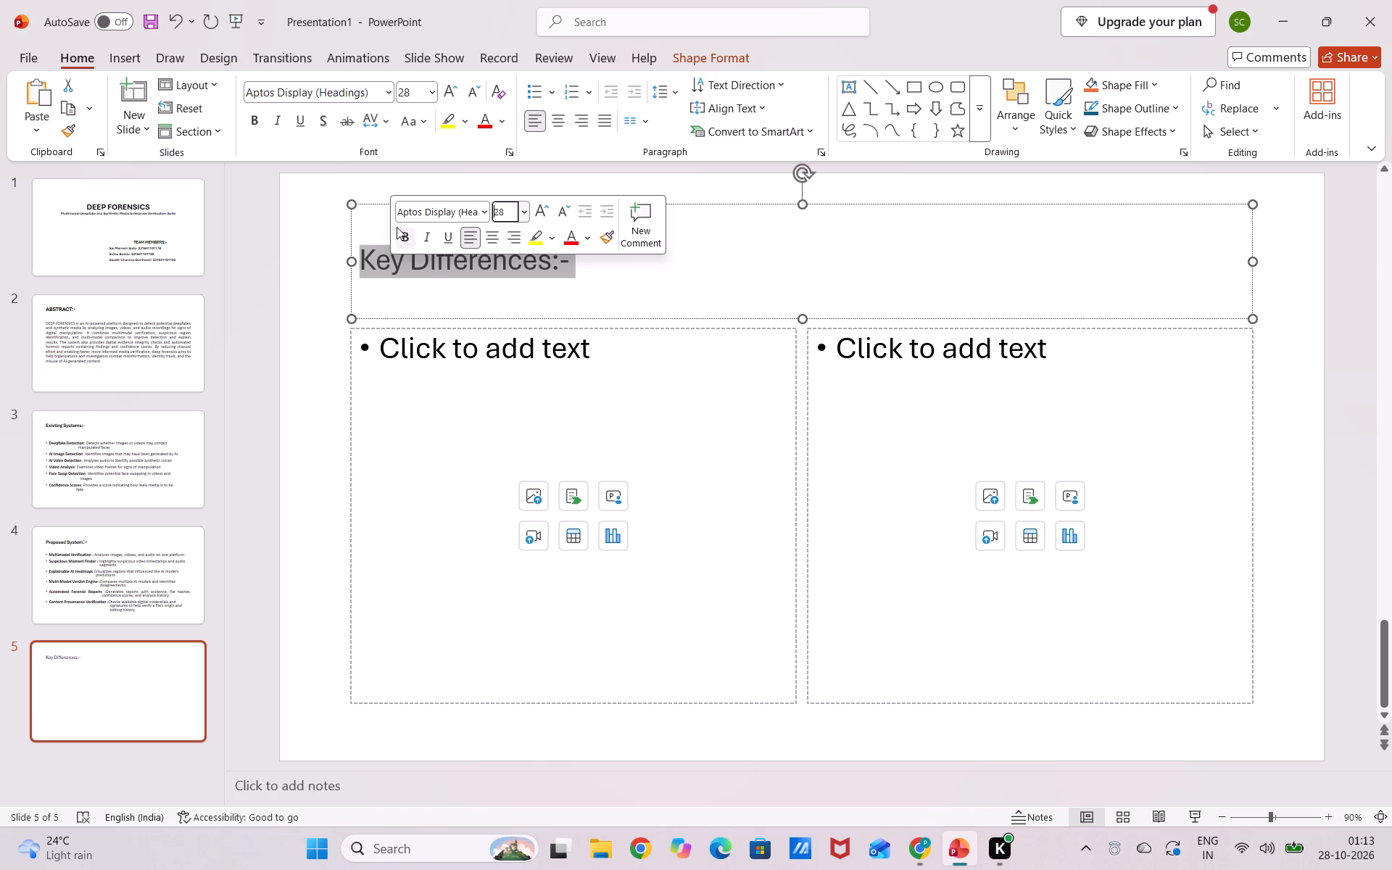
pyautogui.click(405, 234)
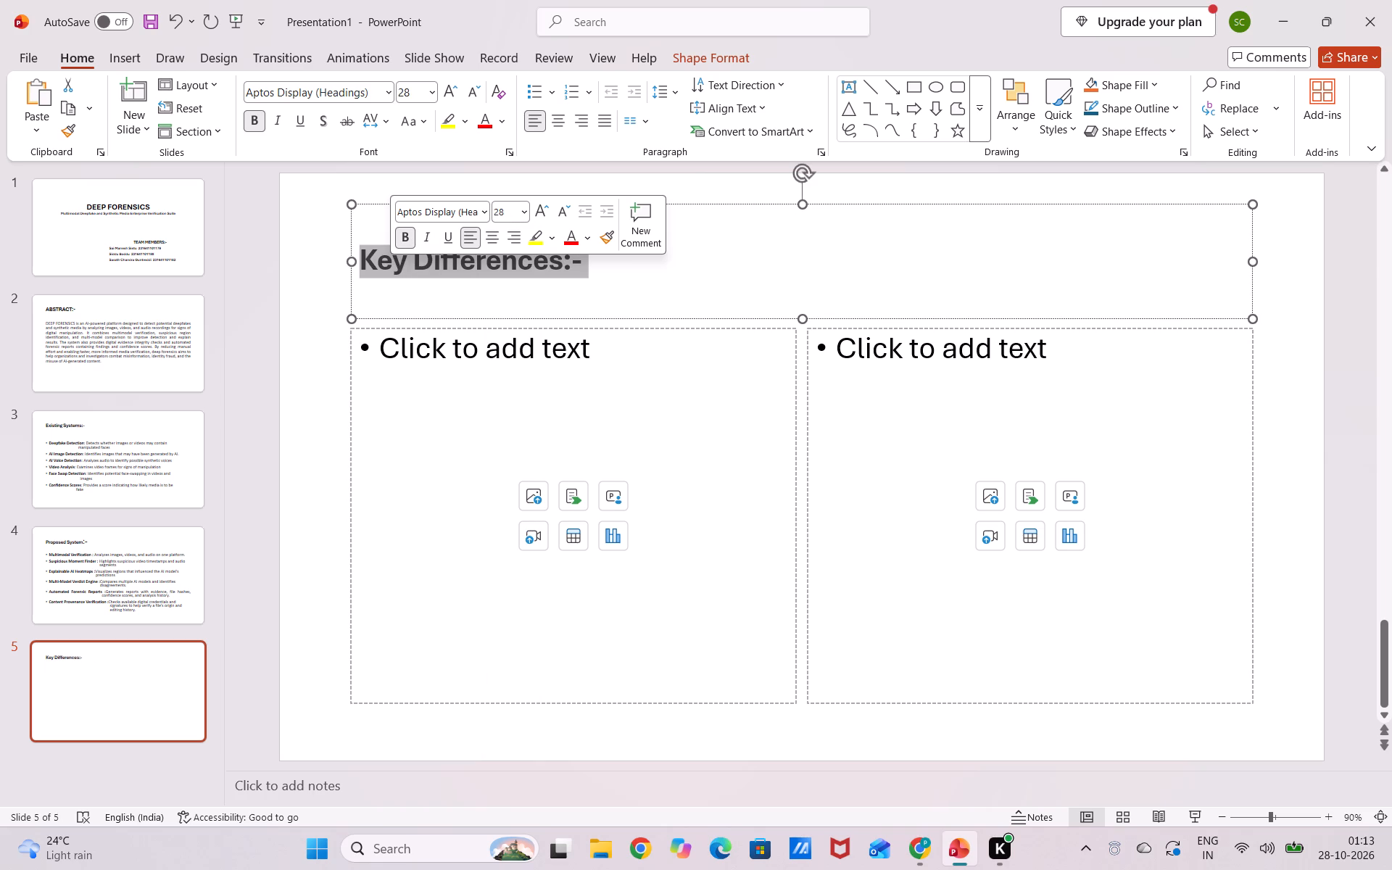
pyautogui.click(594, 355)
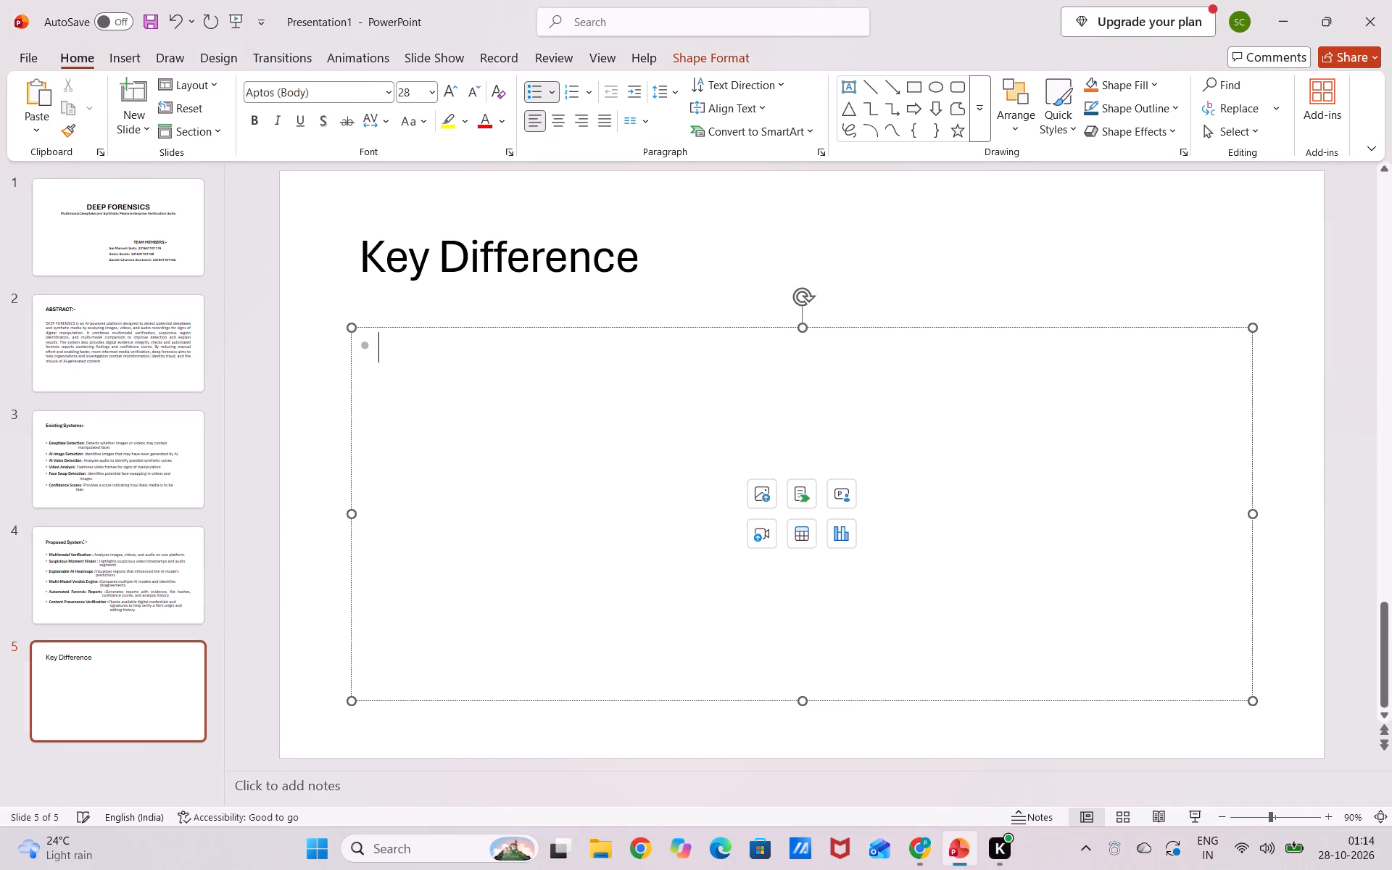
pyautogui.hotkey('ctrl', 'v')
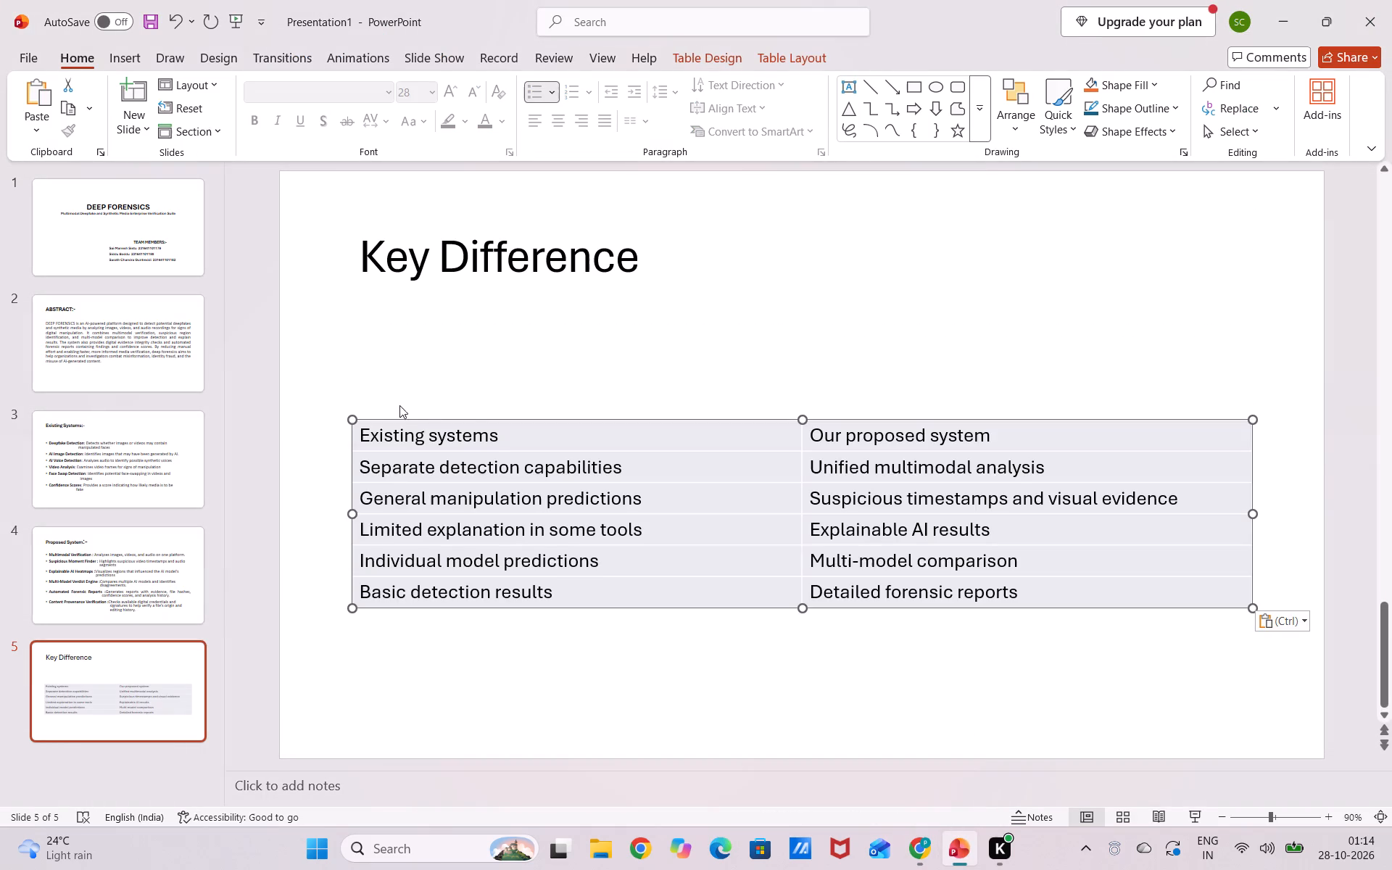
# Enlarge the pasted table so it extends up to just below the title and further down the slide.
pyautogui.moveTo(355, 415); pyautogui.dragTo(357, 410)
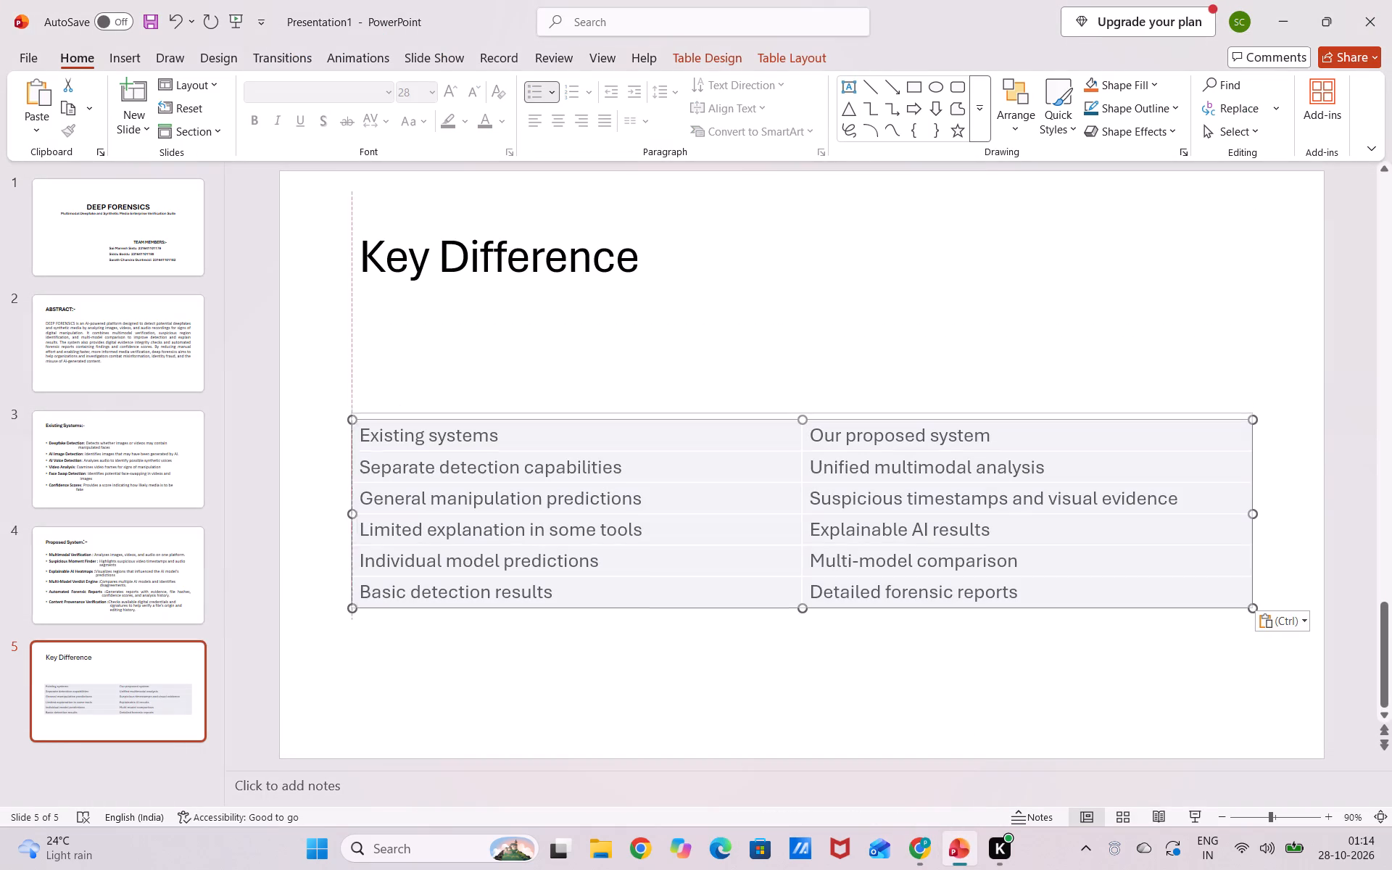
pyautogui.moveTo(357, 410); pyautogui.dragTo(357, 325)
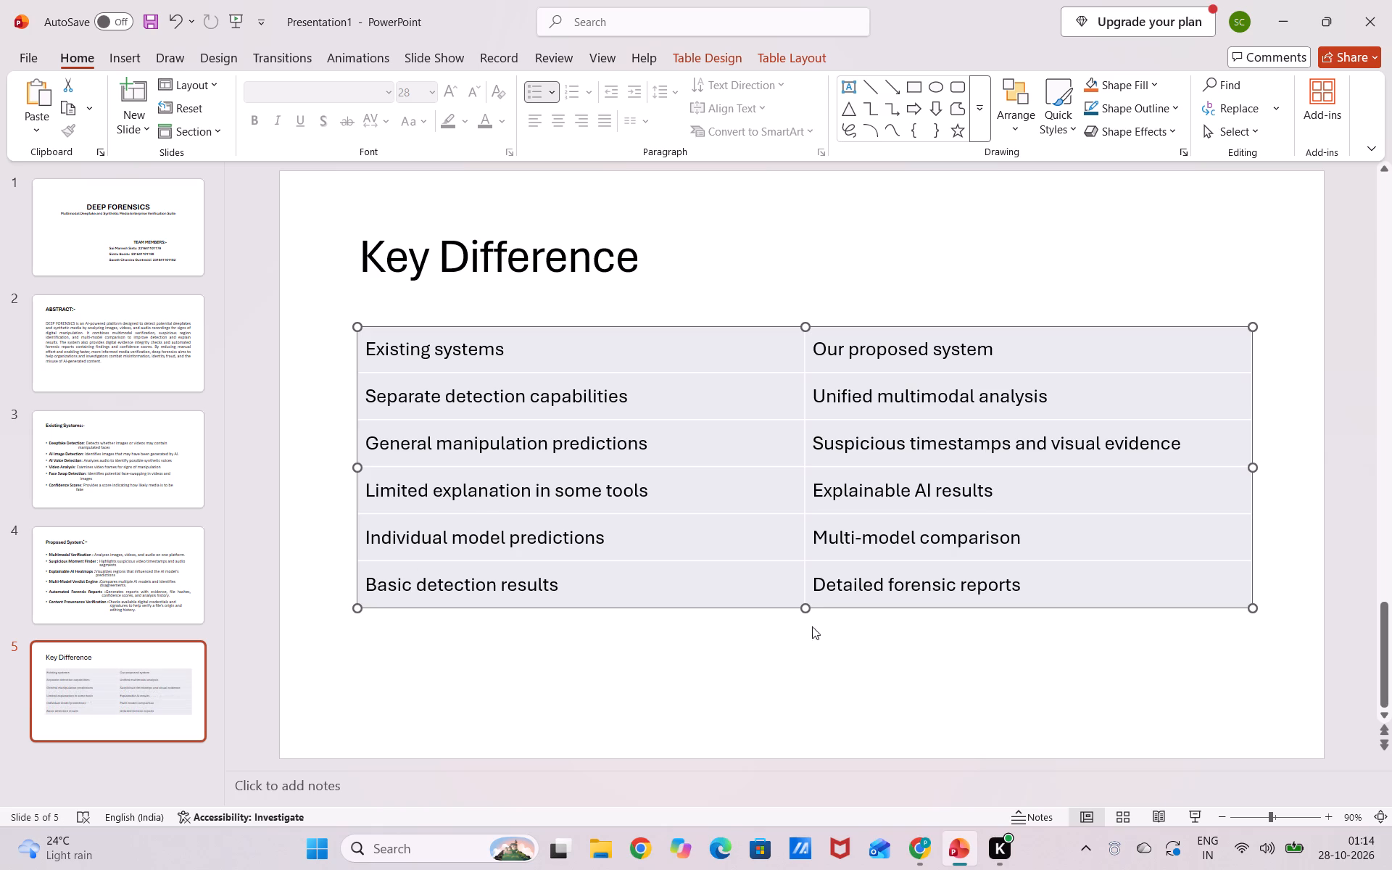
pyautogui.moveTo(808, 608); pyautogui.dragTo(804, 660)
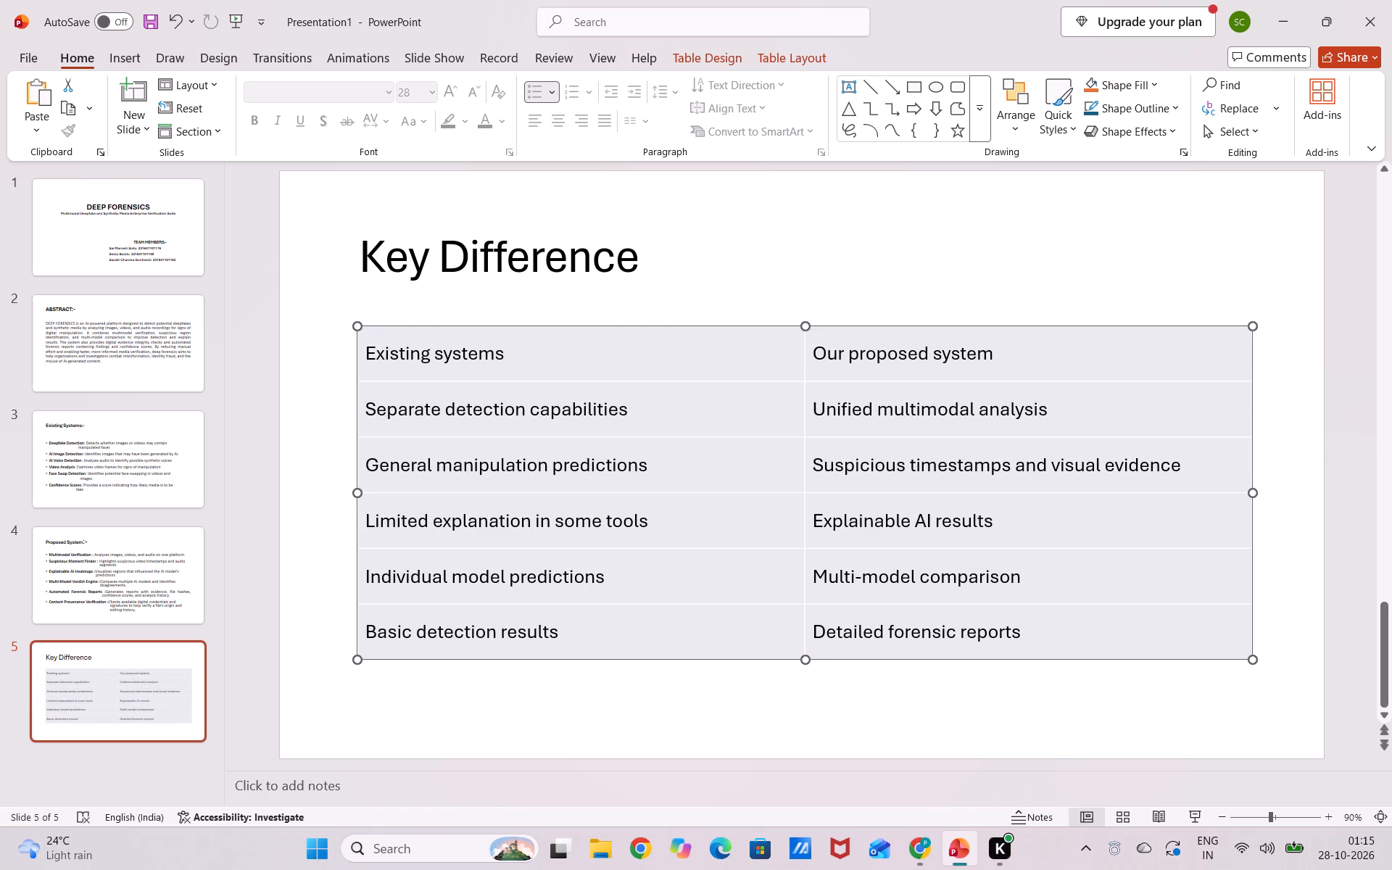
# Remove the word "Our" from the second column's header so it reads "proposed system".
pyautogui.click(848, 360)
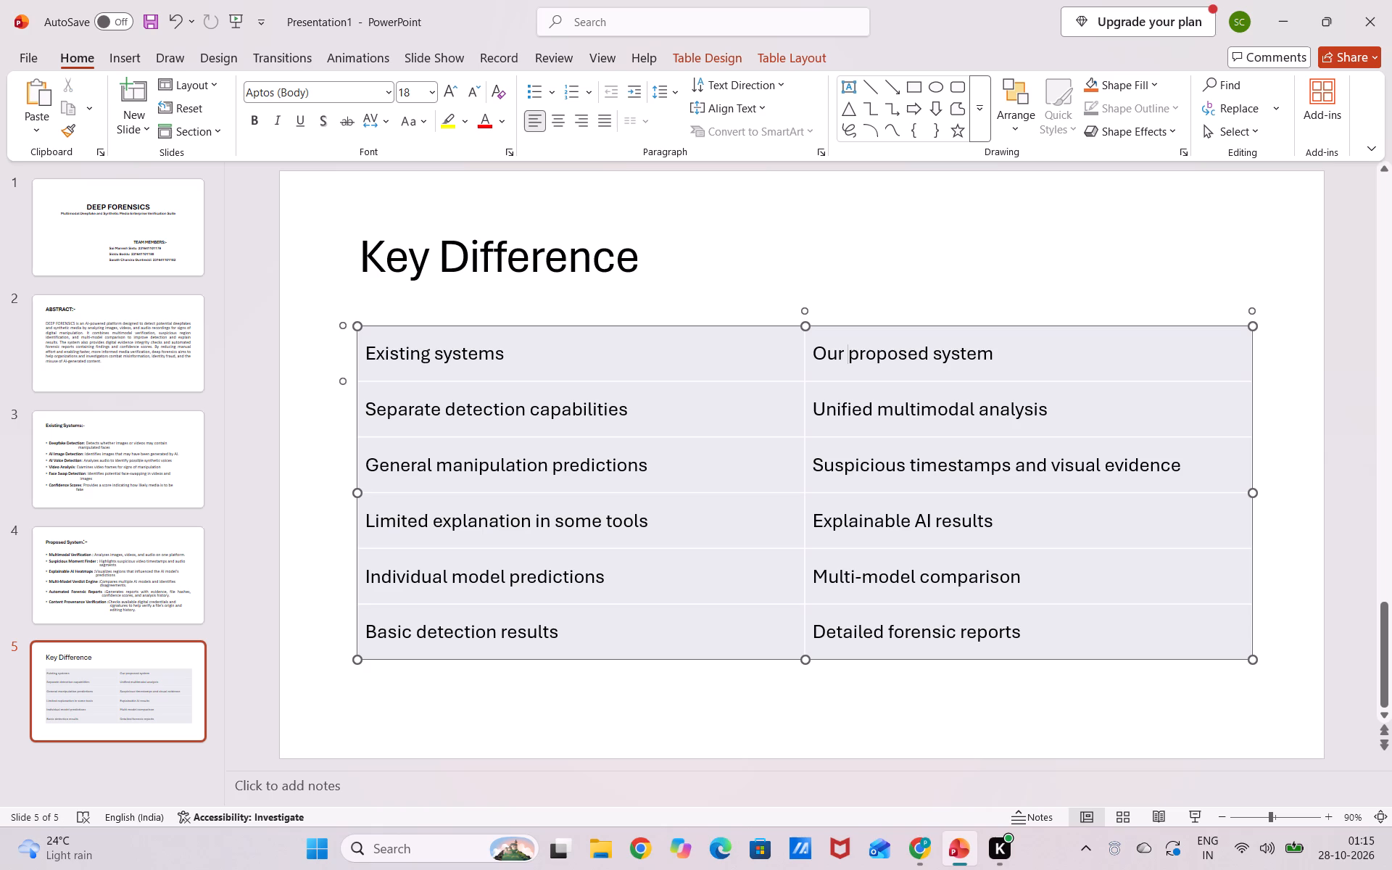
pyautogui.press('BackSpace')
pyautogui.press('BackSpace')
pyautogui.press('BackSpace')
pyautogui.press('BackSpace')
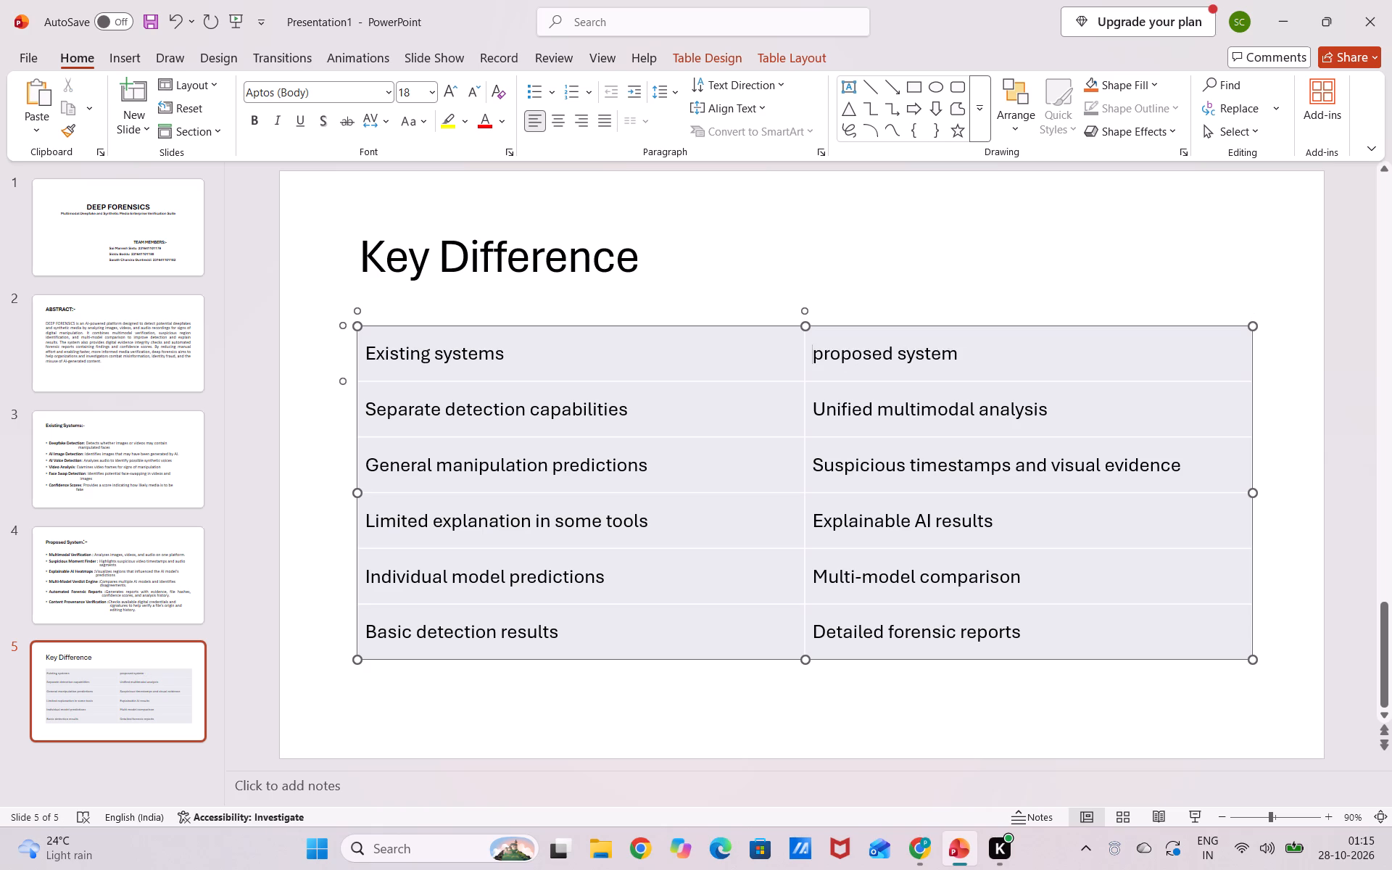
# Format the "Existing systems" header cell text as Aptos Display, size 24, bold.
pyautogui.moveTo(523, 351); pyautogui.dragTo(357, 365)
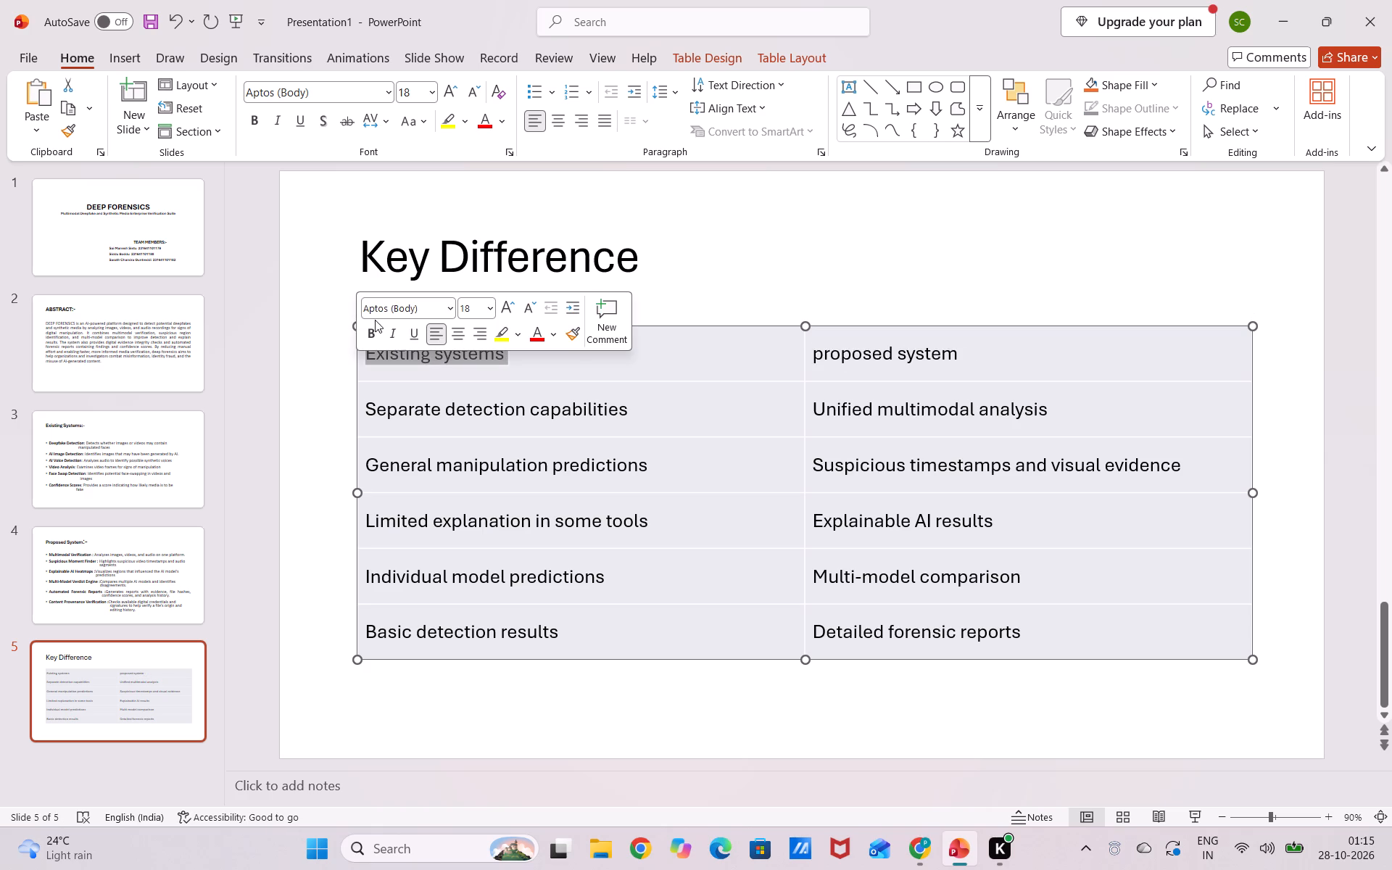
pyautogui.click(448, 307)
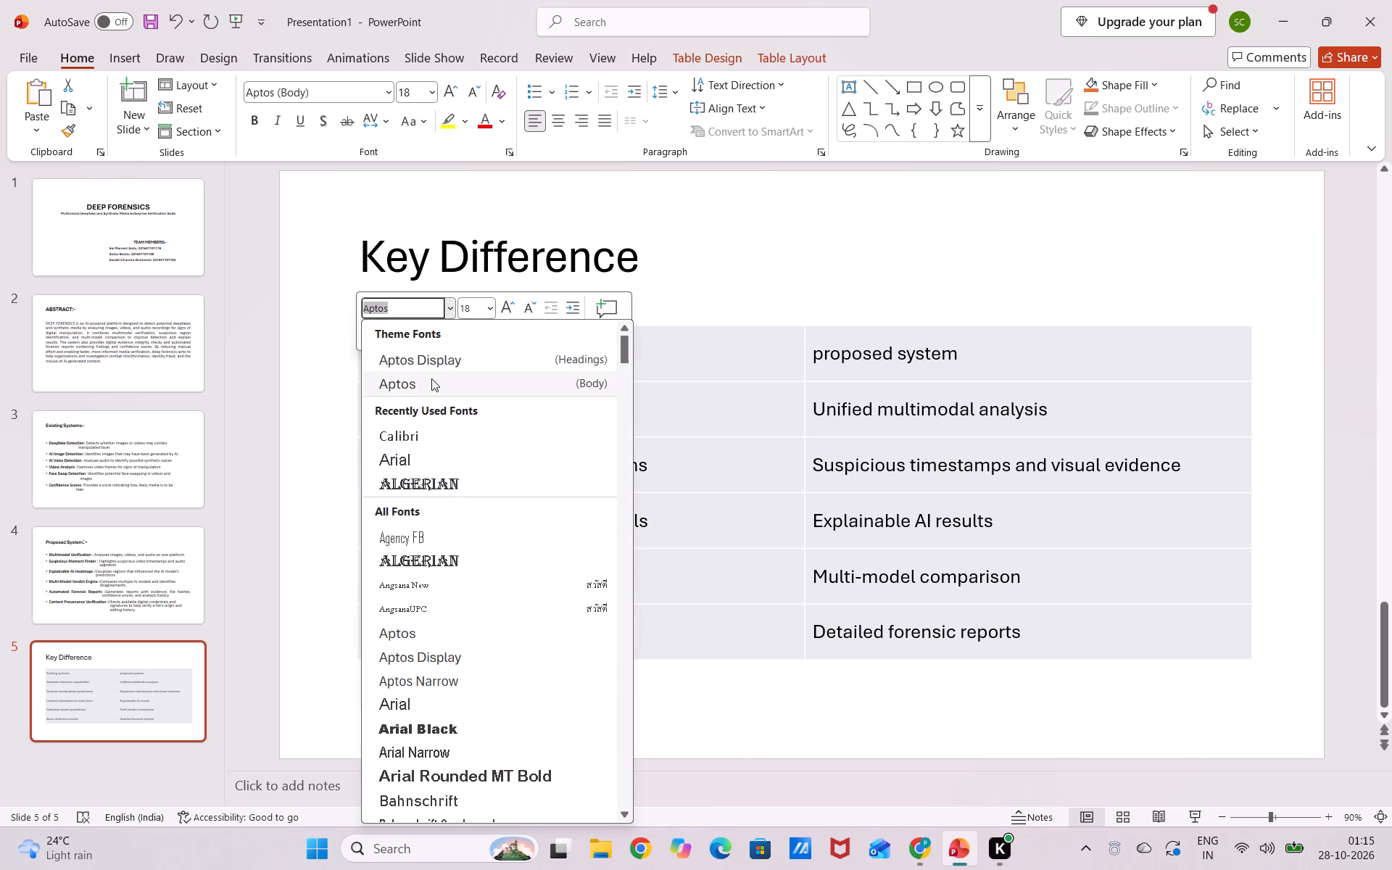
pyautogui.click(434, 365)
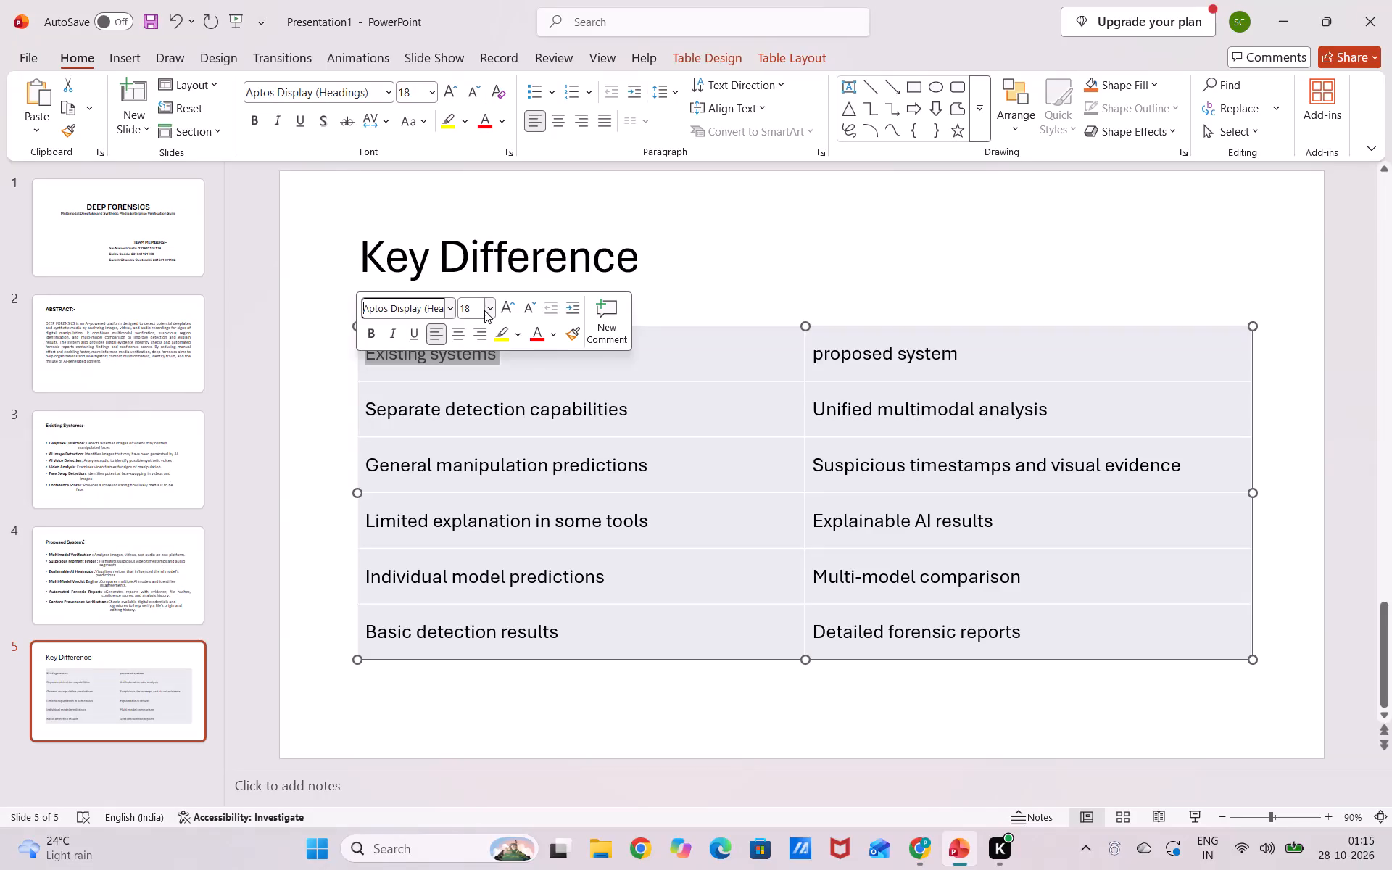
pyautogui.click(486, 312)
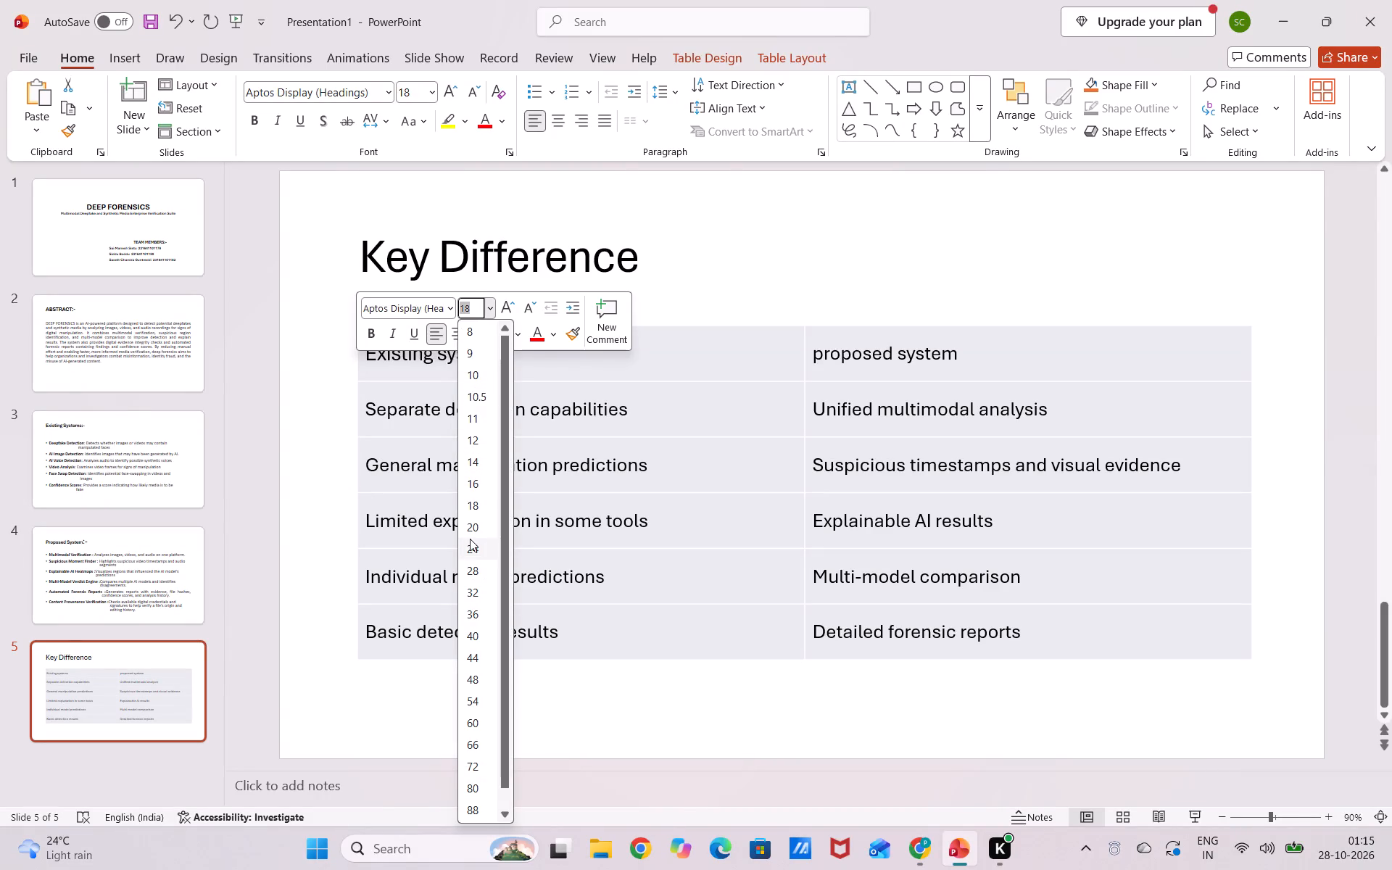
pyautogui.click(470, 543)
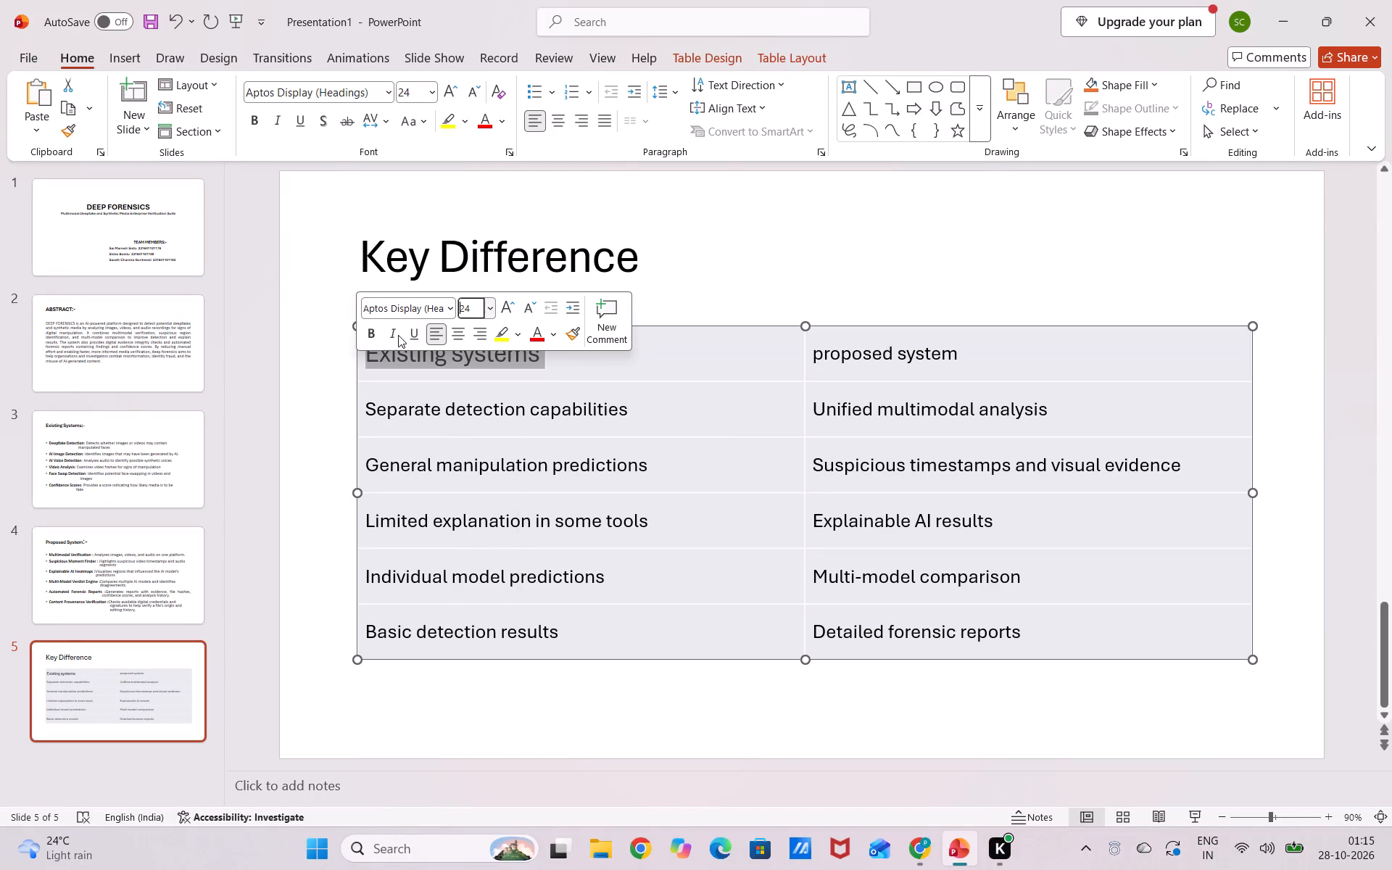
pyautogui.click(368, 328)
pyautogui.click(573, 368)
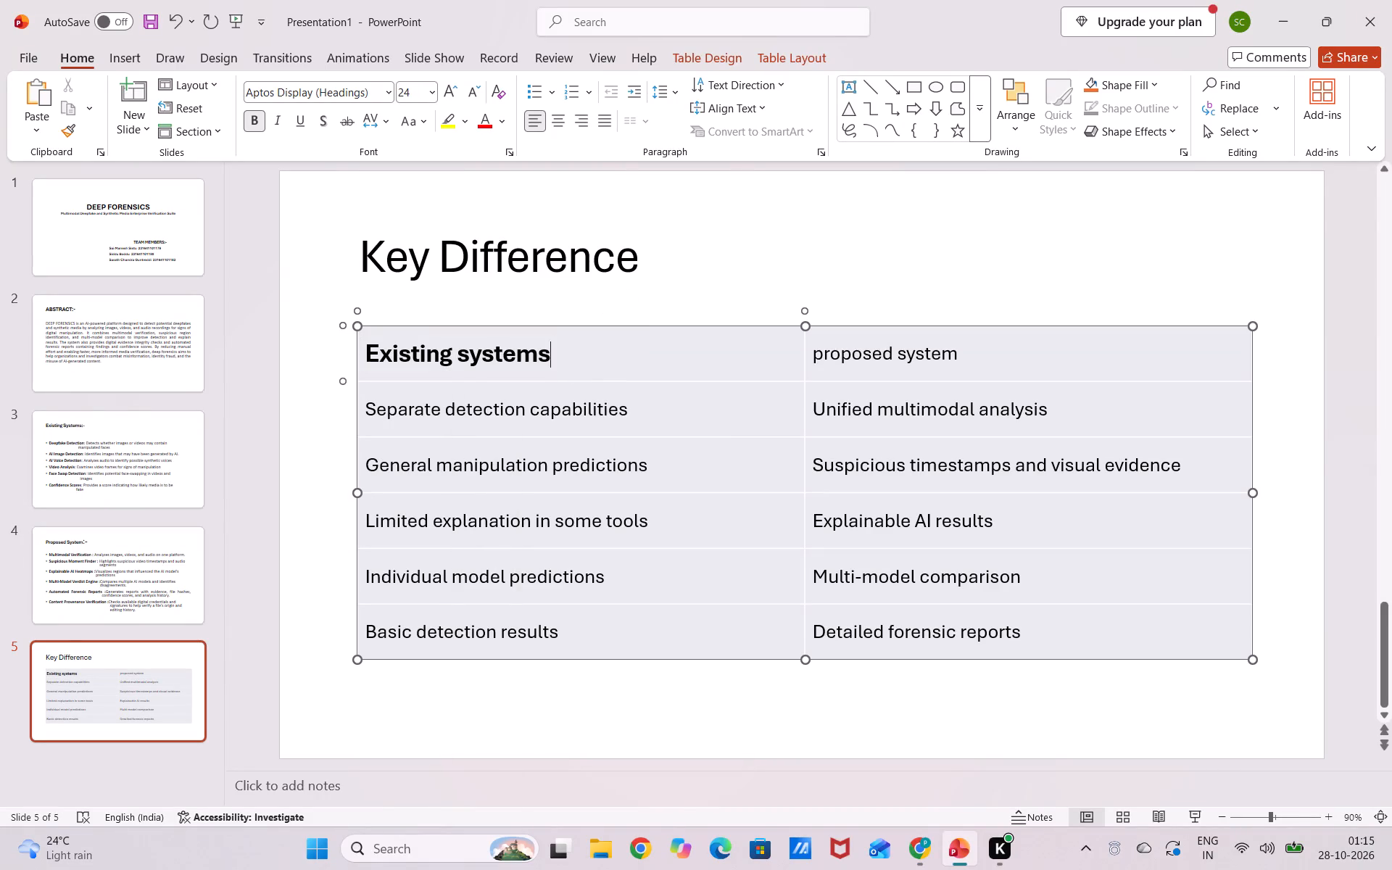
# Format the "proposed system" header cell text as Aptos Display, size 24, bold.
pyautogui.moveTo(974, 357); pyautogui.dragTo(797, 359)
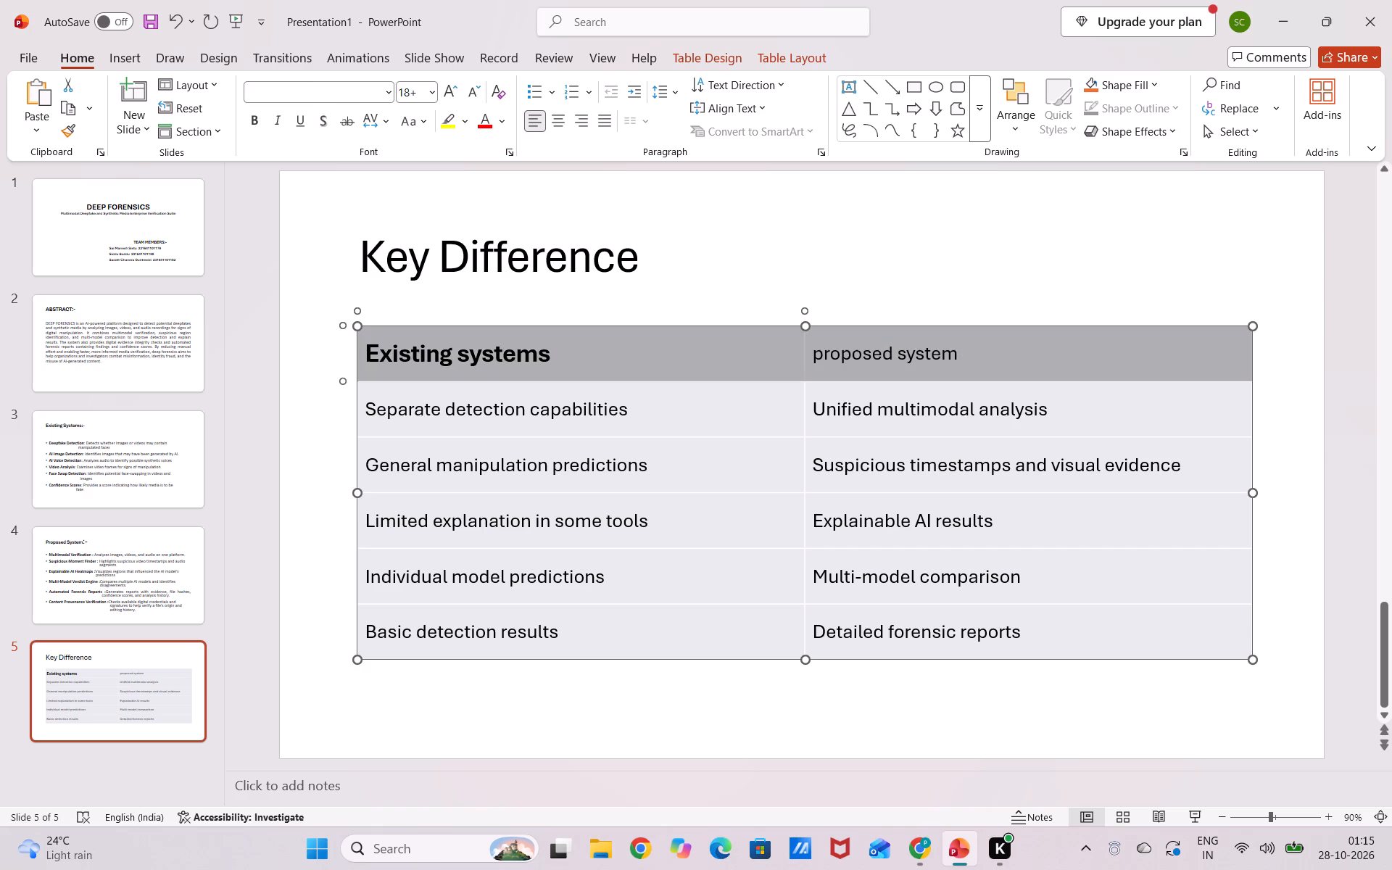
pyautogui.click(790, 359)
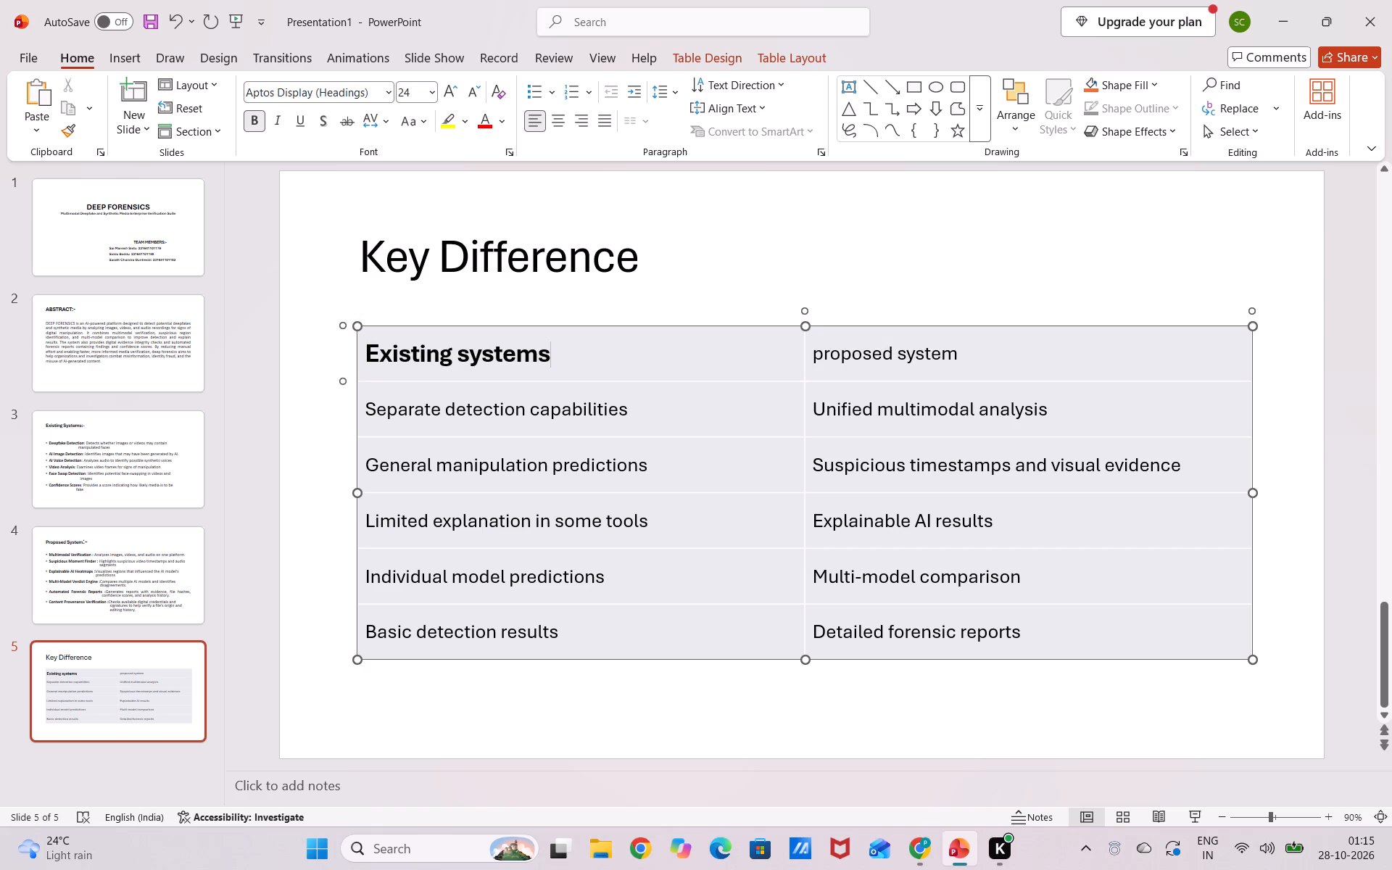
pyautogui.moveTo(963, 351); pyautogui.dragTo(851, 351)
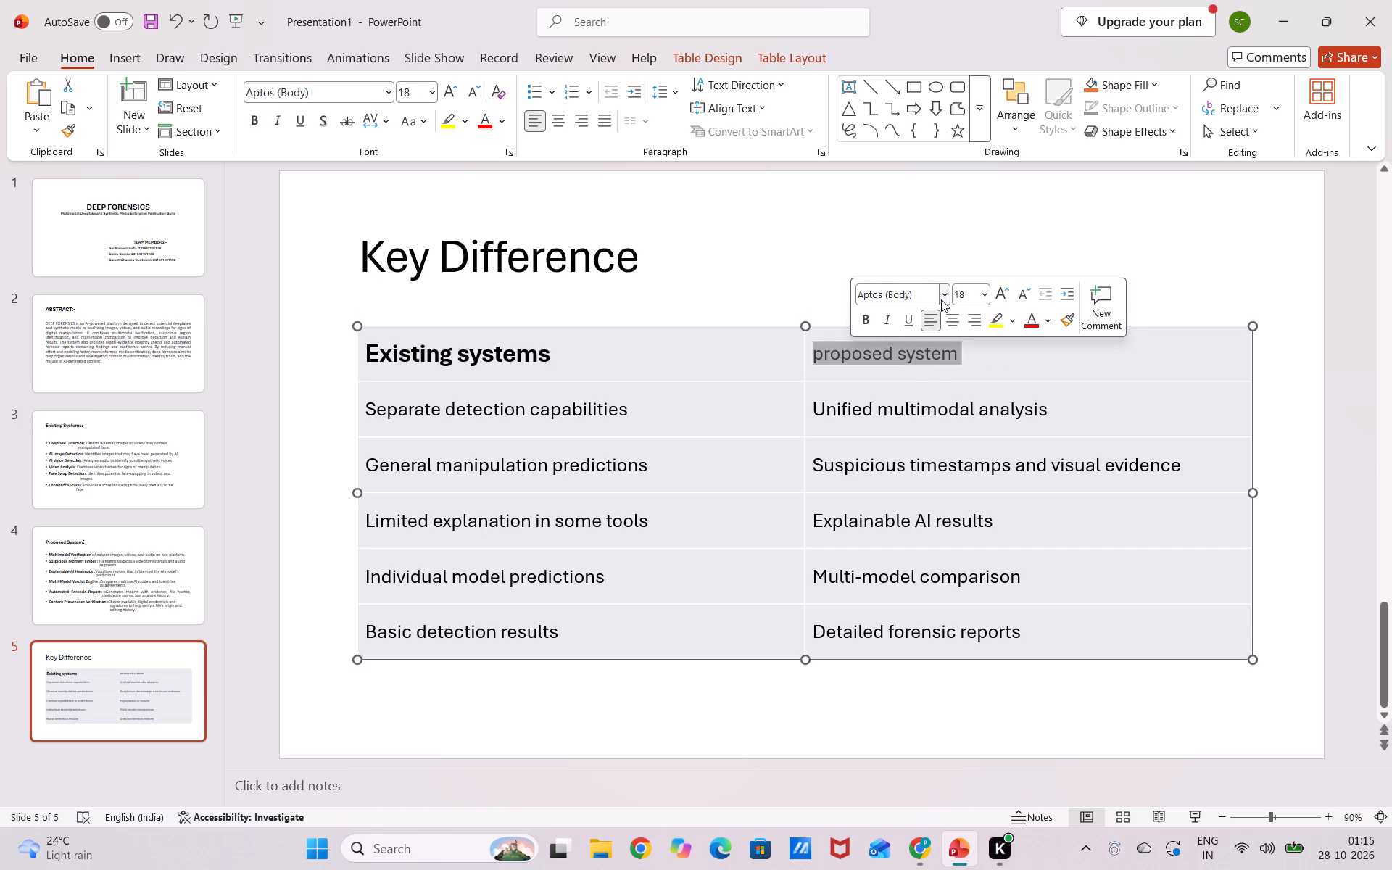
pyautogui.click(941, 299)
pyautogui.click(937, 346)
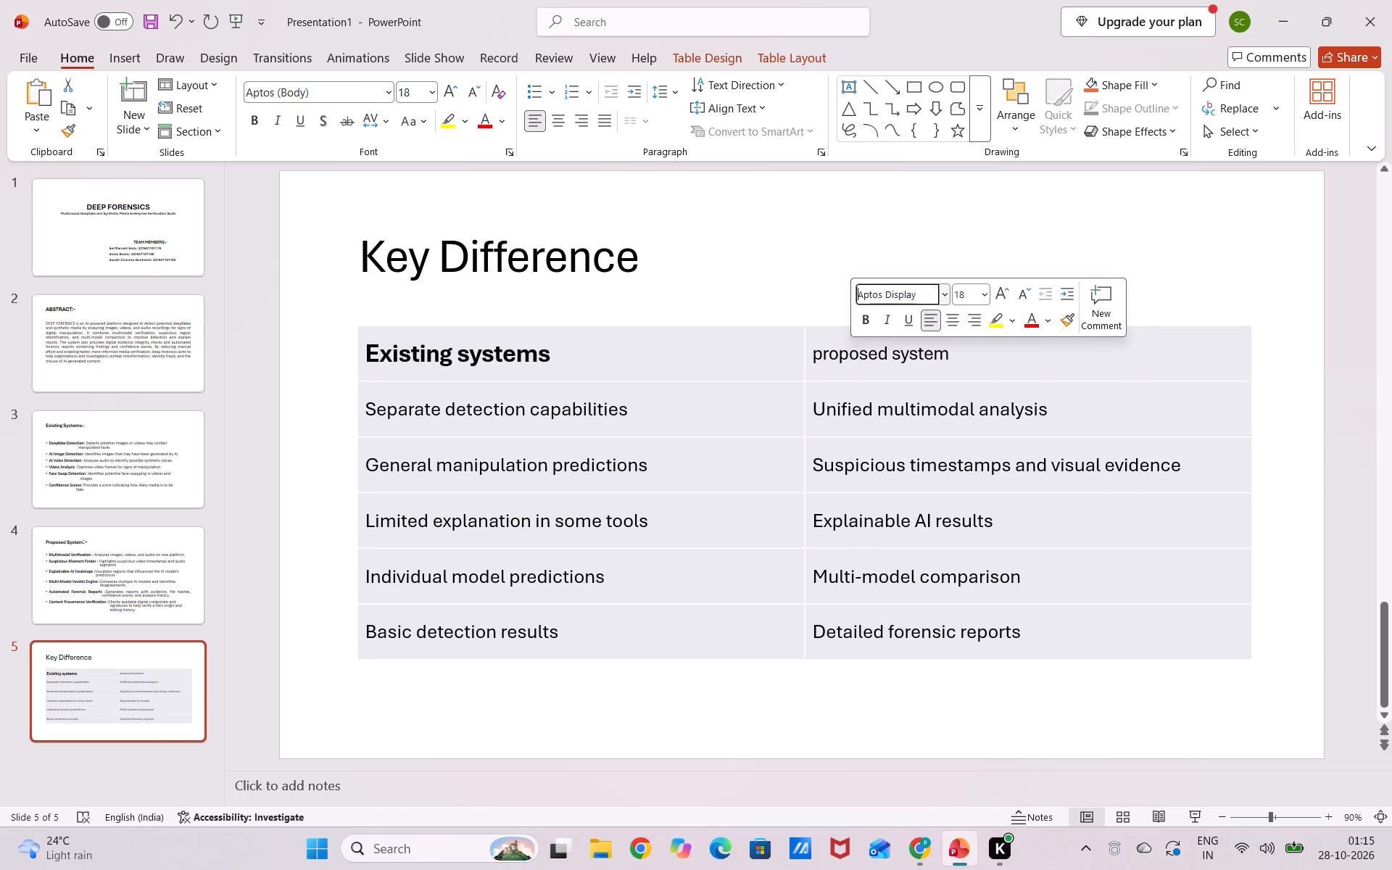
pyautogui.click(982, 292)
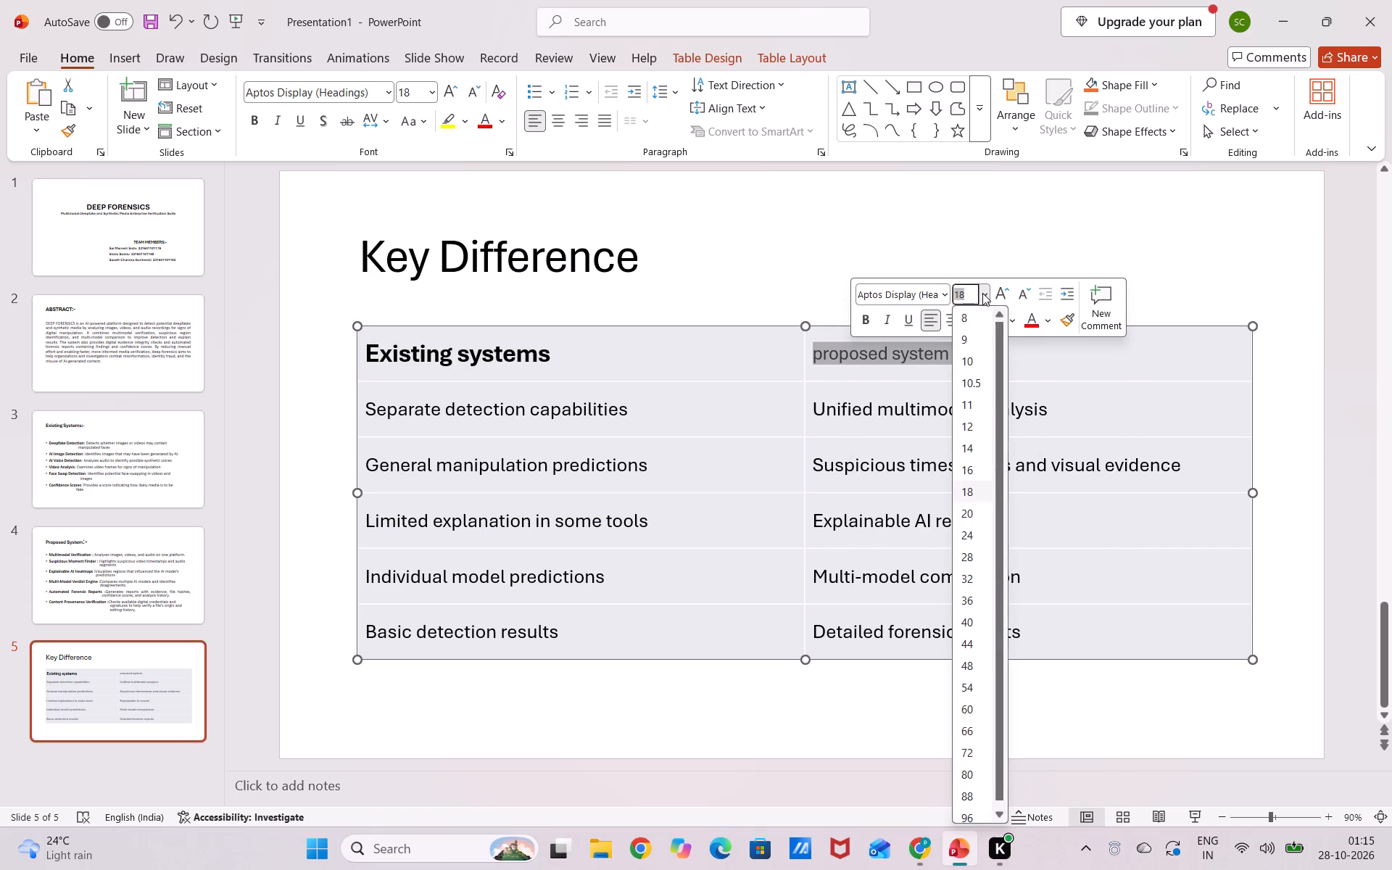
pyautogui.click(979, 529)
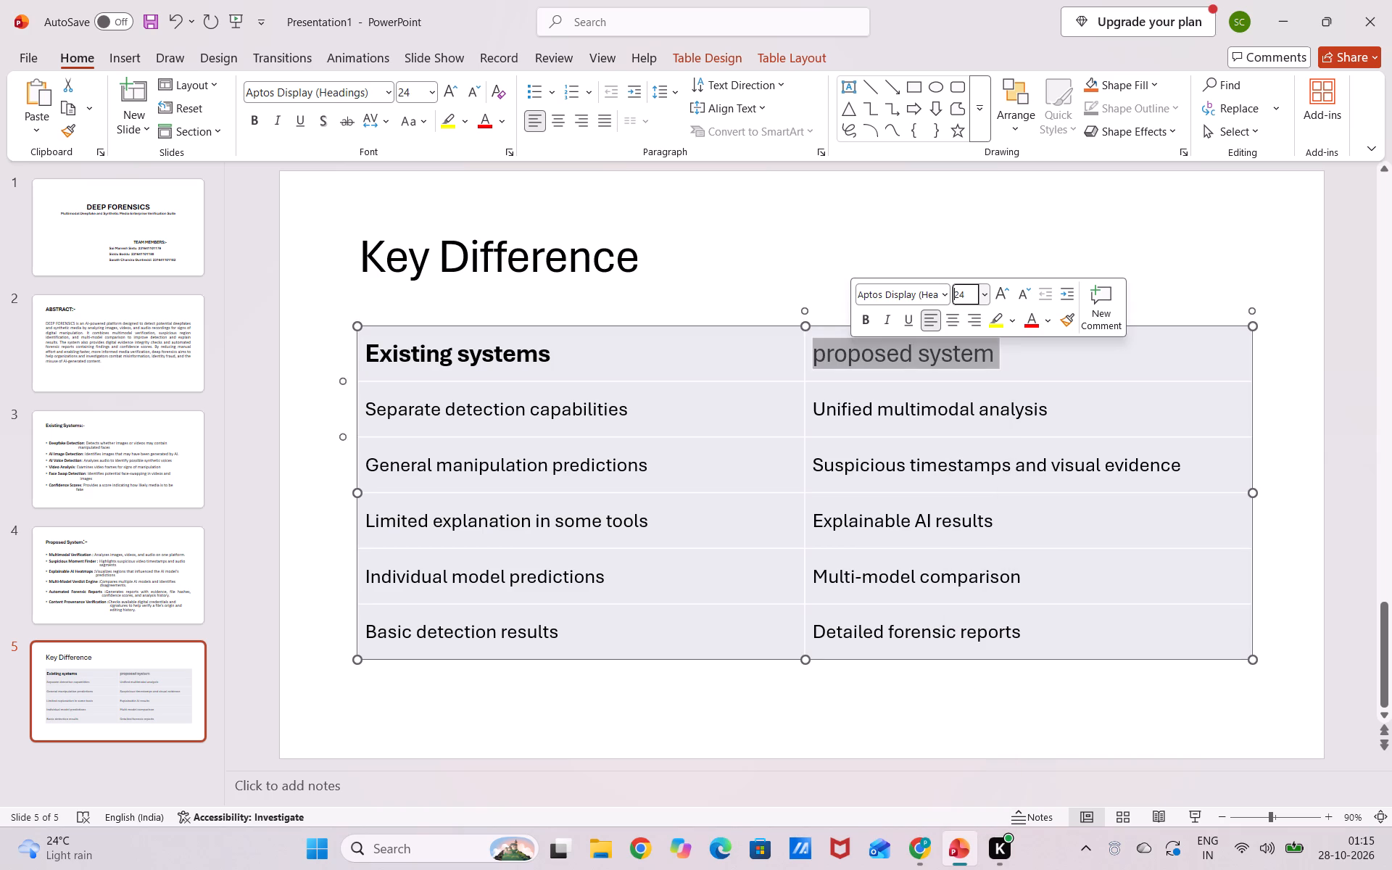
pyautogui.click(866, 322)
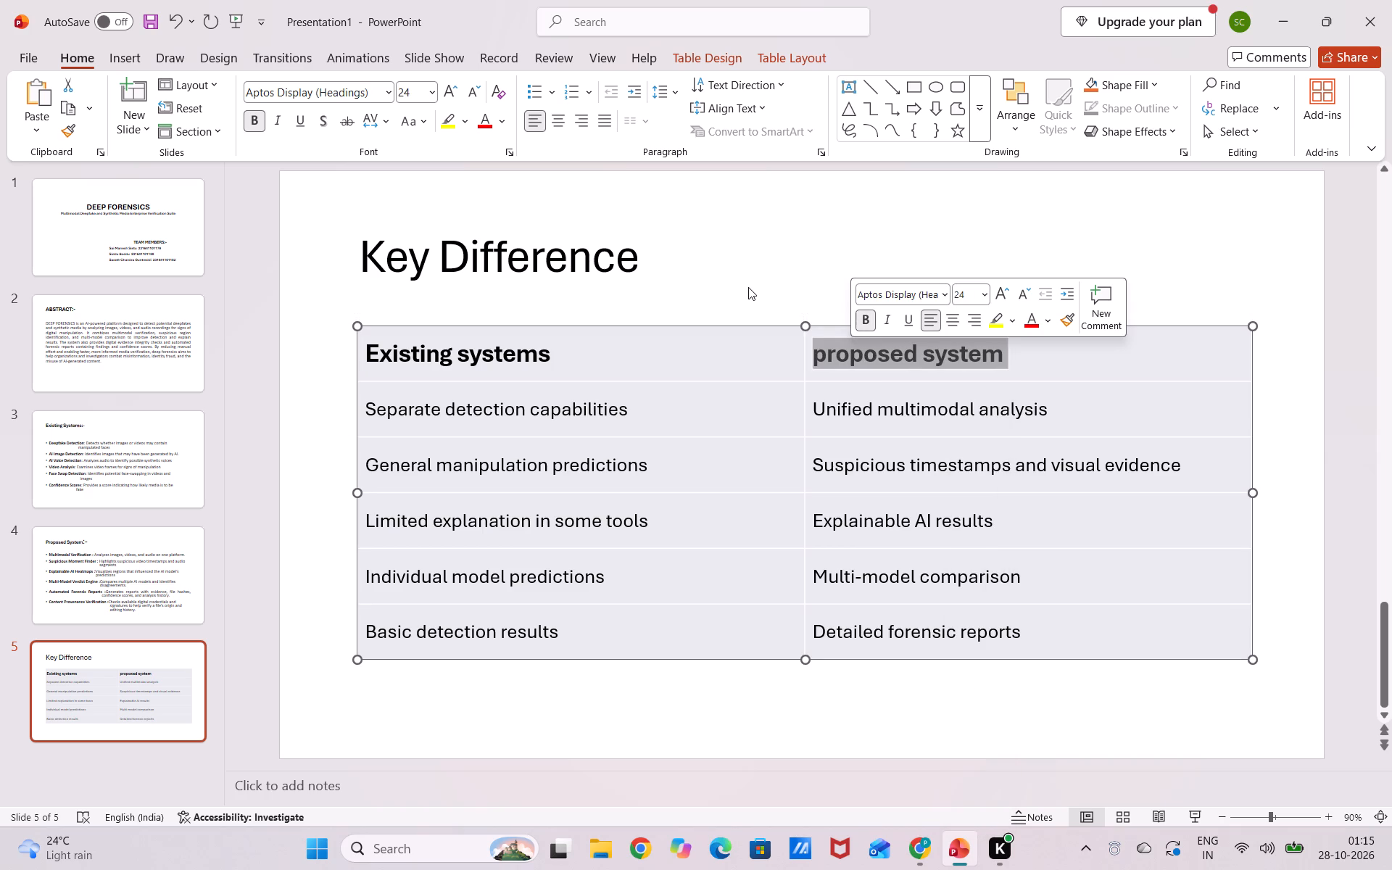
pyautogui.click(748, 287)
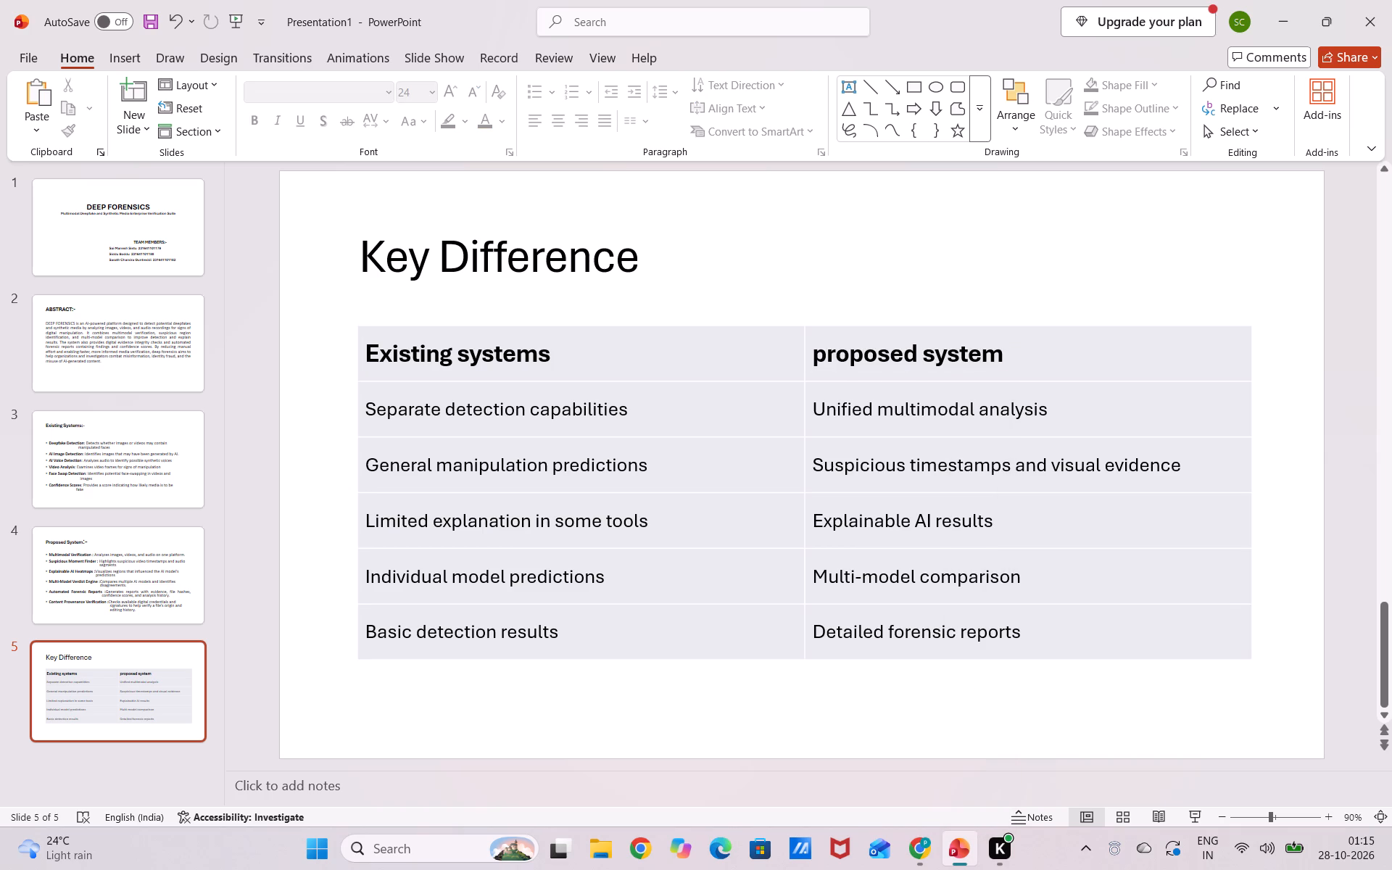
# Enlarge the comparison table from its upper-left corner to just below the title, pulling its left edge slightly inward.
pyautogui.click(369, 341)
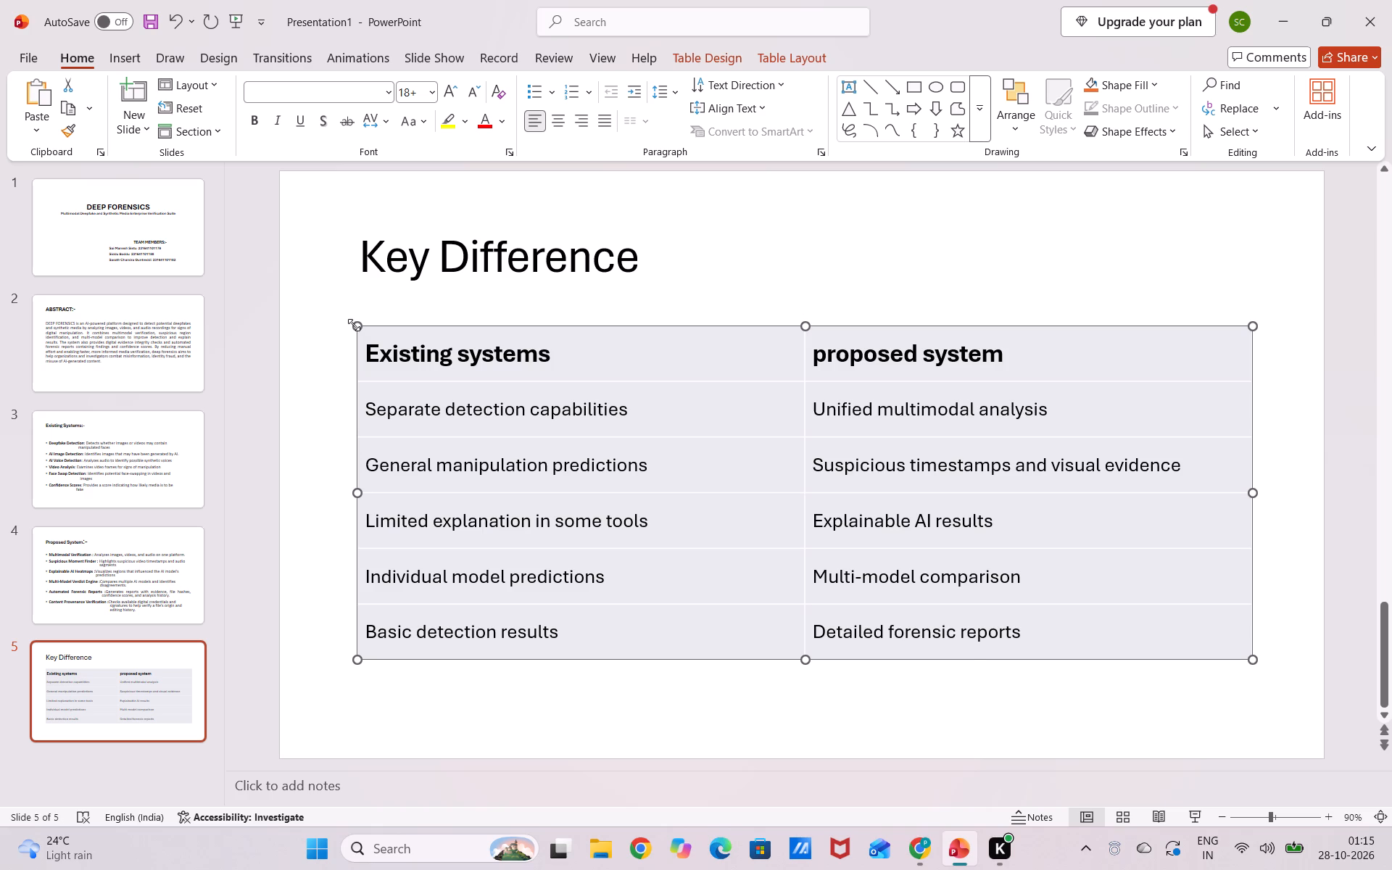
pyautogui.moveTo(354, 325); pyautogui.dragTo(375, 293)
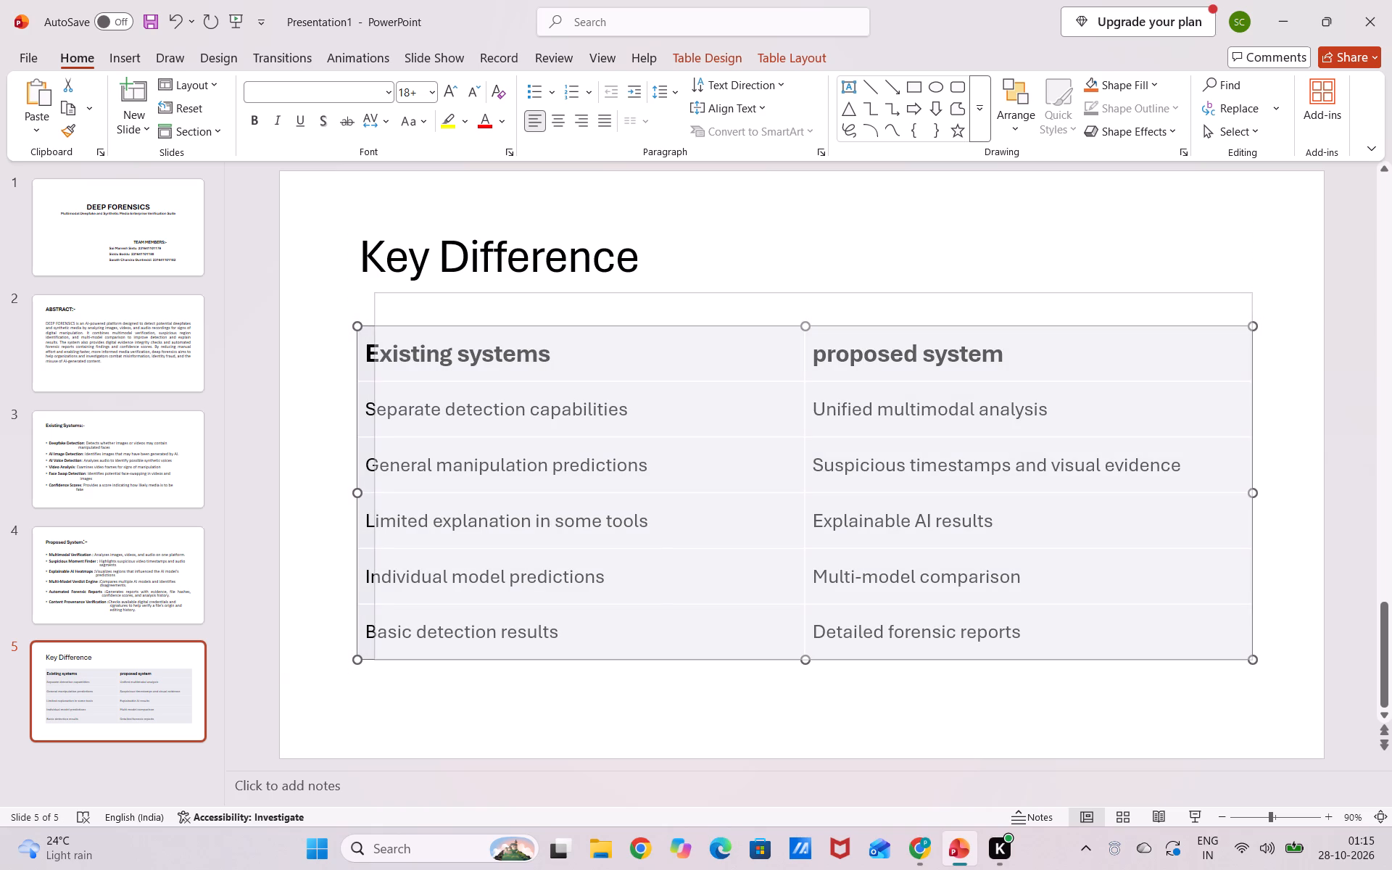
pyautogui.moveTo(375, 293); pyautogui.dragTo(363, 297)
# Shorten the "Key Difference" title box by raising its bottom edge so it clears the table.
pyautogui.click(642, 266)
pyautogui.click(647, 257)
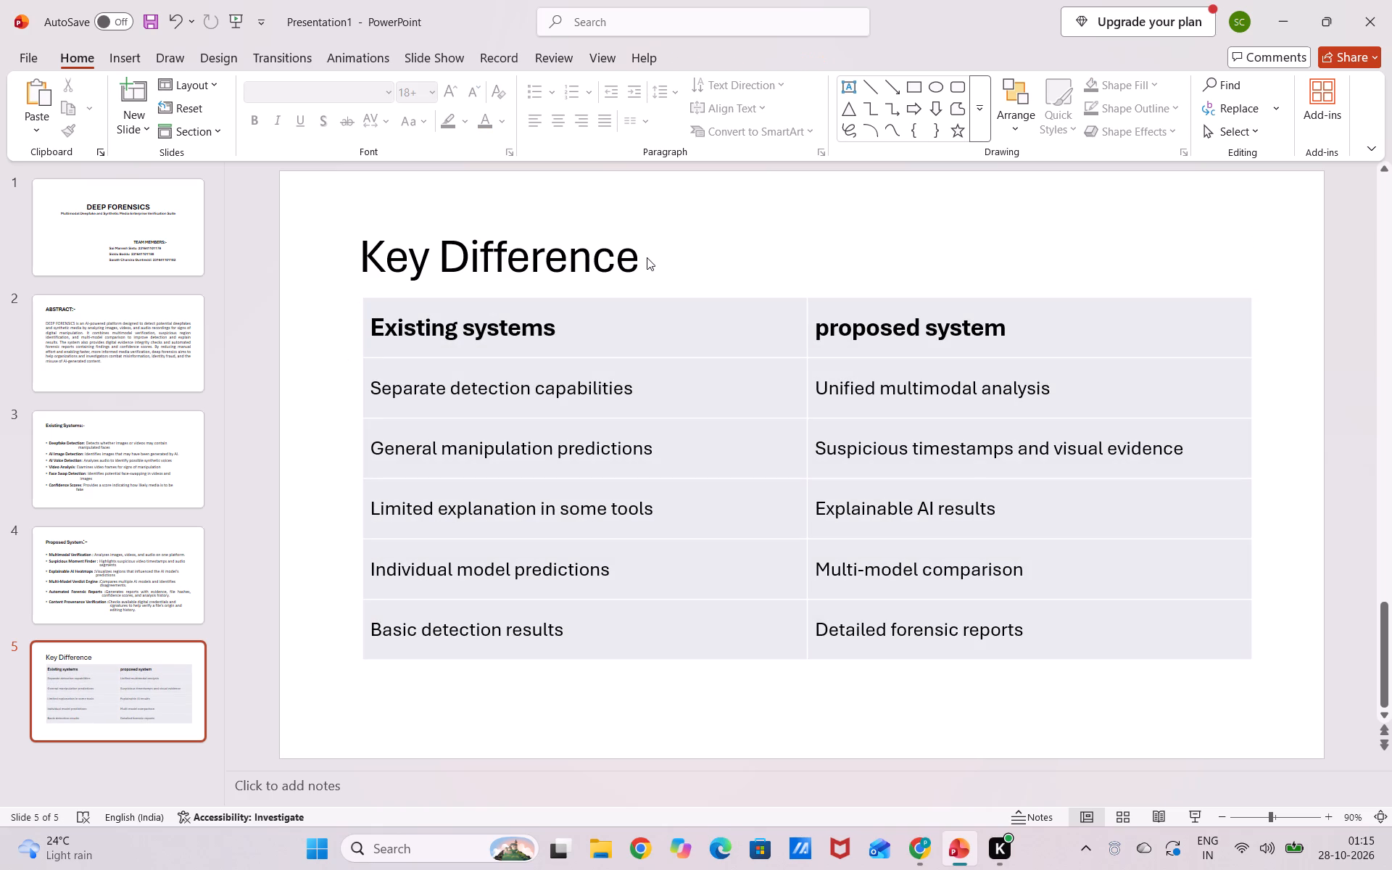
pyautogui.click(600, 256)
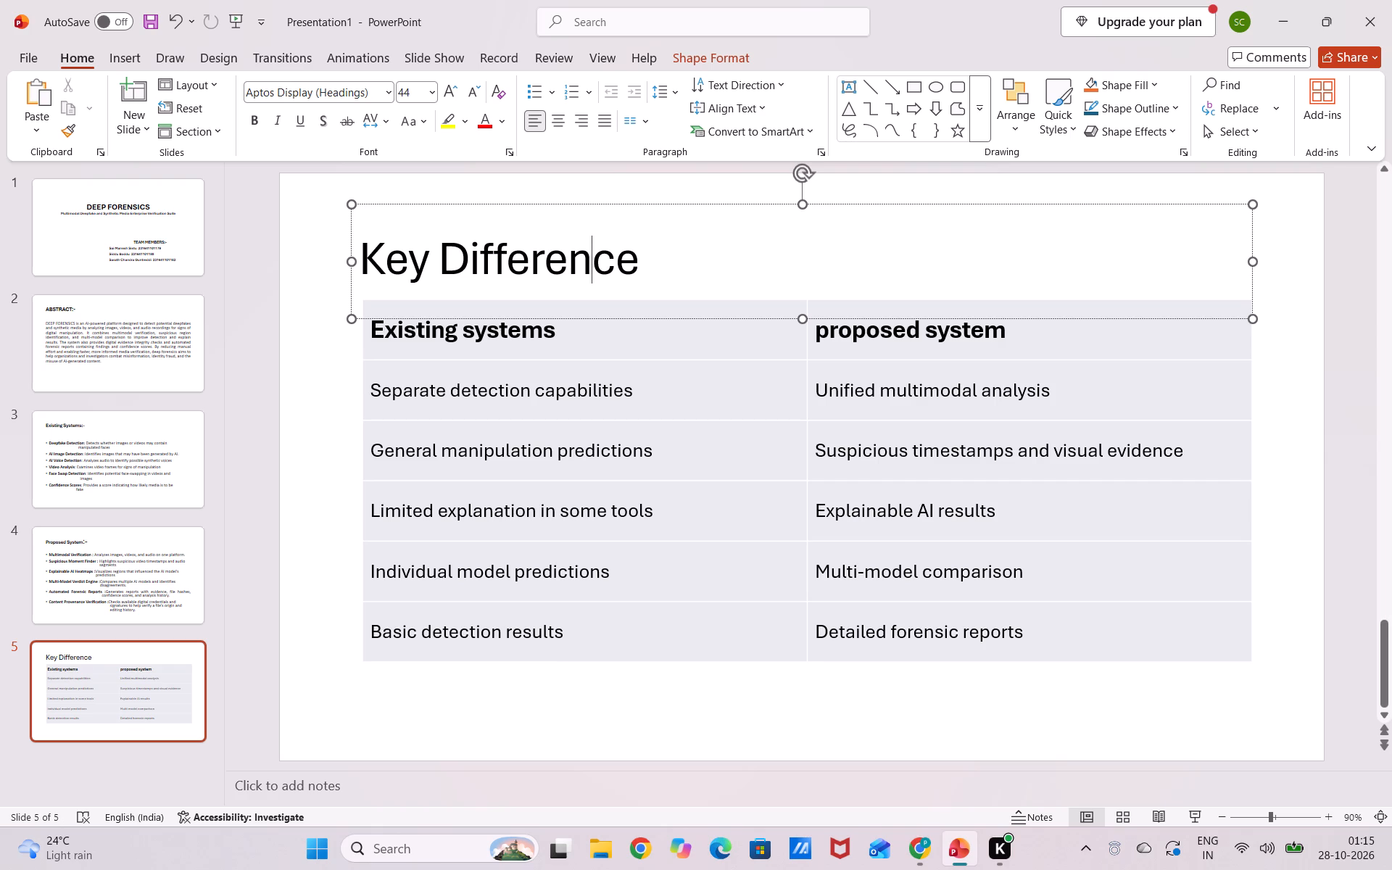
pyautogui.moveTo(801, 315); pyautogui.dragTo(794, 286)
# Extend the table's bottom edge further down the slide and lower its top edge to leave a gap under the title.
pyautogui.click(810, 346)
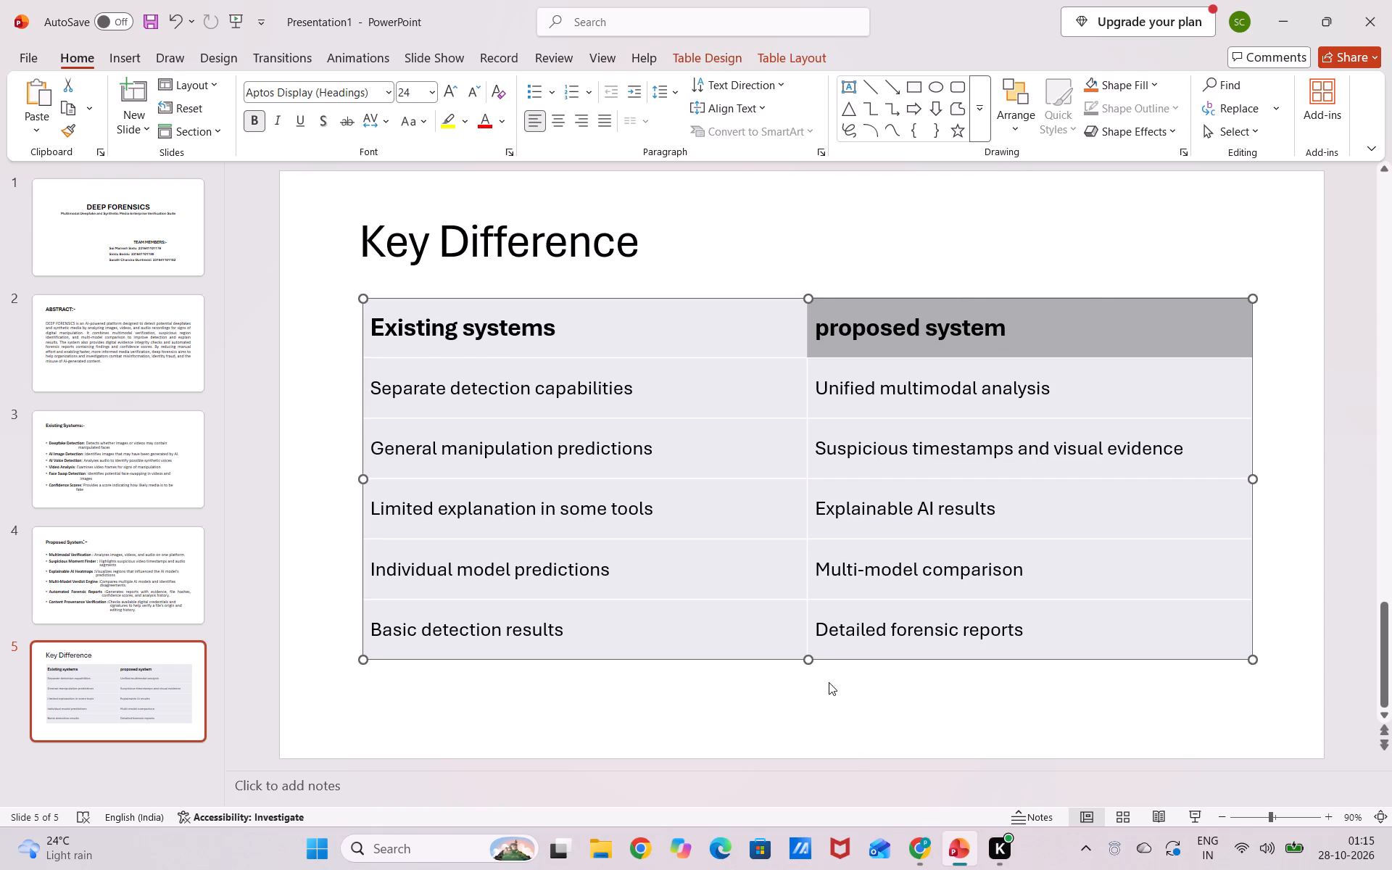
pyautogui.moveTo(809, 657); pyautogui.dragTo(808, 707)
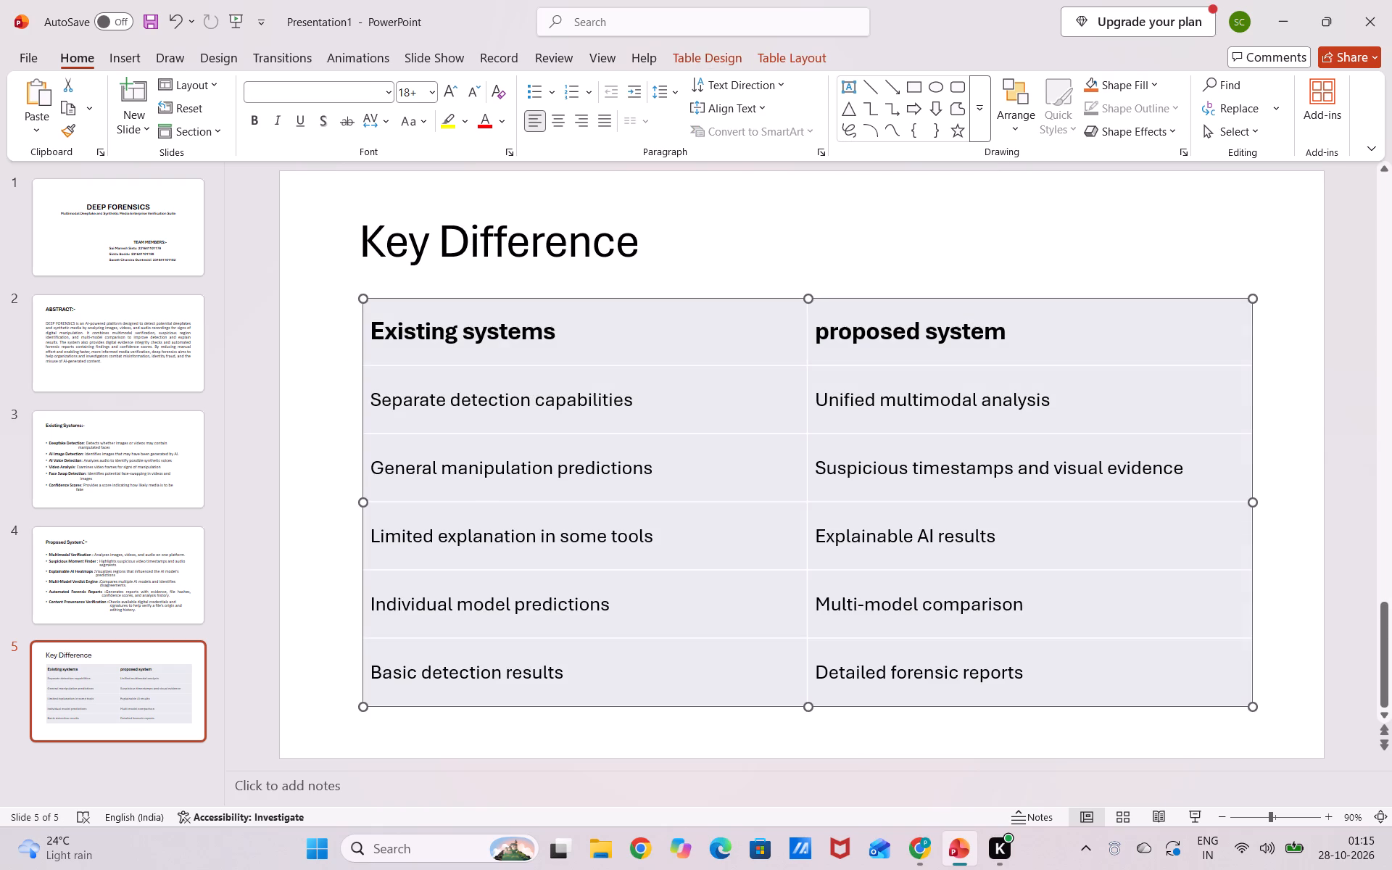
pyautogui.moveTo(812, 300); pyautogui.dragTo(808, 338)
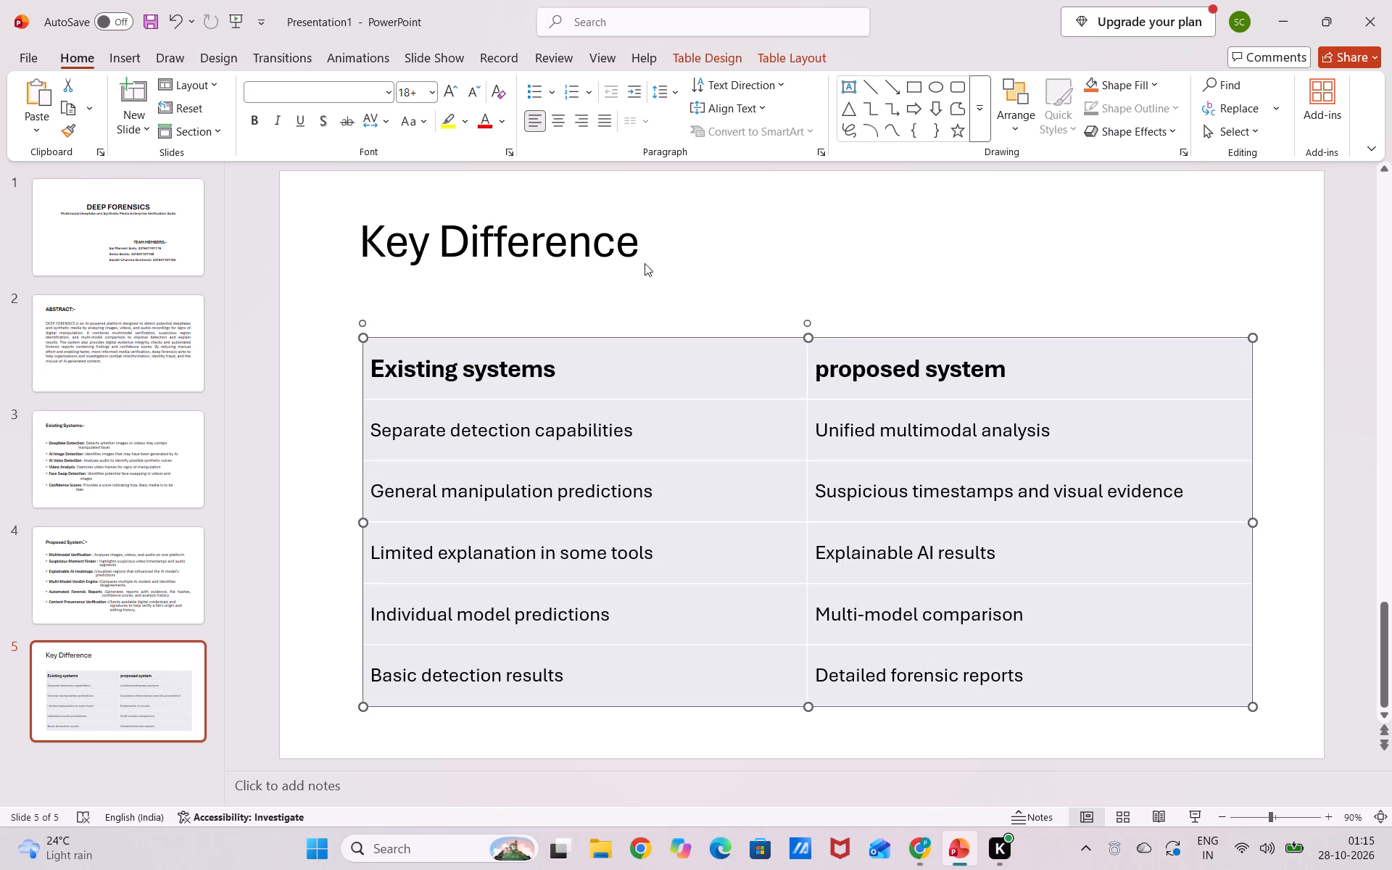
# Resize the title box by lowering its top edge, aligning its left edge with the table and extending its bottom slightly.
pyautogui.click(627, 248)
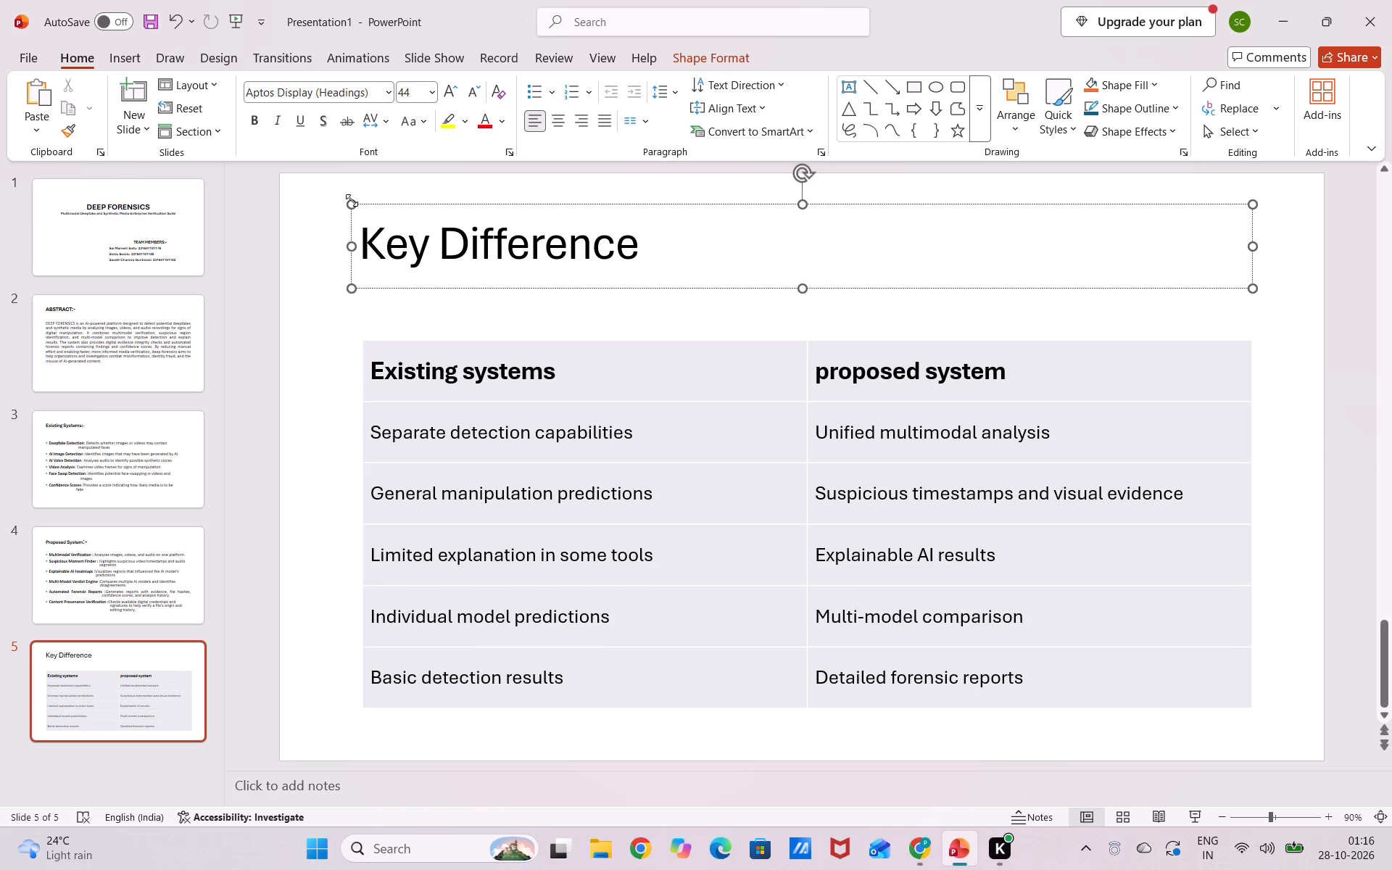
pyautogui.moveTo(352, 200); pyautogui.dragTo(370, 233)
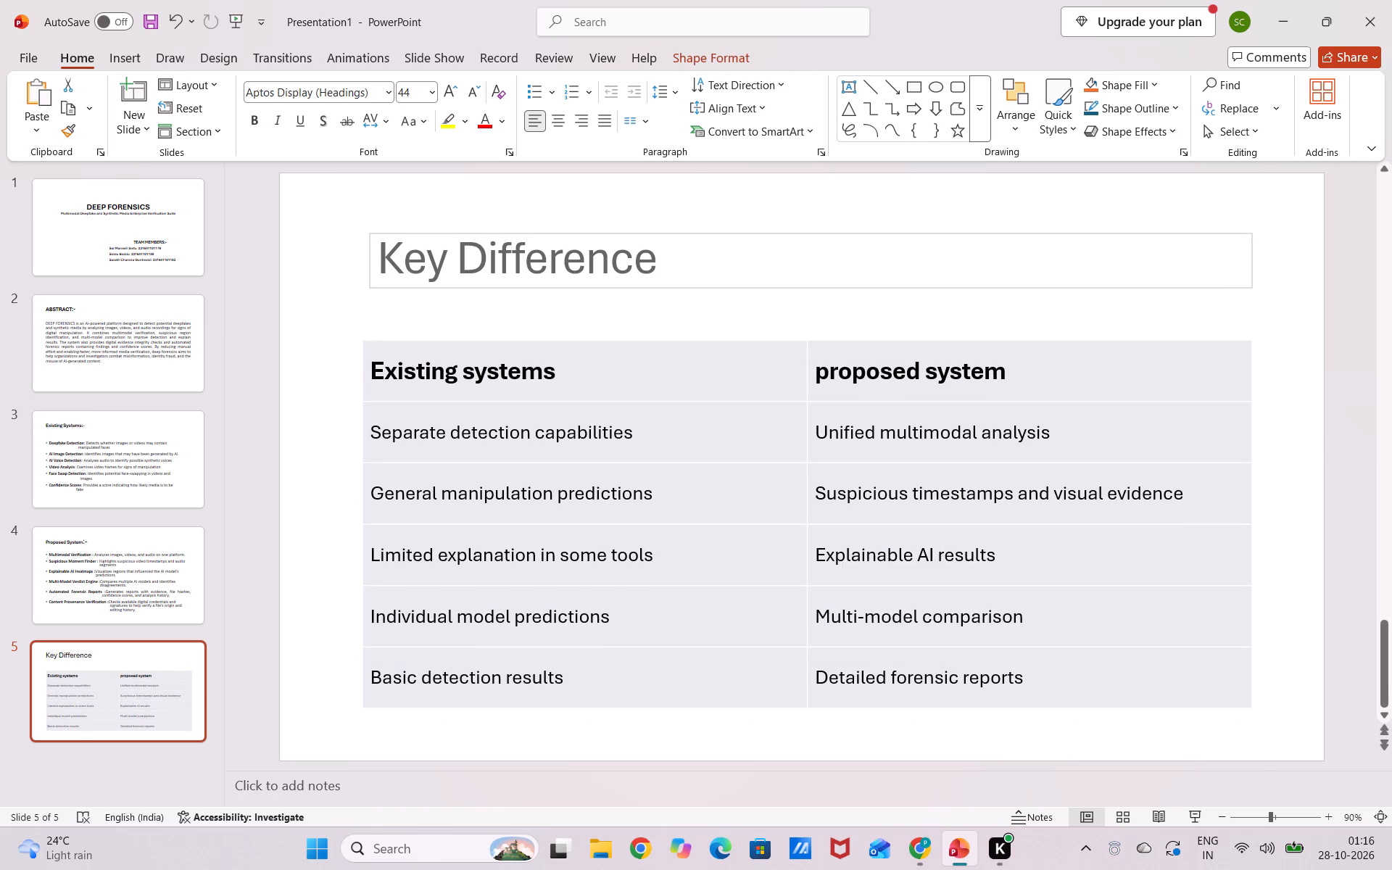
pyautogui.moveTo(370, 233); pyautogui.dragTo(353, 235)
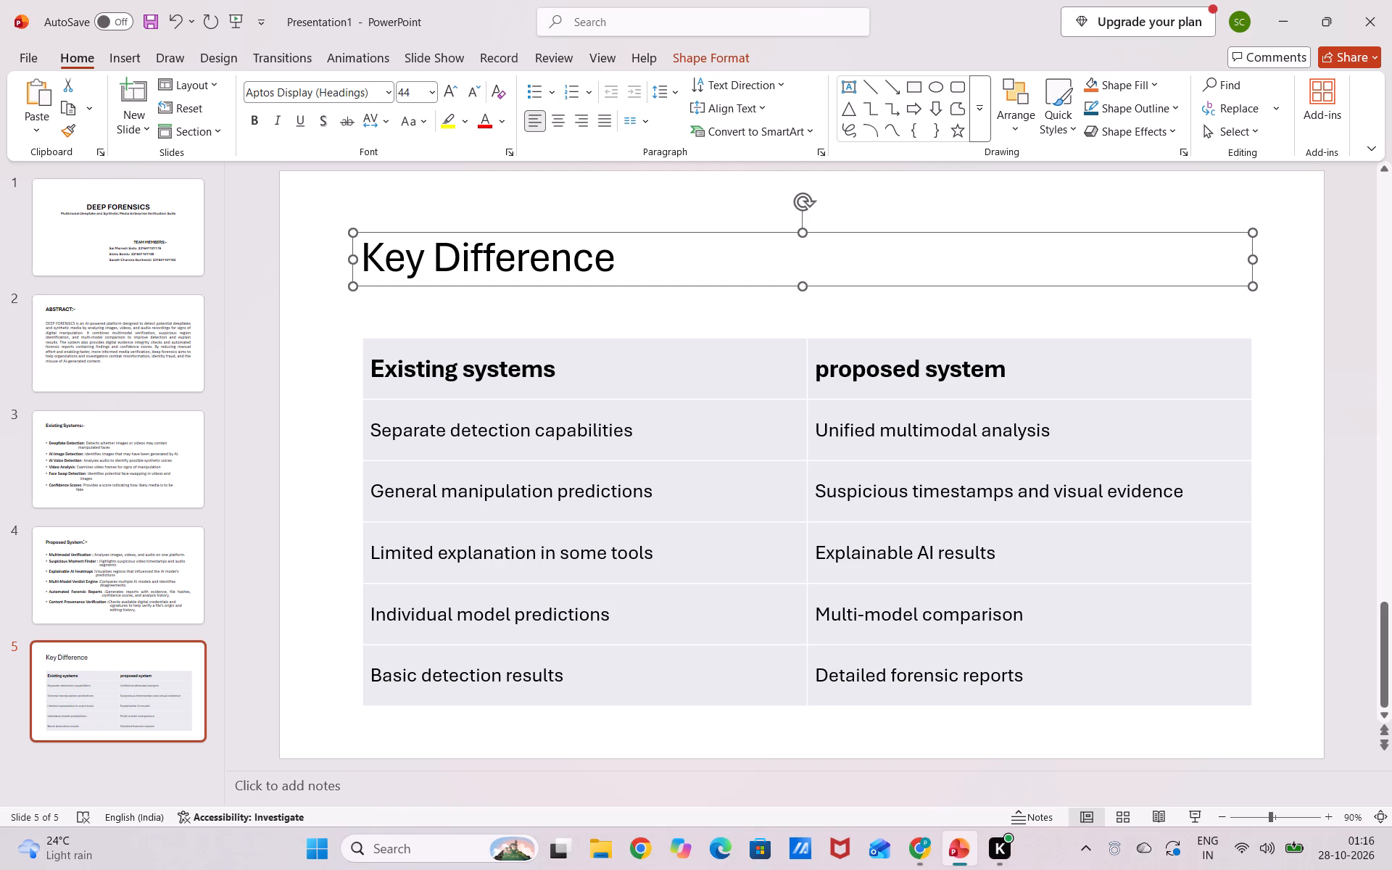
pyautogui.click(355, 262)
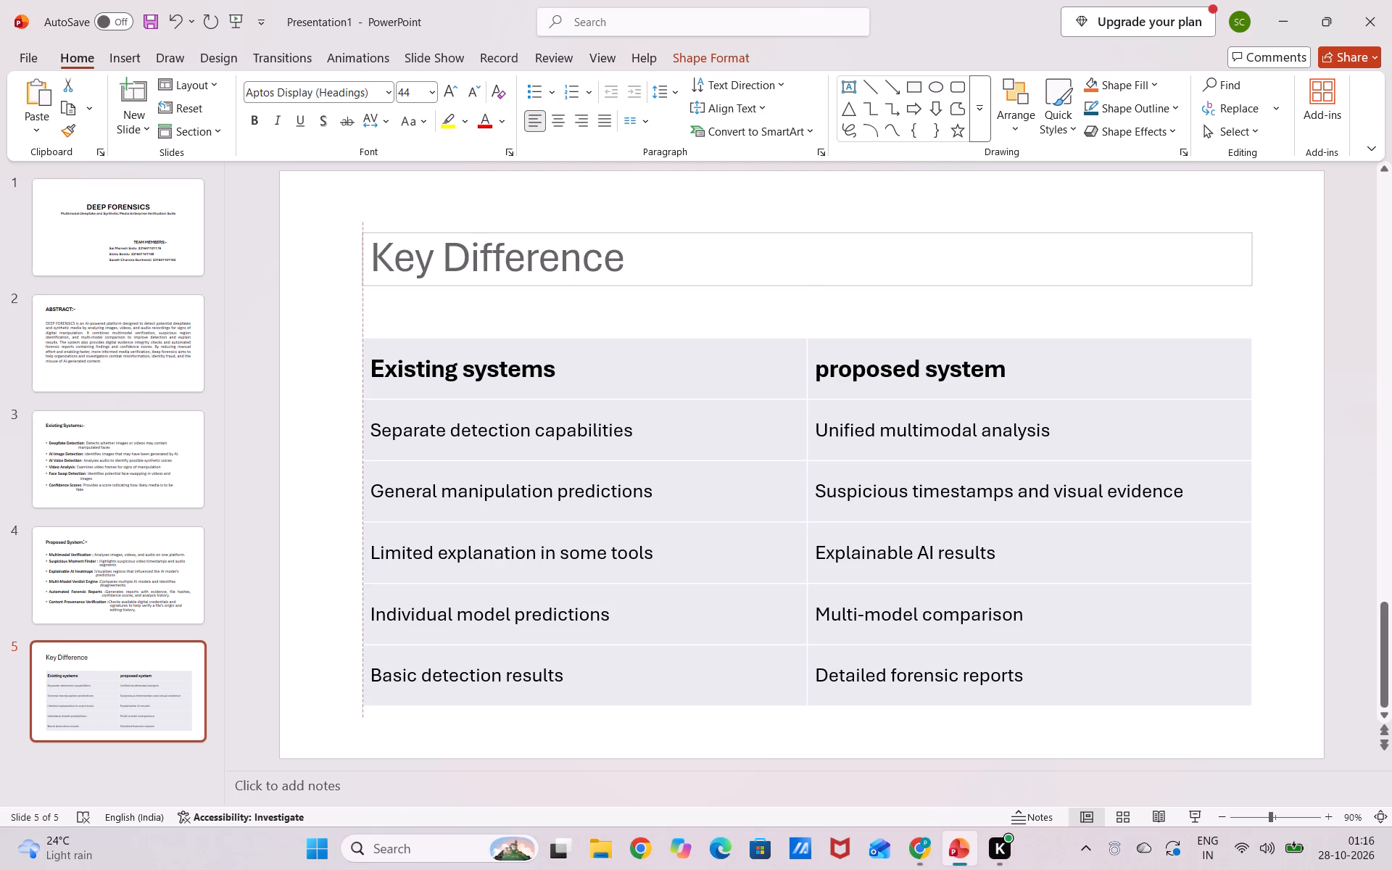
pyautogui.moveTo(806, 283); pyautogui.dragTo(807, 299)
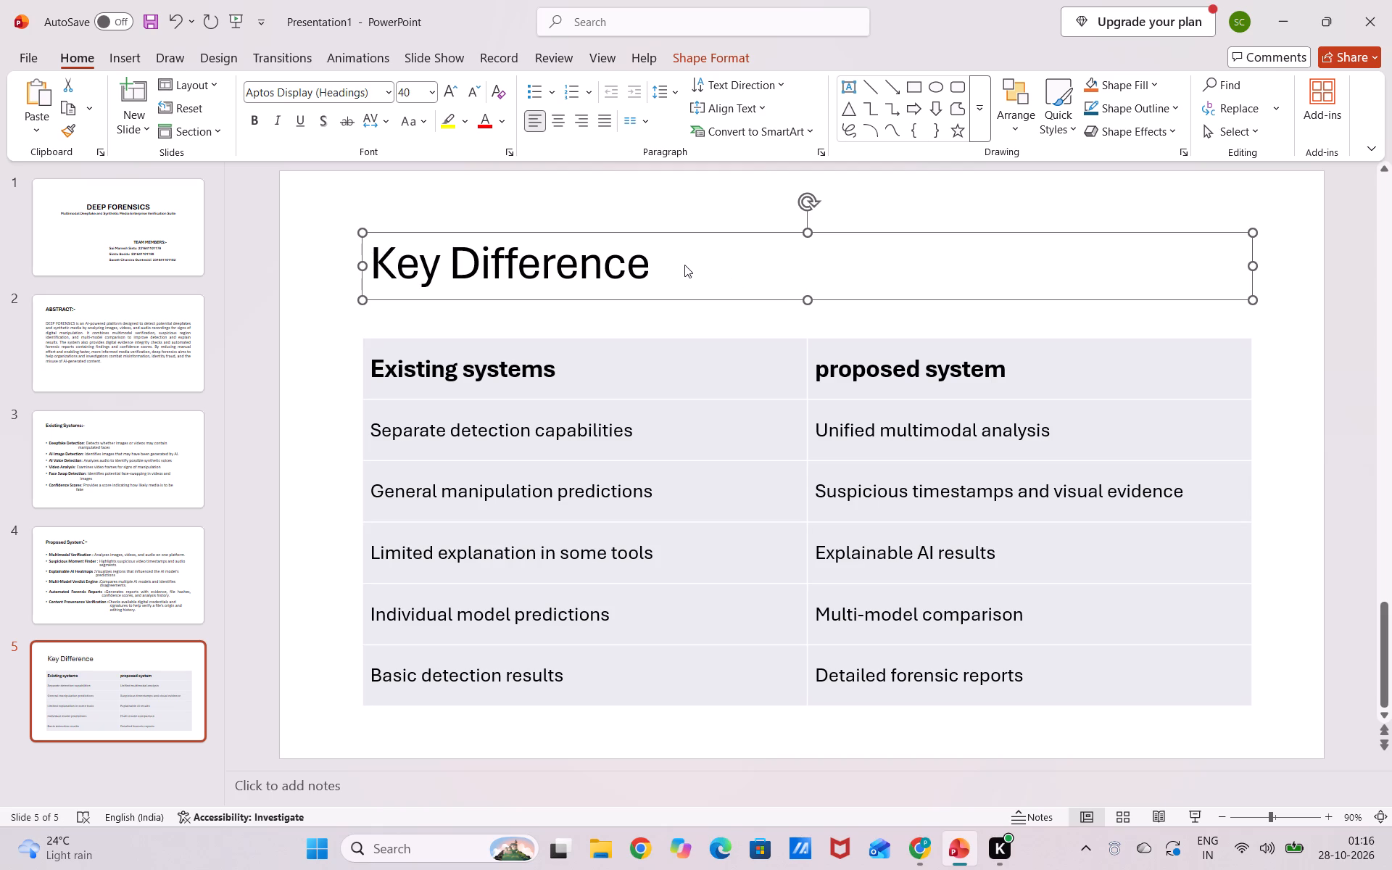
# Format the "Key Difference" title text as Aptos Display, size 28, bold.
pyautogui.click(684, 265)
pyautogui.click(639, 265)
pyautogui.moveTo(639, 265); pyautogui.dragTo(481, 262)
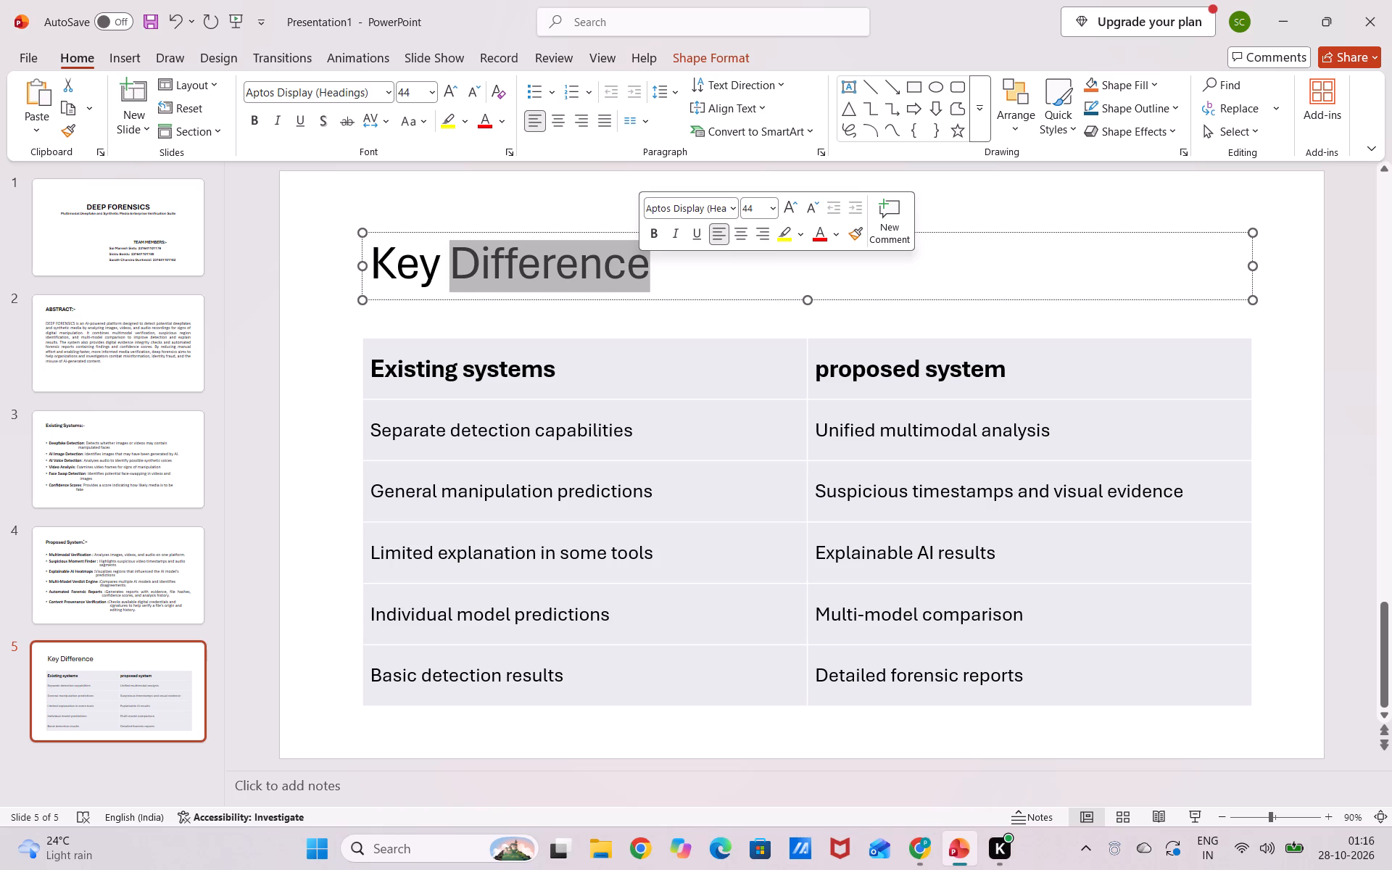
pyautogui.moveTo(481, 262); pyautogui.dragTo(394, 264)
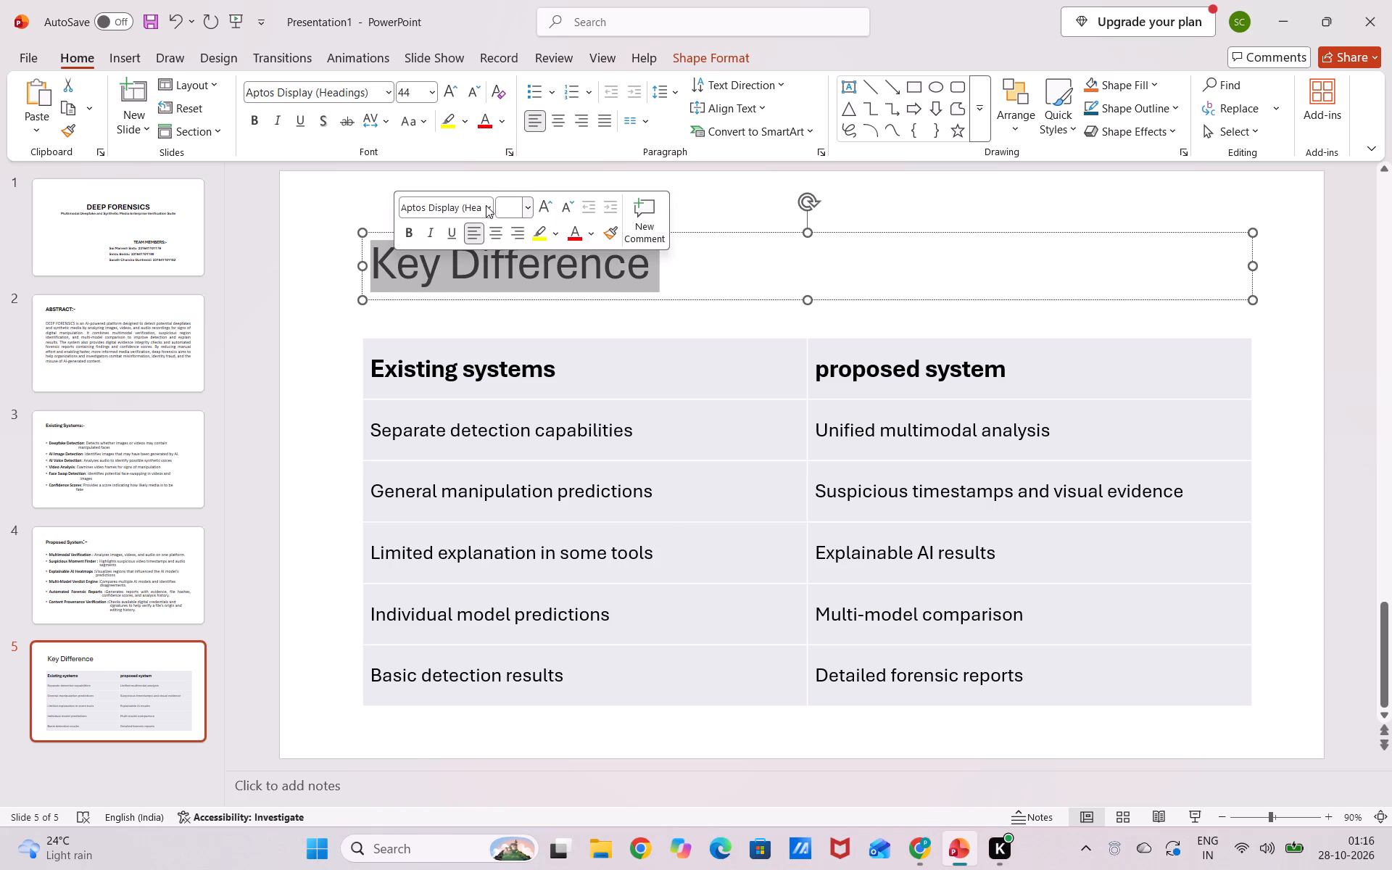
pyautogui.click(486, 205)
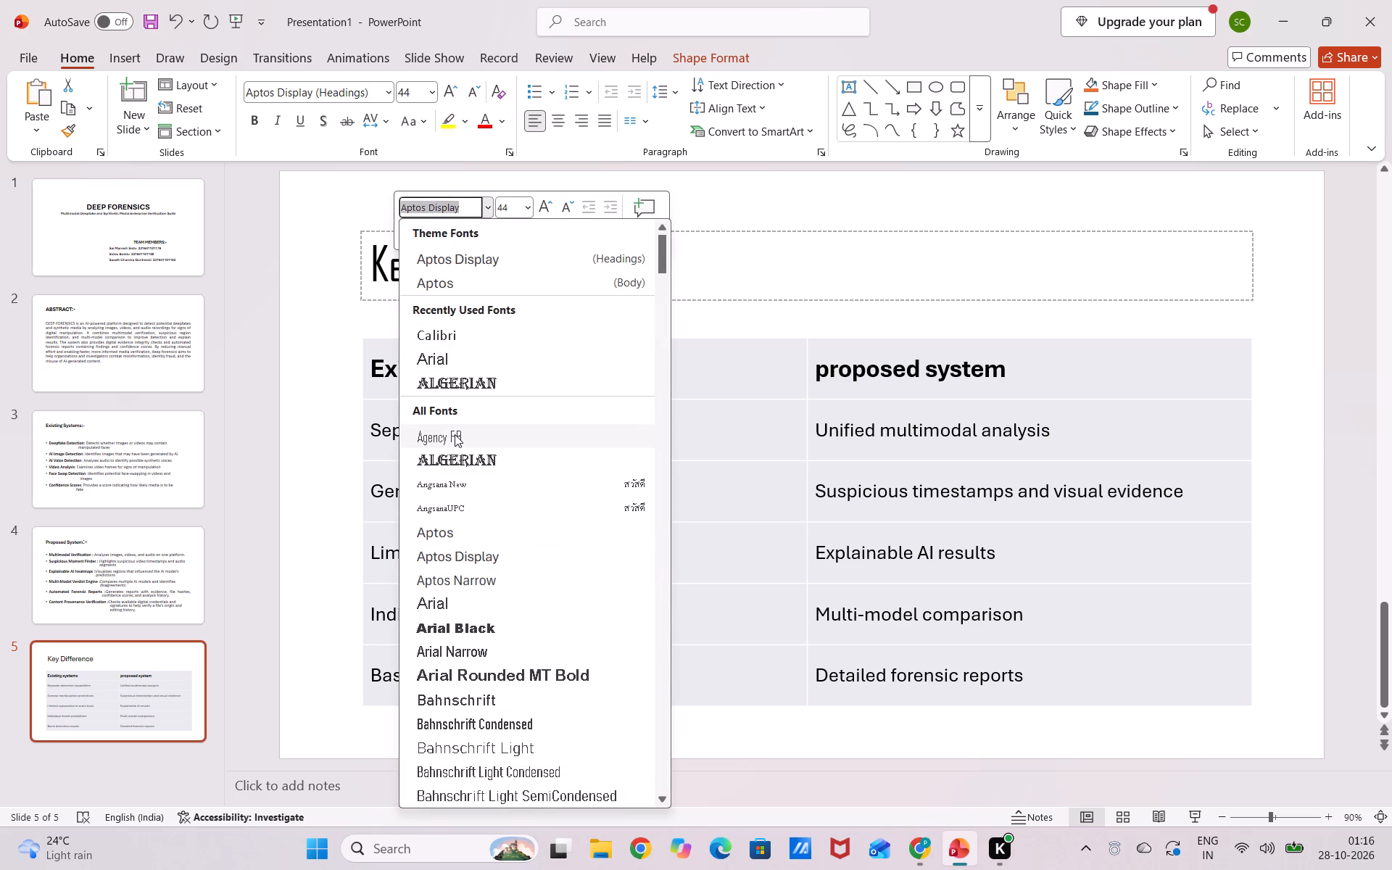
pyautogui.click(518, 262)
pyautogui.click(529, 202)
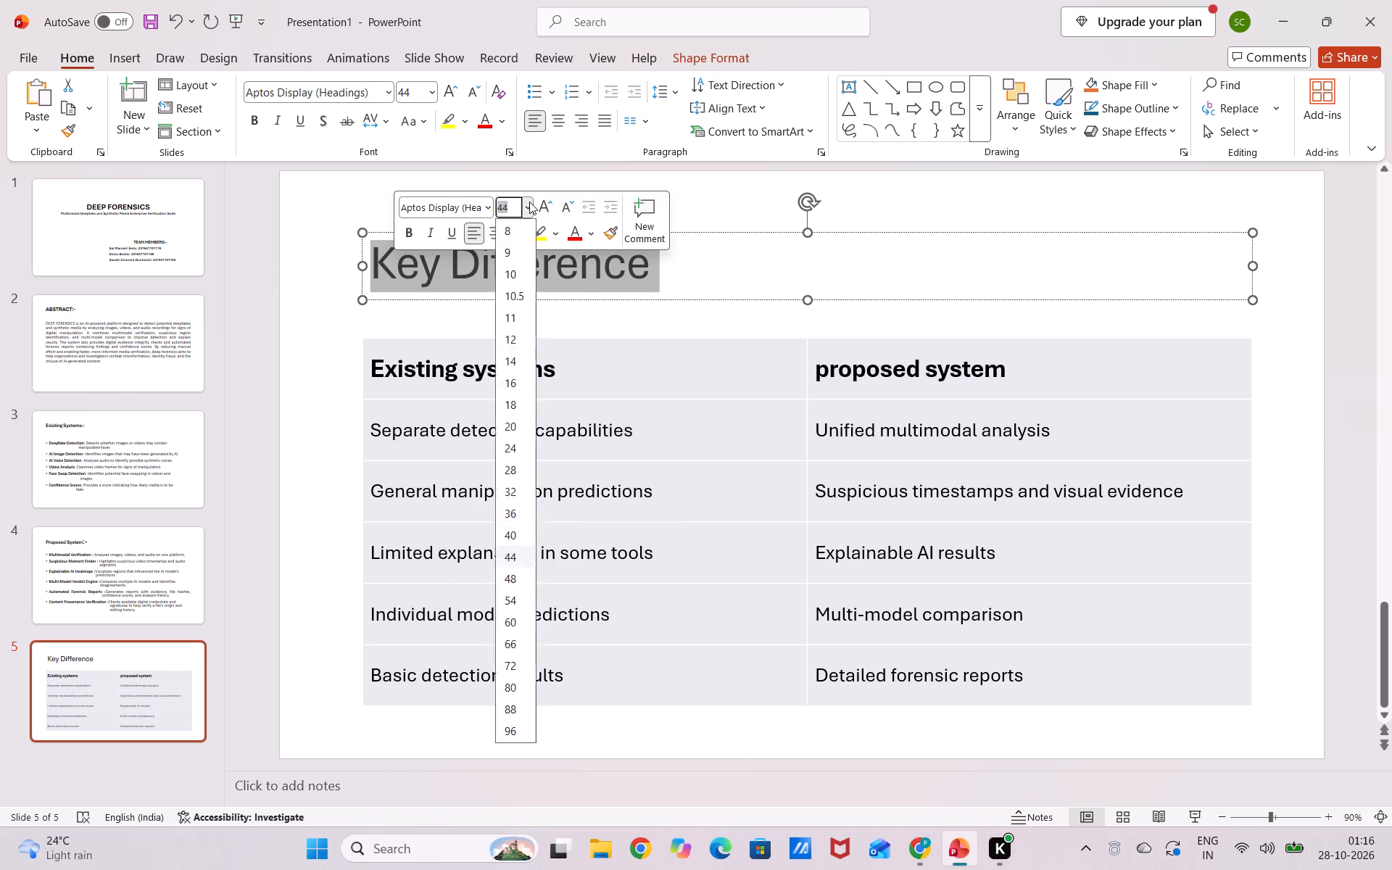
pyautogui.click(511, 469)
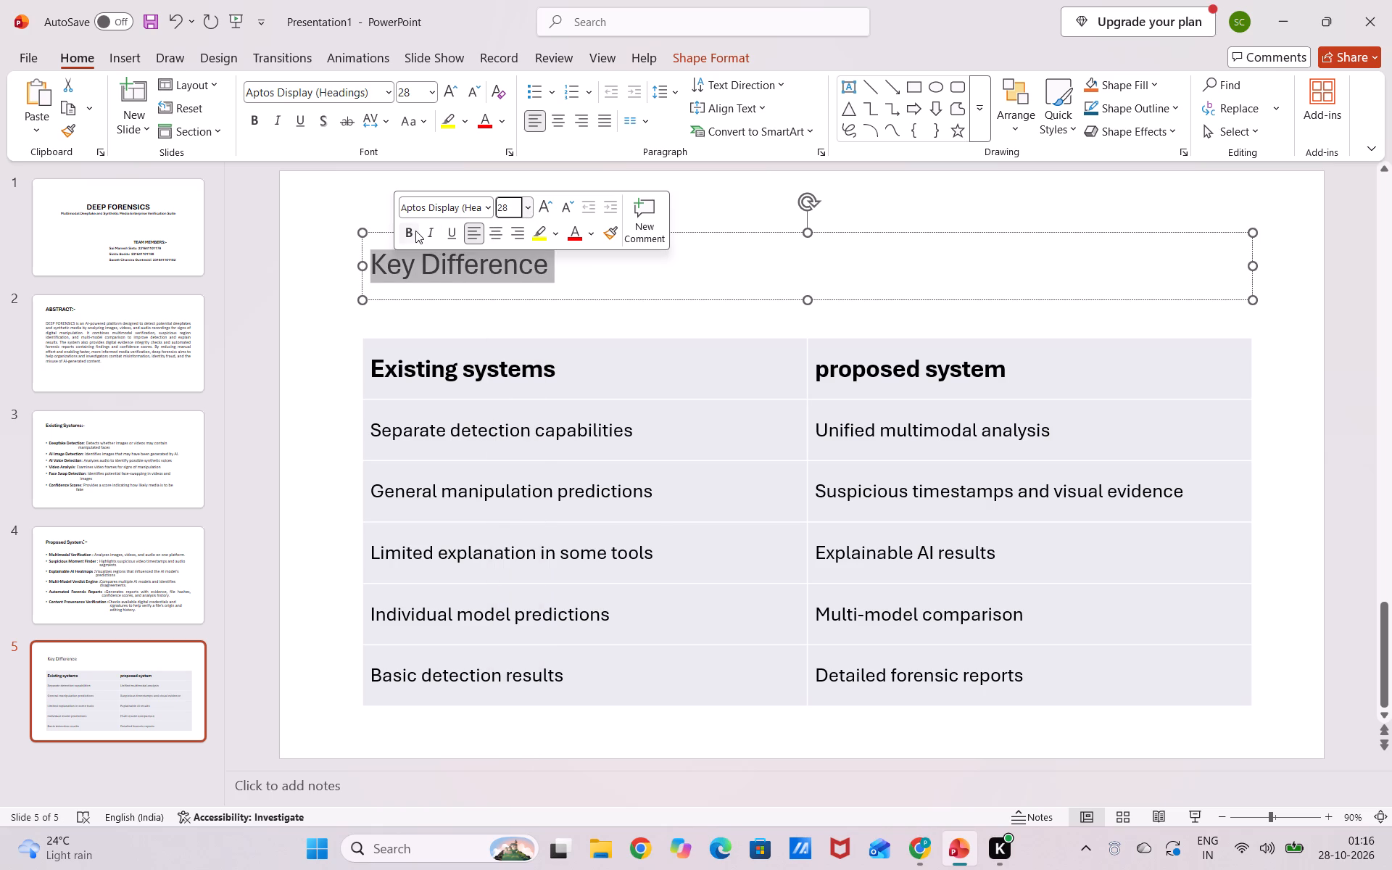
pyautogui.click(414, 231)
# Append ":-" to the title so it reads "Key Difference:-".
pyautogui.click(573, 275)
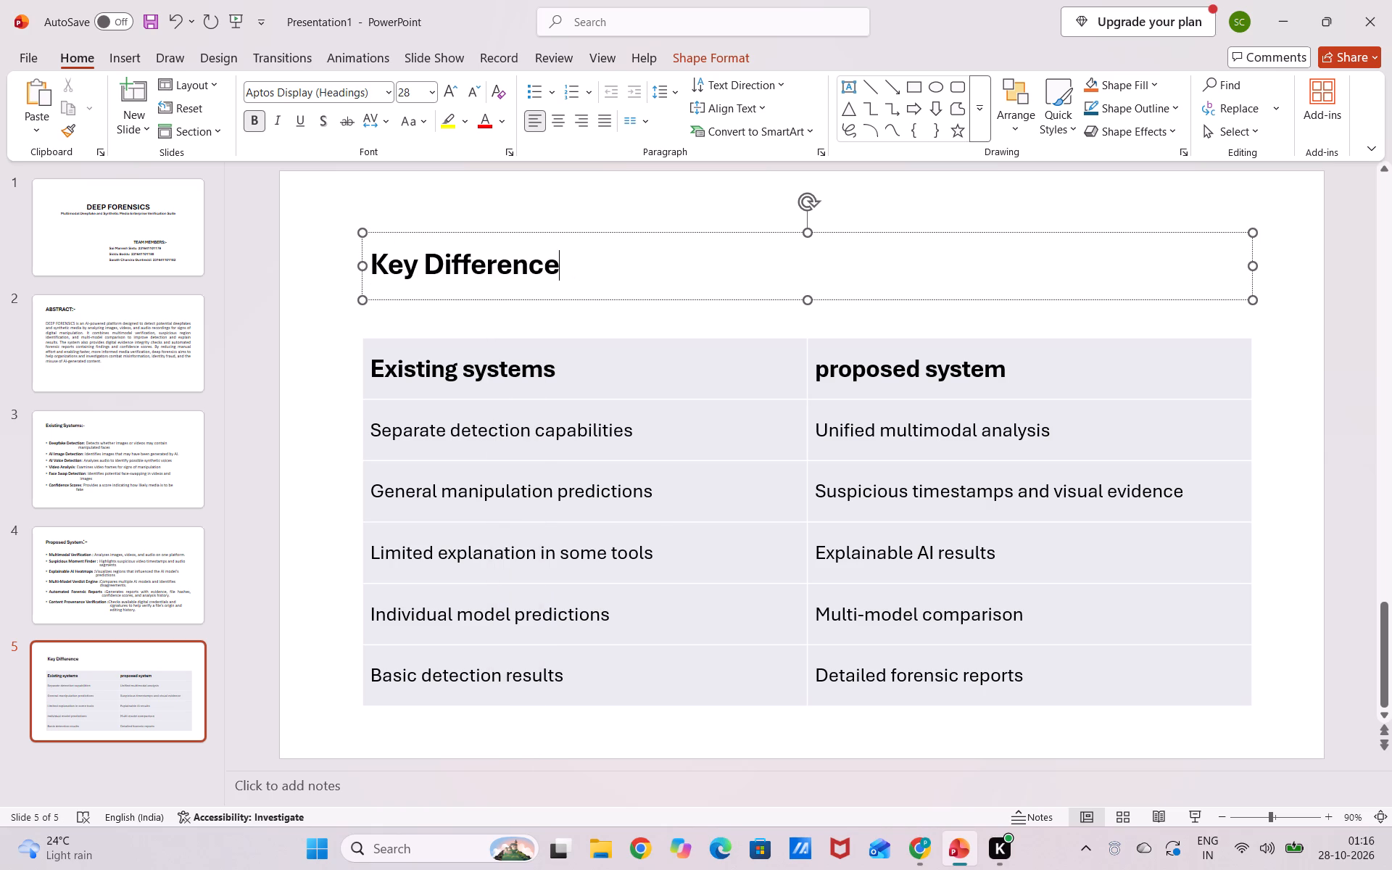
pyautogui.write(':-')
pyautogui.click(726, 320)
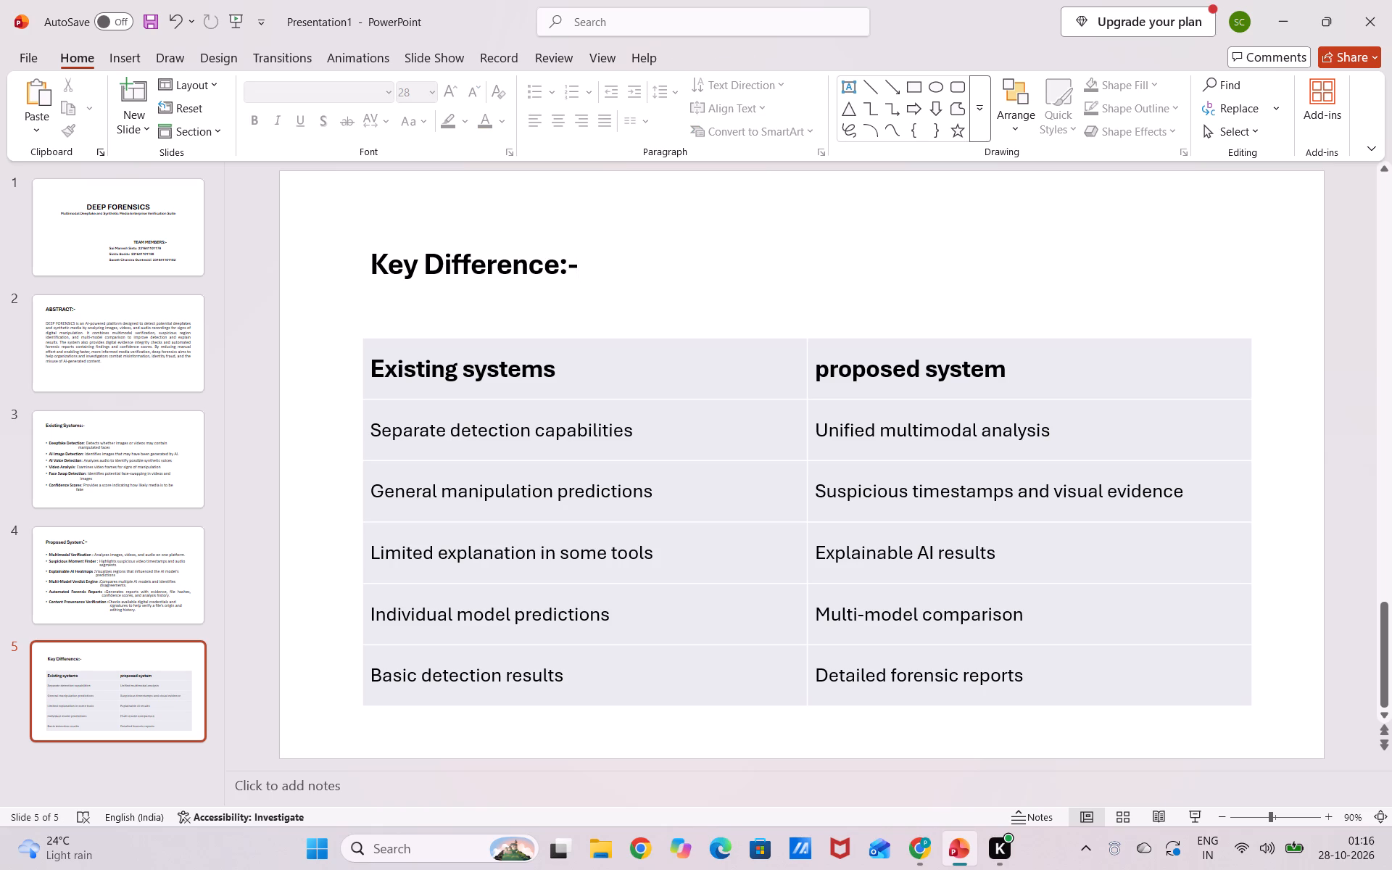
# Clear the spelling flag on the first team member's surname on the title slide without altering the name.
pyautogui.click(153, 249)
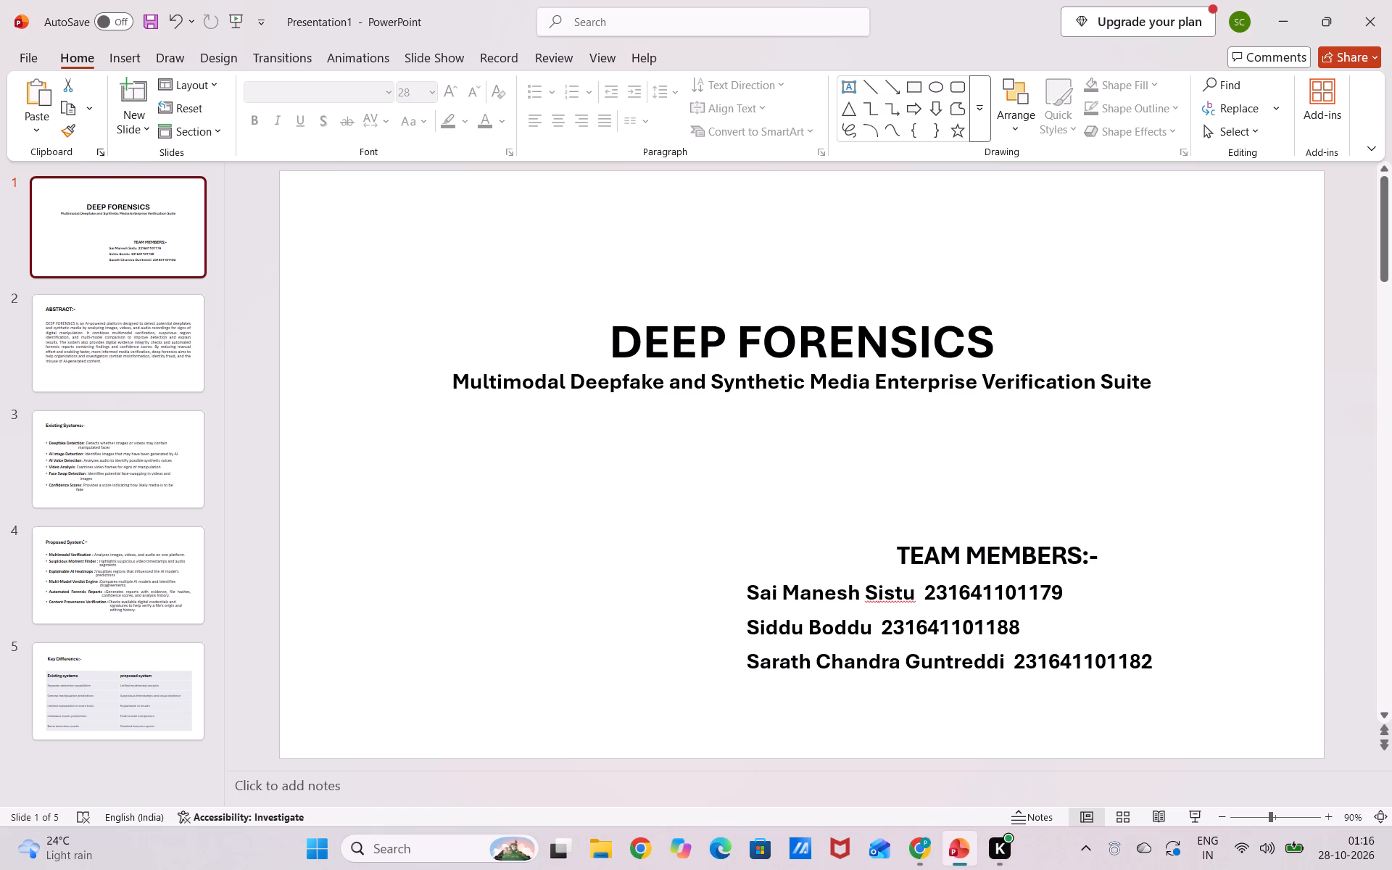
pyautogui.rightClick(898, 595)
pyautogui.doubleClick(888, 598)
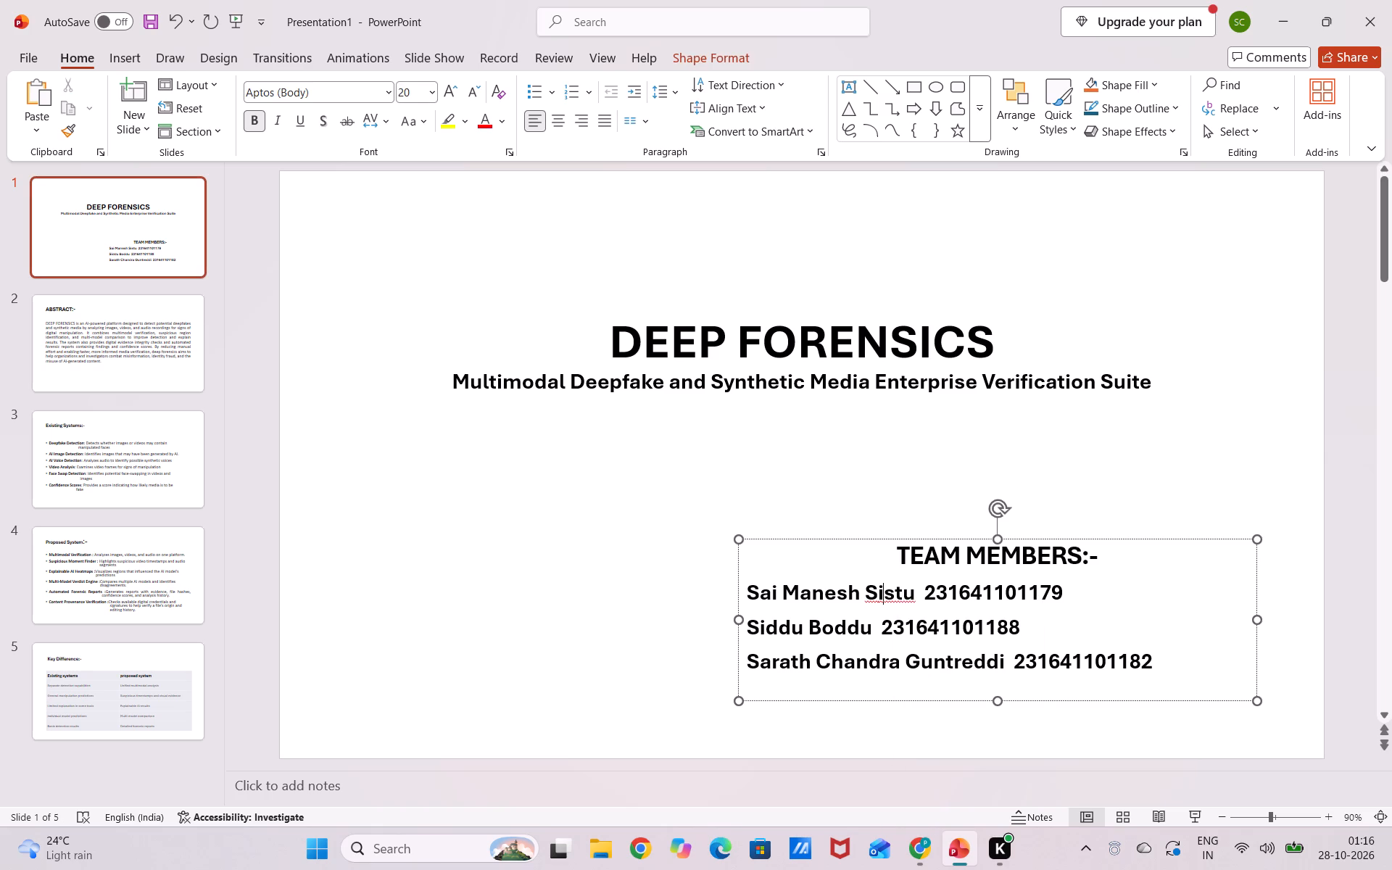
pyautogui.doubleClick(887, 598)
pyautogui.click(887, 597)
pyautogui.click(890, 592)
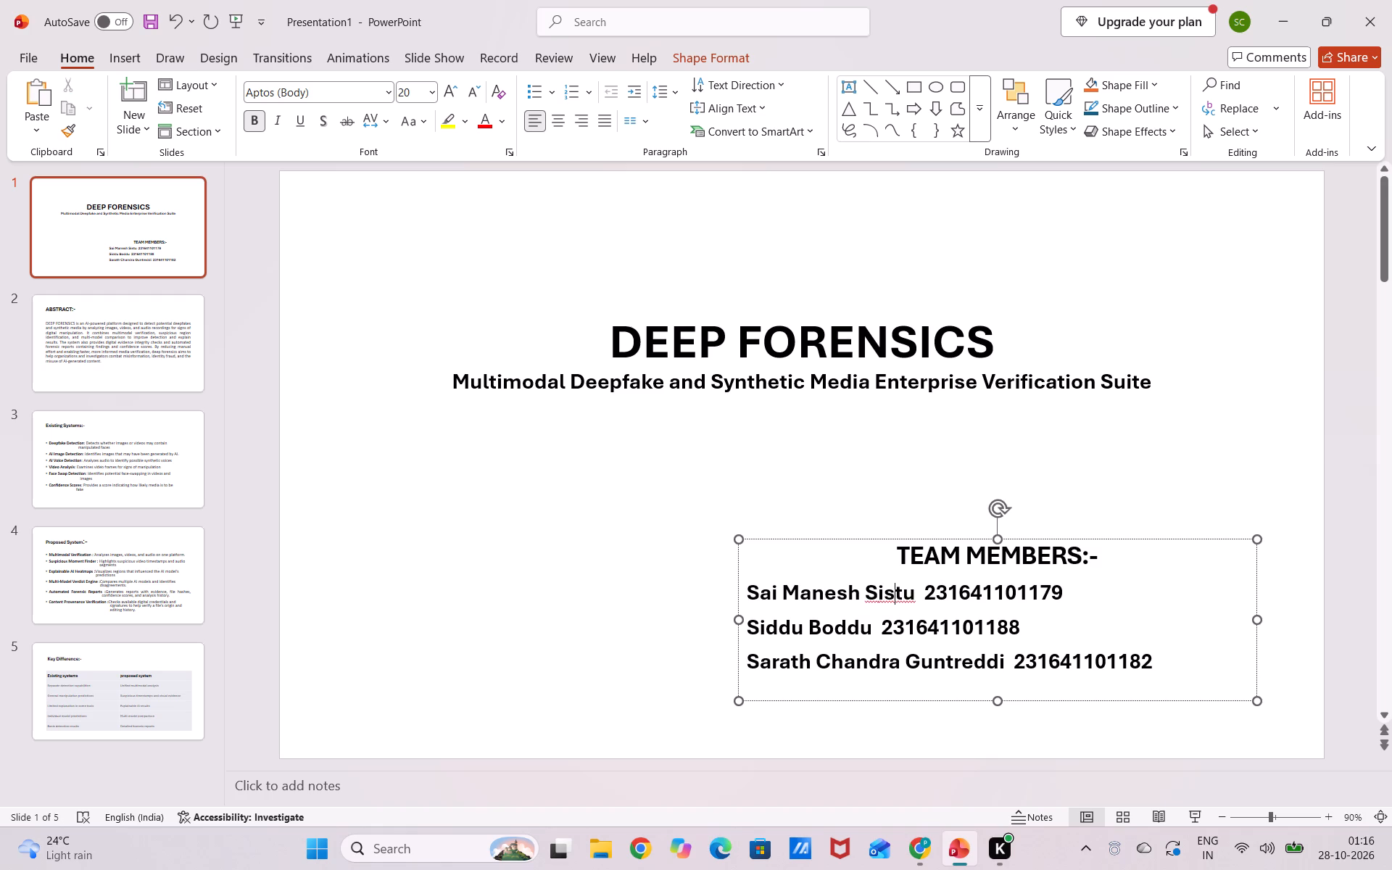
pyautogui.click(890, 592)
pyautogui.rightClick(890, 592)
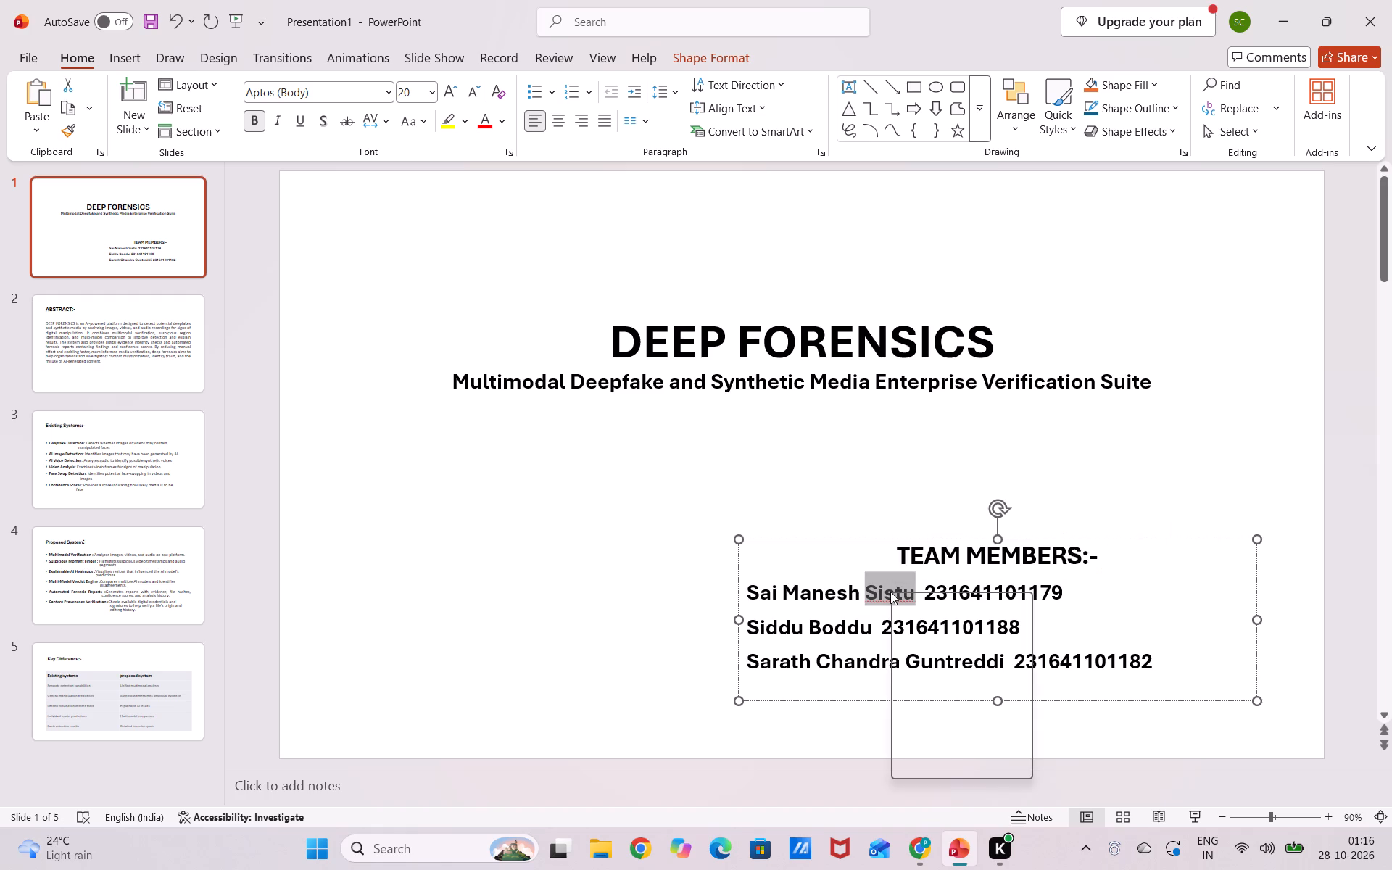
pyautogui.click(958, 740)
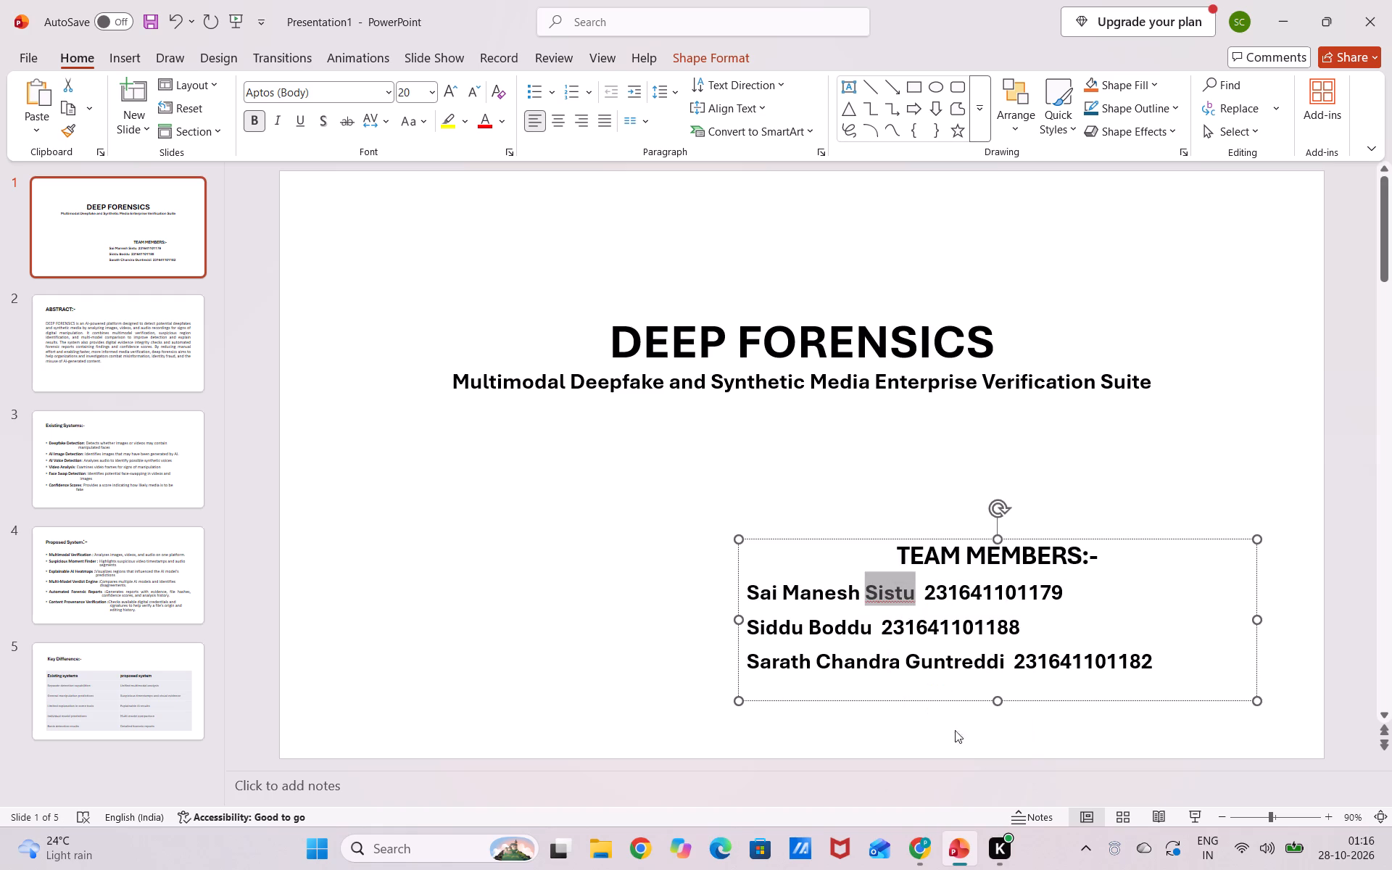
pyautogui.click(850, 549)
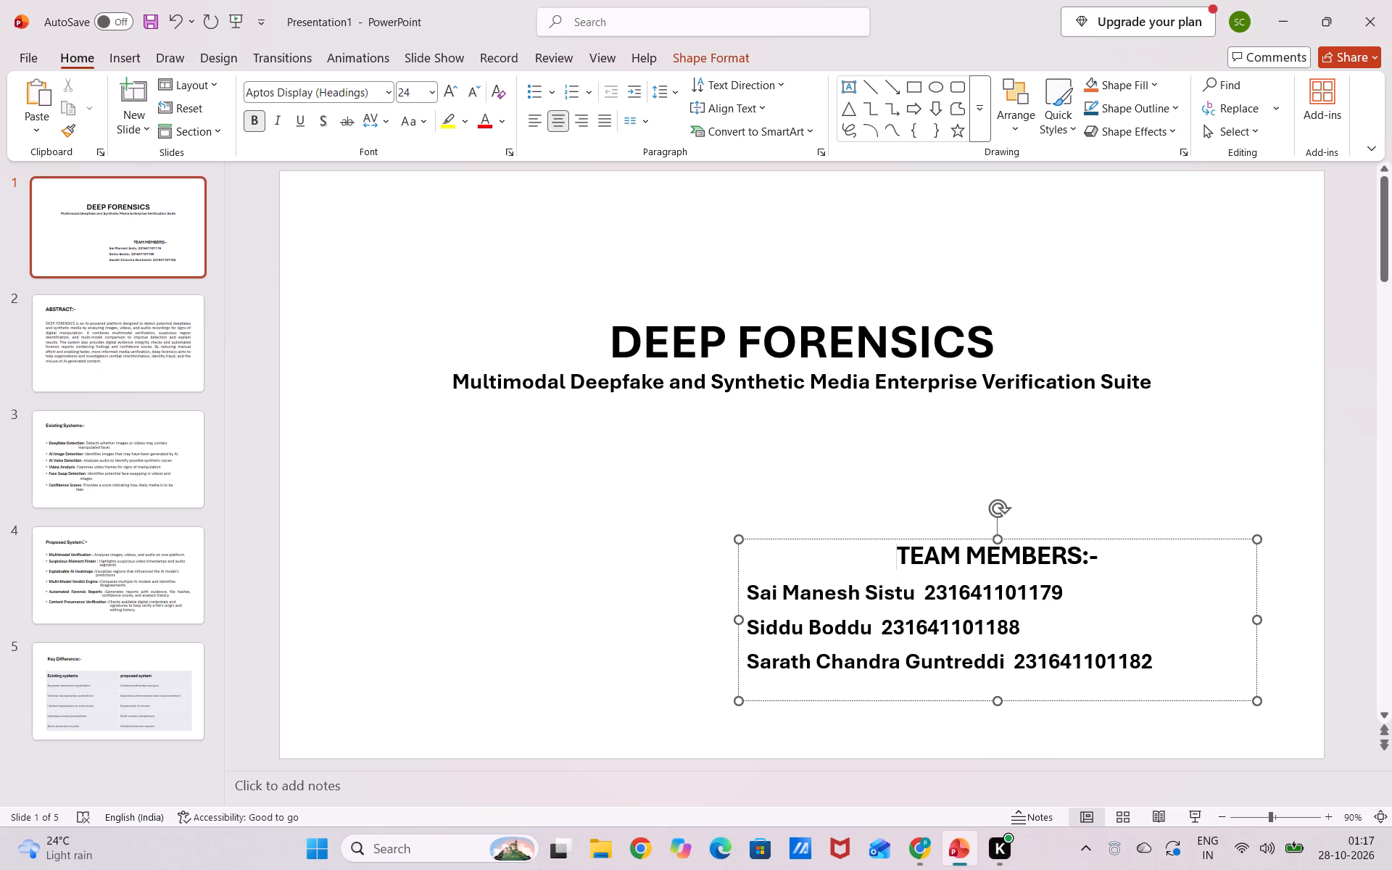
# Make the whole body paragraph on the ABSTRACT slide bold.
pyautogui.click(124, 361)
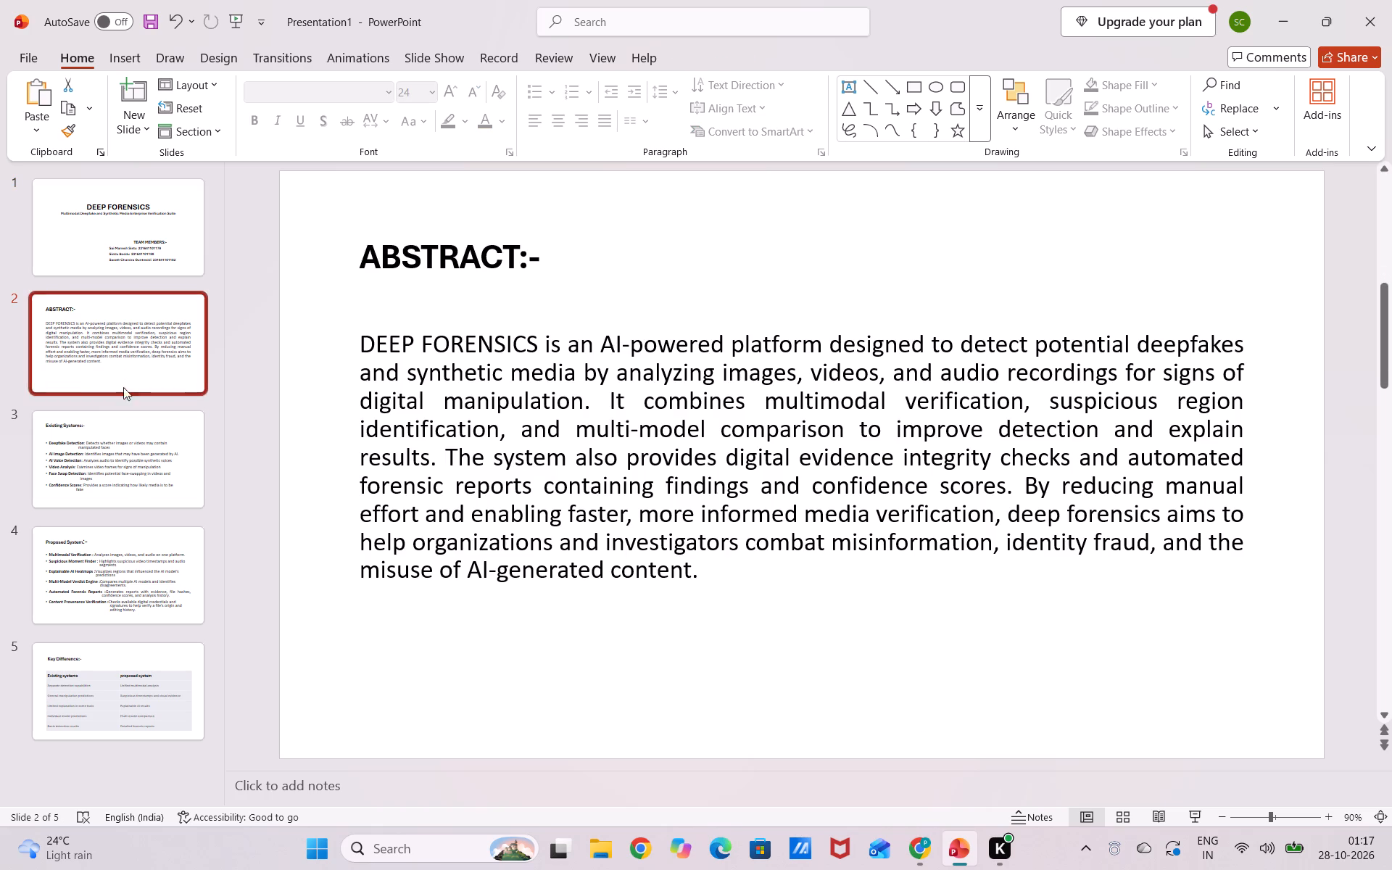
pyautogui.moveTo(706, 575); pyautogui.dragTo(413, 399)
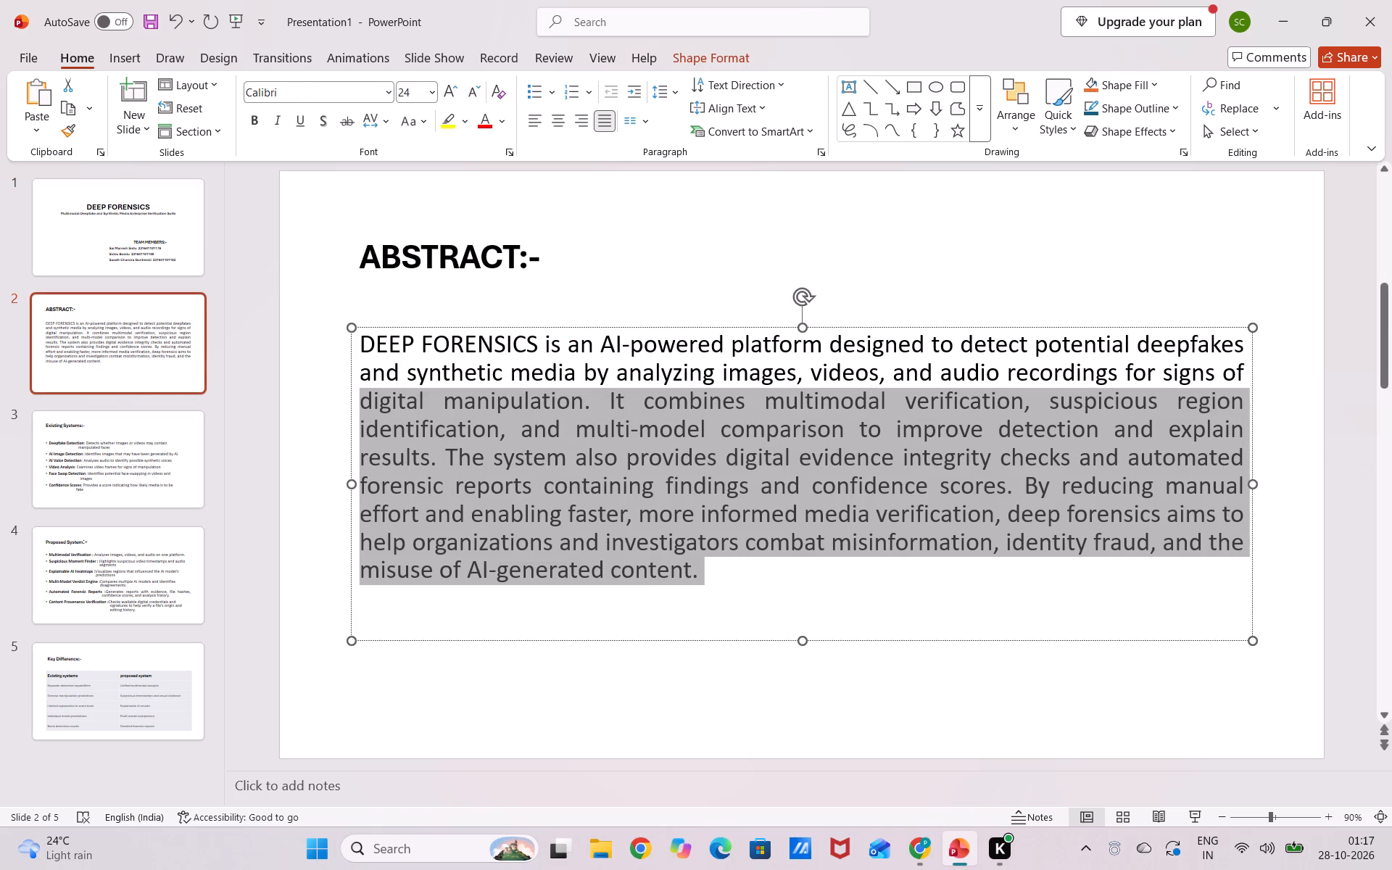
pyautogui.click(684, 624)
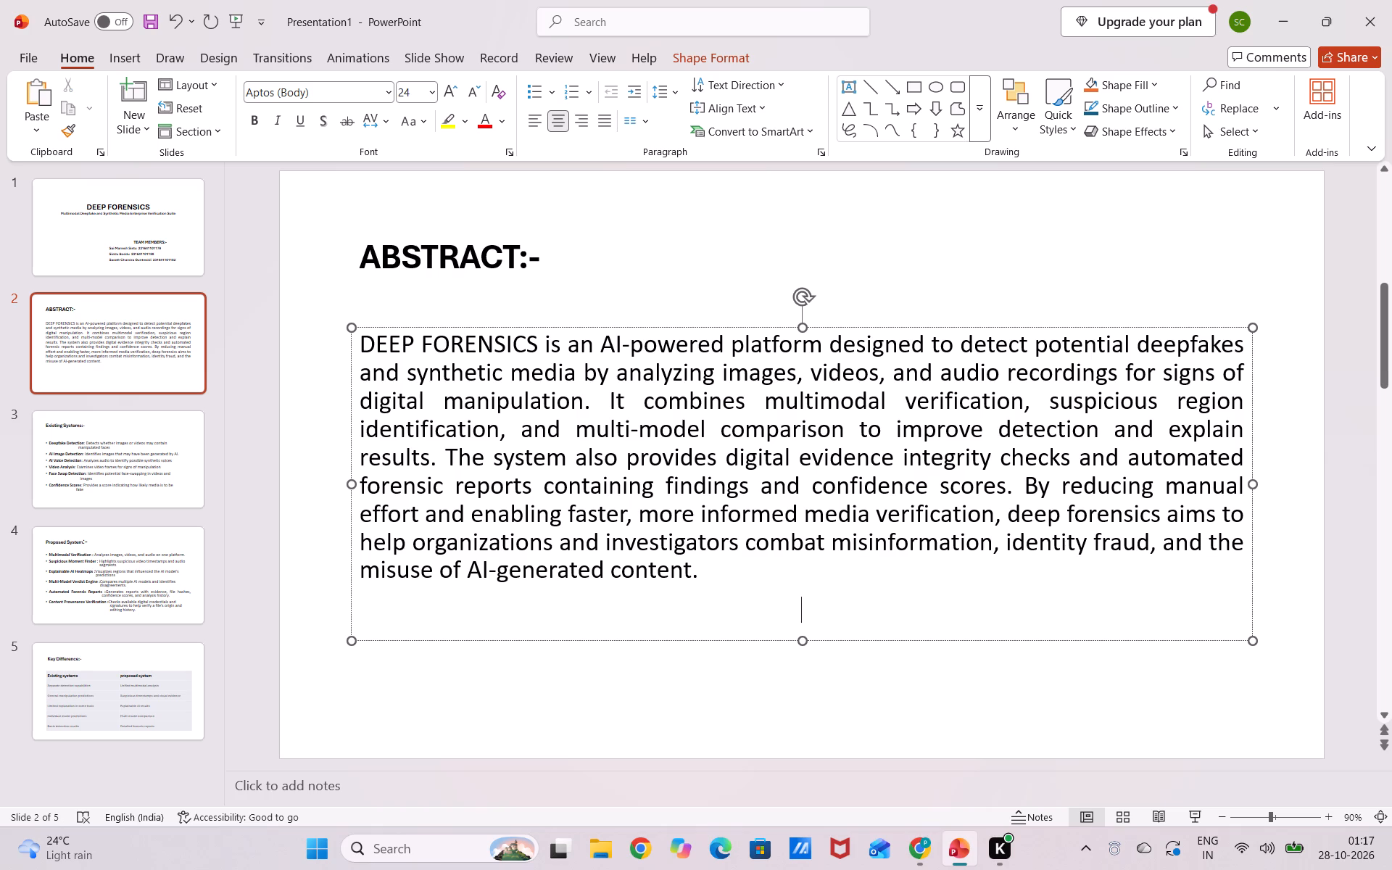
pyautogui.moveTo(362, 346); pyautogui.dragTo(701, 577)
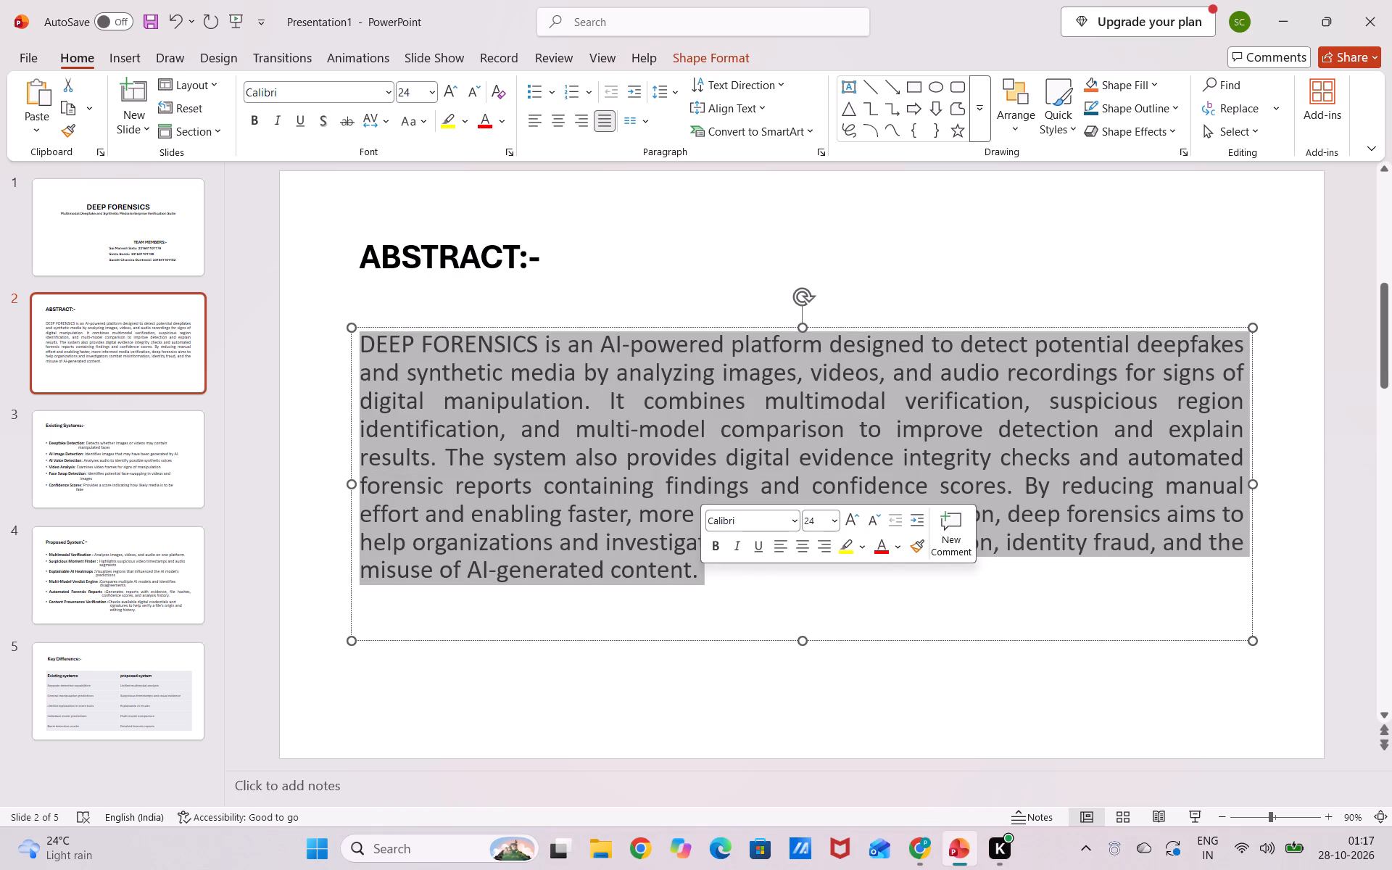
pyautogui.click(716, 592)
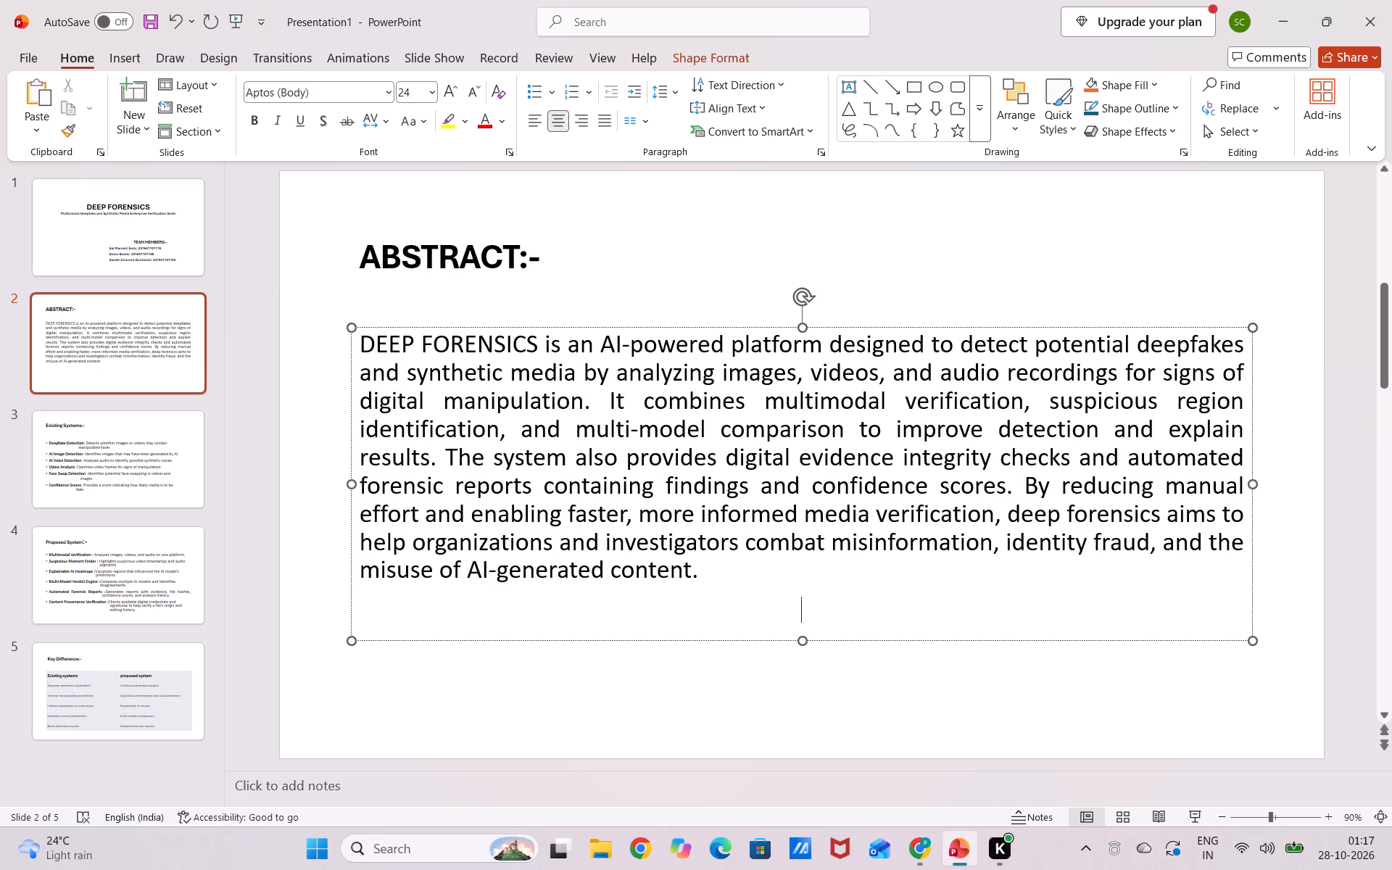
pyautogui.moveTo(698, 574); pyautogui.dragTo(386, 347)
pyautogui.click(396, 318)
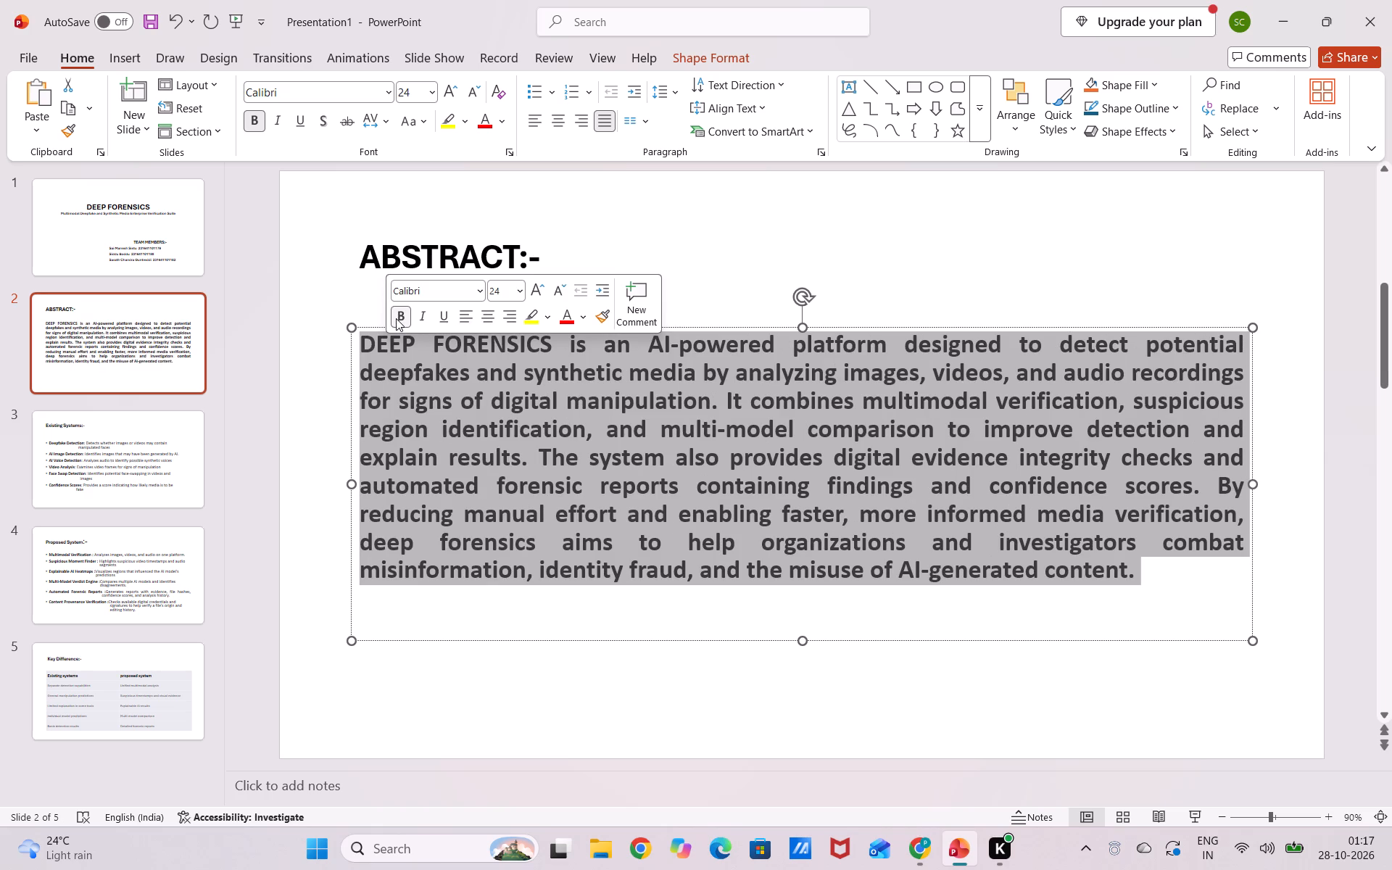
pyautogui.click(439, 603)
# Remove bold from the abstract's body paragraph and make it italic instead.
pyautogui.moveTo(1139, 581); pyautogui.dragTo(1135, 578)
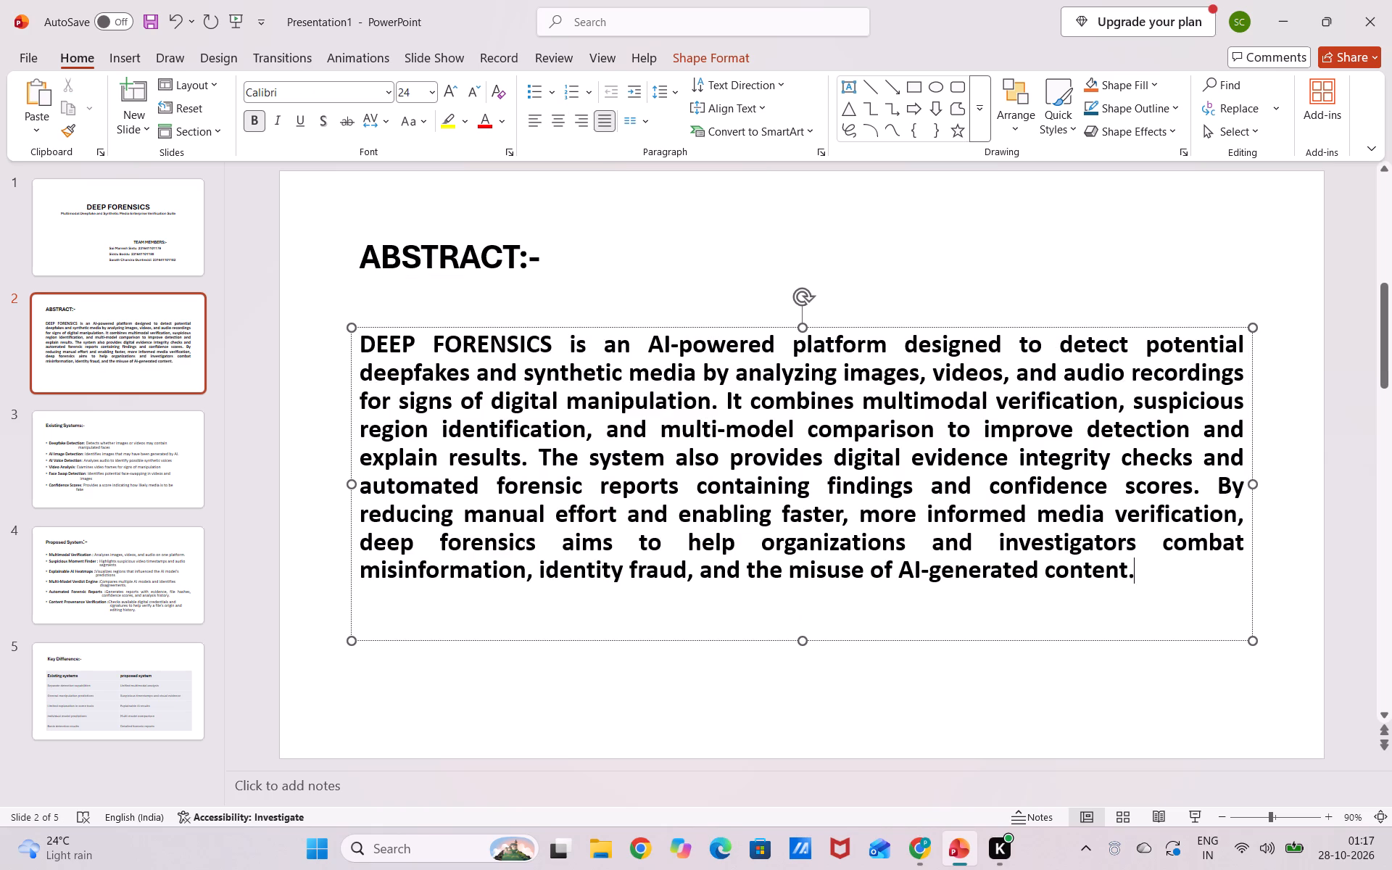
pyautogui.moveTo(1135, 578); pyautogui.dragTo(366, 335)
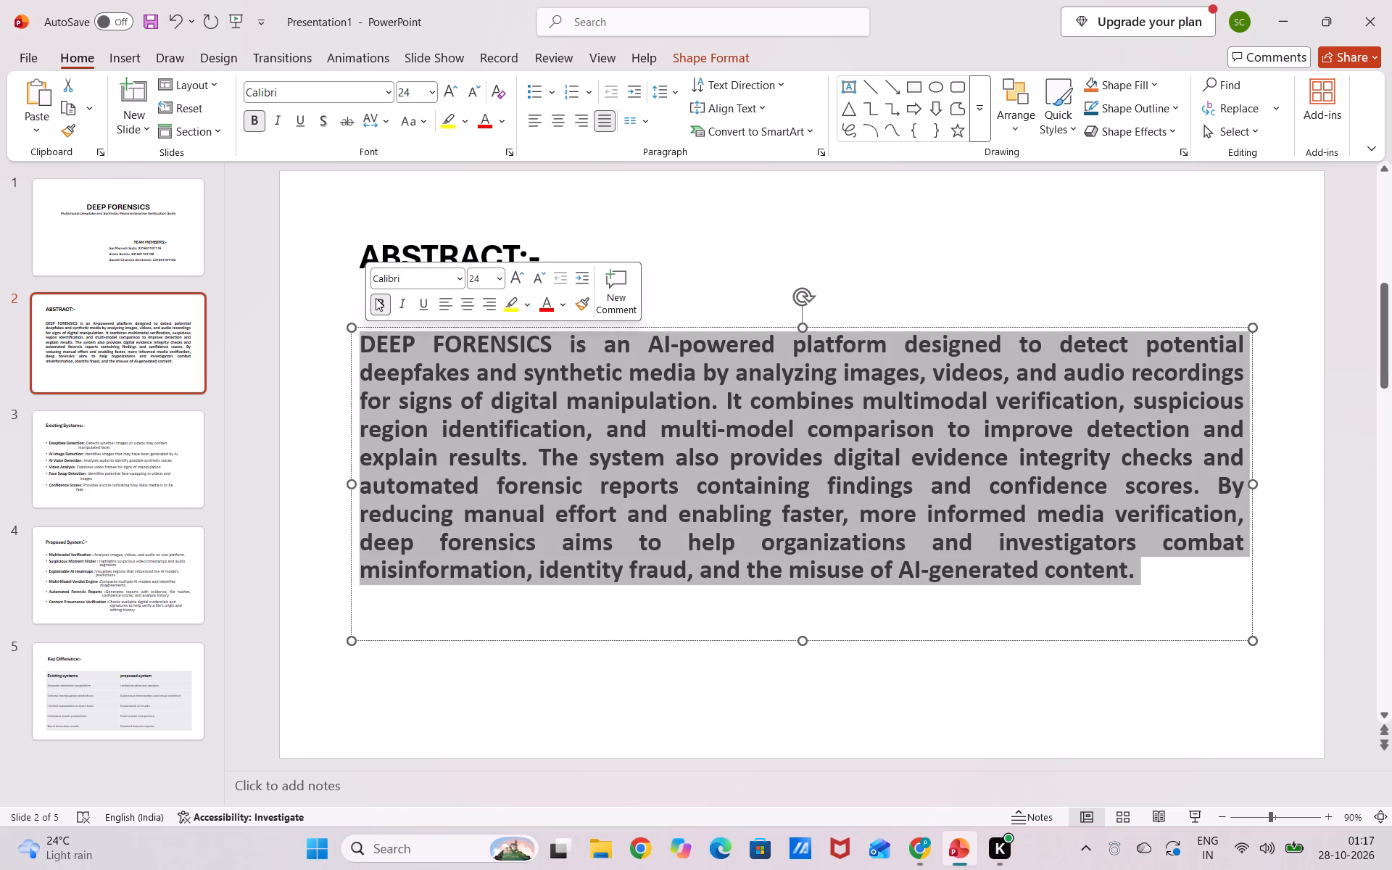
pyautogui.click(376, 298)
pyautogui.click(402, 314)
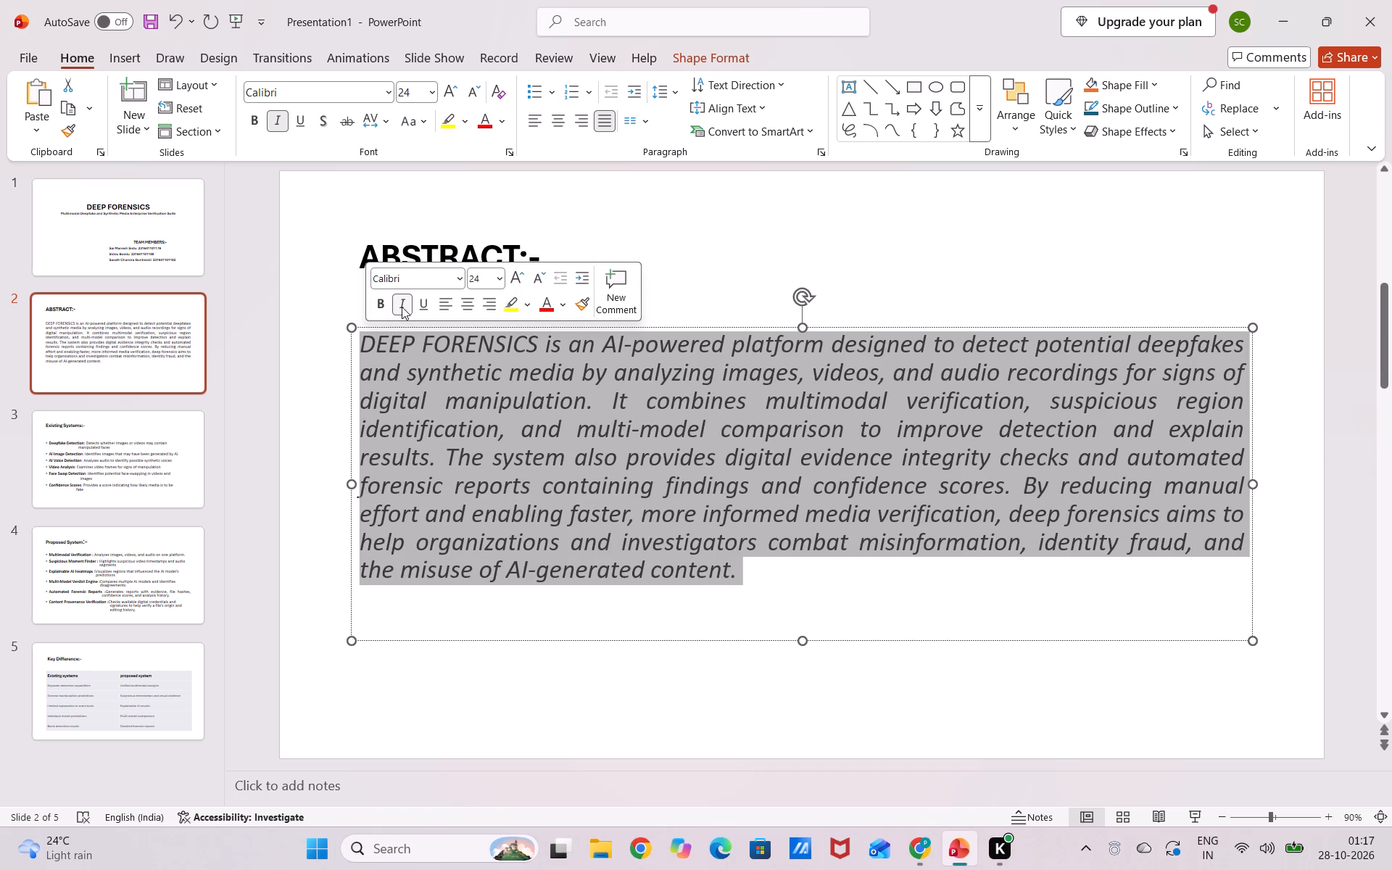
# Remove the italic formatting from the ABSTRACT slide's body paragraph.
pyautogui.click(402, 304)
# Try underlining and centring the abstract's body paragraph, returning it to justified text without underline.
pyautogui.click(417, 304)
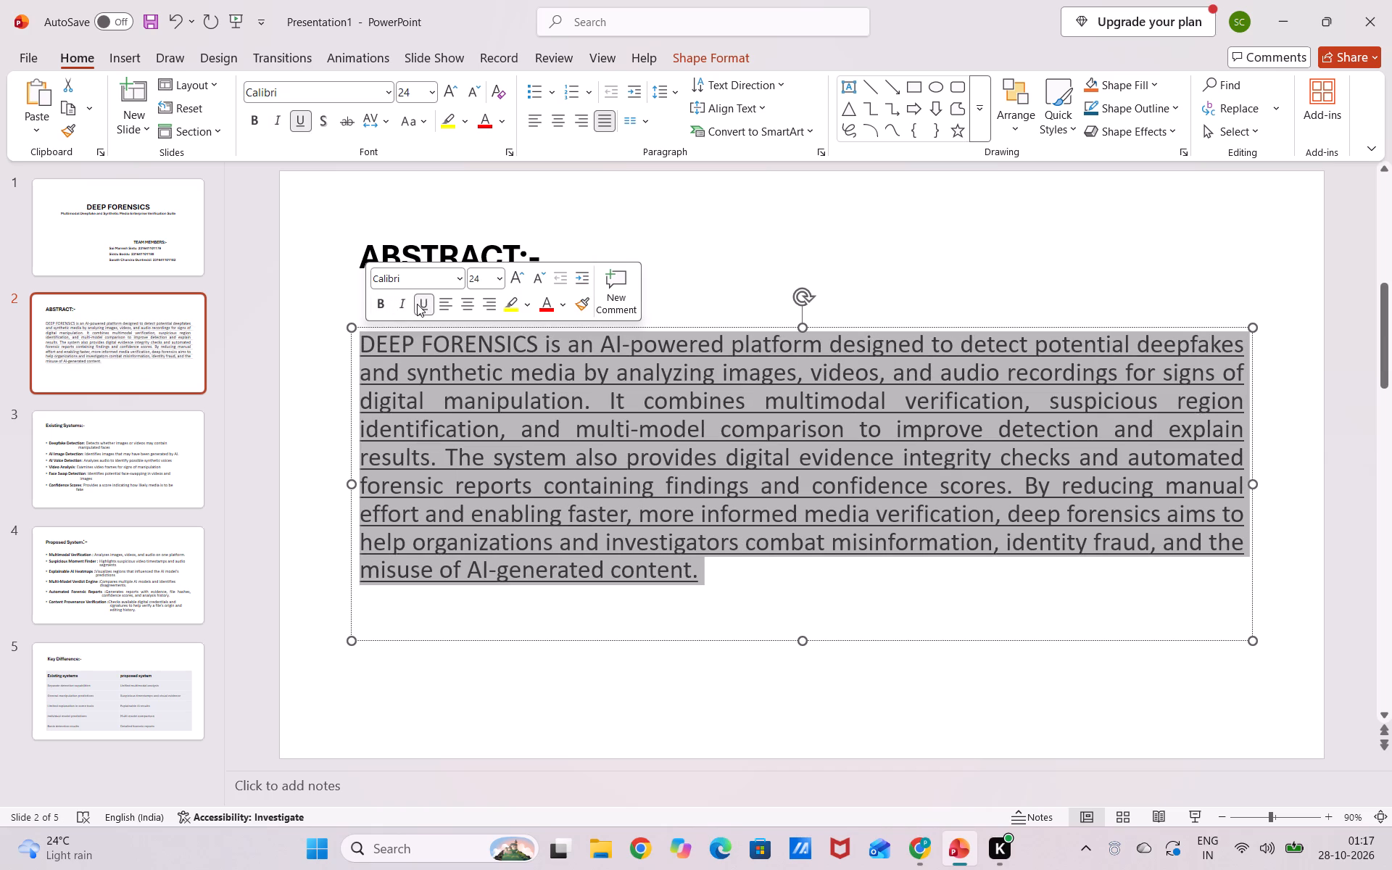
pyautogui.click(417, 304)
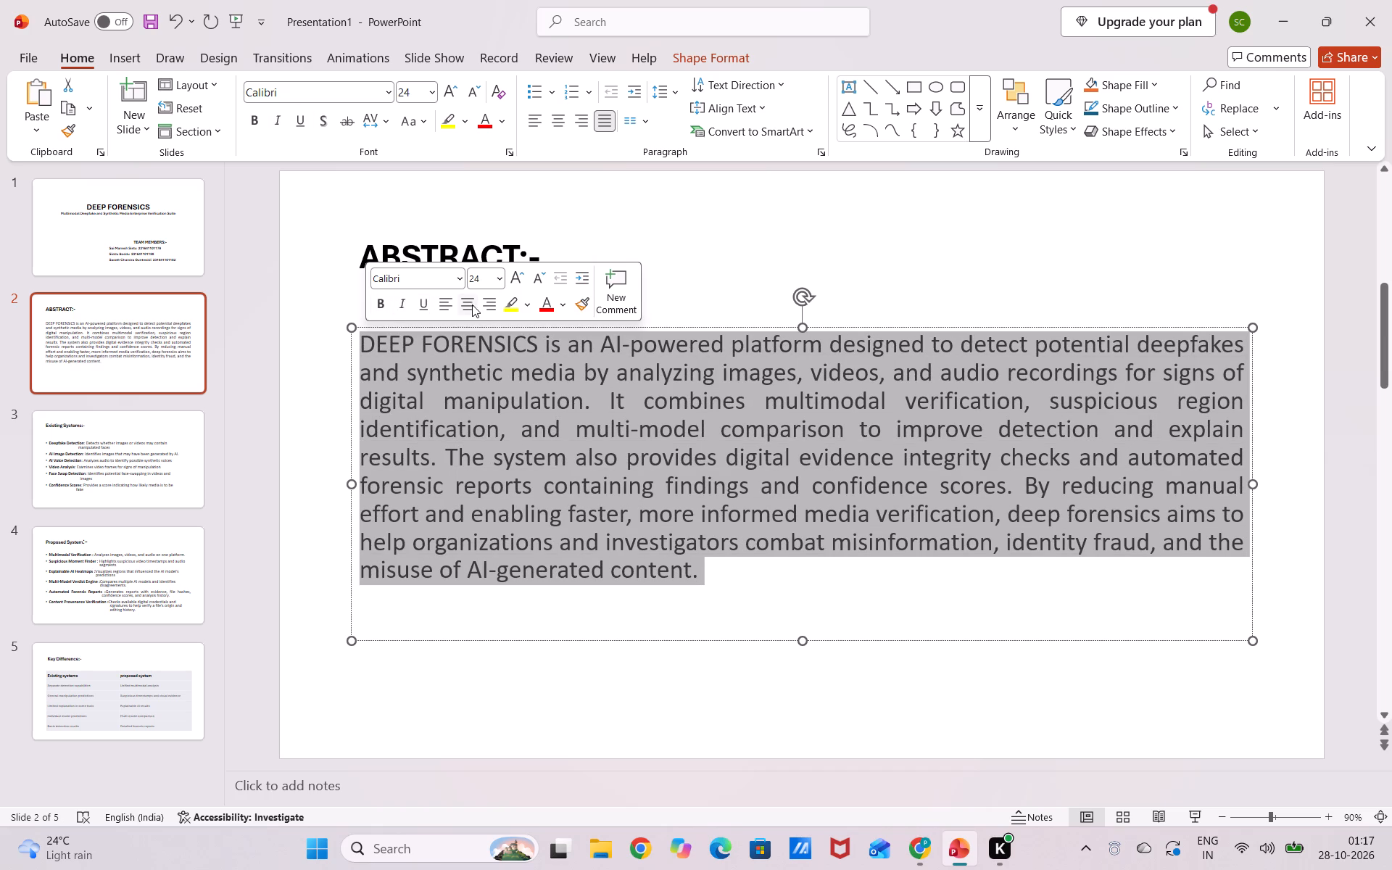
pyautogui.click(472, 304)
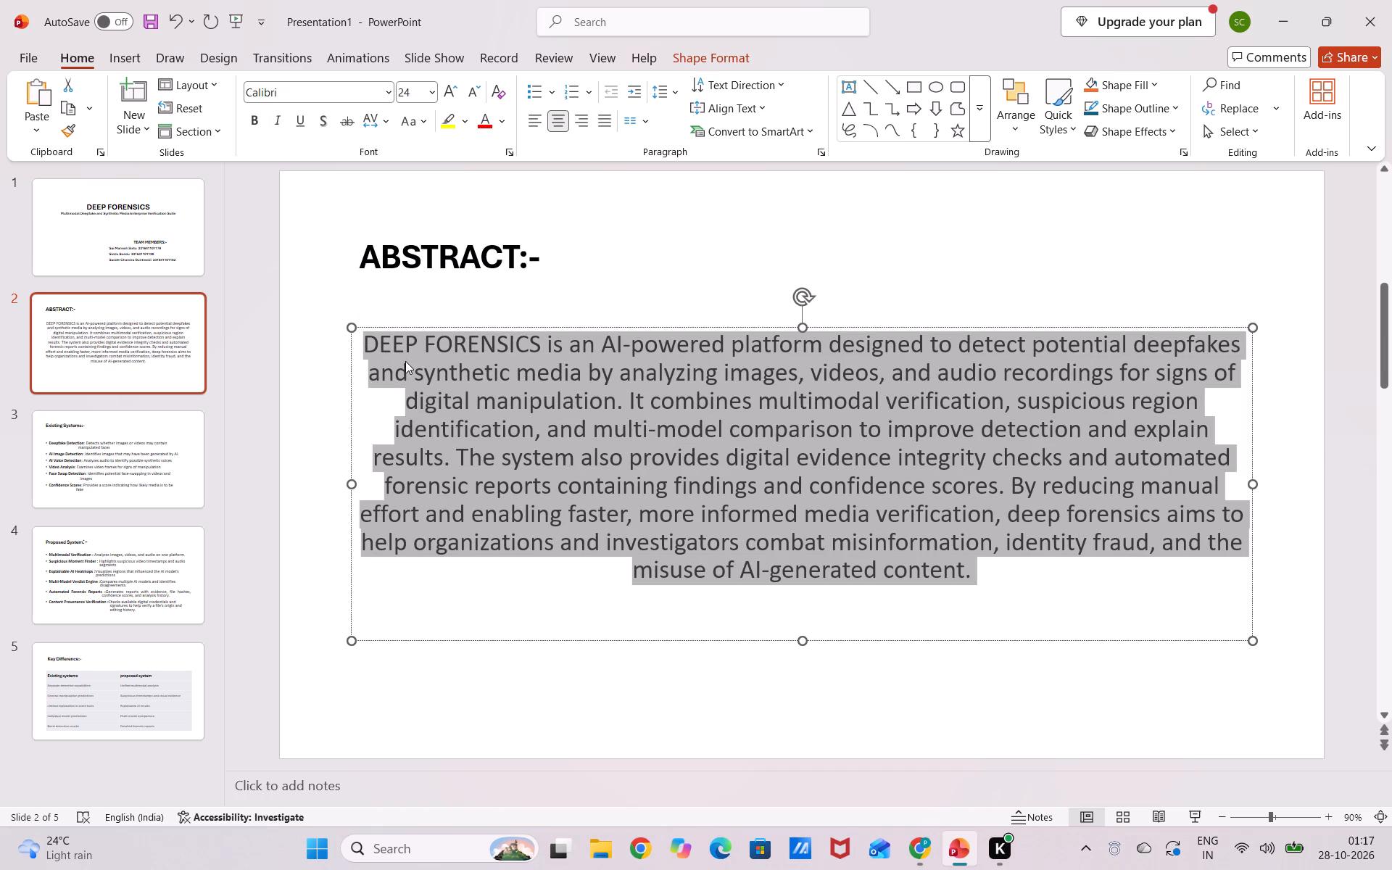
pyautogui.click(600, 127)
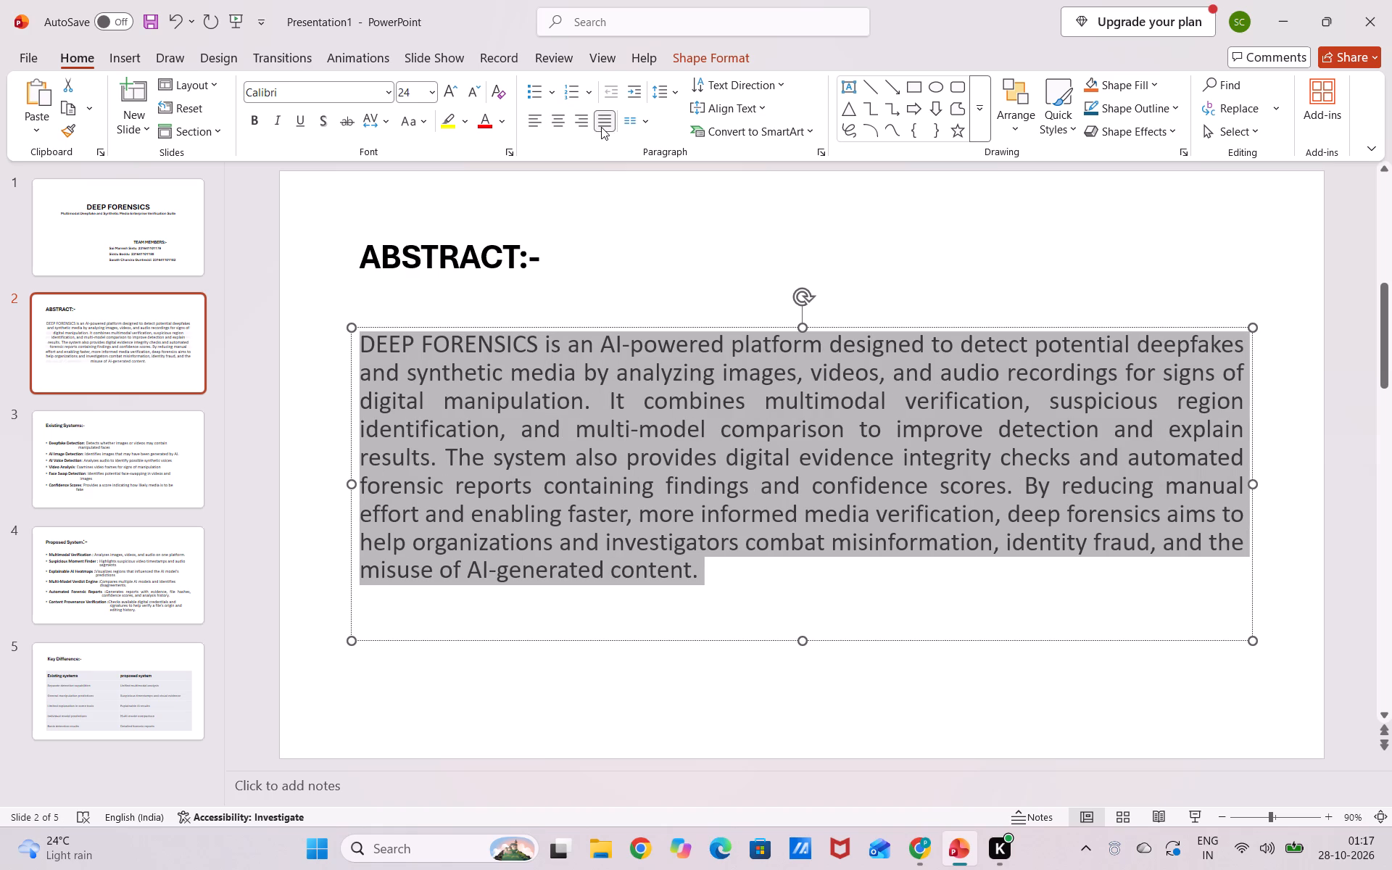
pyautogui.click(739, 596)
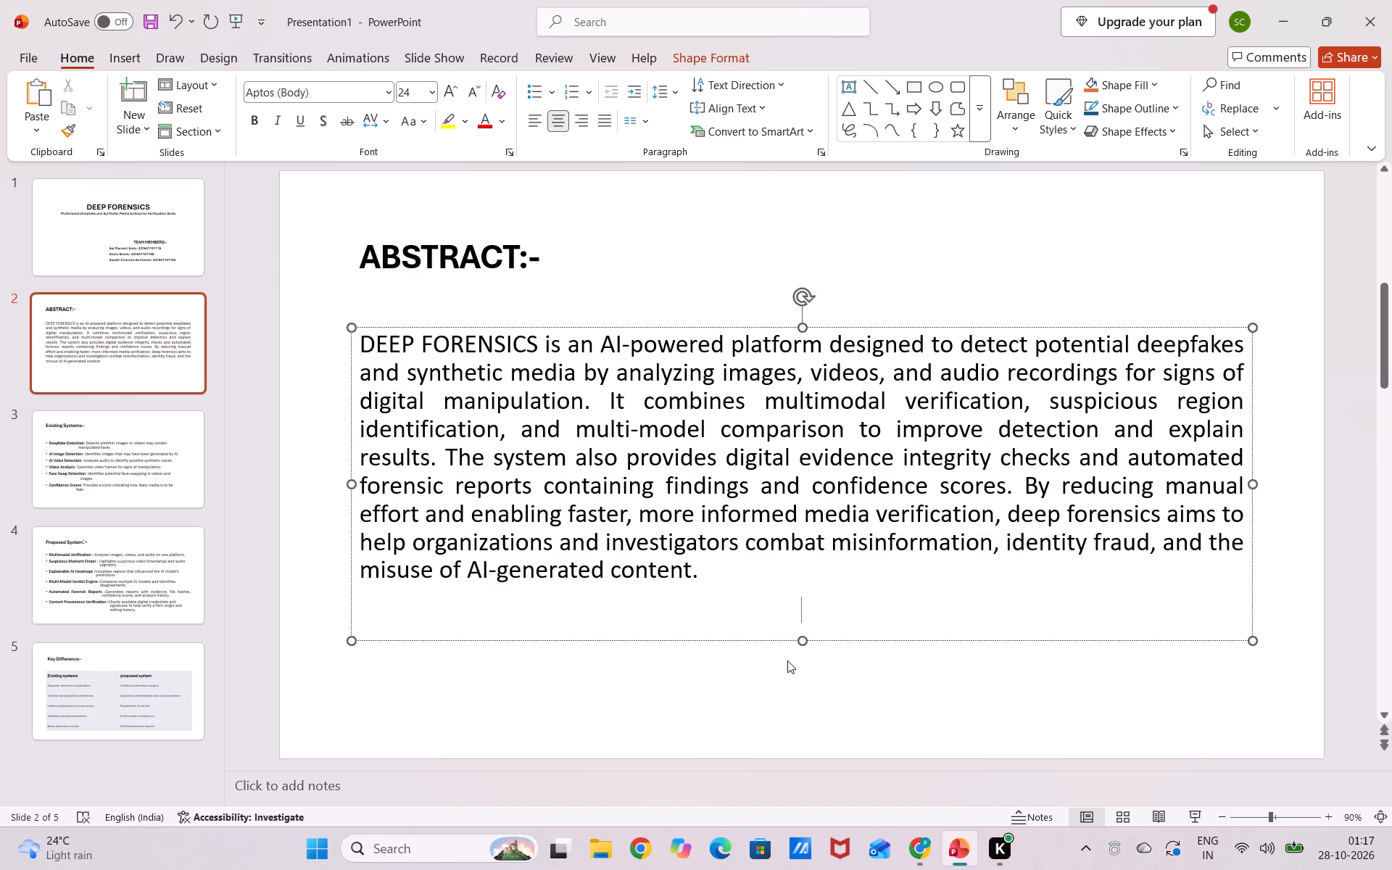
# Enlarge the abstract's body text box slightly outward from its upper-left corner.
pyautogui.moveTo(351, 323); pyautogui.dragTo(352, 323)
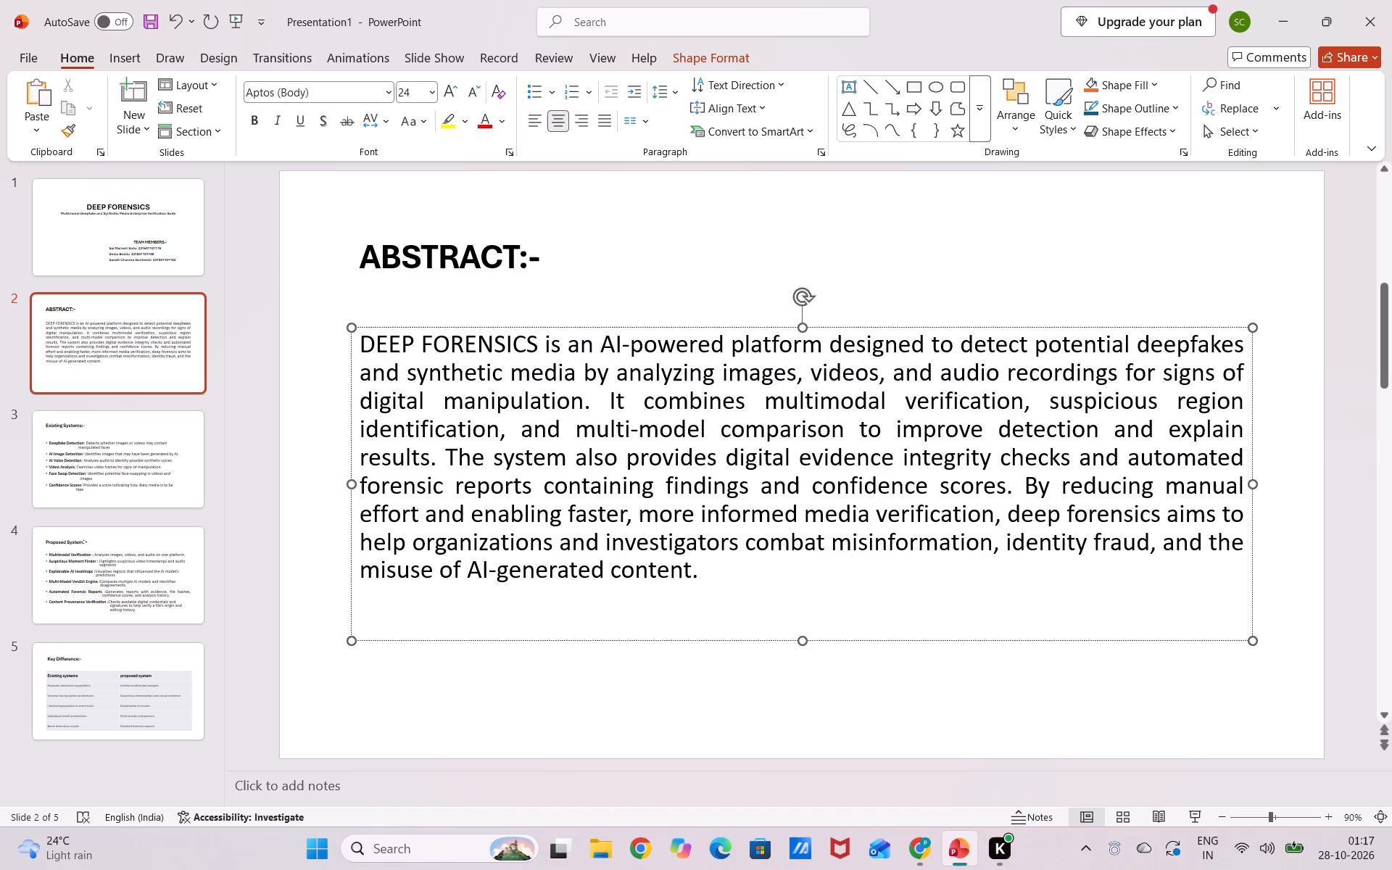
pyautogui.moveTo(352, 323); pyautogui.dragTo(340, 306)
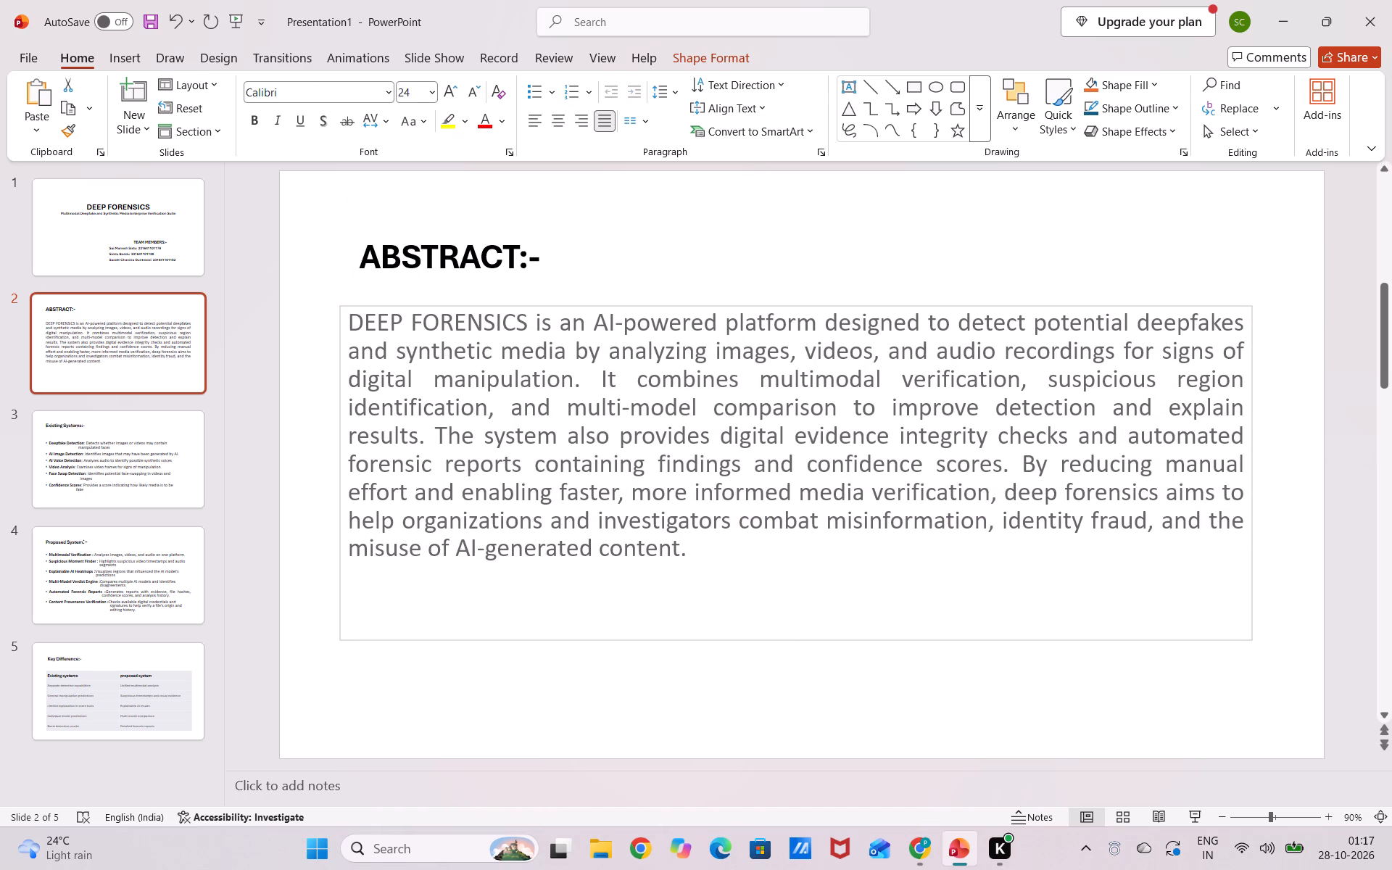
pyautogui.moveTo(340, 306); pyautogui.dragTo(343, 318)
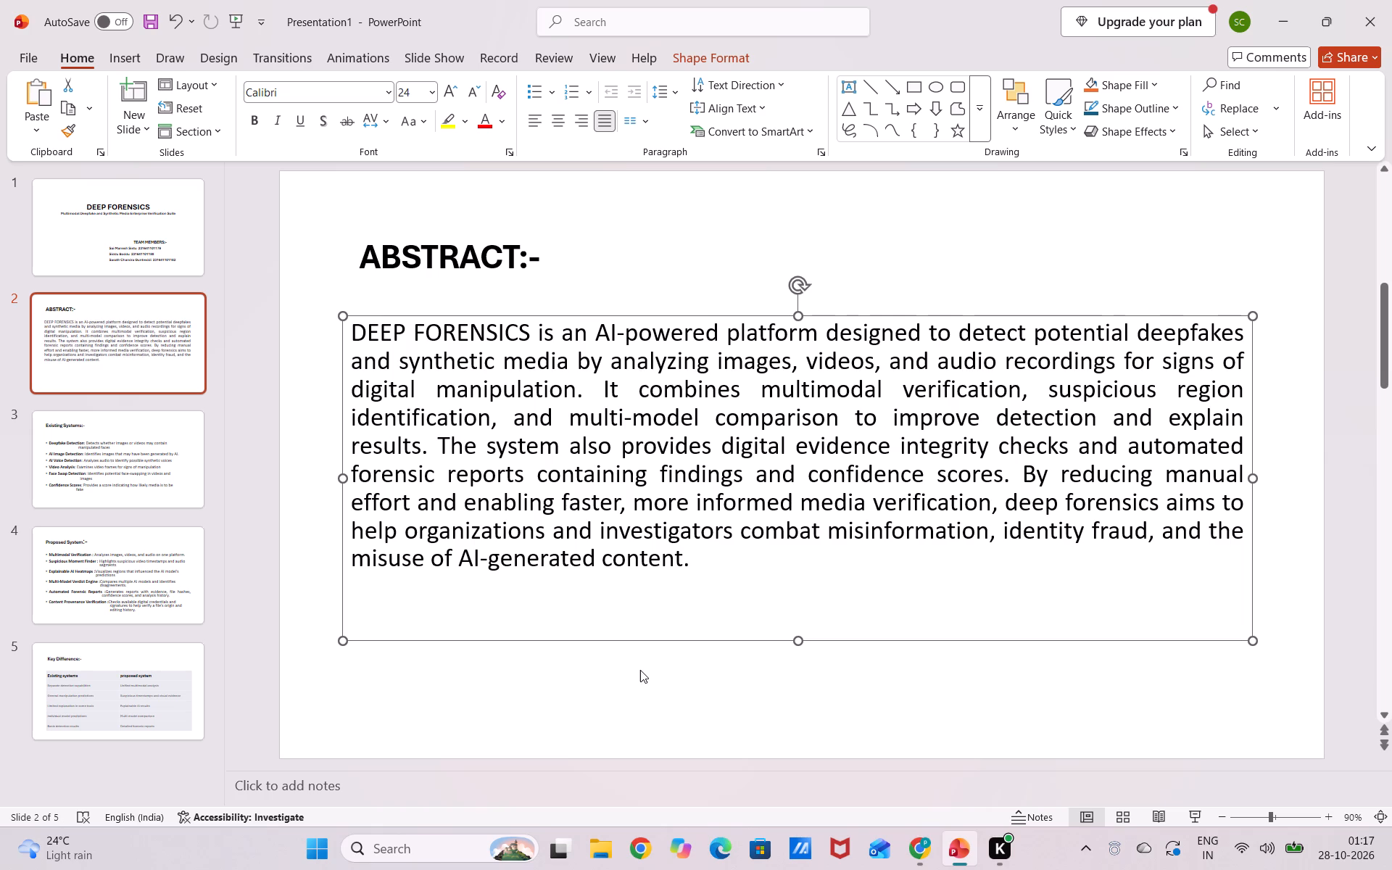
pyautogui.click(638, 690)
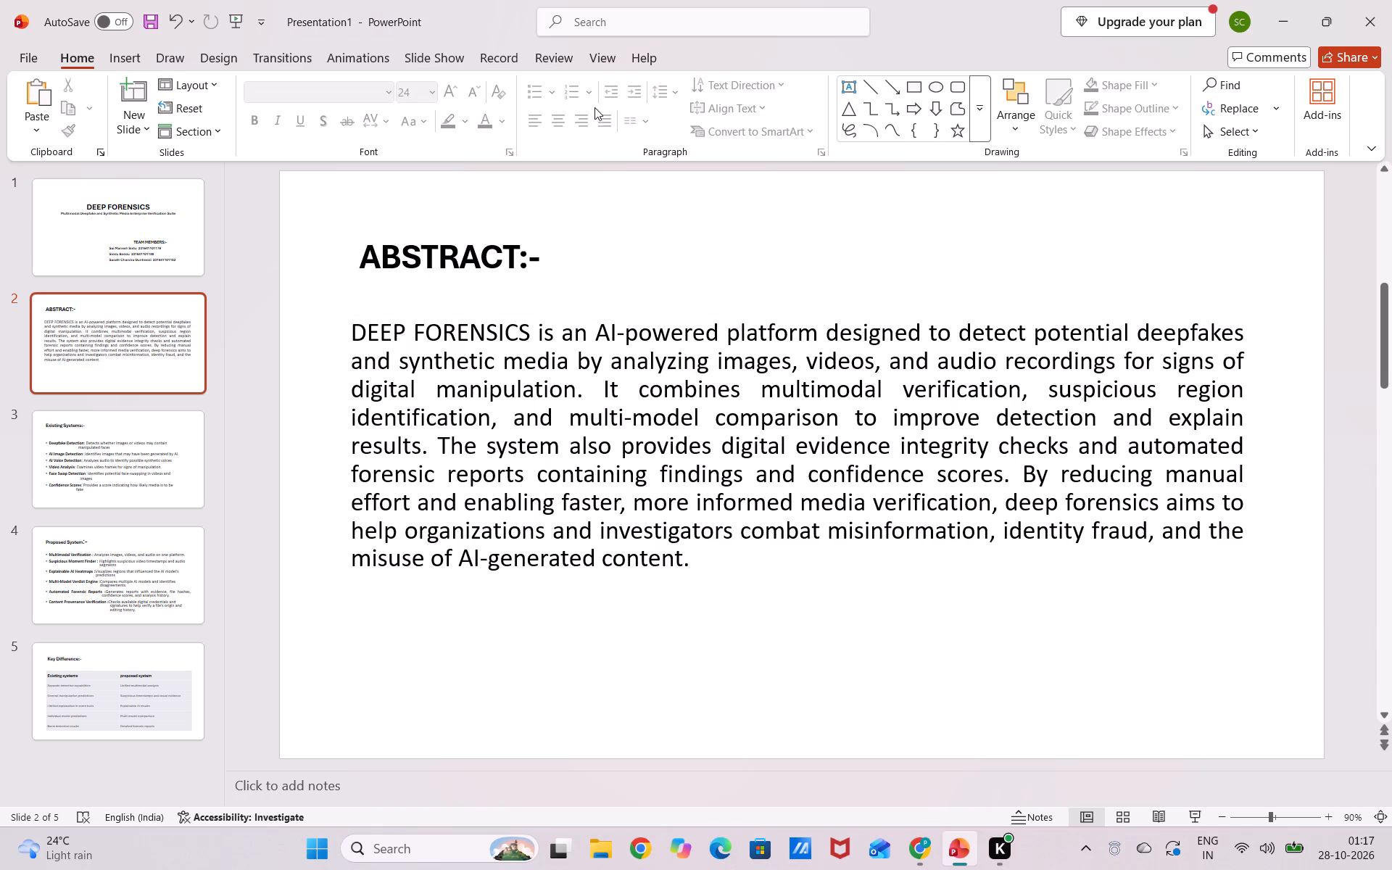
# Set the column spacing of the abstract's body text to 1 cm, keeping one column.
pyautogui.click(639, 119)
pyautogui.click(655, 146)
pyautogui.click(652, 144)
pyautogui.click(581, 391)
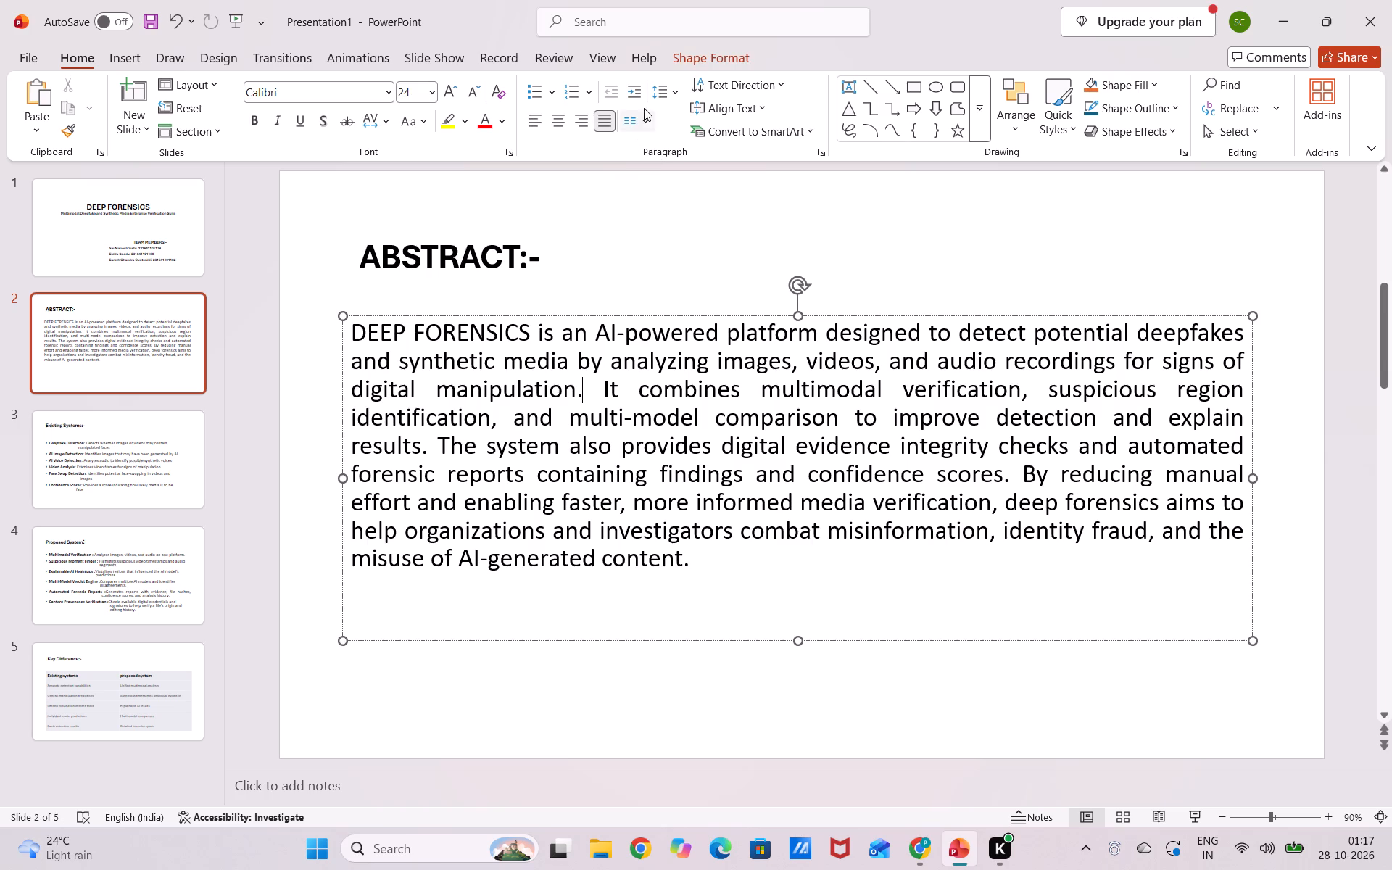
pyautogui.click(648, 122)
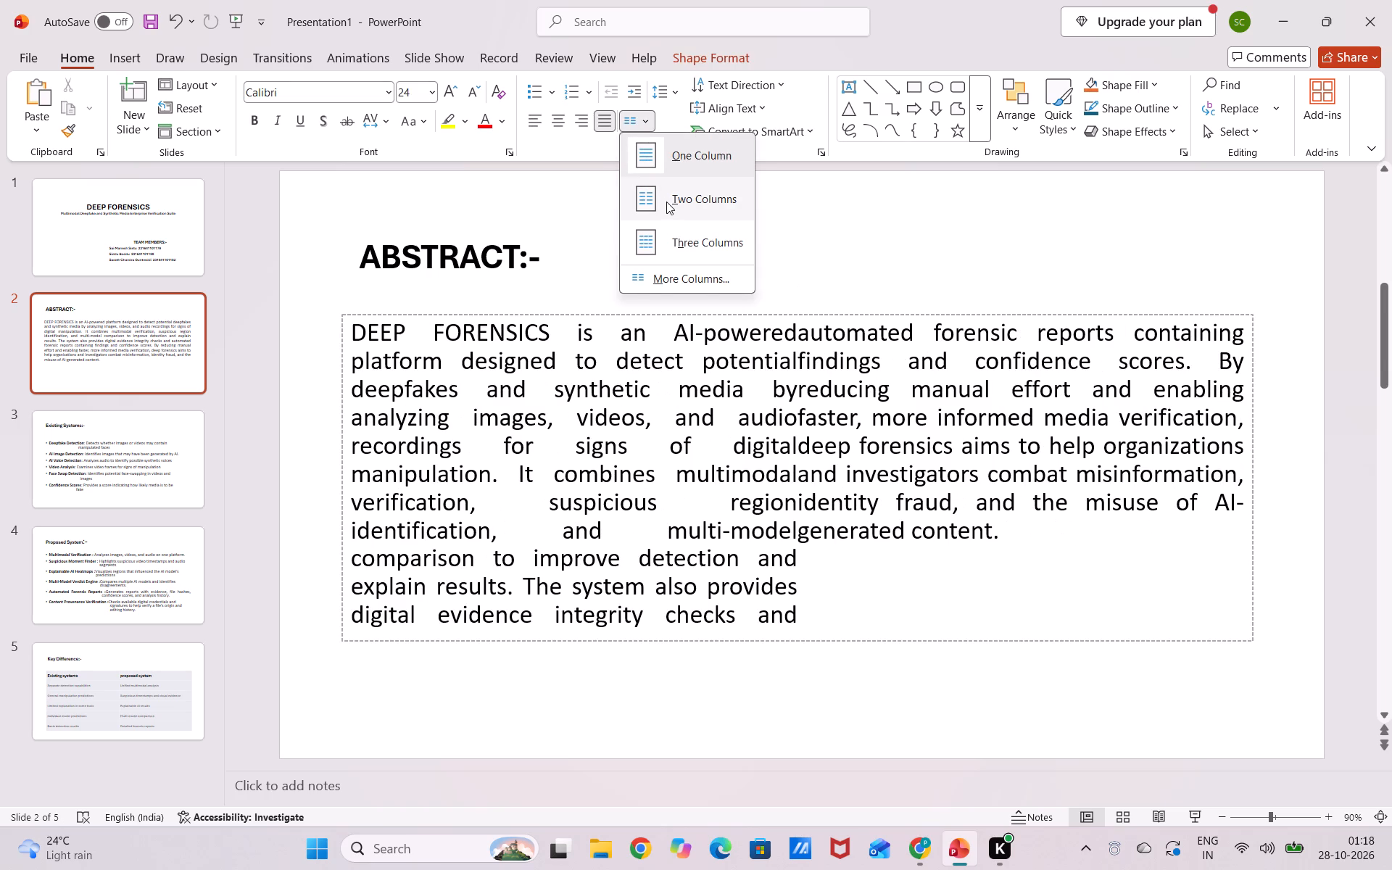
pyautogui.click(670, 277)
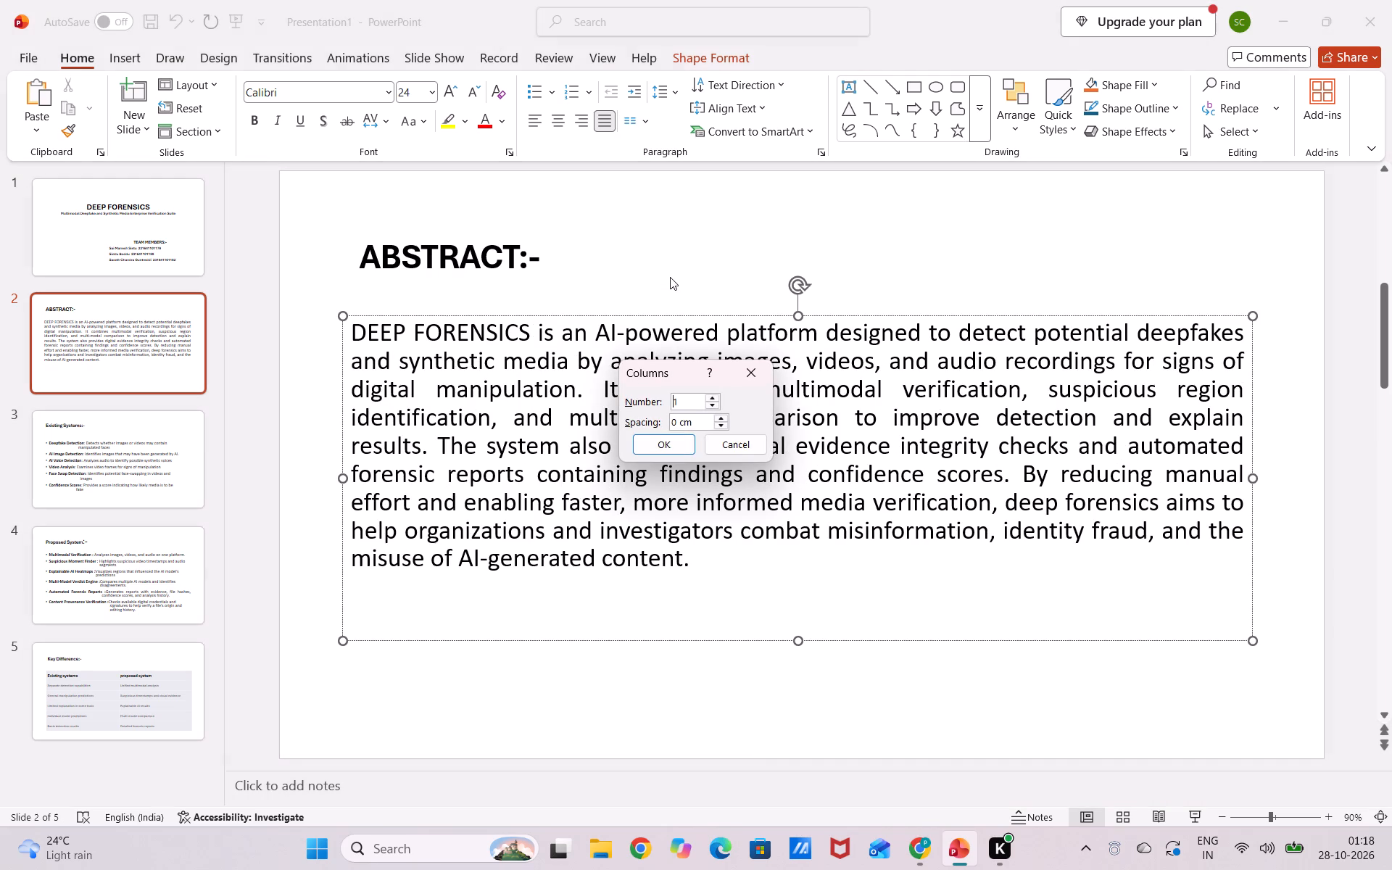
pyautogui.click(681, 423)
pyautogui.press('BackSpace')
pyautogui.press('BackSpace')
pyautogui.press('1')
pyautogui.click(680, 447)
# Set the column spacing of the abstract's body text to 1.5 cm.
pyautogui.moveTo(688, 565); pyautogui.dragTo(394, 333)
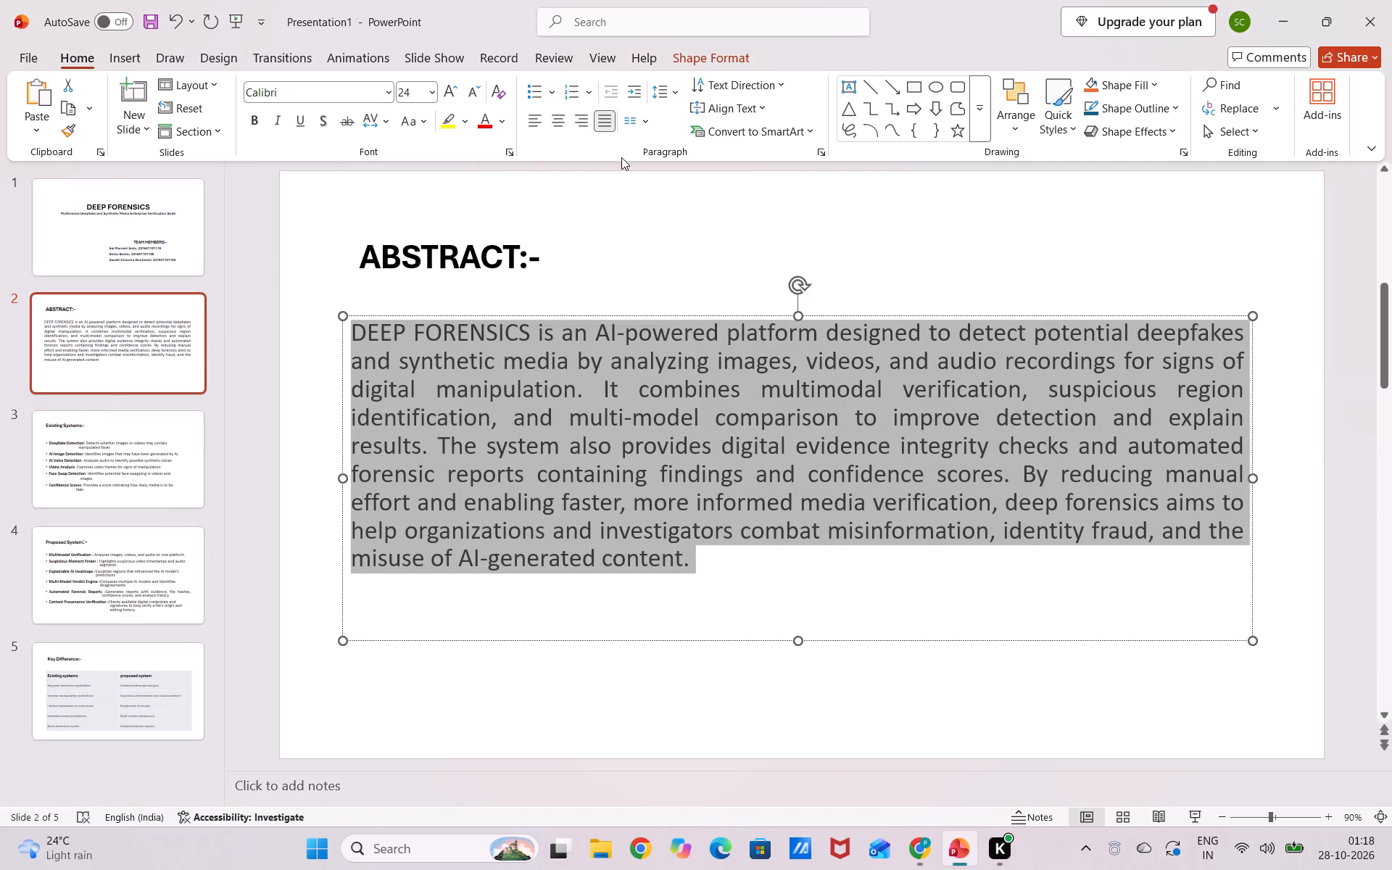
pyautogui.click(643, 120)
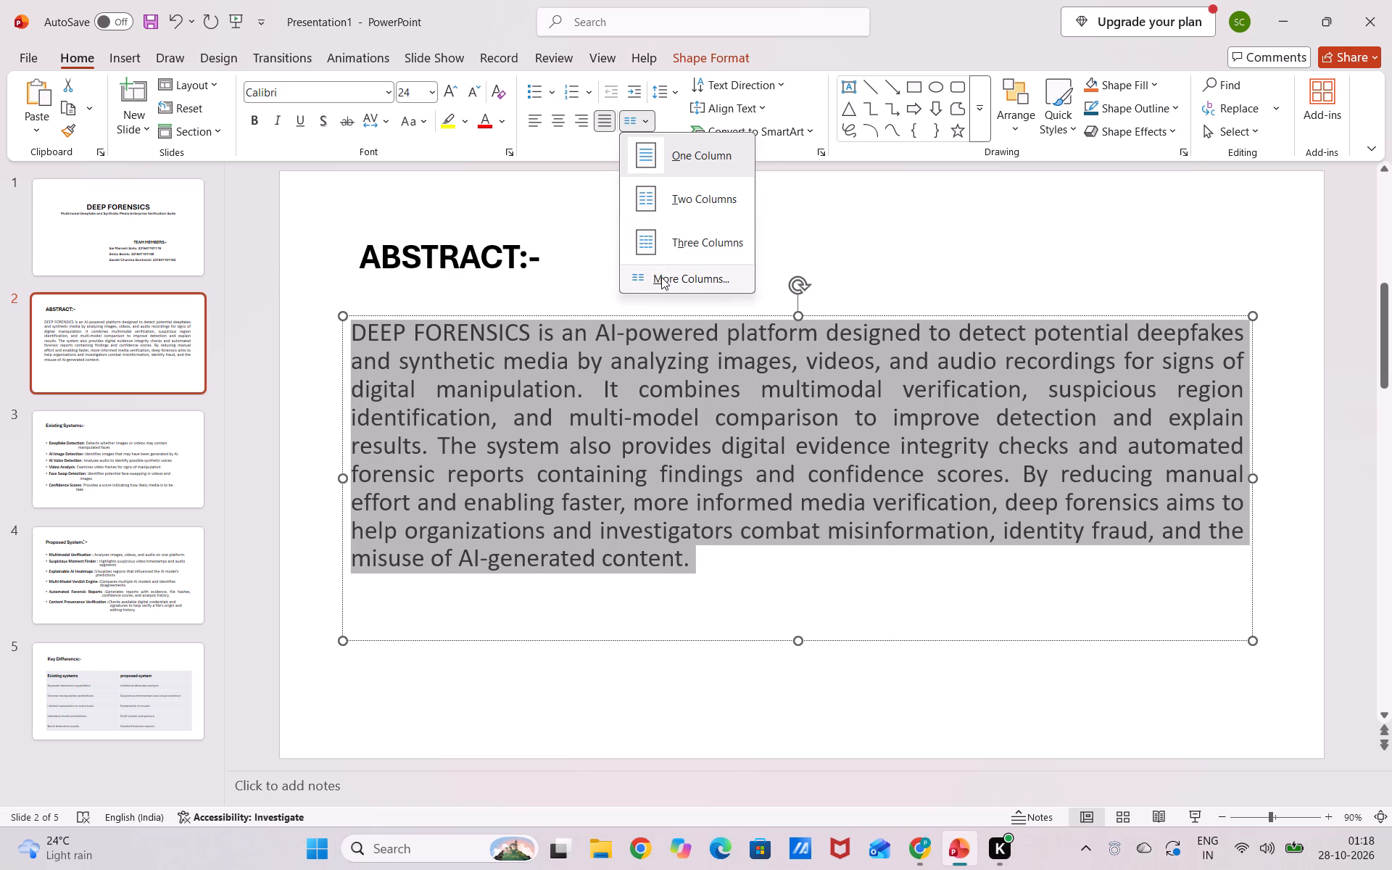
pyautogui.click(661, 277)
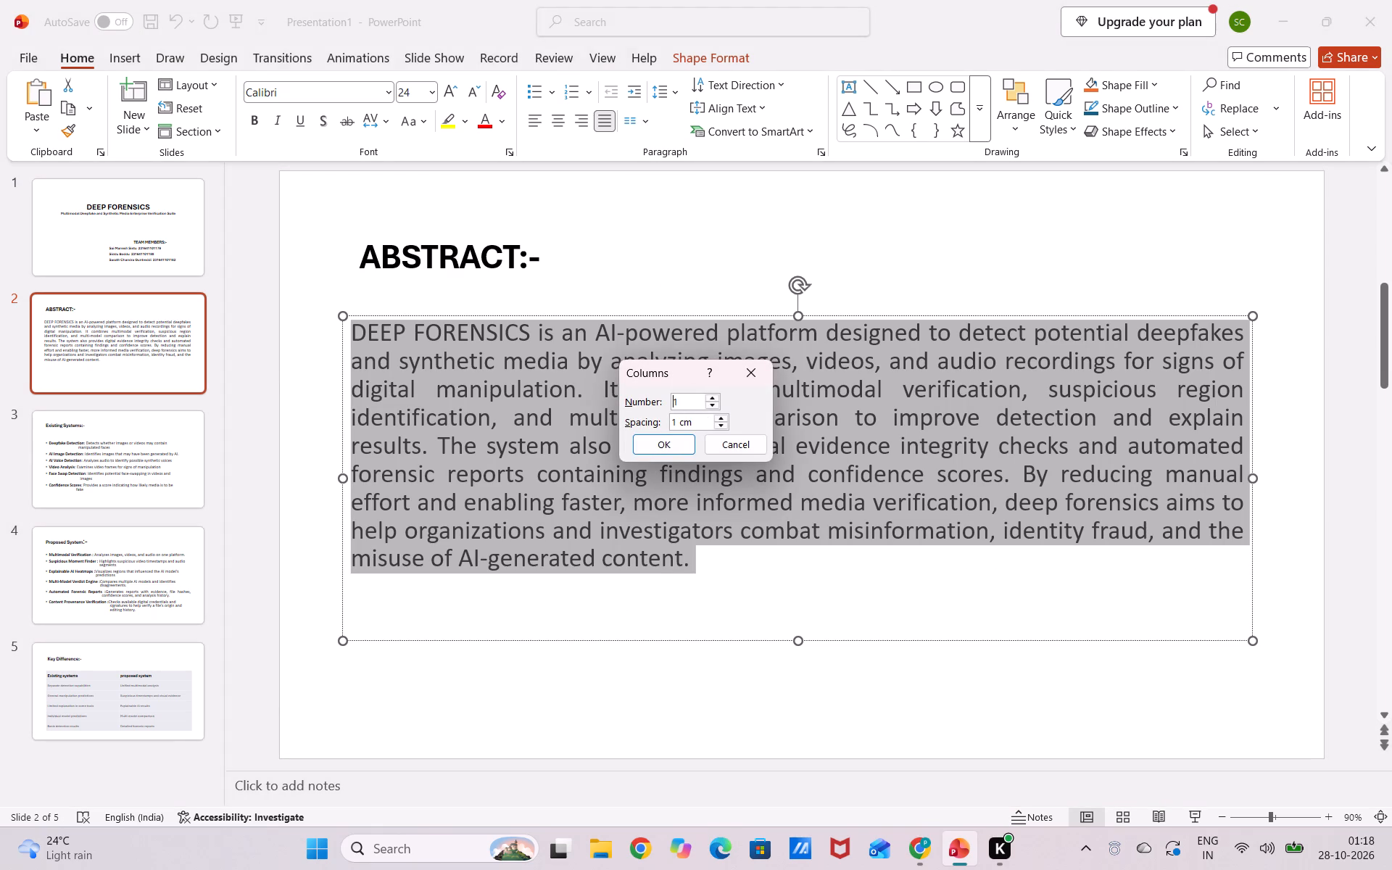
pyautogui.click(721, 415)
pyautogui.click(721, 415)
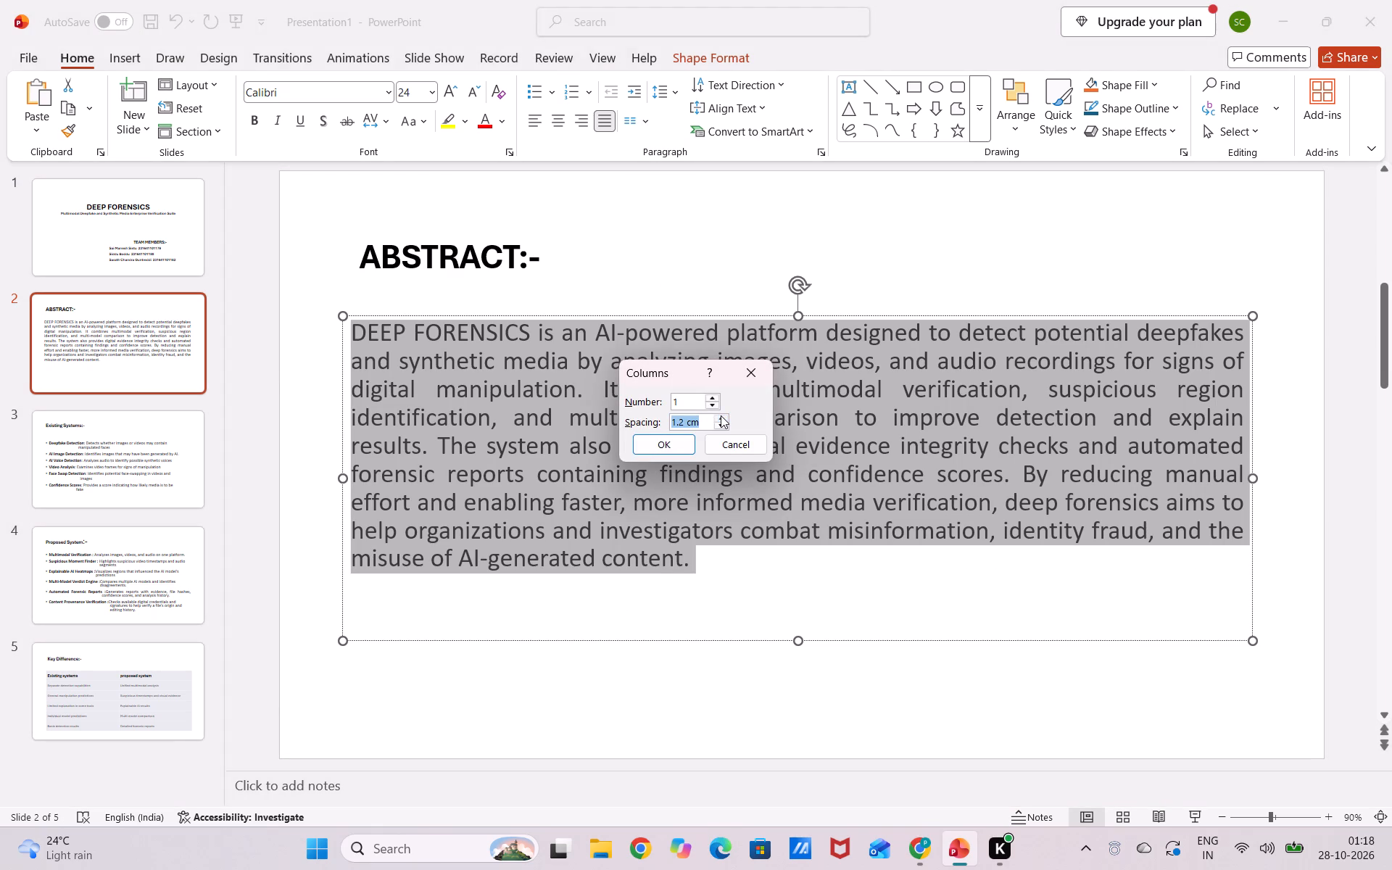
pyautogui.click(721, 415)
pyautogui.doubleClick(721, 415)
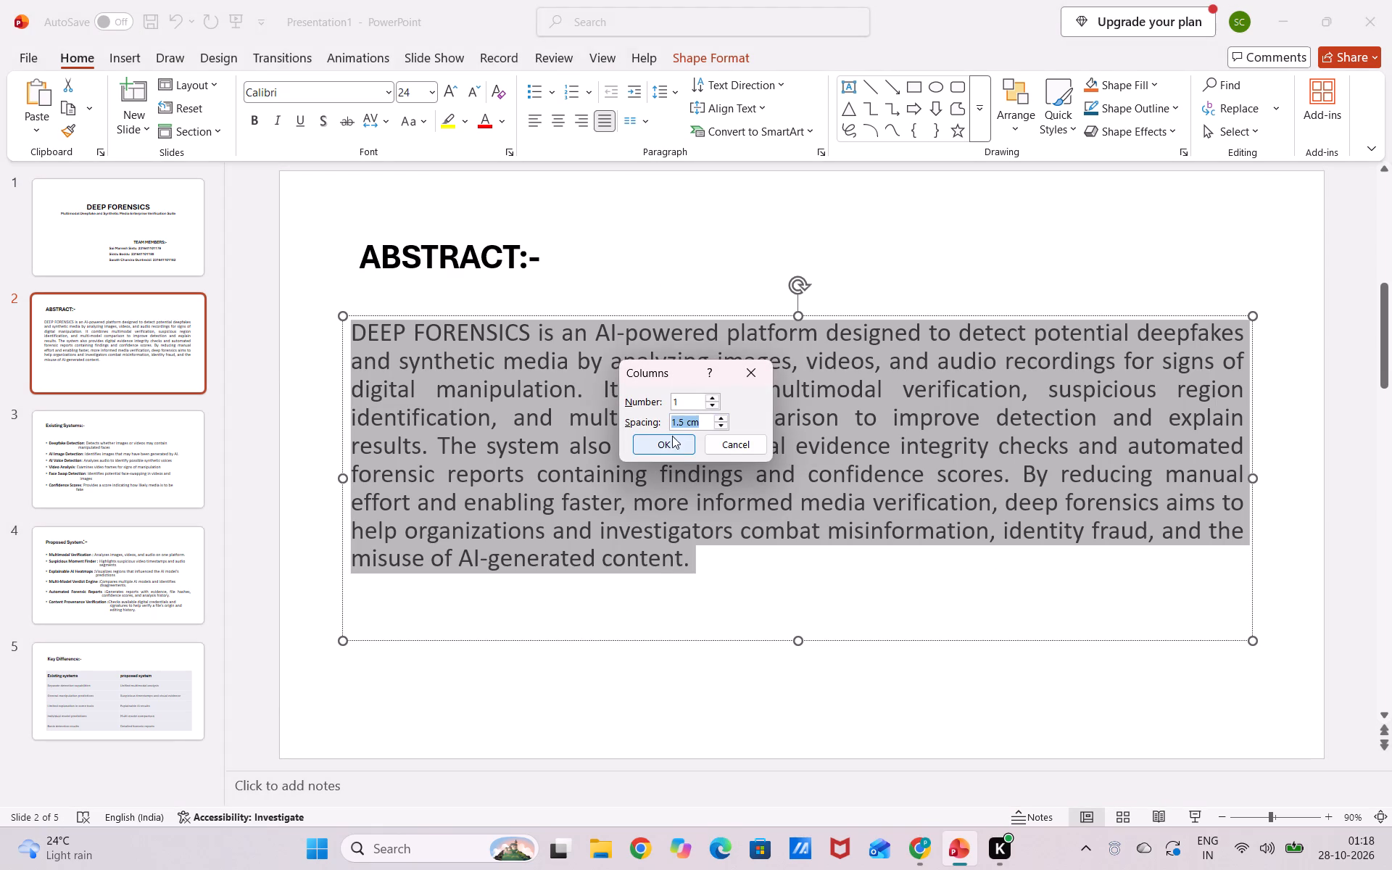
pyautogui.click(672, 444)
pyautogui.click(699, 560)
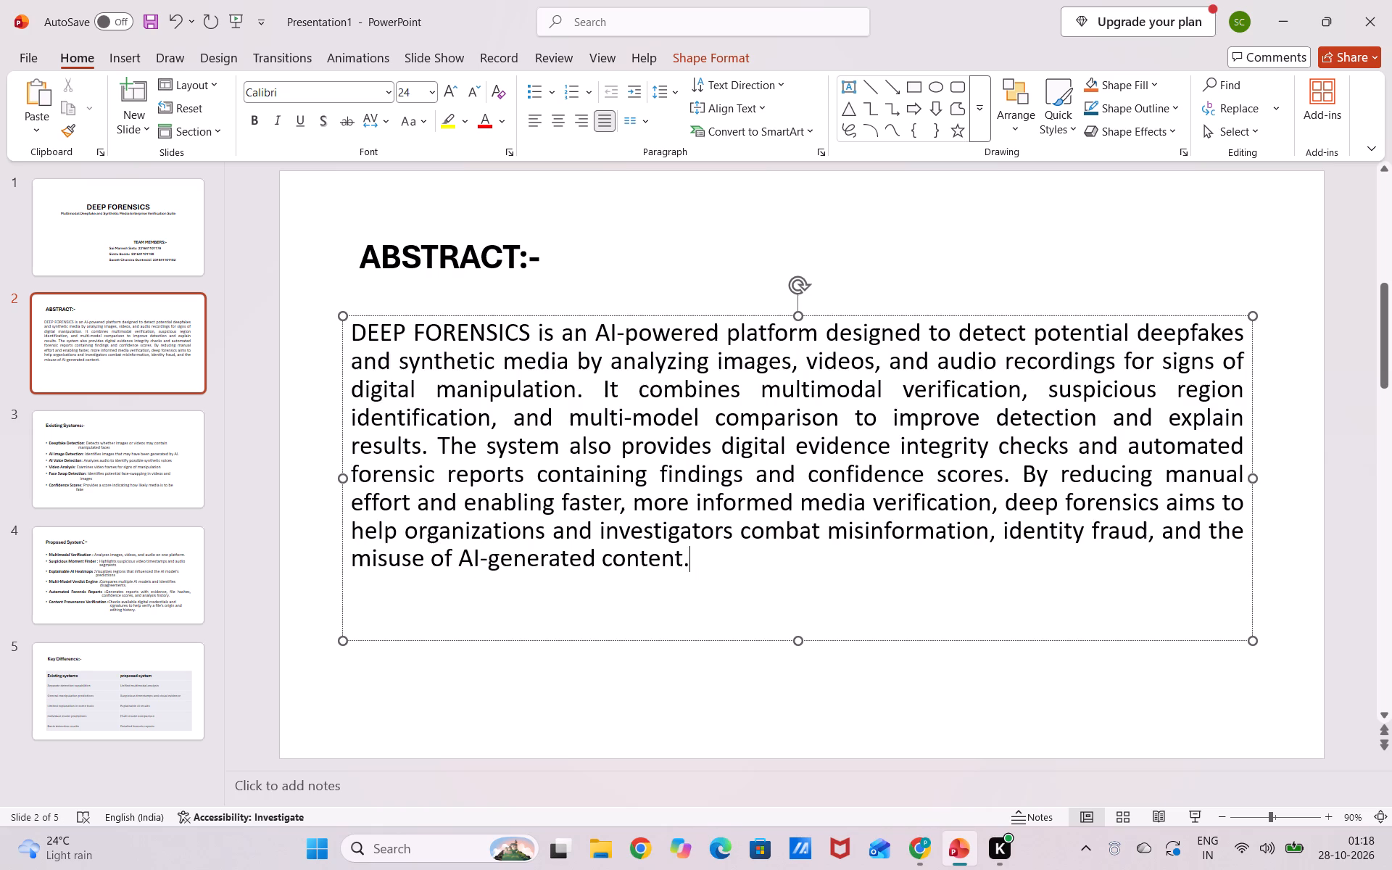
# Split the abstract's body text into 2 columns.
pyautogui.moveTo(698, 575); pyautogui.dragTo(302, 293)
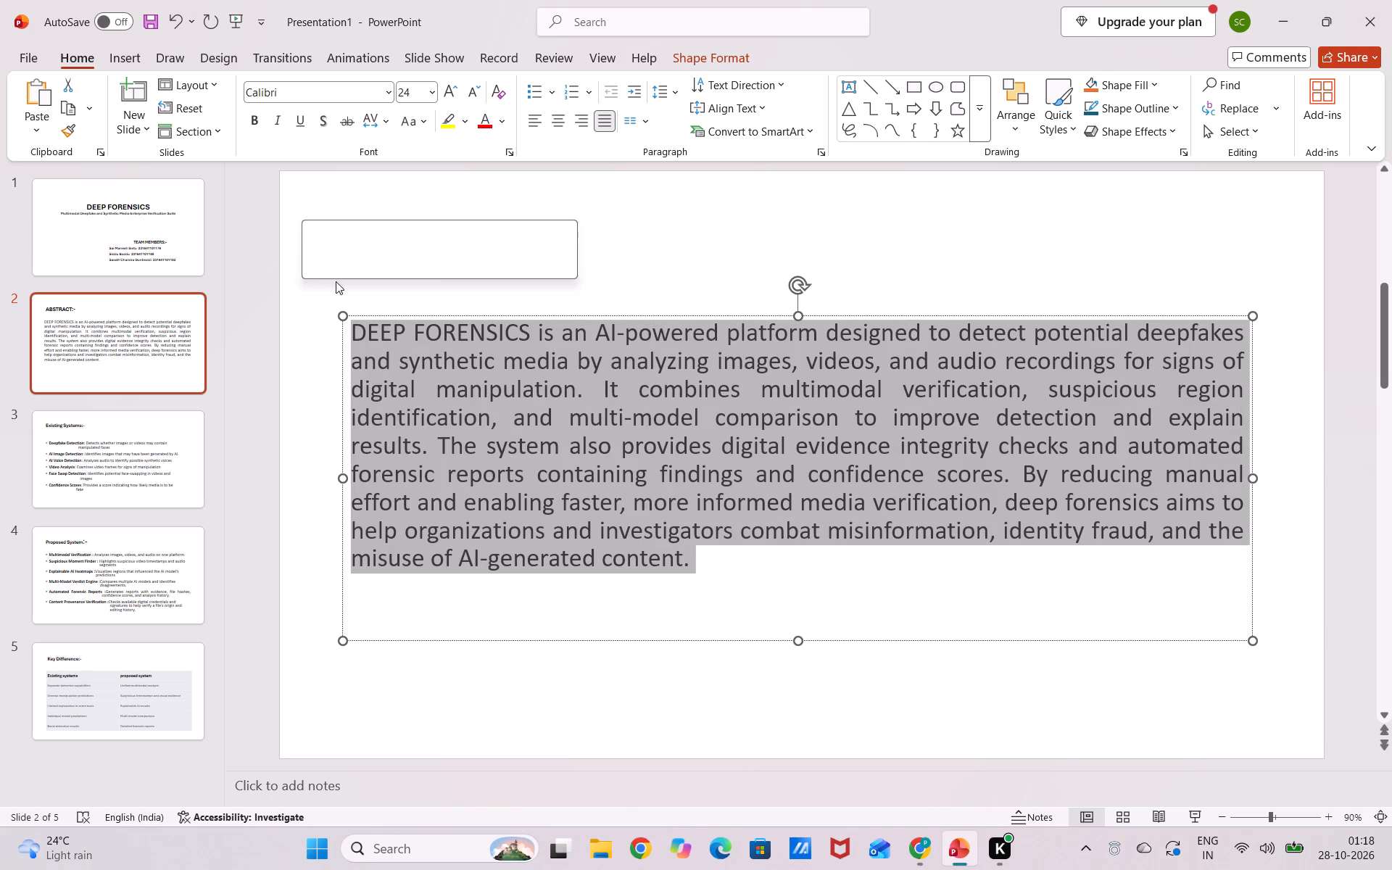
pyautogui.click(645, 122)
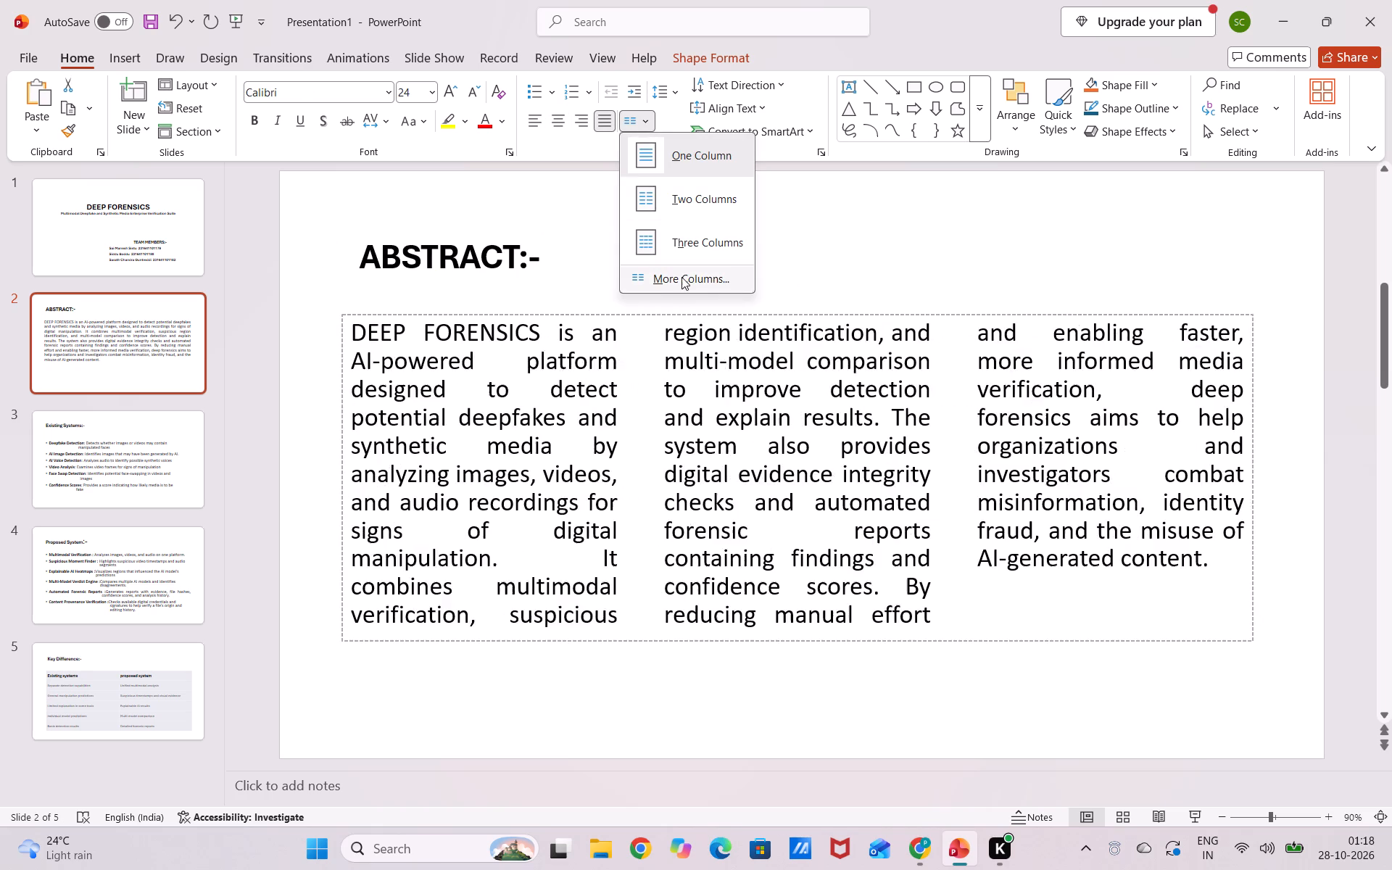
pyautogui.click(681, 277)
pyautogui.click(697, 401)
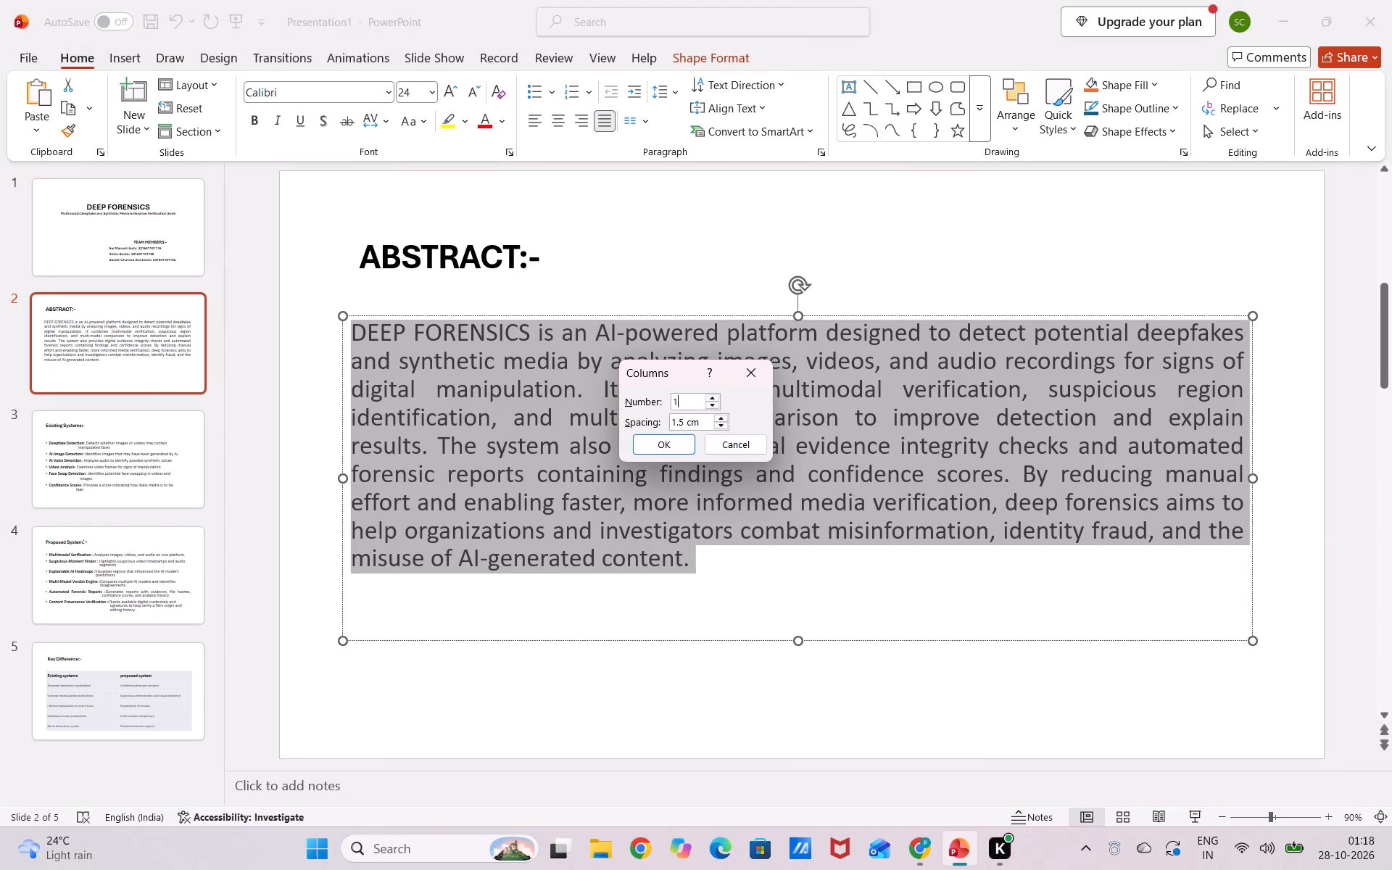
pyautogui.press('BackSpace')
pyautogui.press('2')
pyautogui.click(672, 447)
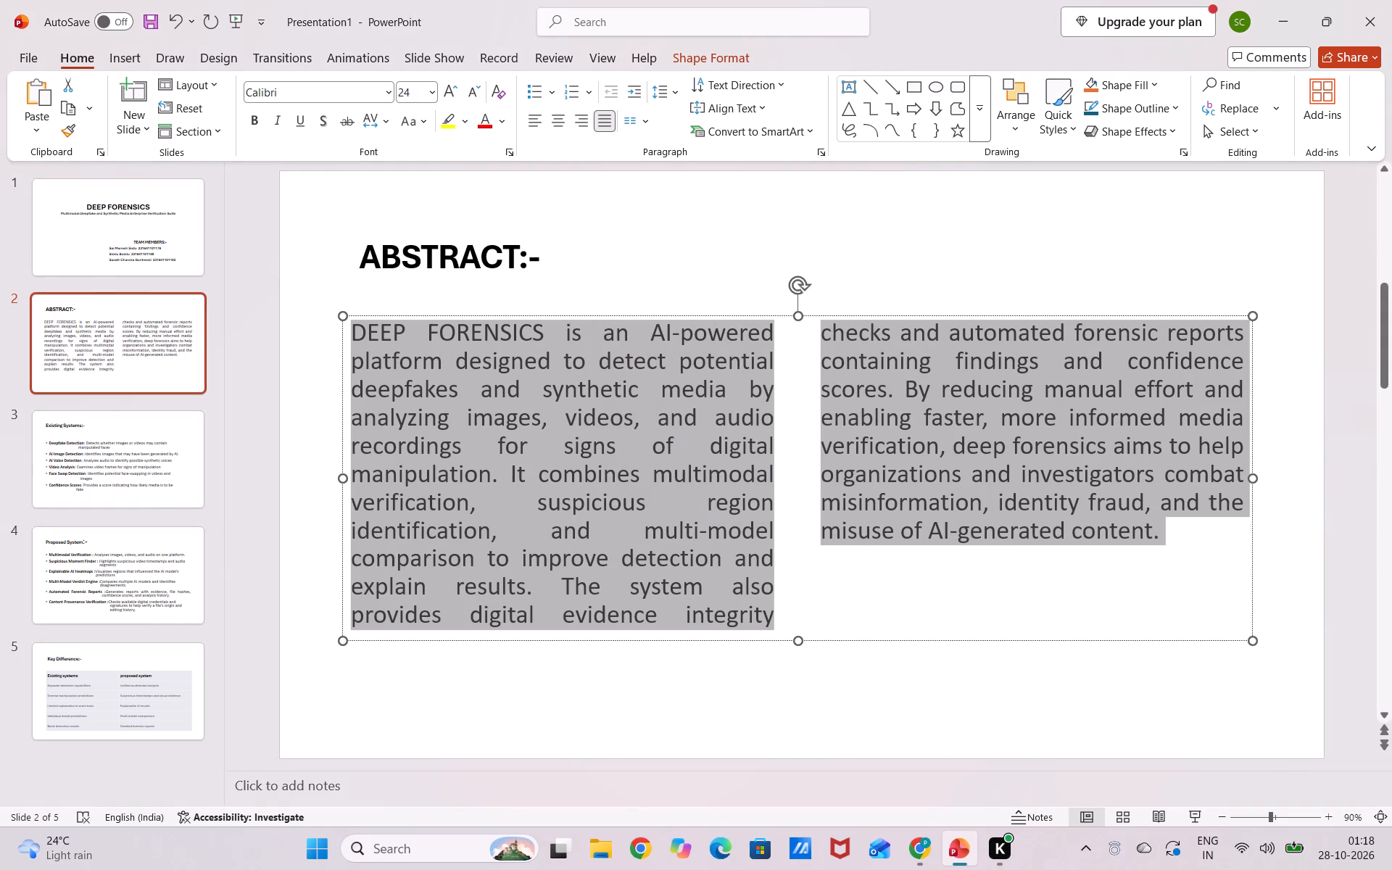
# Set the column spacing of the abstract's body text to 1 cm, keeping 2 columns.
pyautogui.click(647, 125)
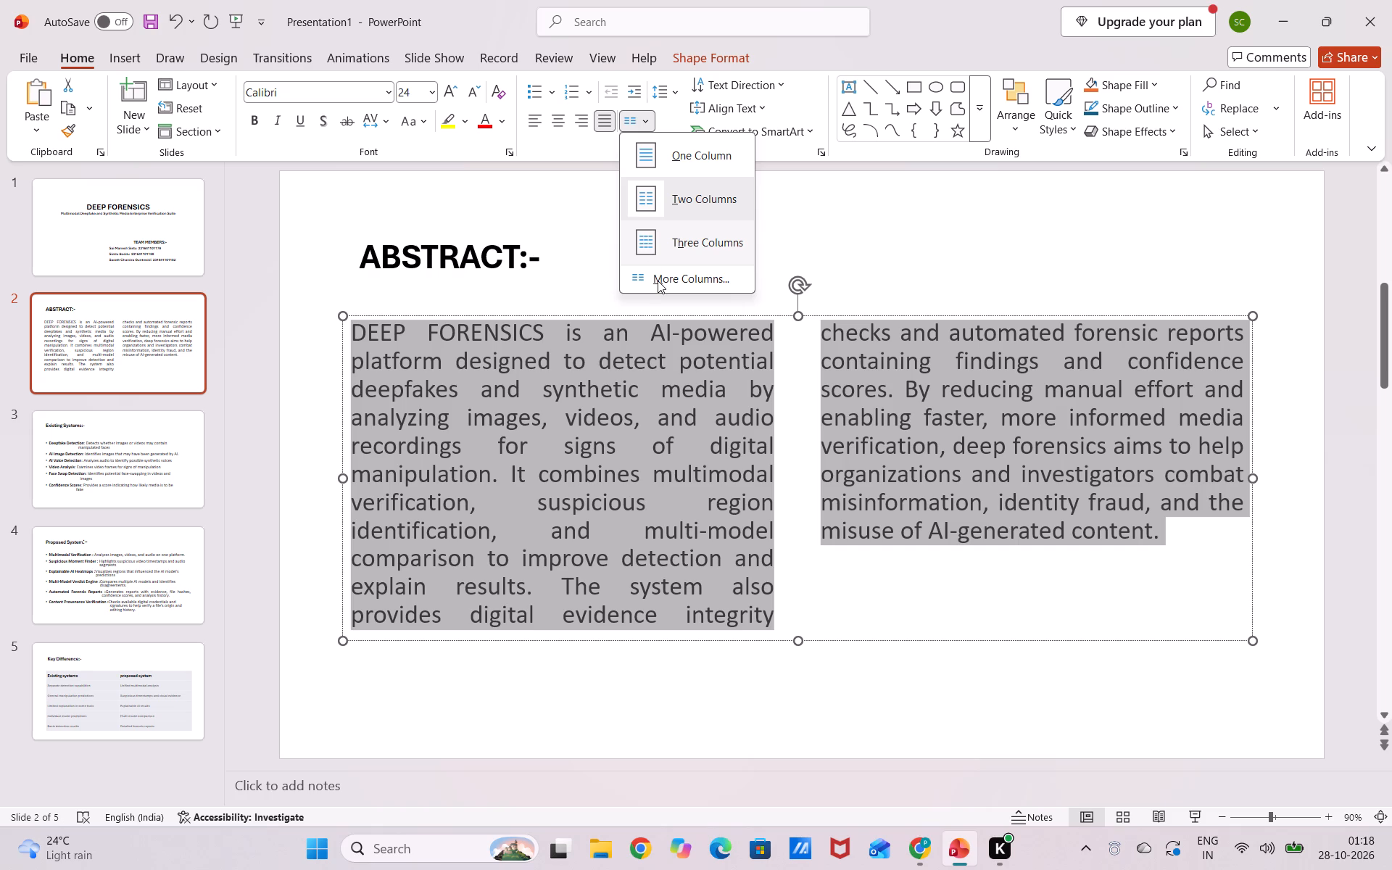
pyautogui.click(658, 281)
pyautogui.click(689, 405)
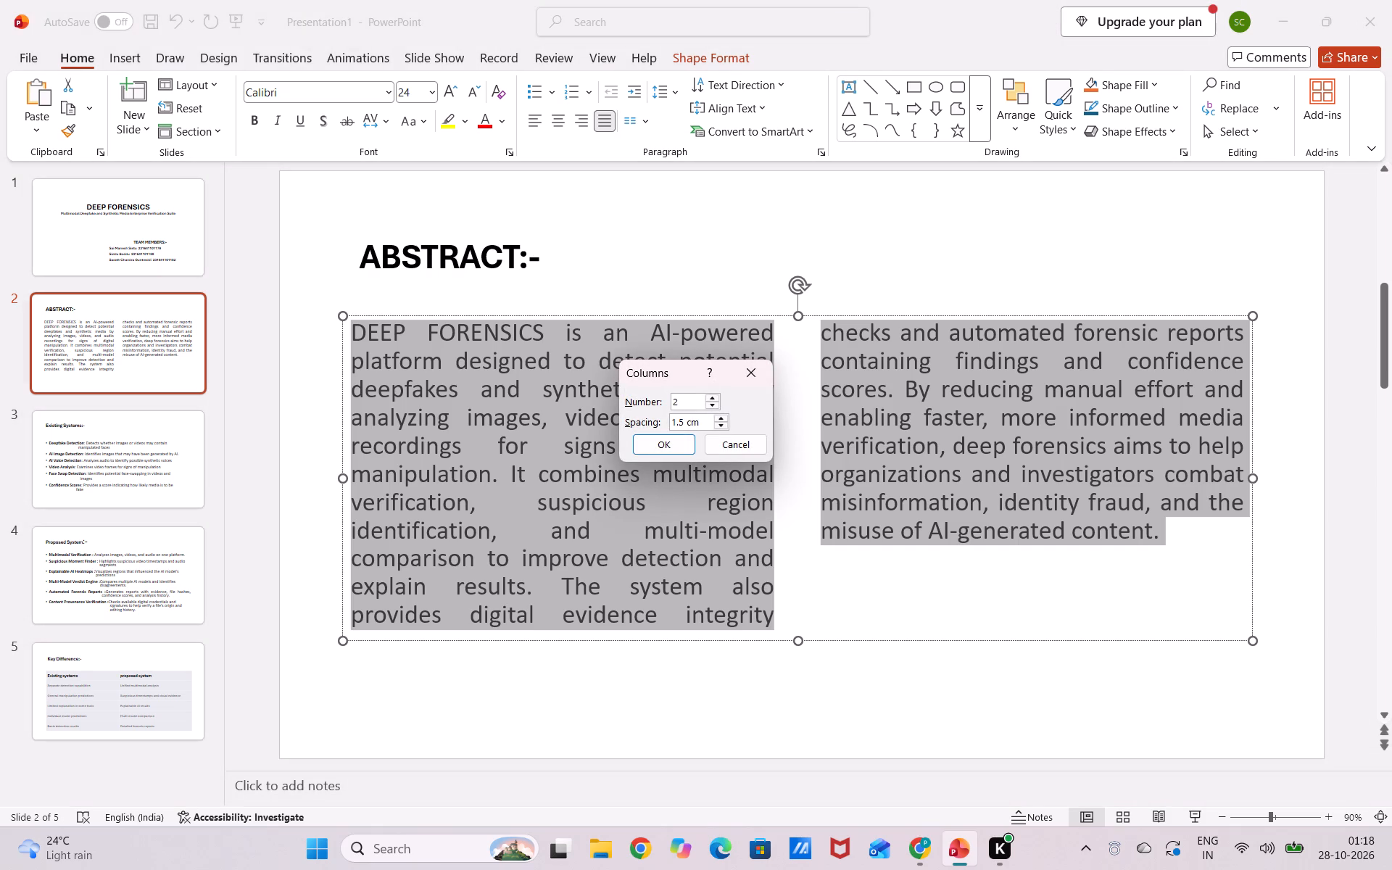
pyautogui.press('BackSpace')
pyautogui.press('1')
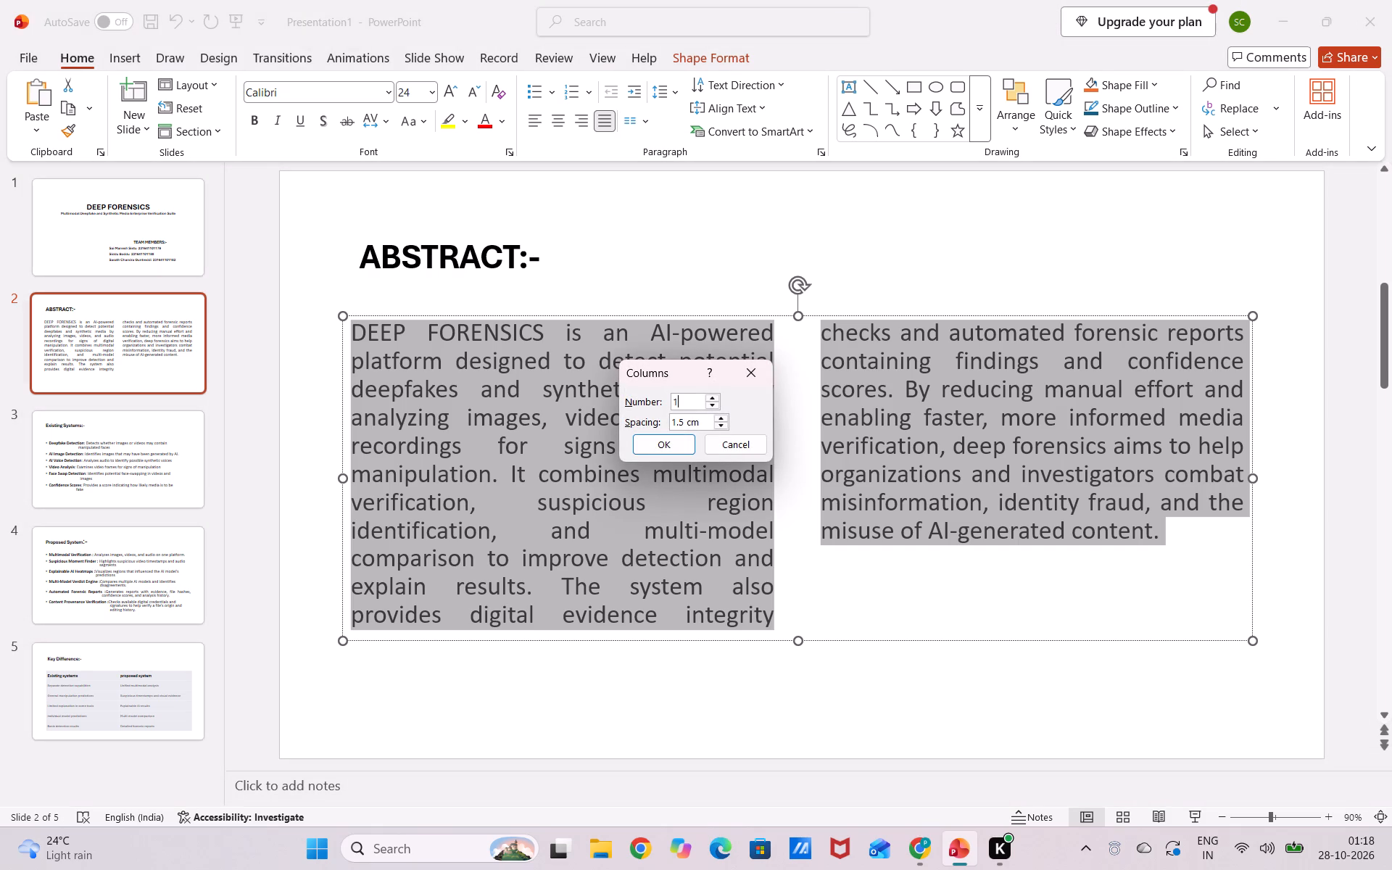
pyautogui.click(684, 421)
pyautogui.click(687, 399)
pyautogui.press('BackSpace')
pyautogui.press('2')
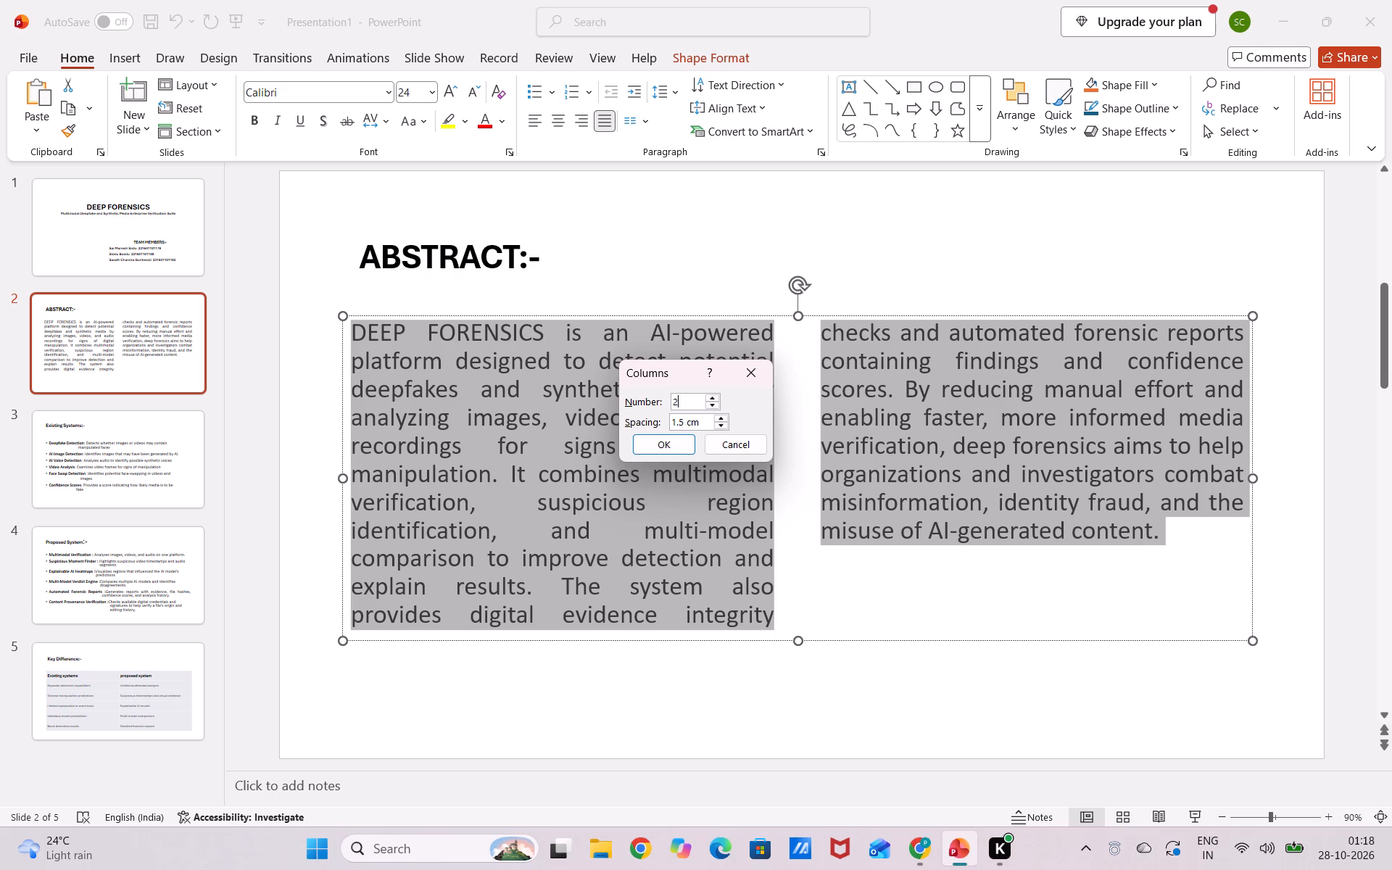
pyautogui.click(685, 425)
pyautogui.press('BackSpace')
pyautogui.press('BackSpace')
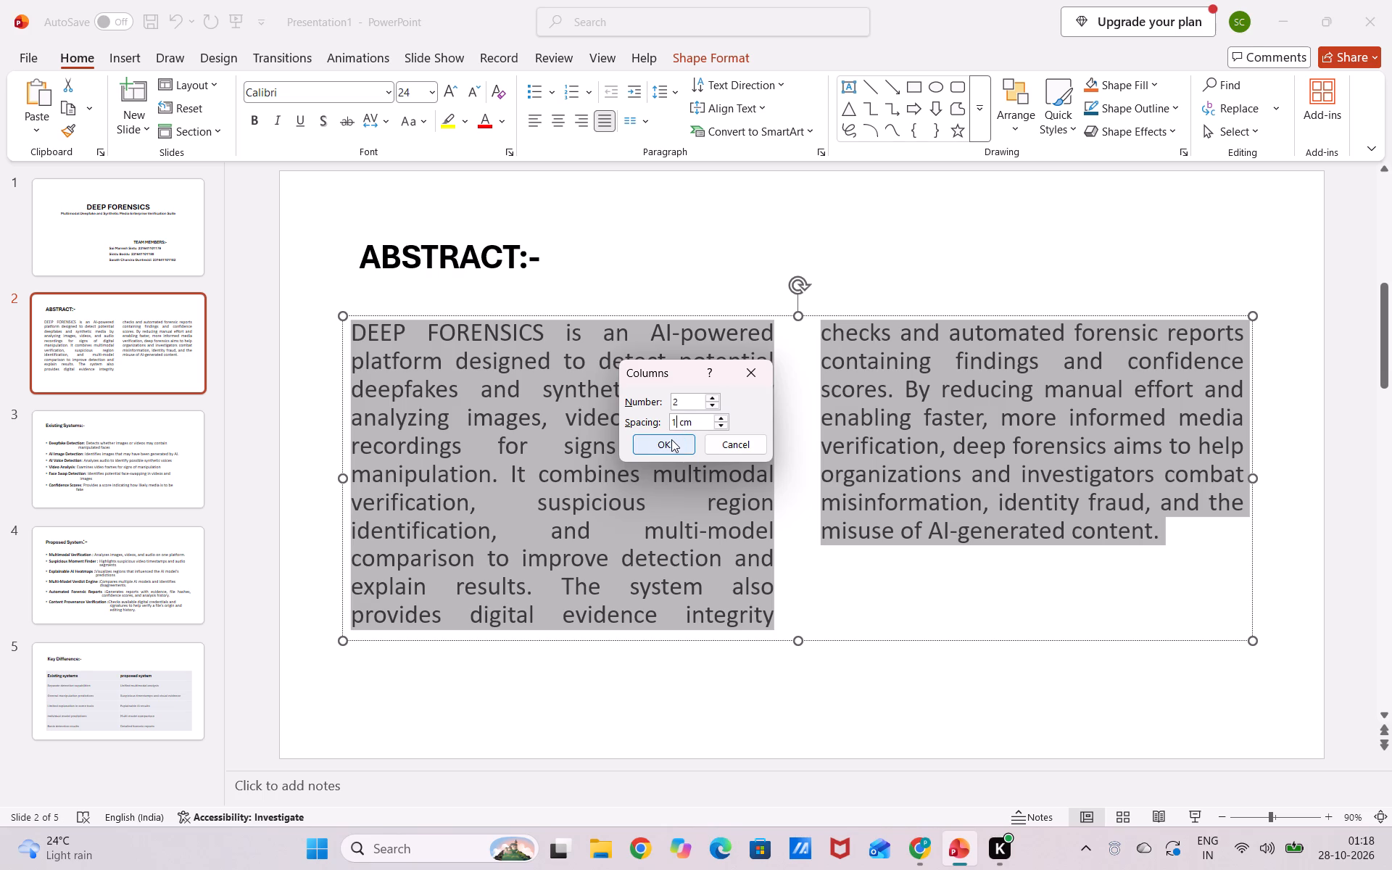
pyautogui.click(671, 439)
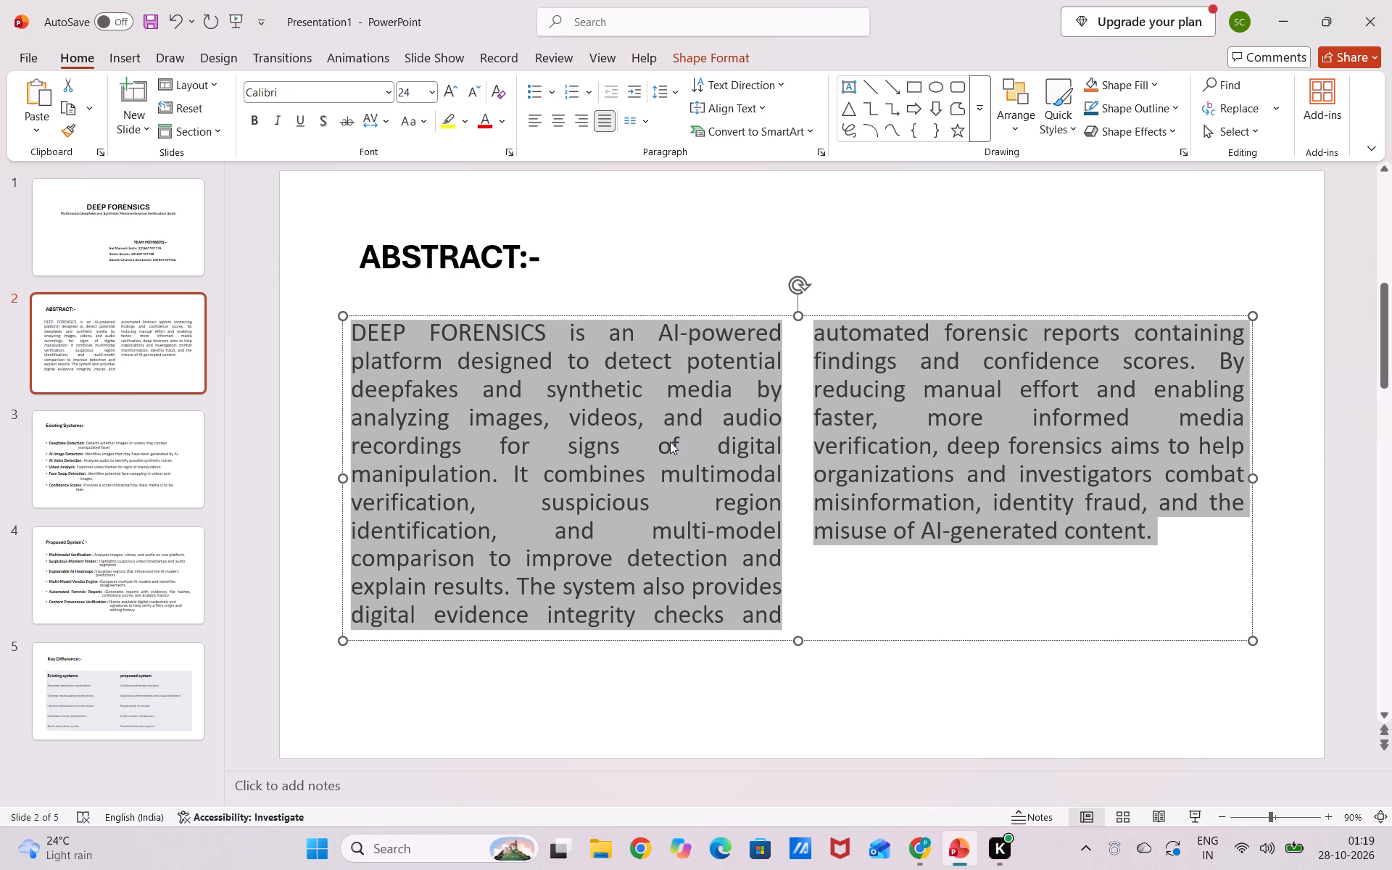
# Undo the last spacing change and the two-column split of the abstract's body text.
pyautogui.hotkey('ctrl', 'z')
pyautogui.hotkey('ctrl', 'z')
pyautogui.click(721, 573)
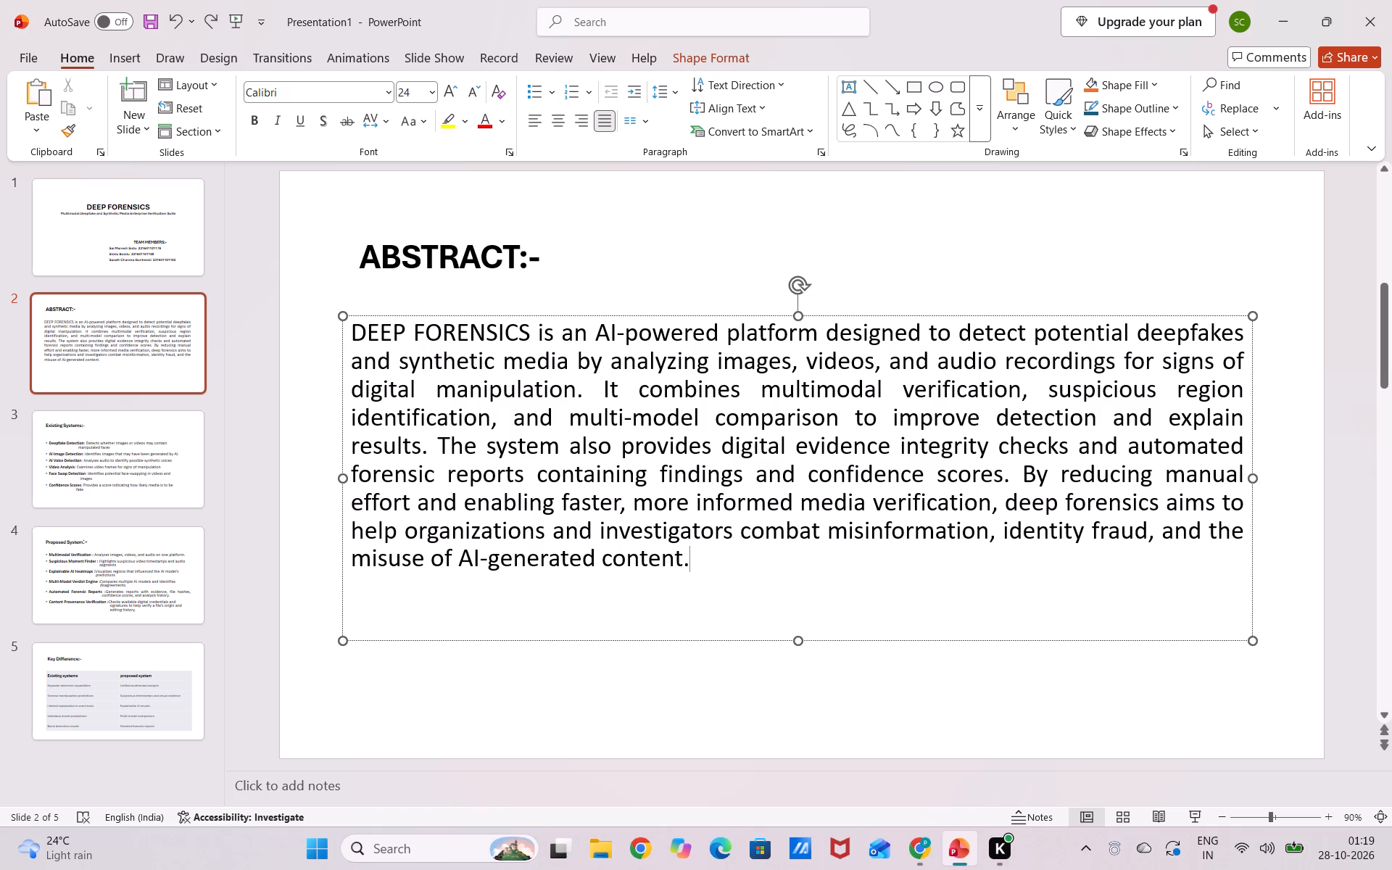
# Review the abstract, Proposed System, Key Difference and Existing Systems slides.
pyautogui.click(137, 449)
pyautogui.click(183, 366)
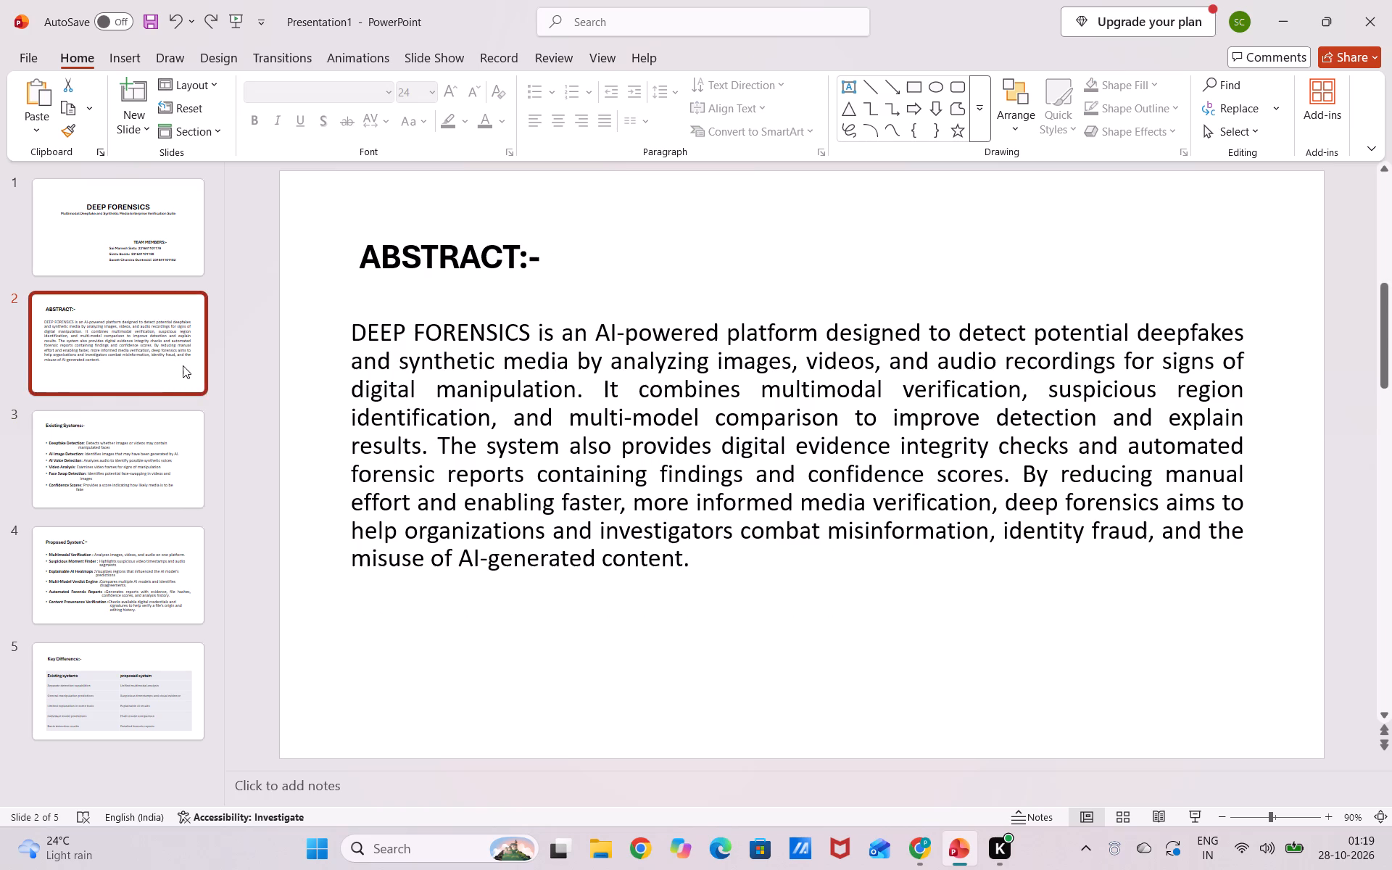
pyautogui.click(147, 489)
pyautogui.click(158, 562)
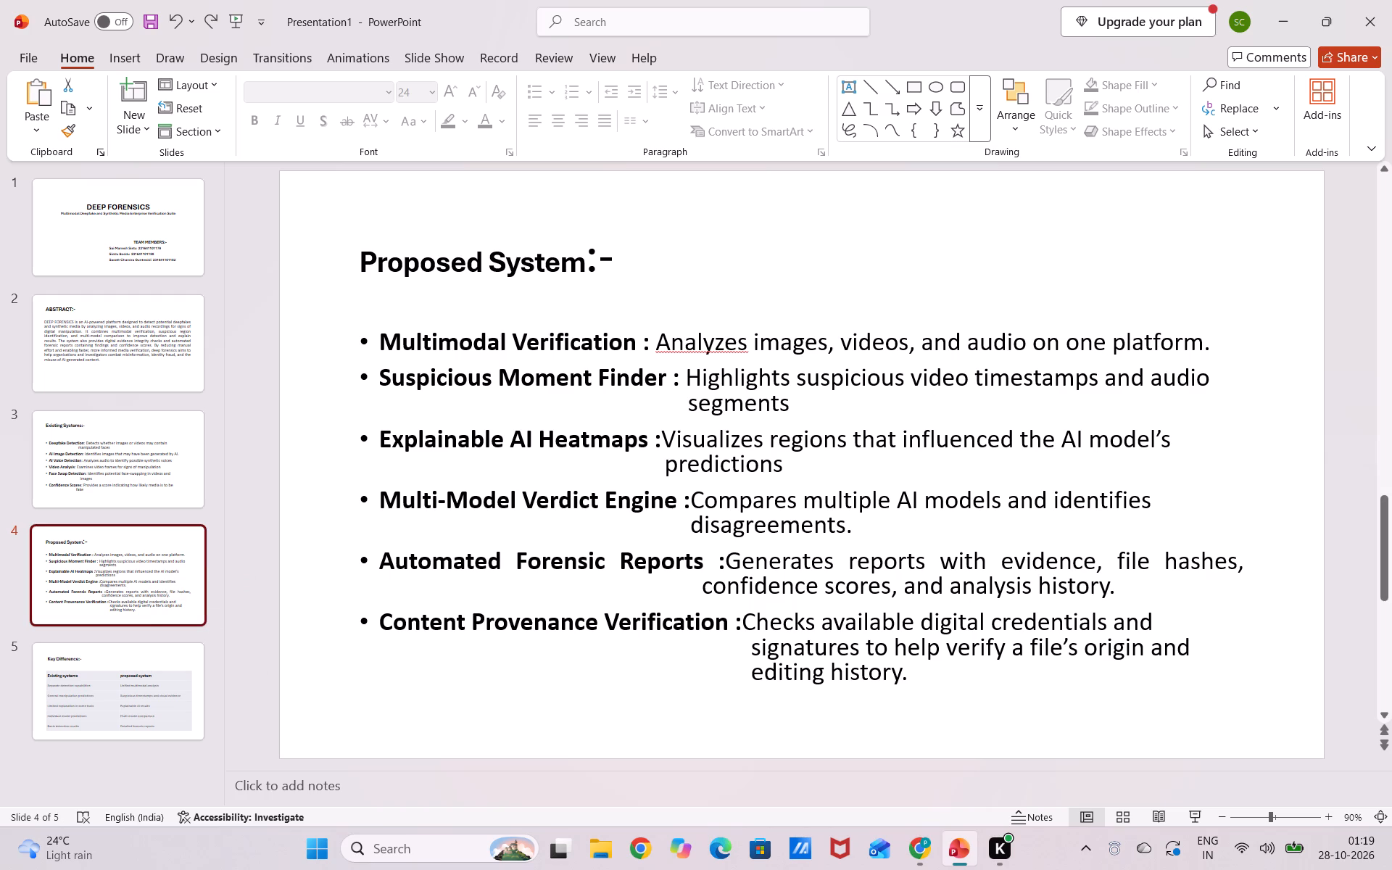
pyautogui.click(144, 695)
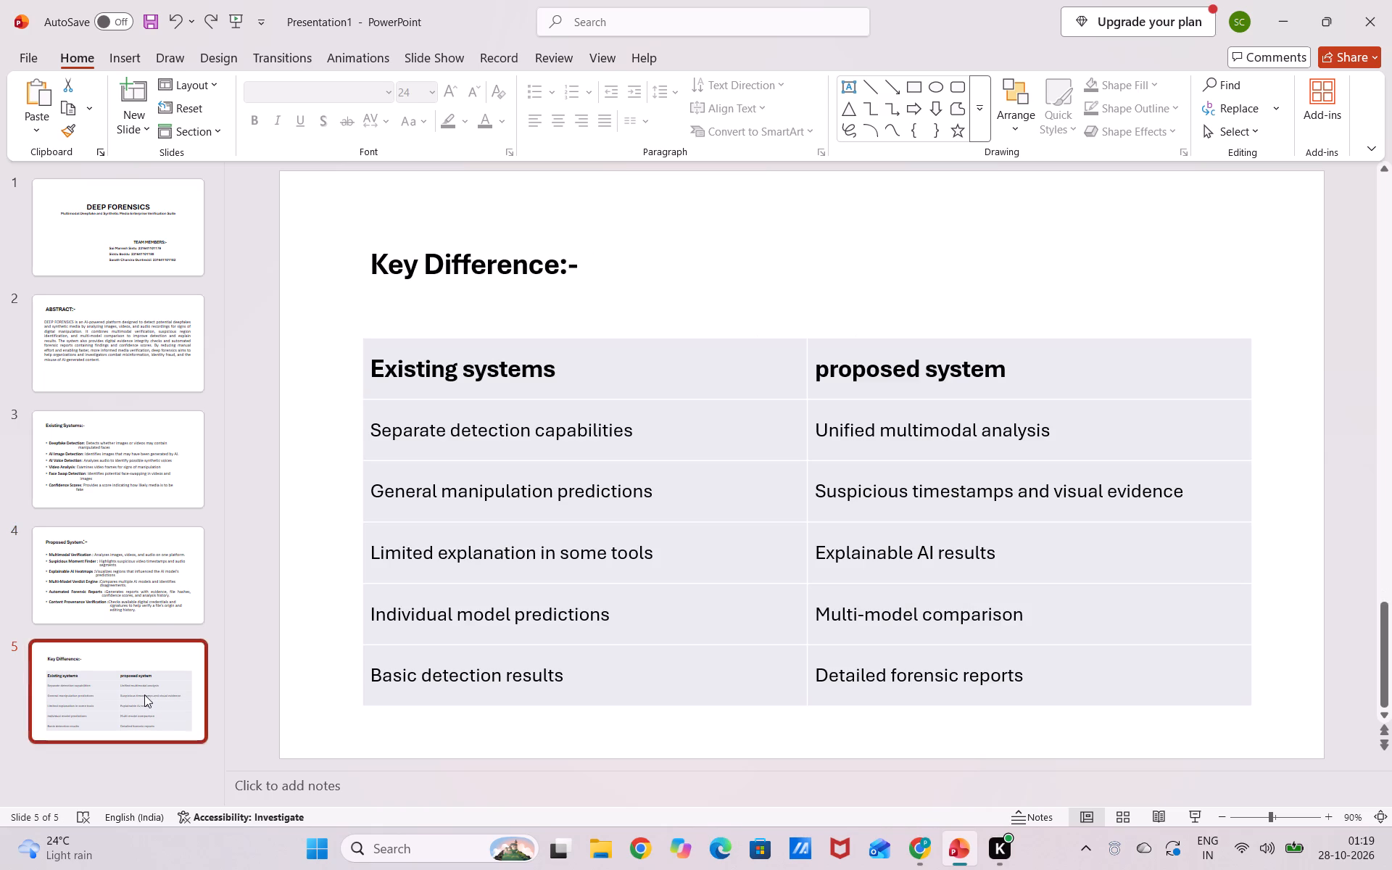
pyautogui.click(172, 465)
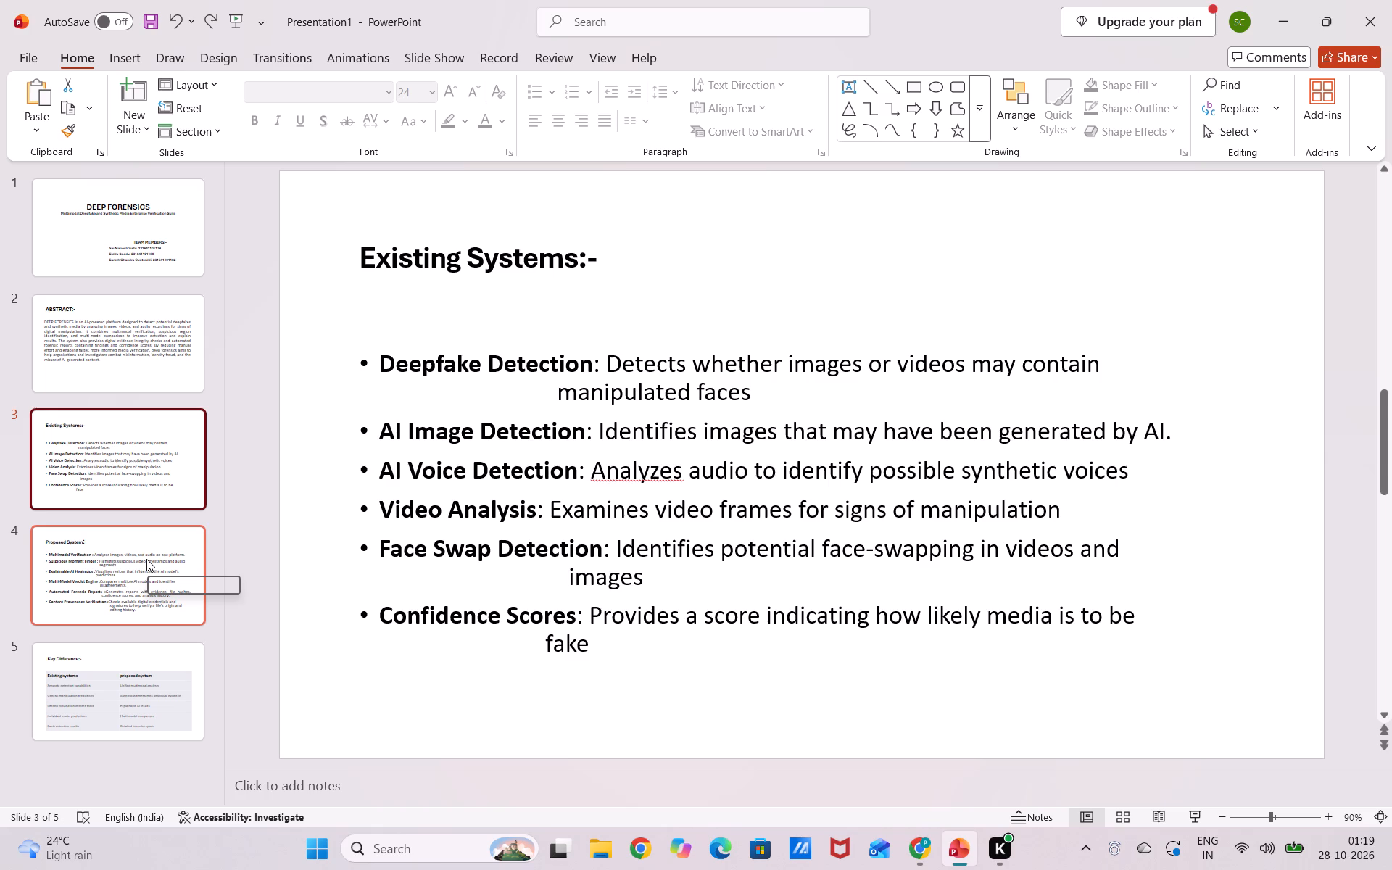
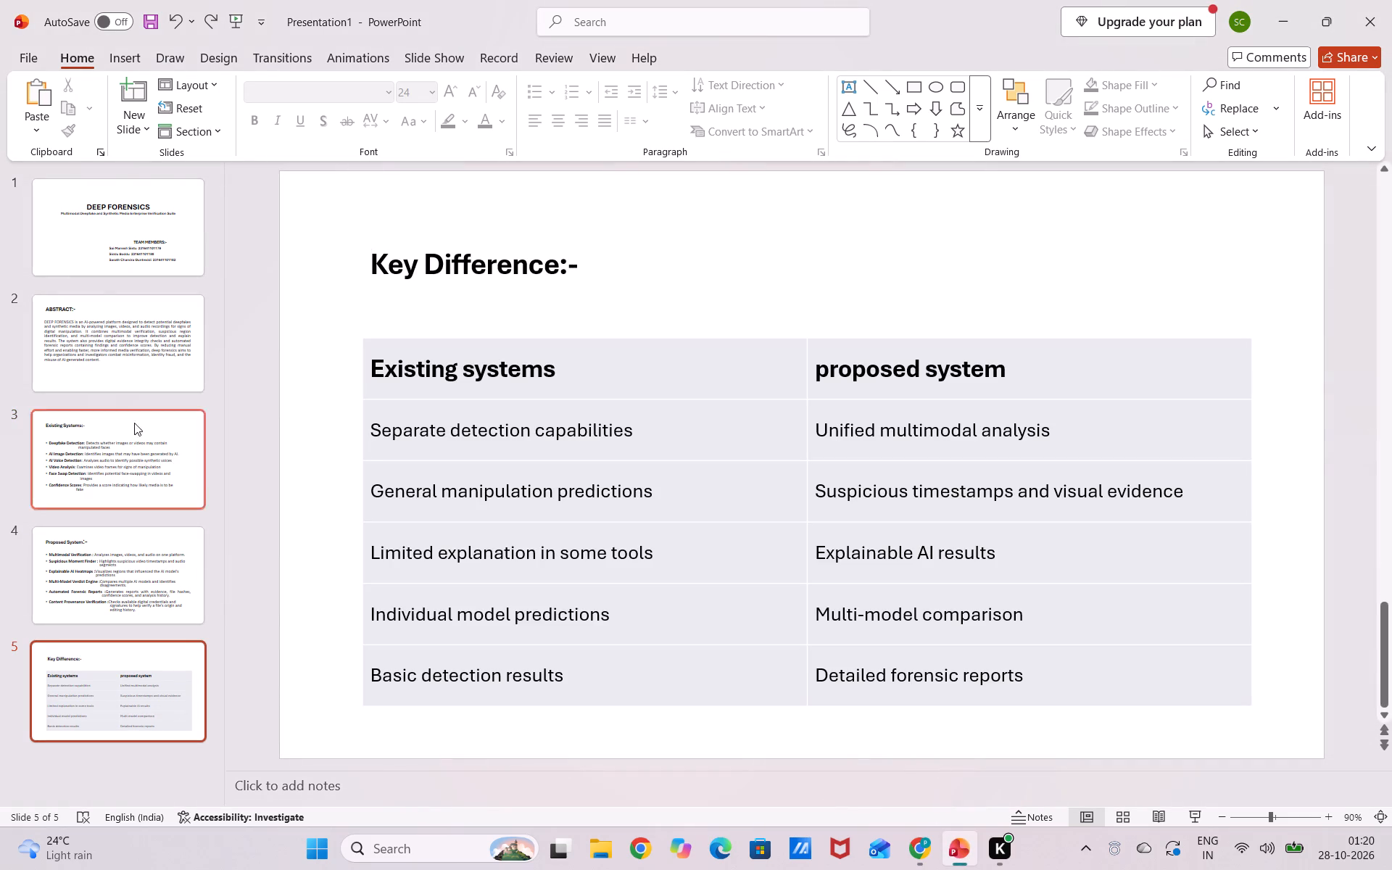
pyautogui.click(140, 122)
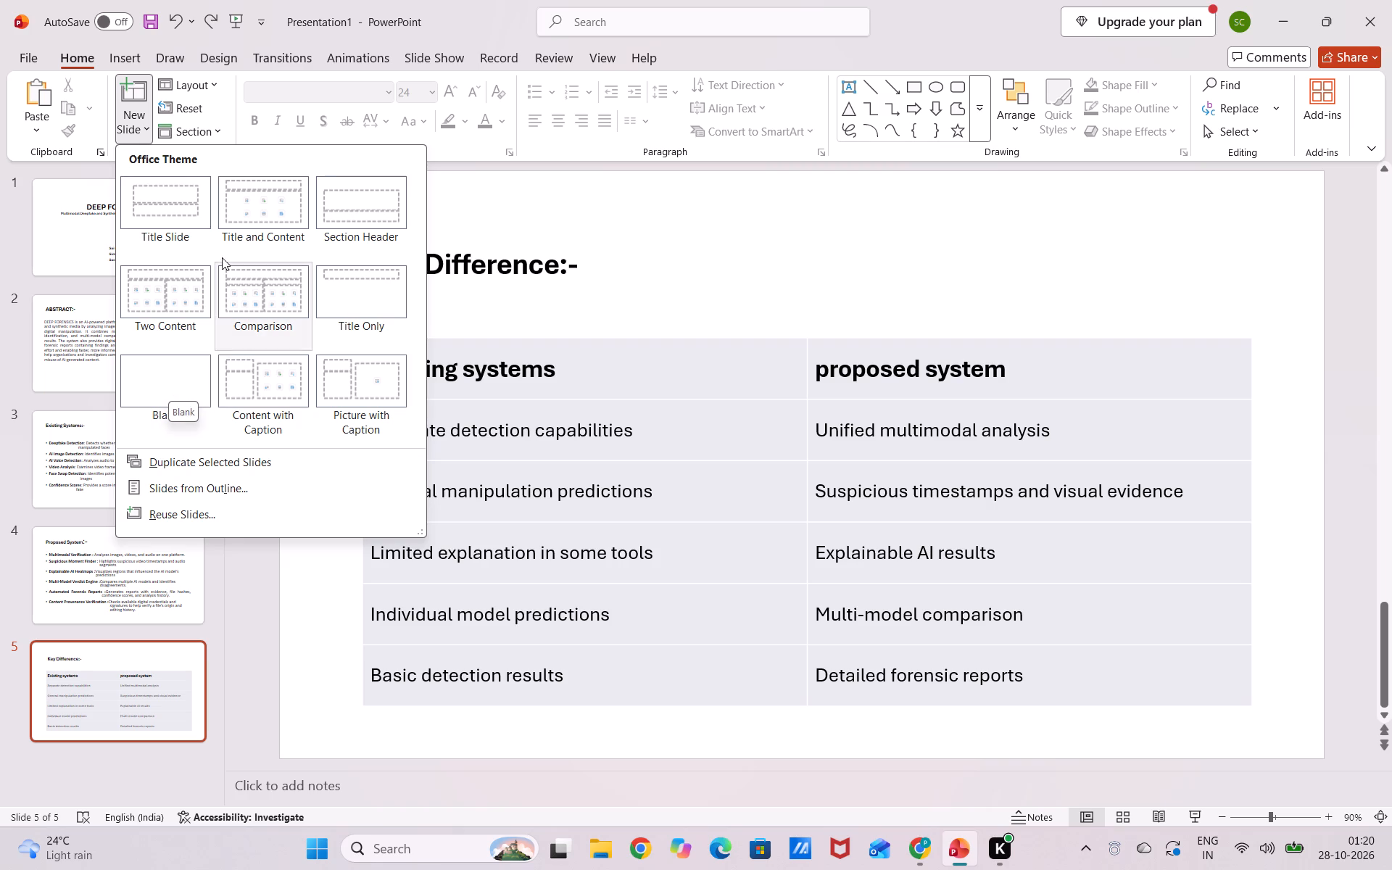
pyautogui.click(248, 209)
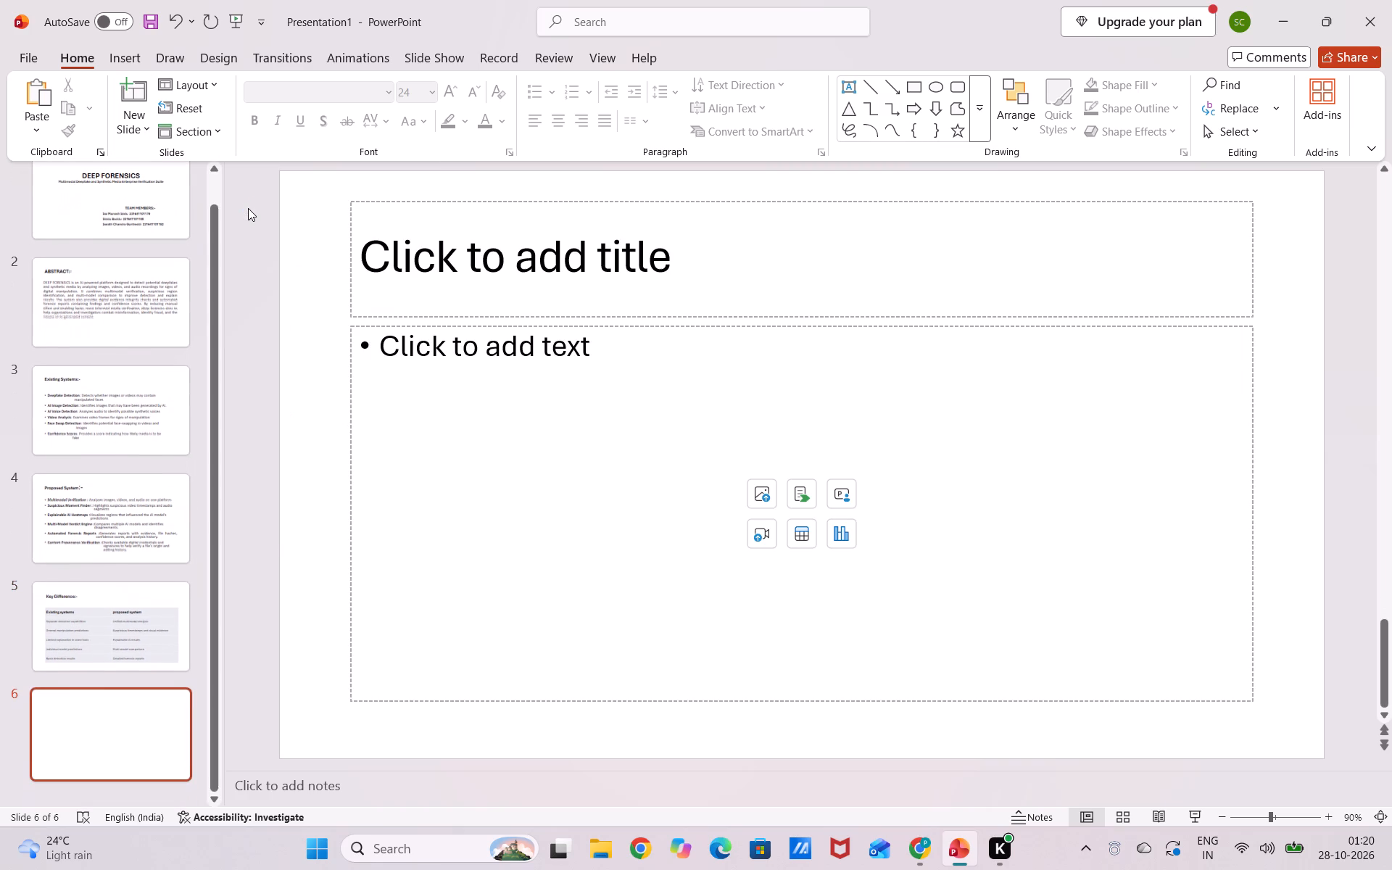
pyautogui.click(671, 261)
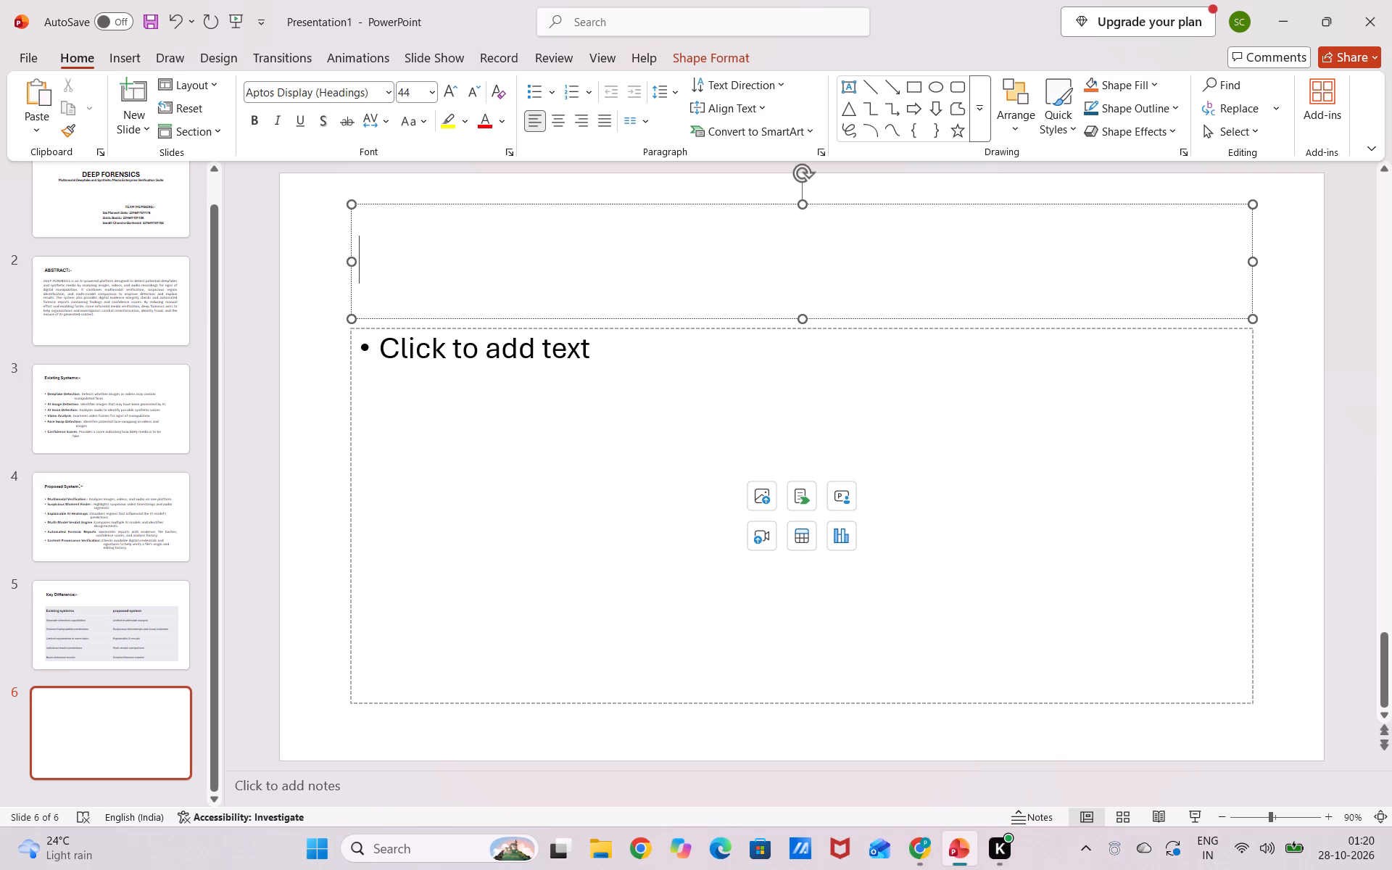
# Enclose each of the three team members' ID numbers in parentheses on the DEEP FORENSICS title slide.
pyautogui.click(112, 208)
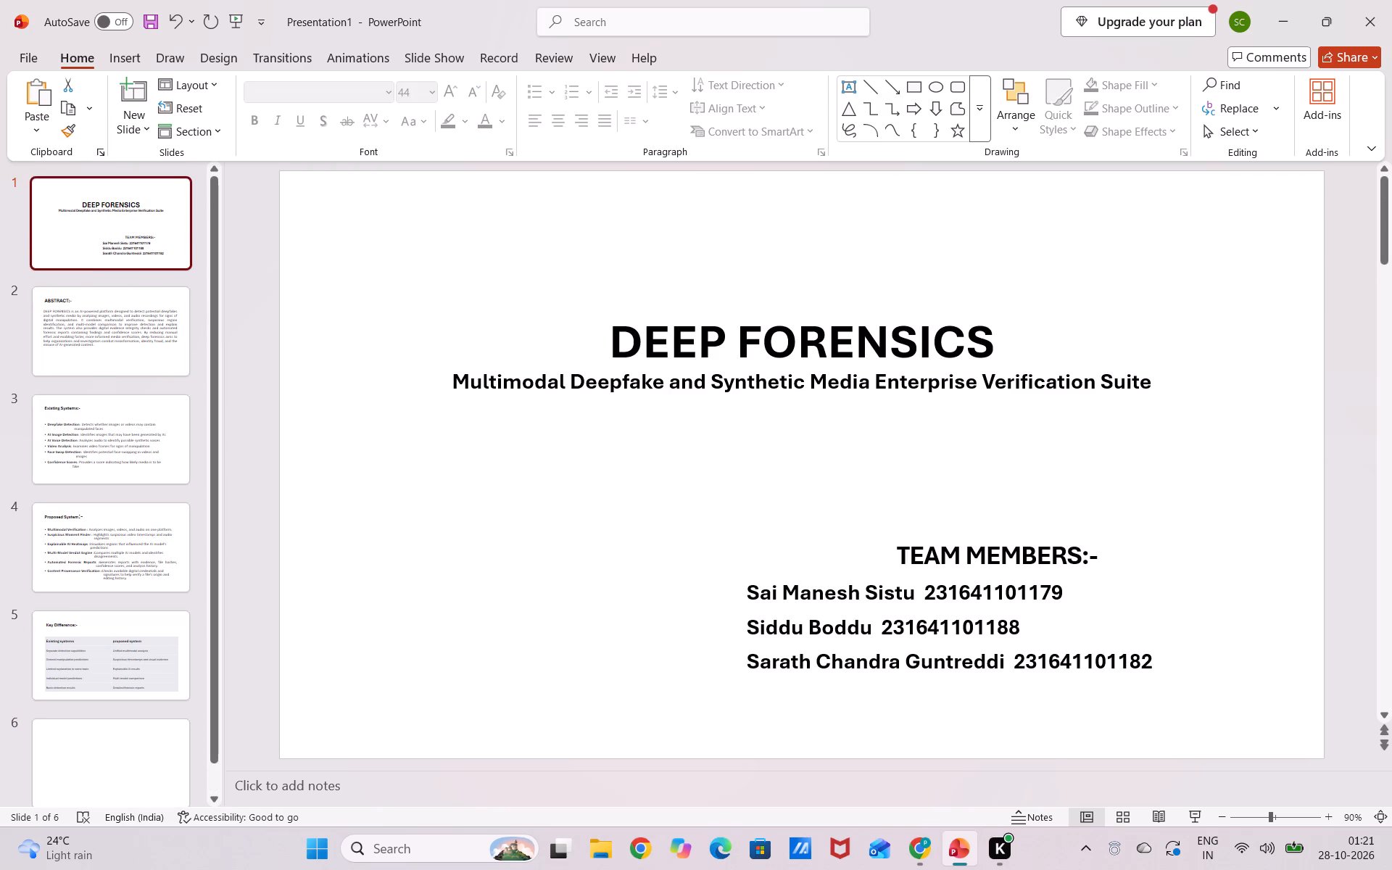
pyautogui.click(925, 587)
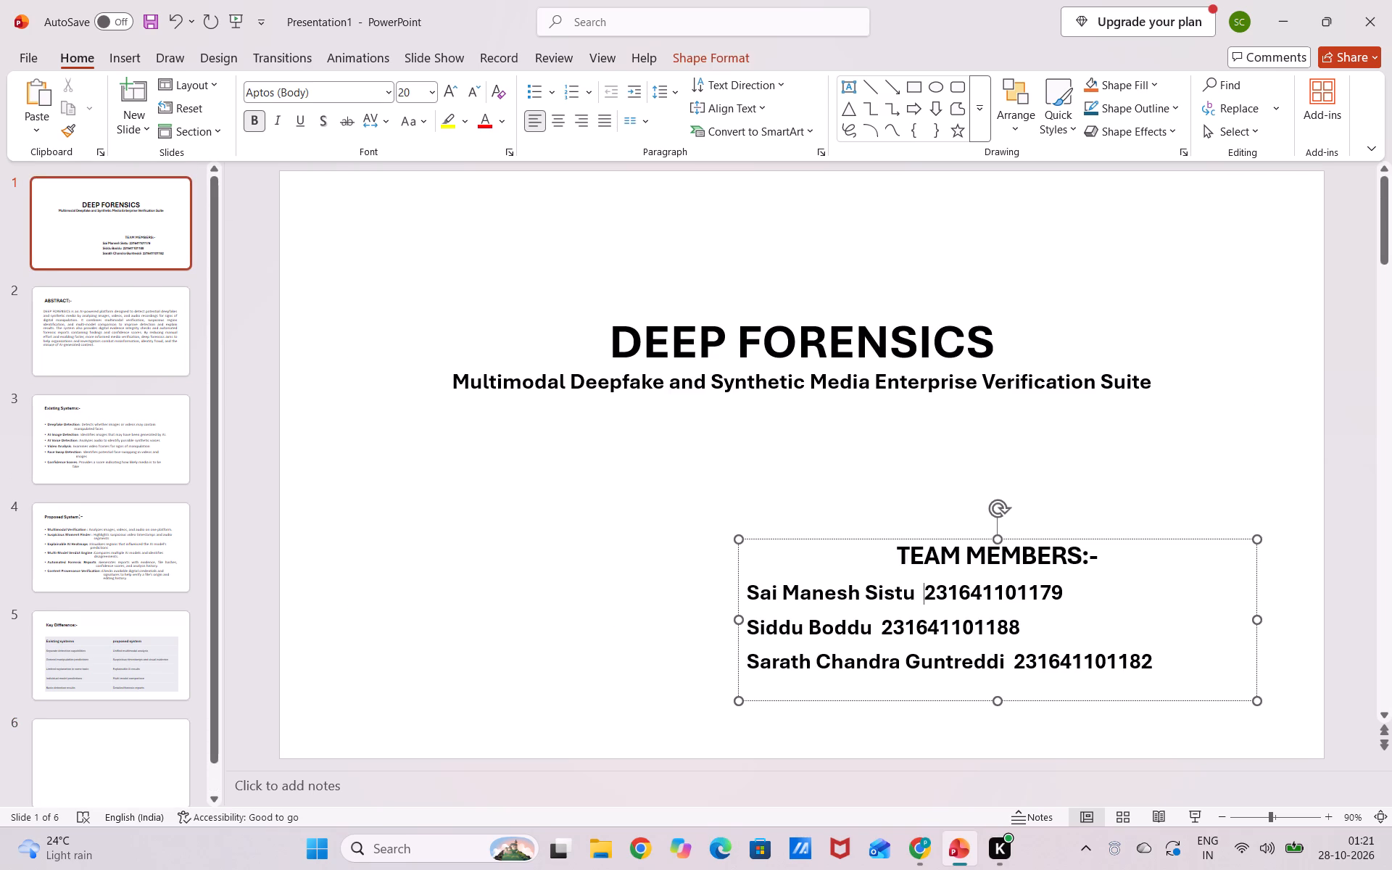
pyautogui.hotkey('shift', '(')
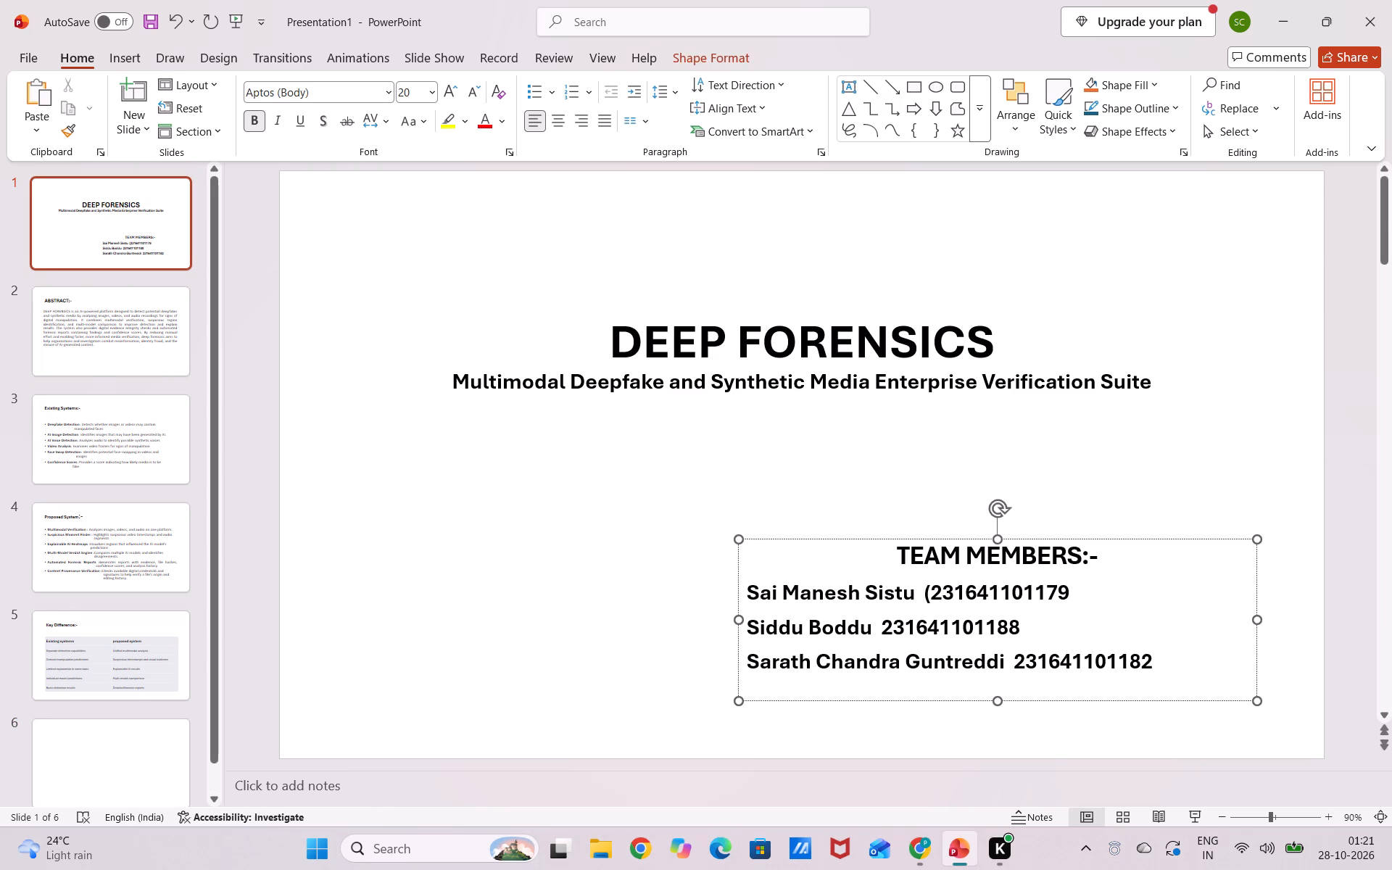
pyautogui.click(1079, 593)
pyautogui.hotkey('shift', ')')
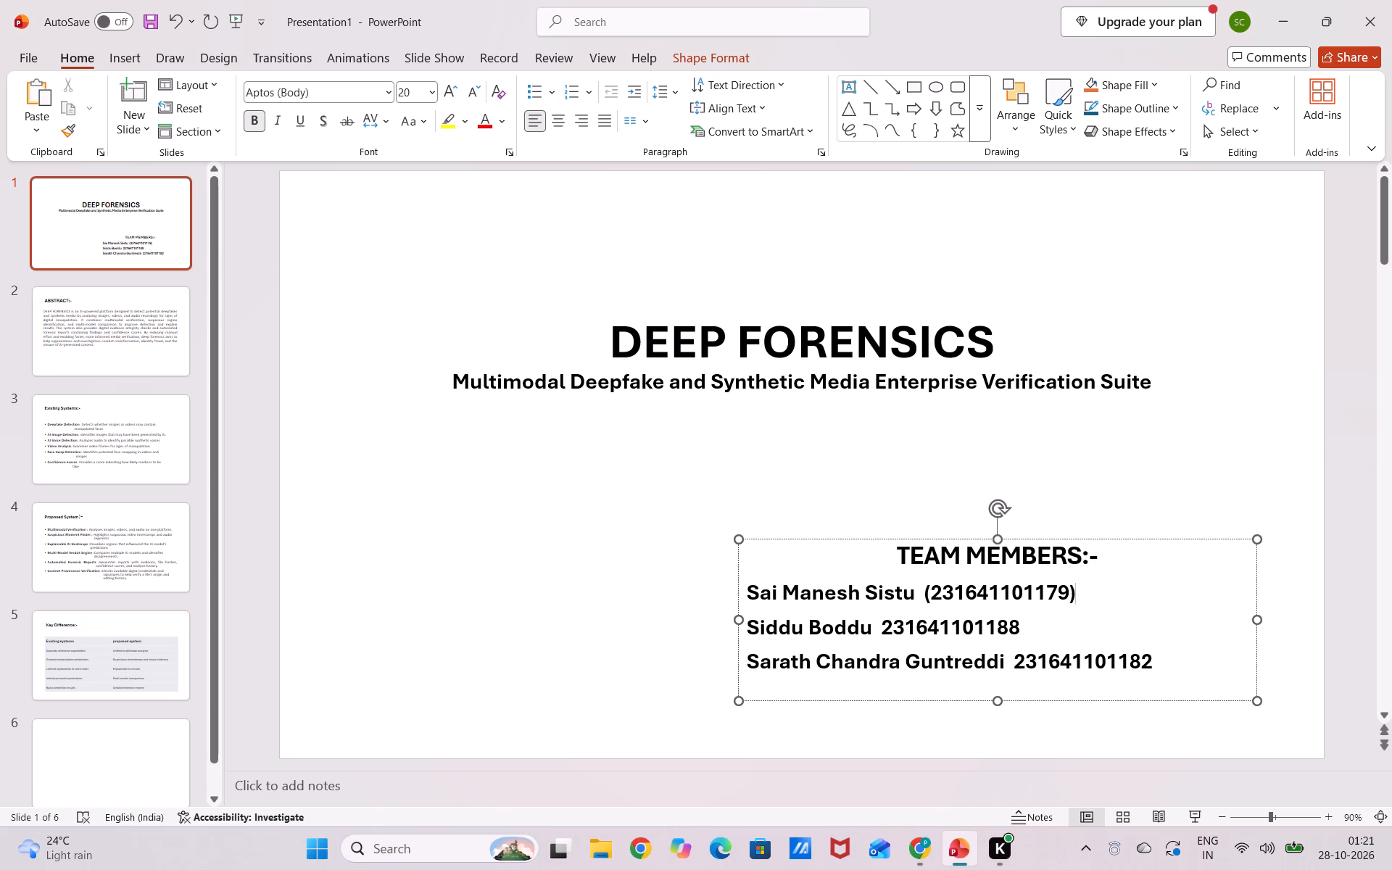
pyautogui.click(883, 624)
pyautogui.hotkey('shift', '(')
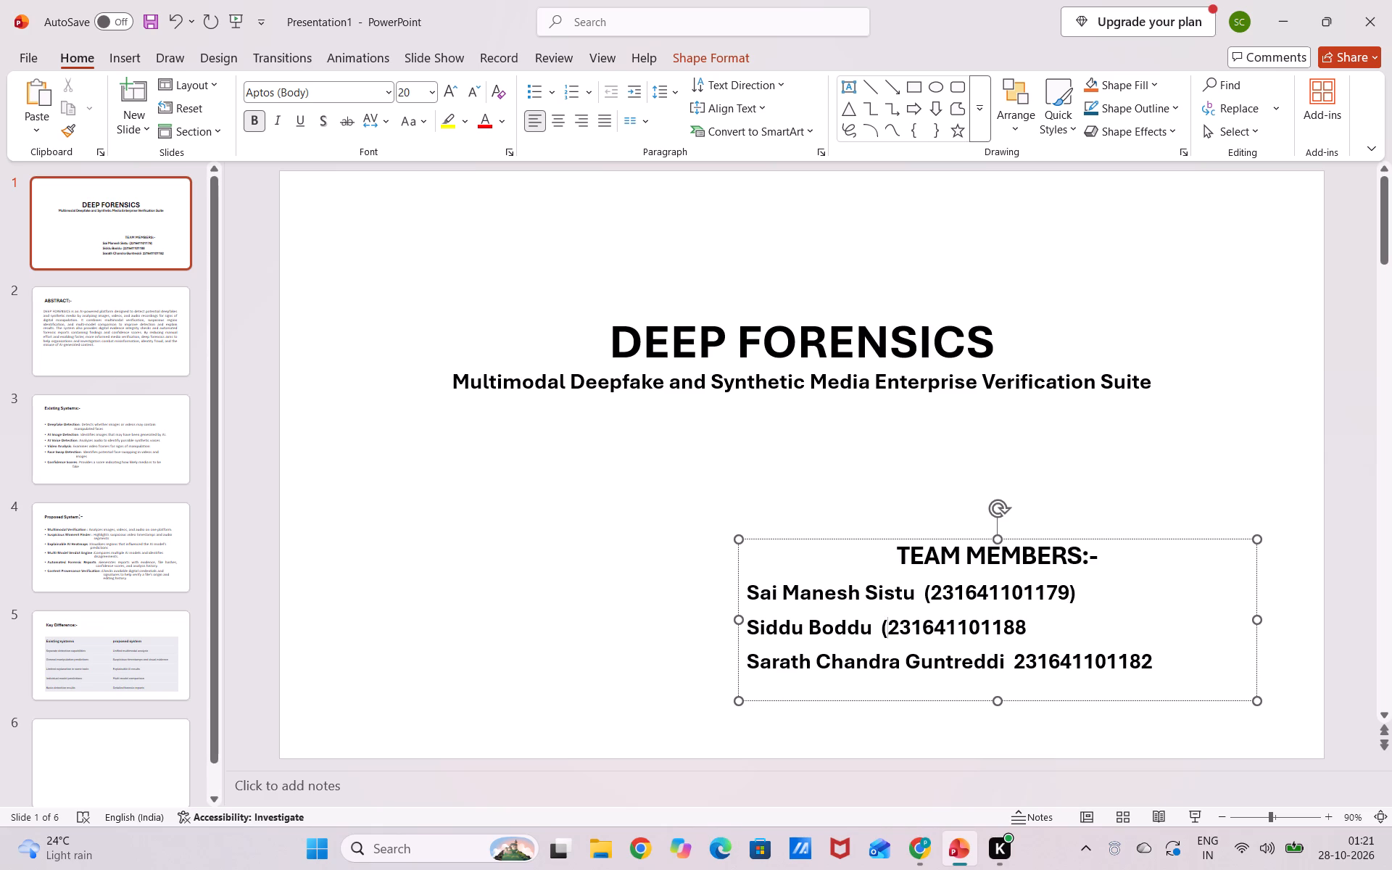
pyautogui.click(1030, 626)
pyautogui.hotkey('shift', ')')
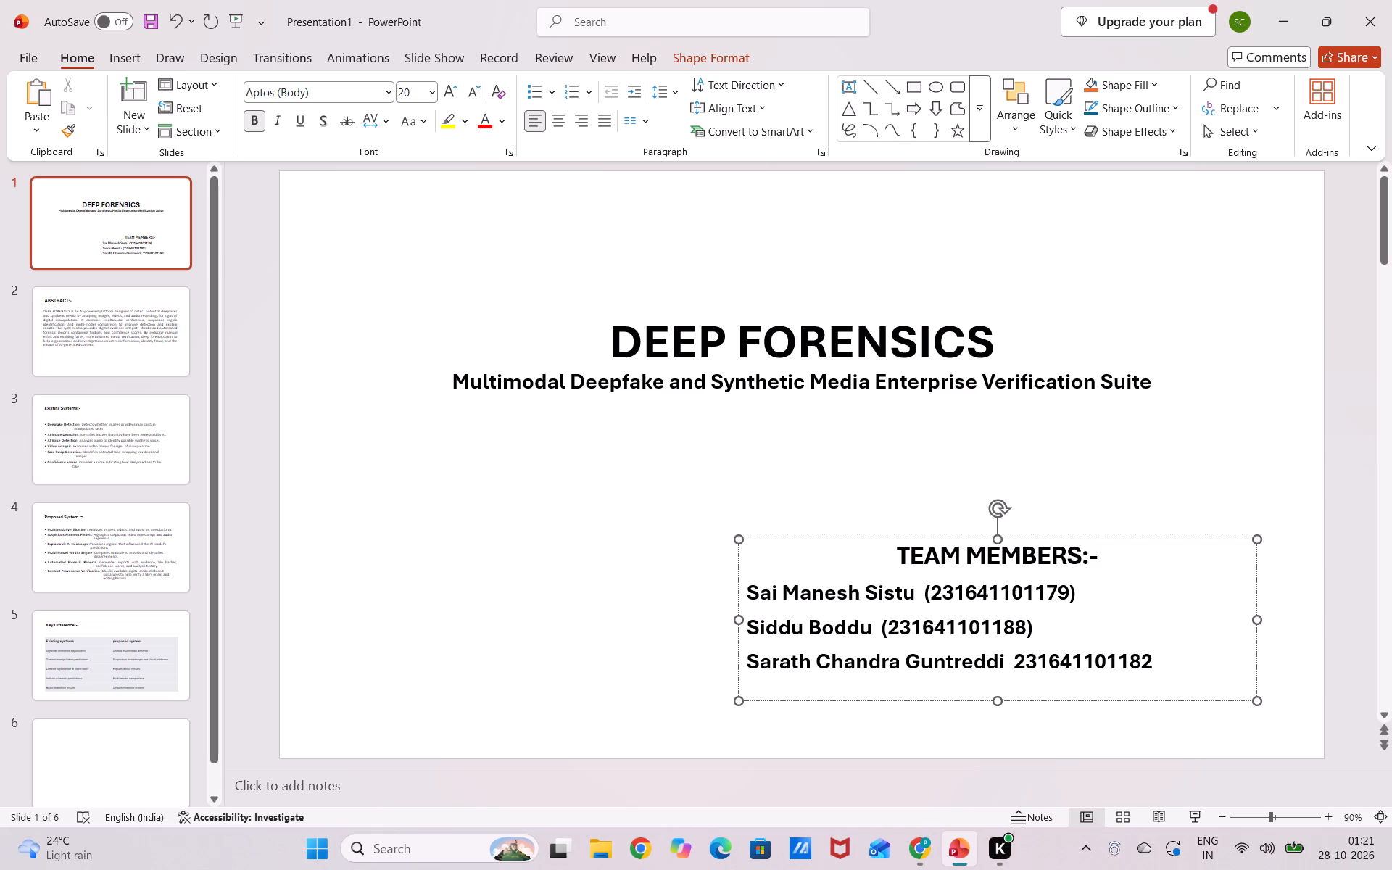
pyautogui.click(1014, 660)
pyautogui.hotkey('shift', '(')
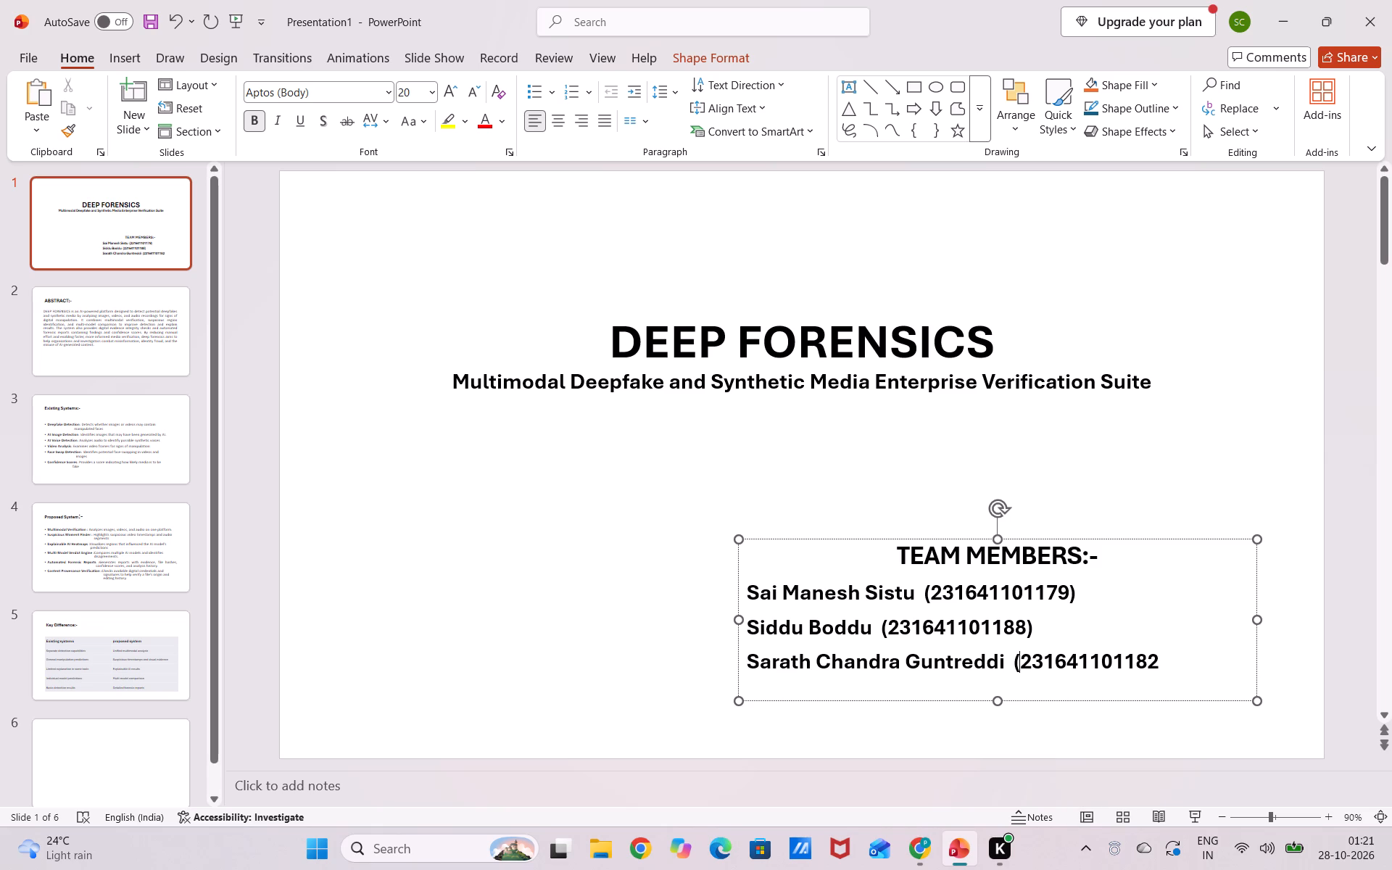
pyautogui.click(1166, 666)
pyautogui.hotkey('shift', ')')
# Review the presentation's slides in order, from the title and abstract through the systems and Key Difference slides to the empty last slide.
pyautogui.scroll(-2, 877, 683)
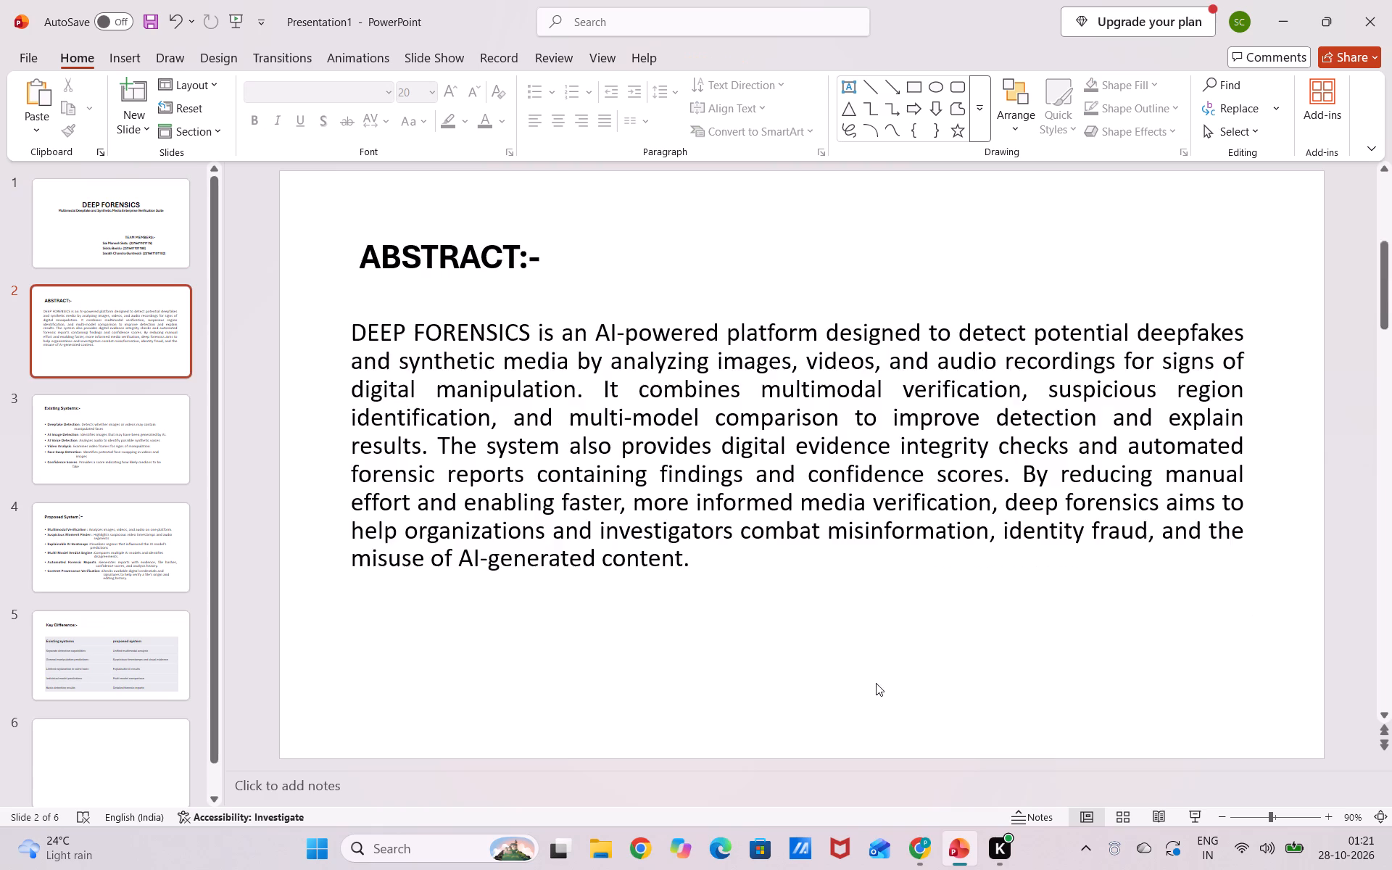
pyautogui.scroll(-1, 876, 683)
pyautogui.scroll(8, 876, 674)
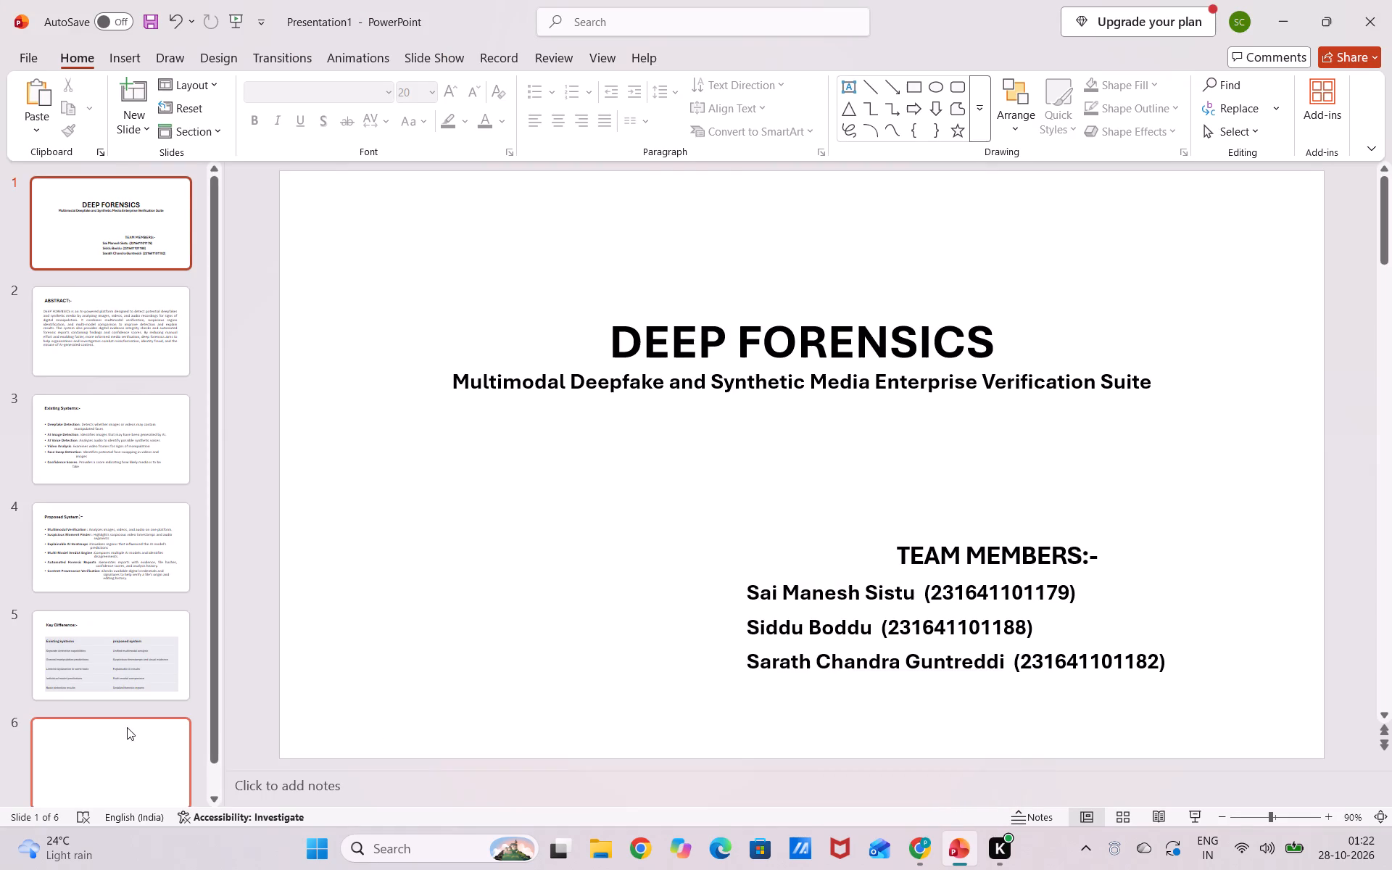
pyautogui.click(170, 354)
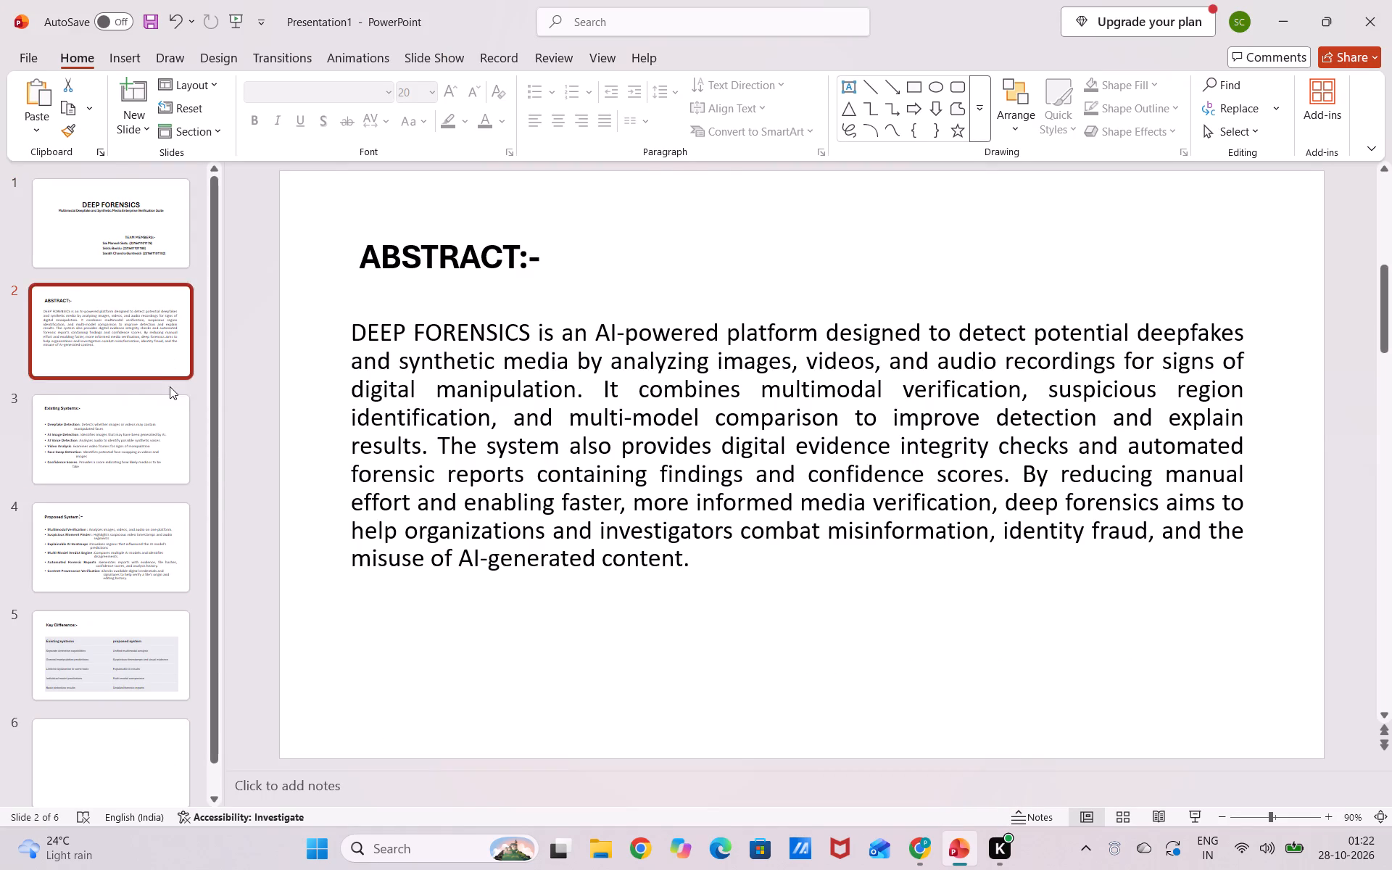
pyautogui.click(73, 443)
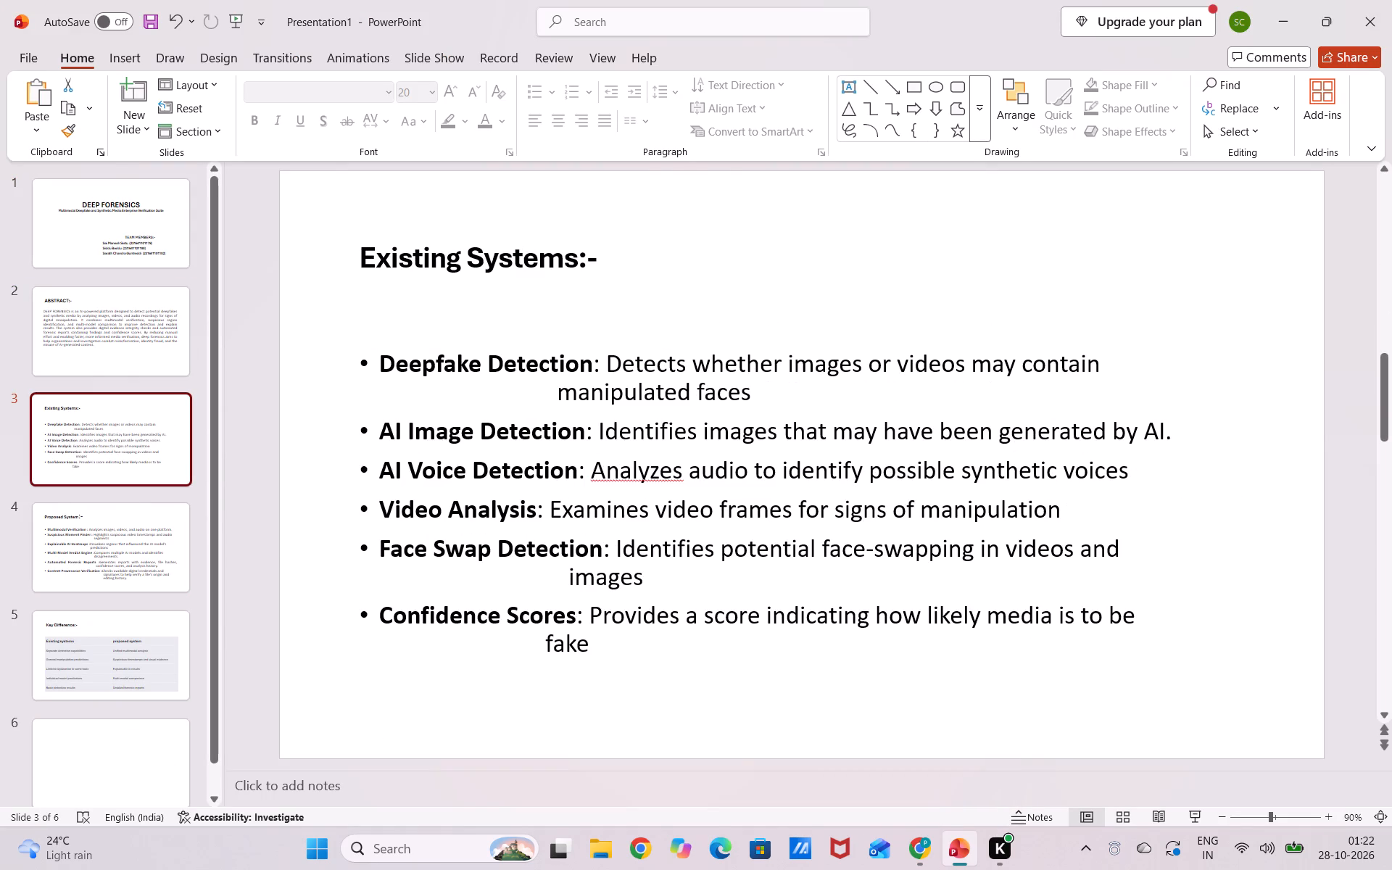
pyautogui.click(601, 644)
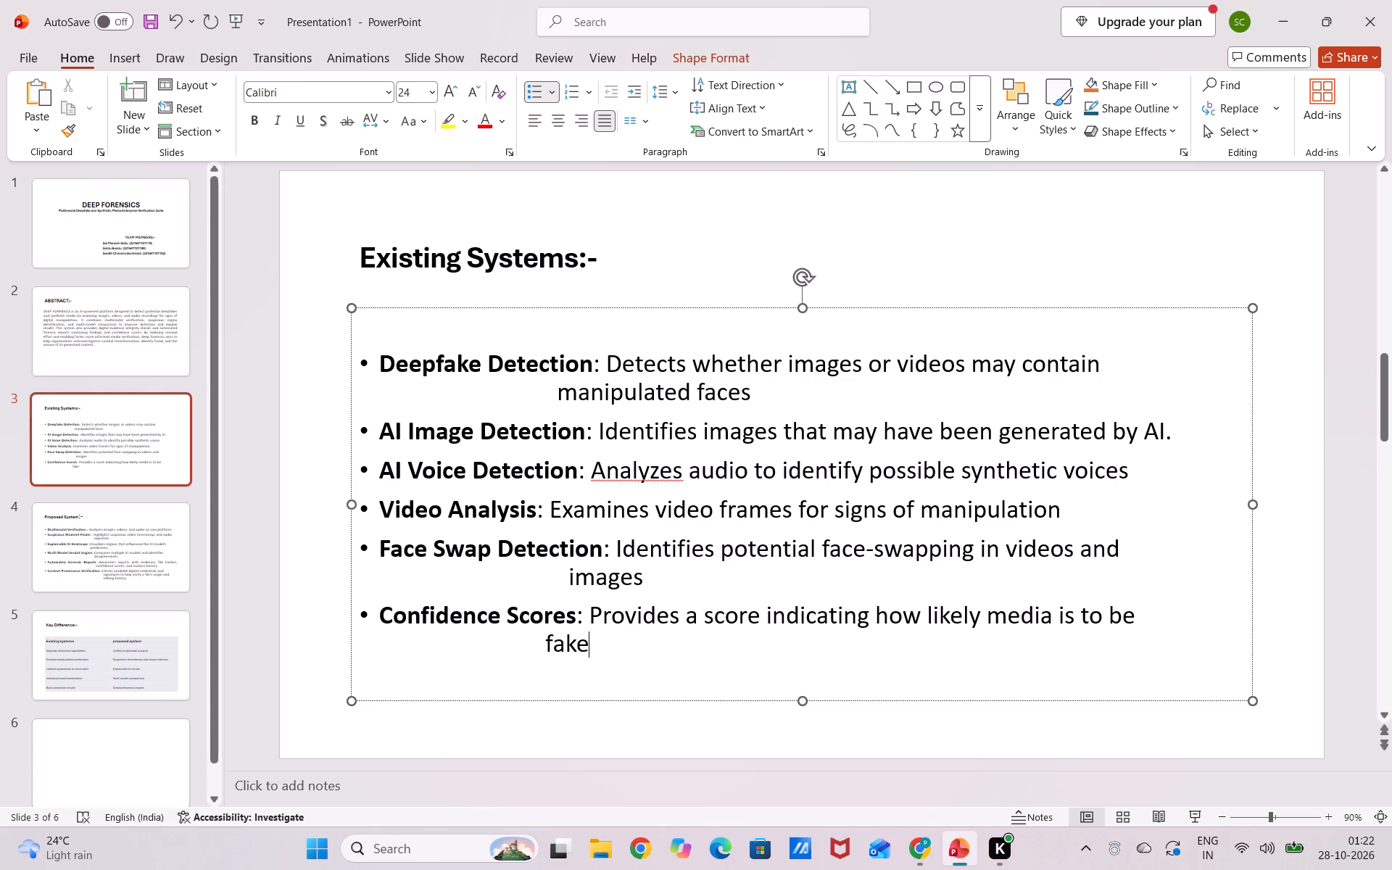
pyautogui.click(151, 598)
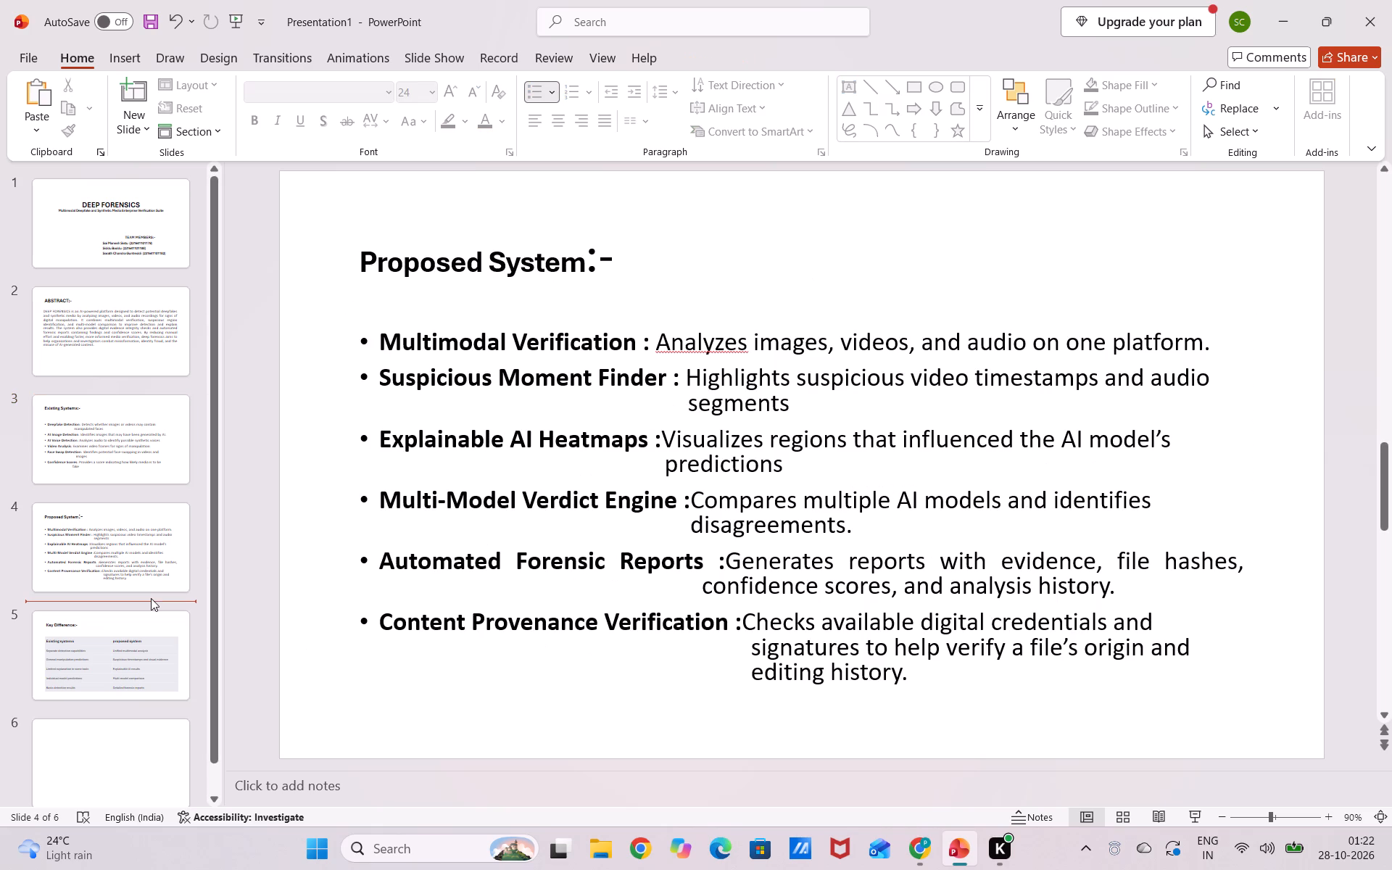
pyautogui.click(136, 641)
pyautogui.click(151, 755)
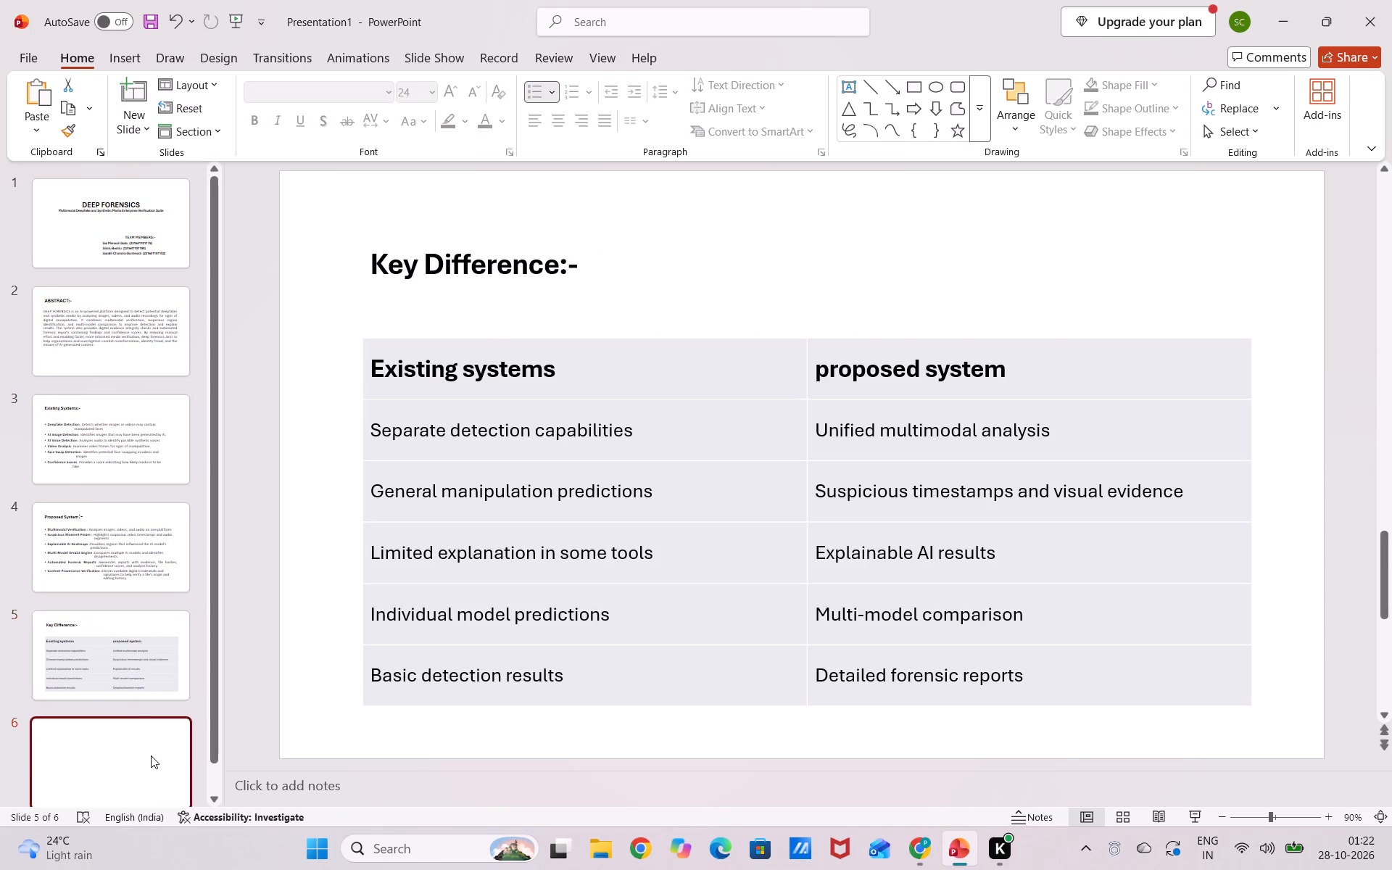
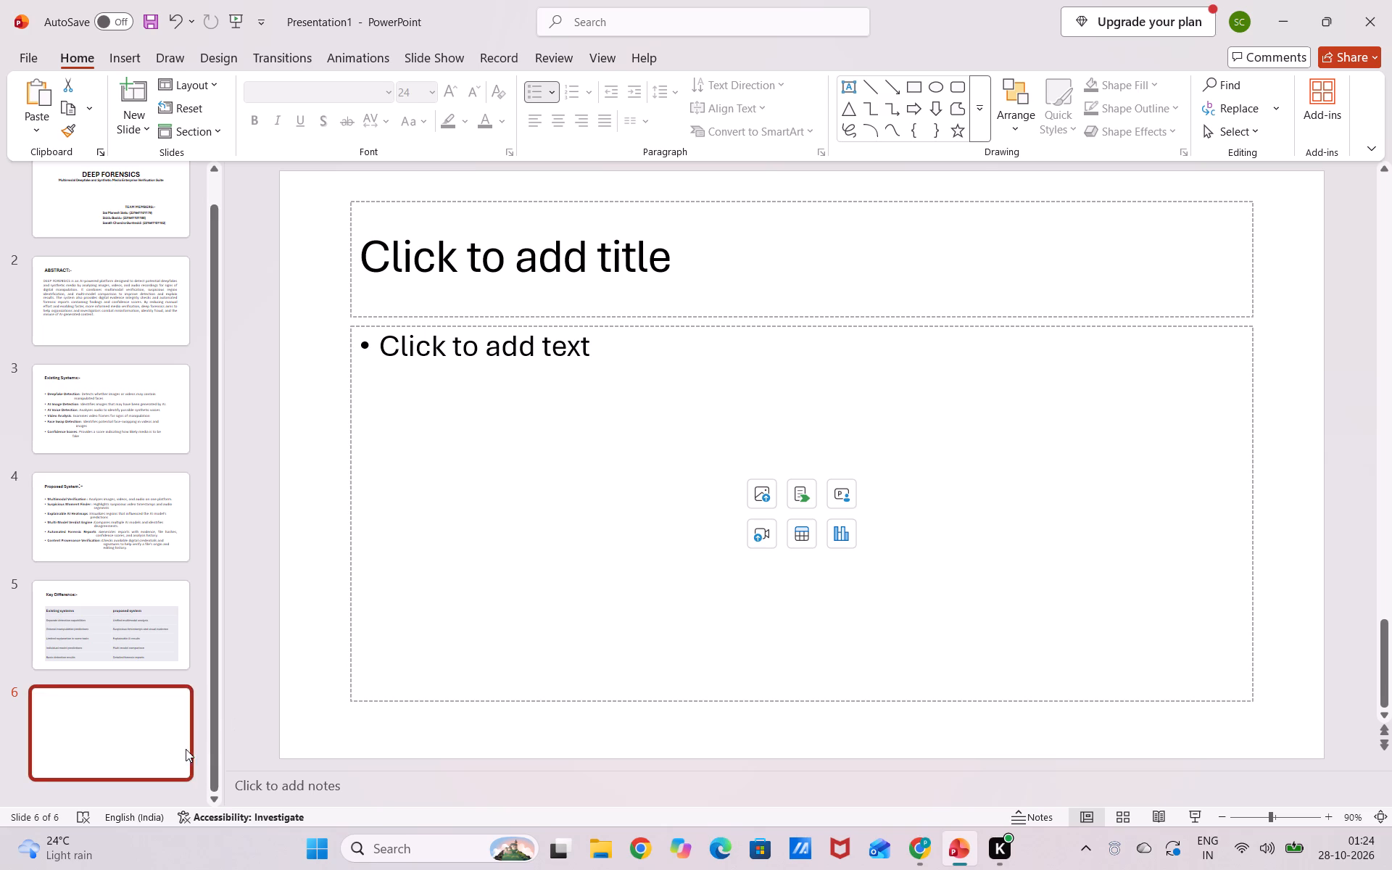
# Review the title, Abstract and Existing Systems slides again from the start of the presentation.
pyautogui.scroll(4, 153, 734)
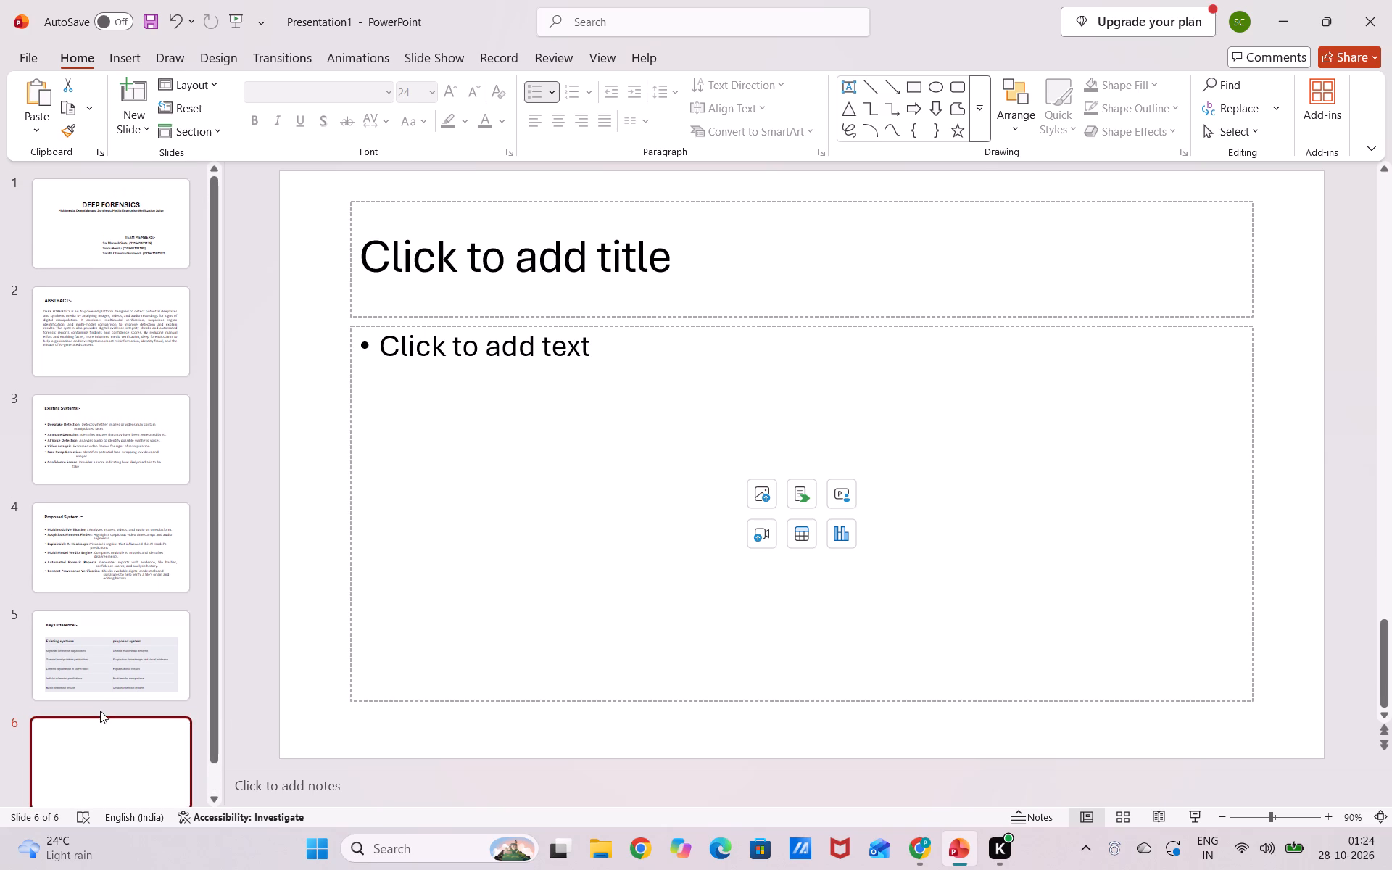
pyautogui.scroll(6, 100, 710)
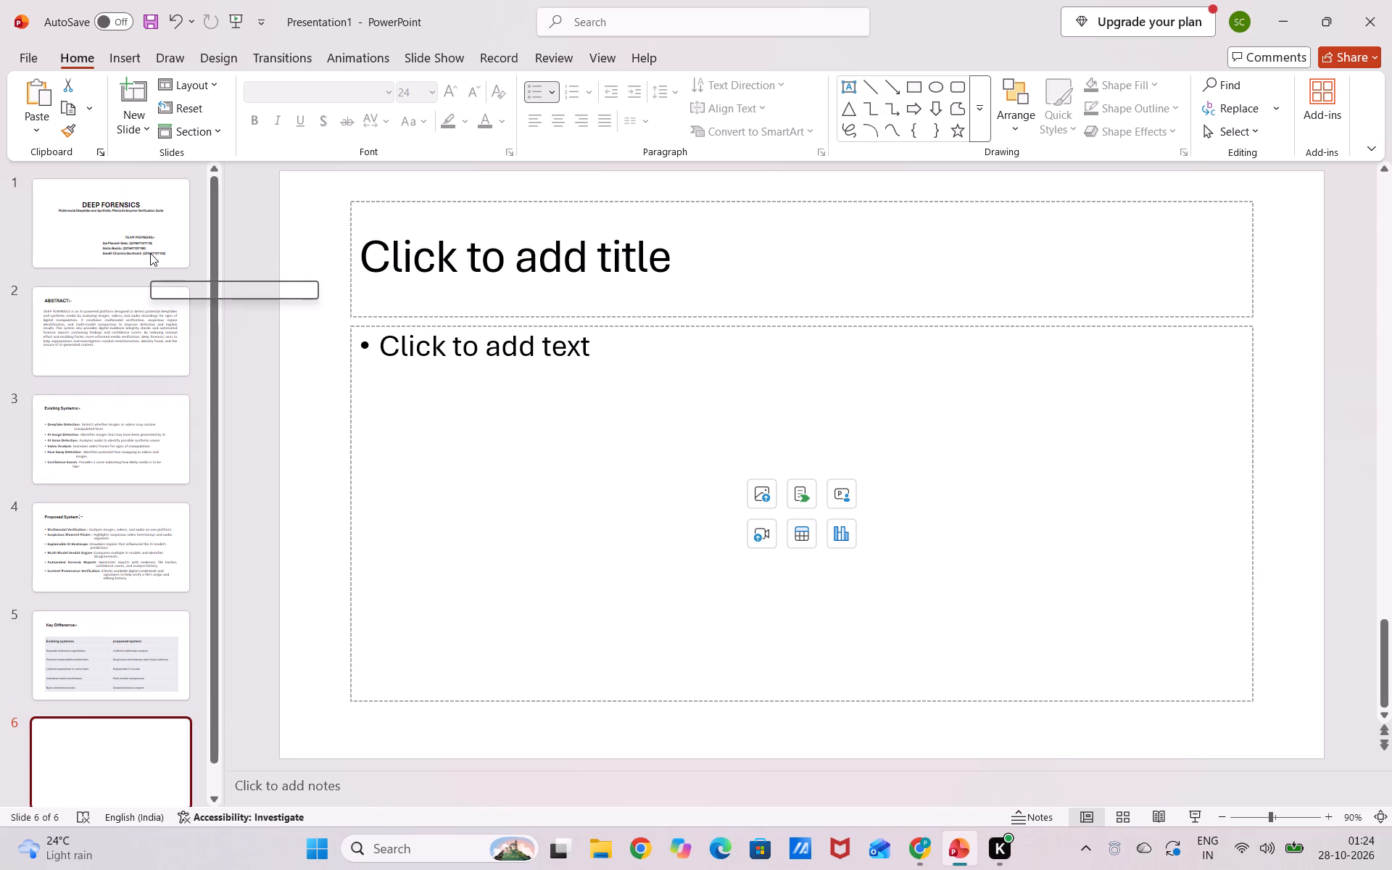
pyautogui.click(150, 253)
pyautogui.click(127, 339)
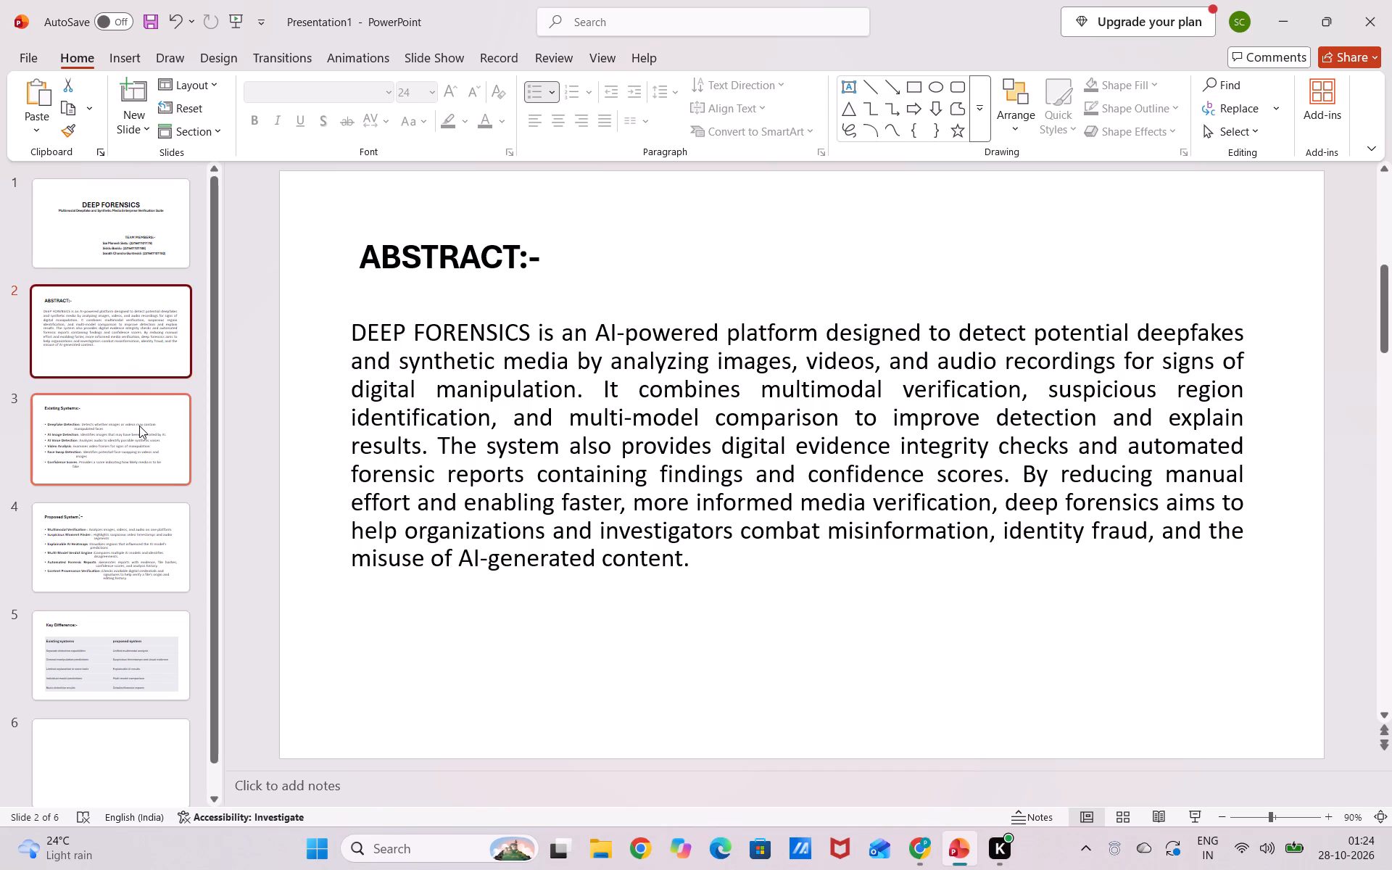
pyautogui.click(139, 426)
pyautogui.click(139, 364)
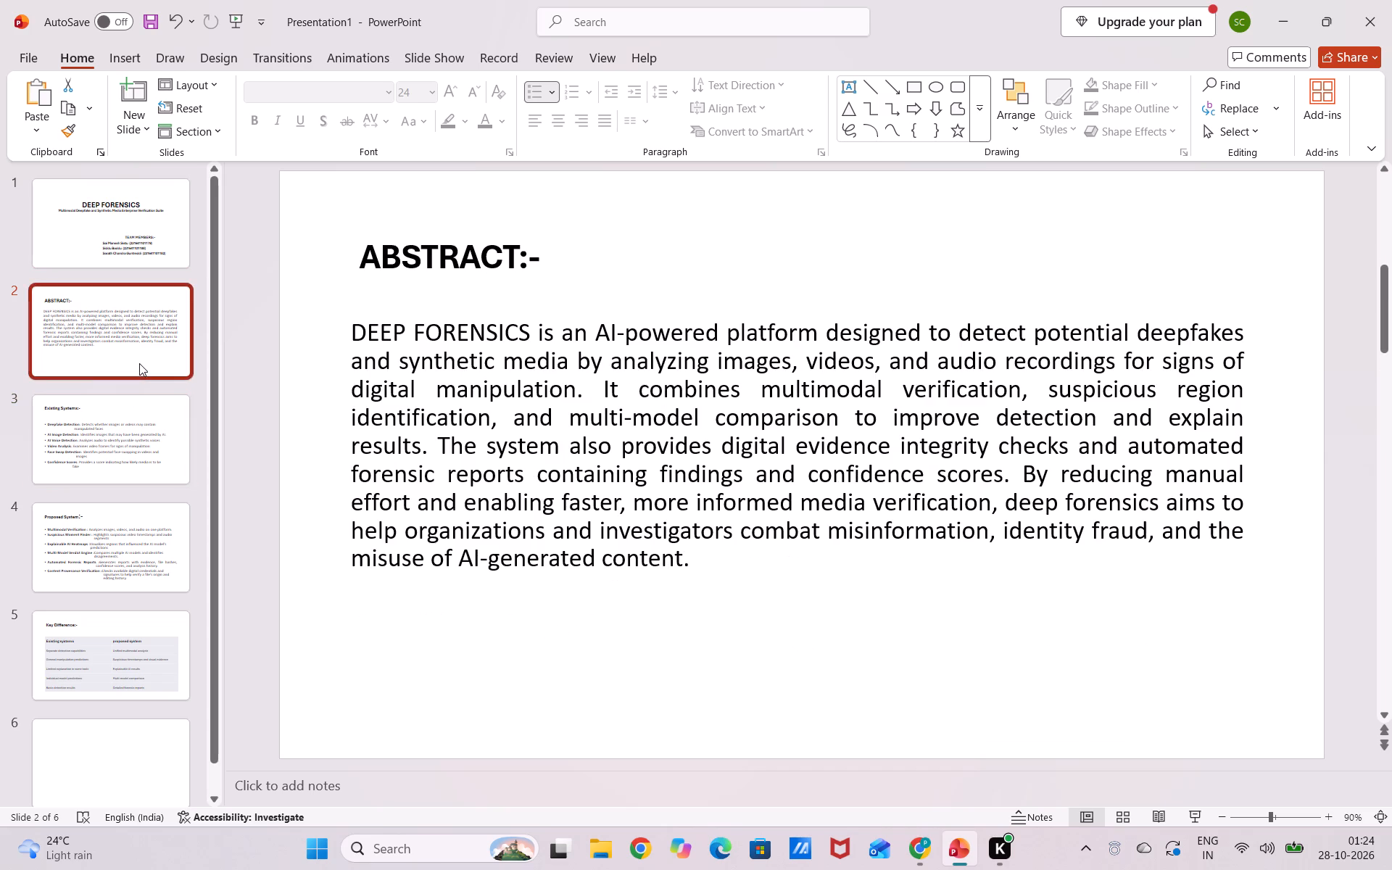
# On the Existing Systems slide, ignore all spelling flags for the word "Analyzes" in the AI Voice Detection bullet.
pyautogui.click(154, 437)
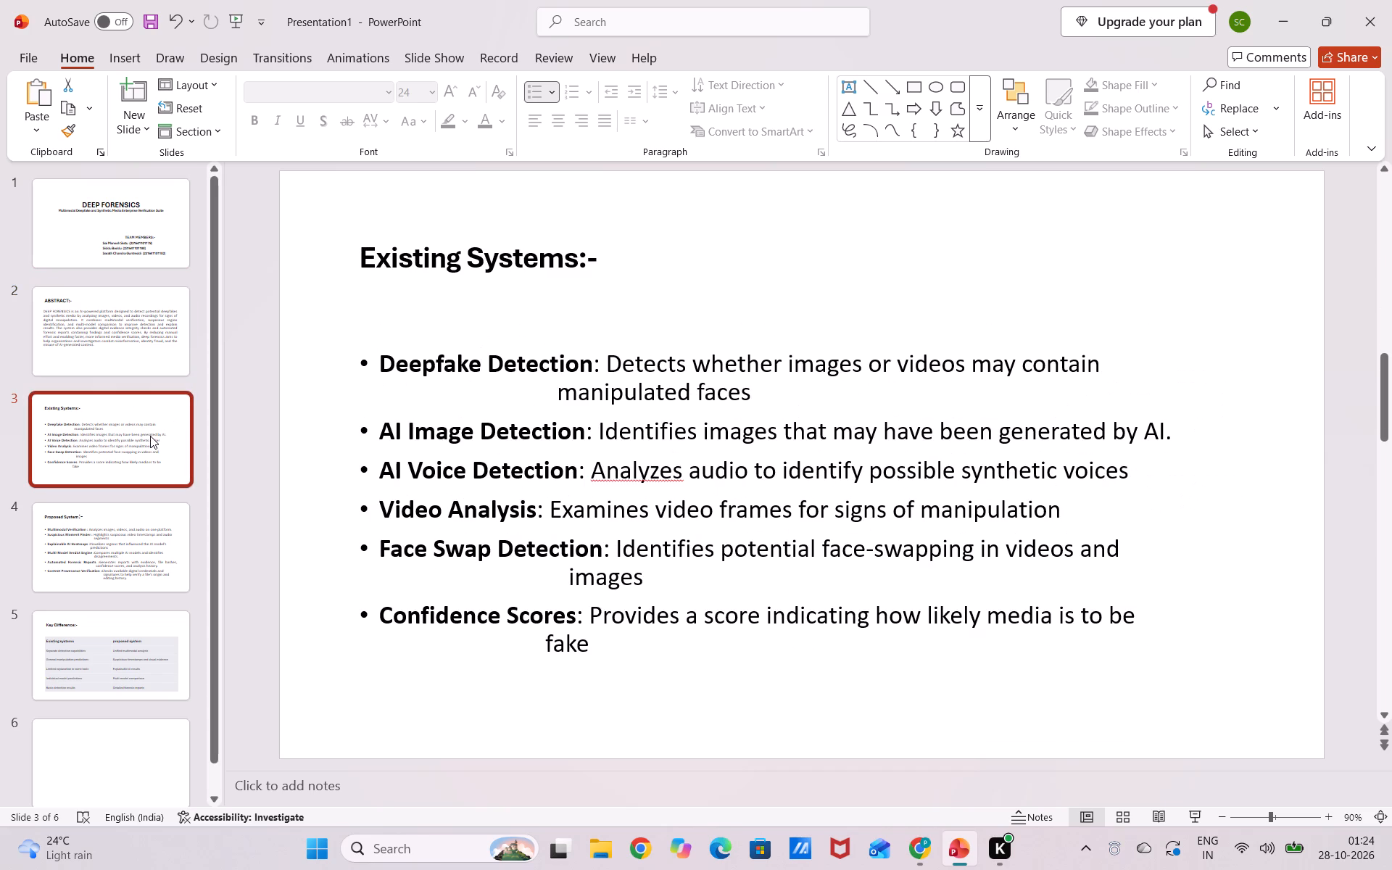
pyautogui.rightClick(620, 475)
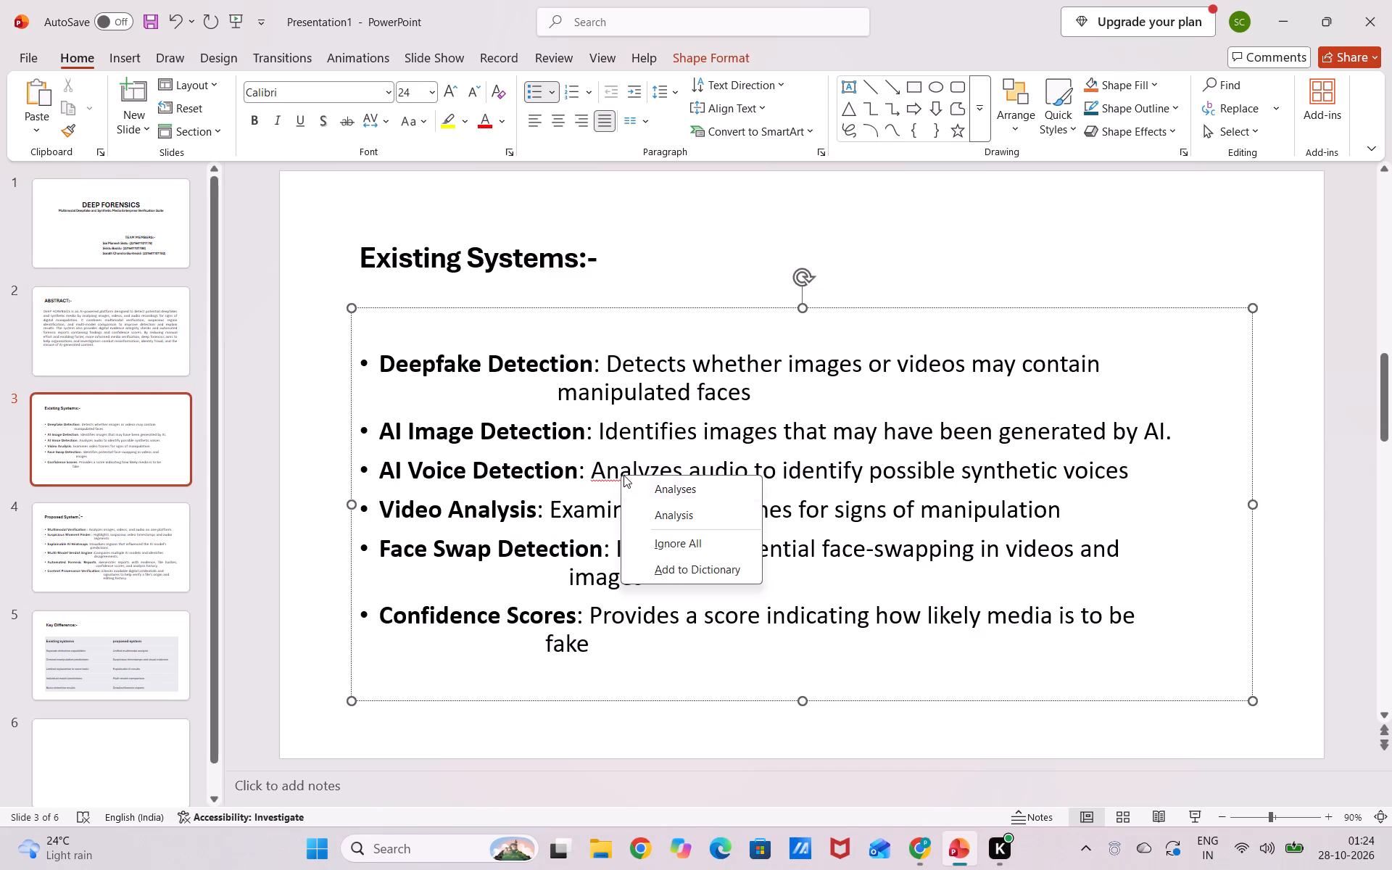
pyautogui.click(674, 545)
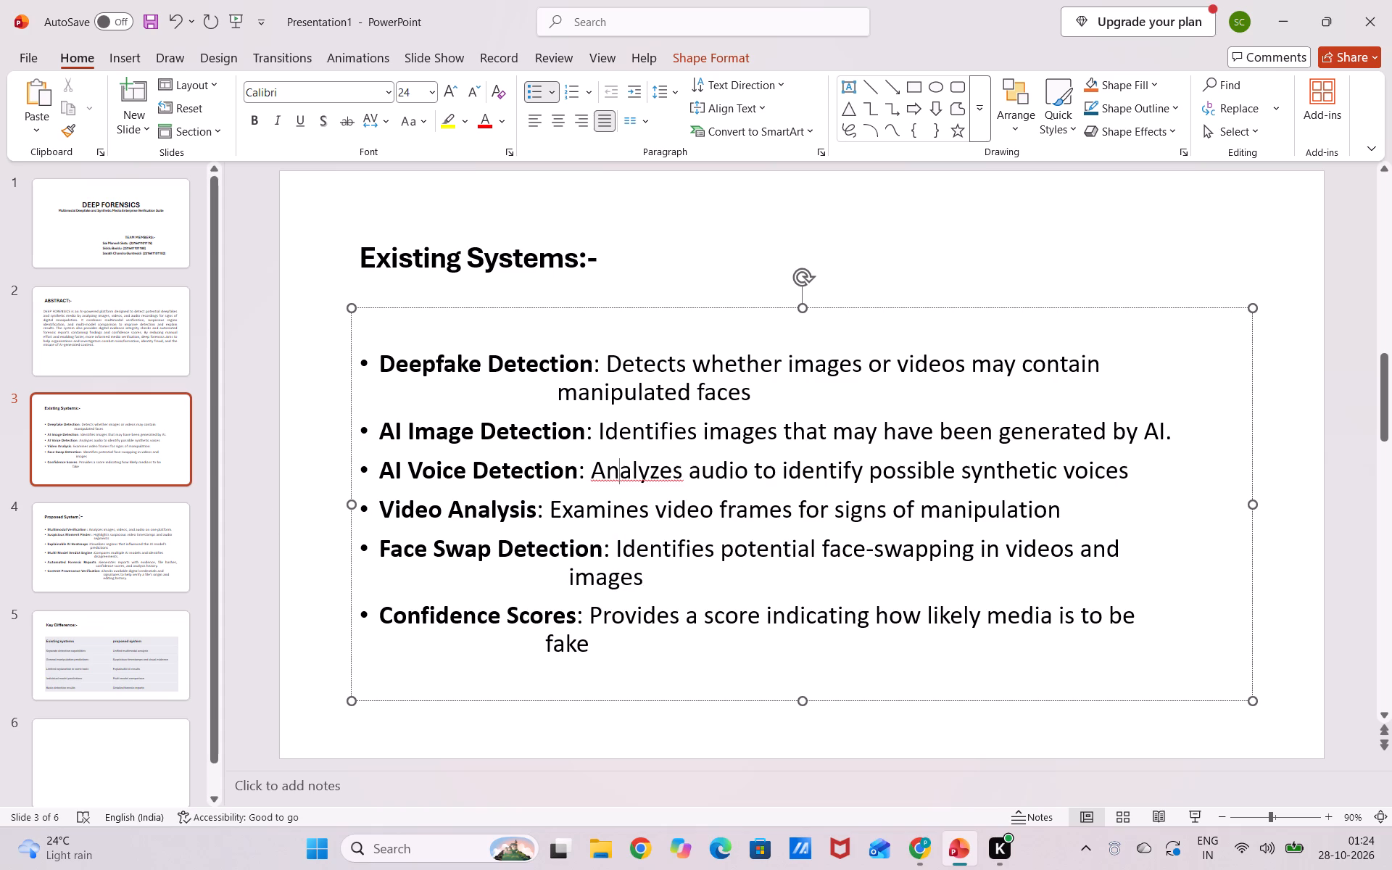
# On the Abstract slide, change the opening words DEEP FORENSICS to lowercase with a capital D, so they read "Deep forensics".
pyautogui.click(117, 623)
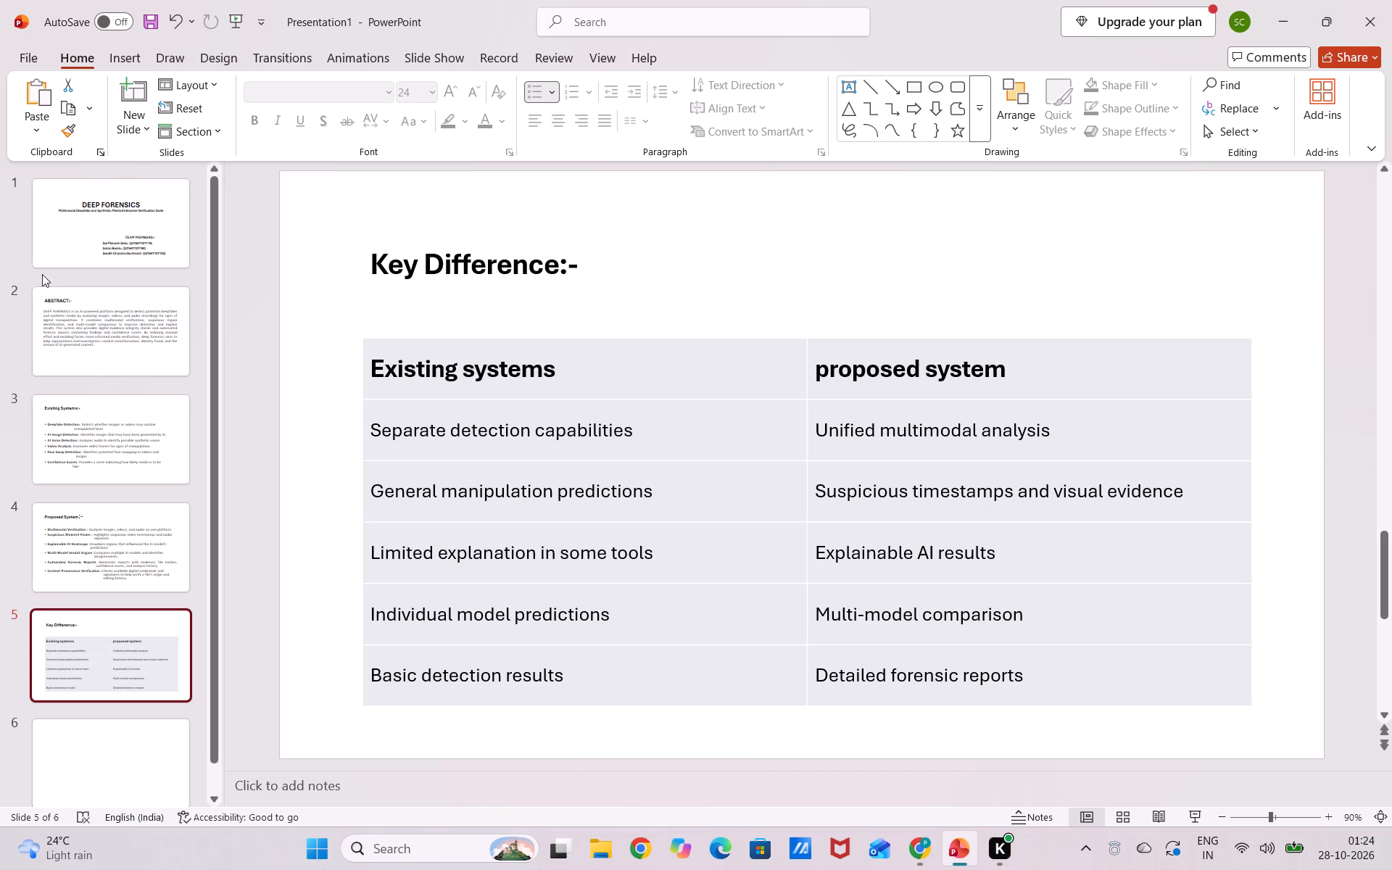
pyautogui.click(70, 322)
pyautogui.click(79, 410)
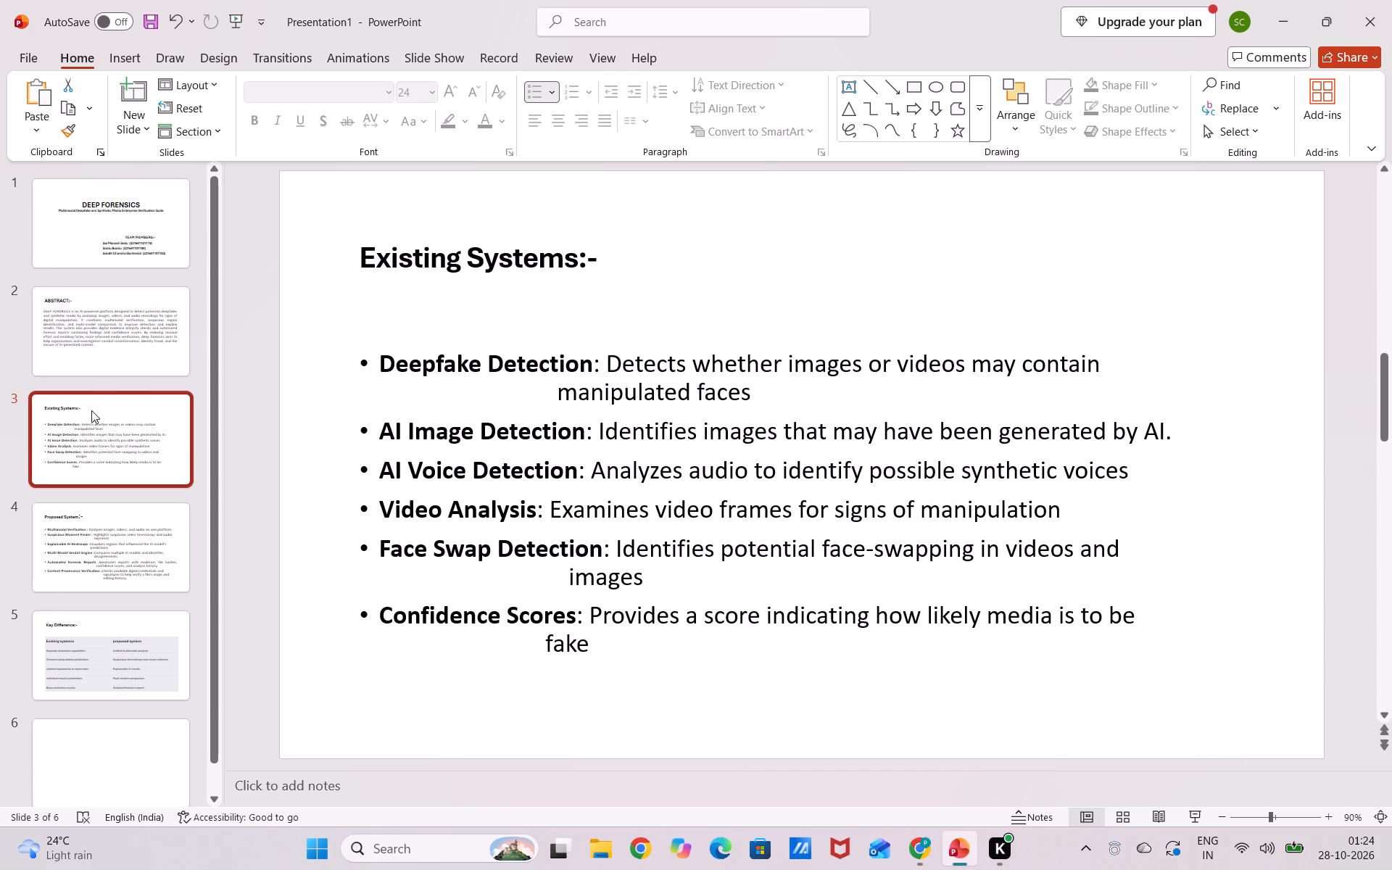
pyautogui.click(118, 304)
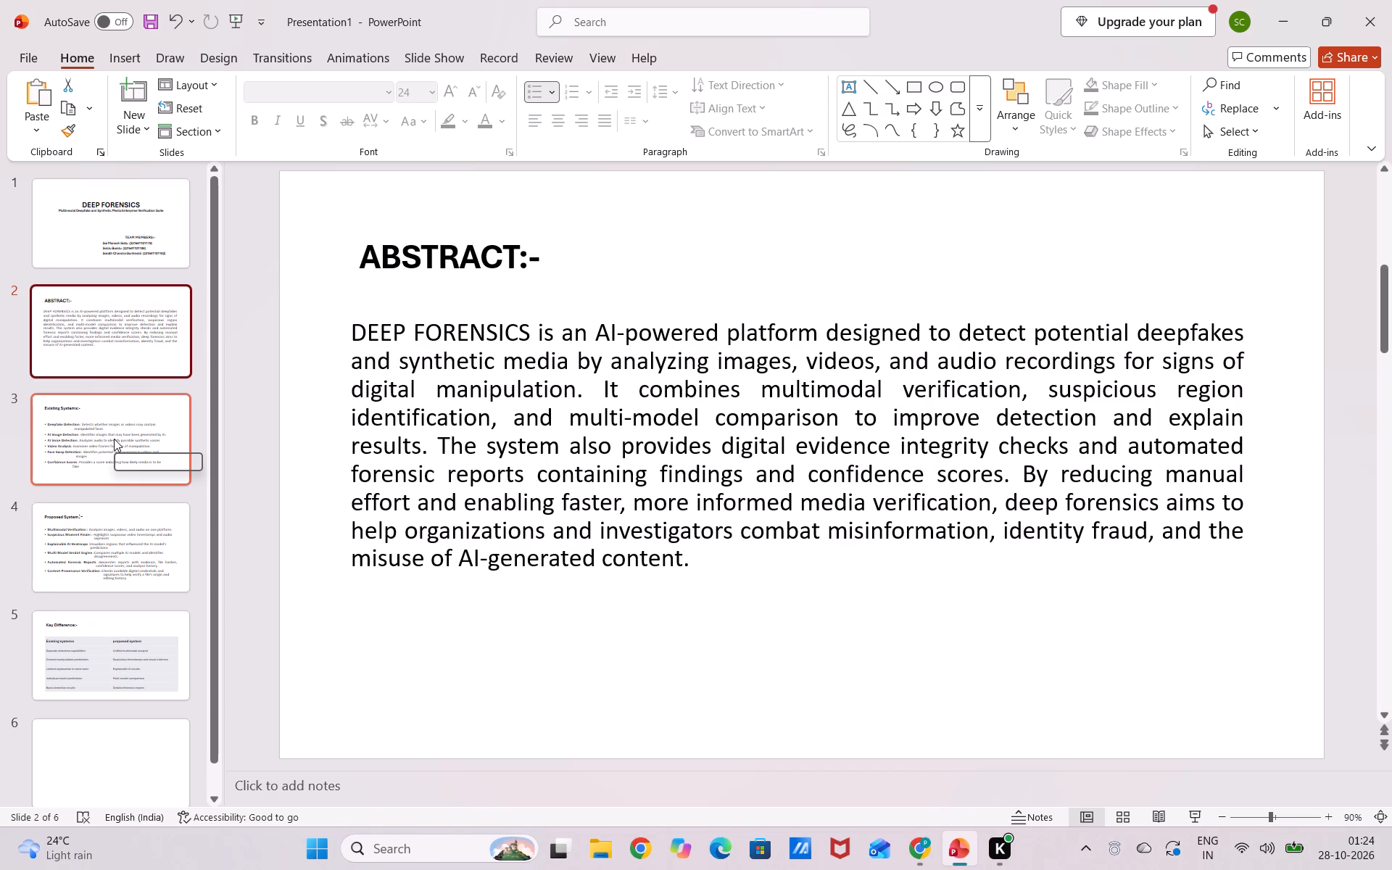
pyautogui.click(114, 439)
pyautogui.click(134, 339)
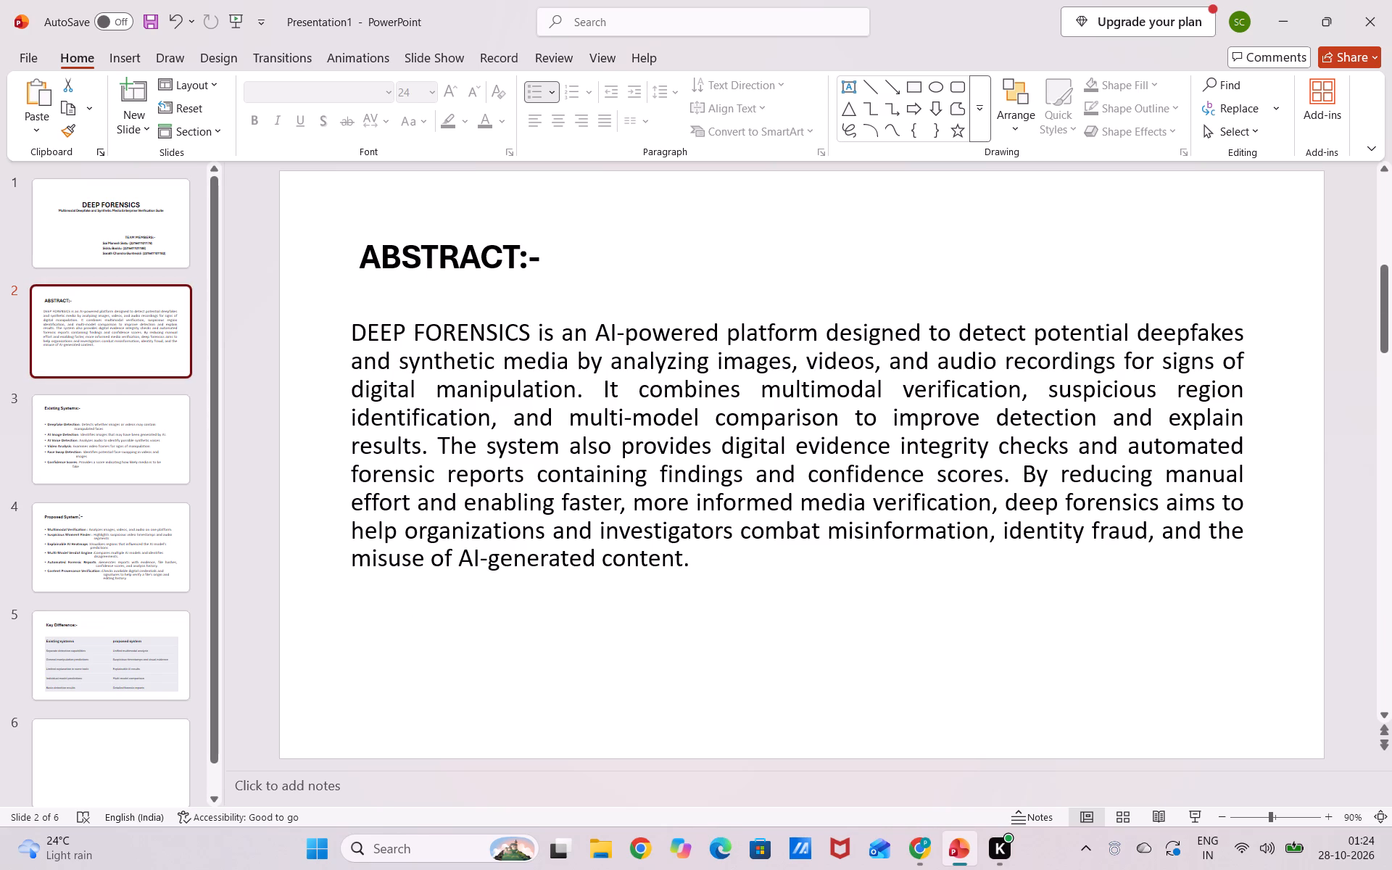
pyautogui.moveTo(528, 333); pyautogui.dragTo(413, 331)
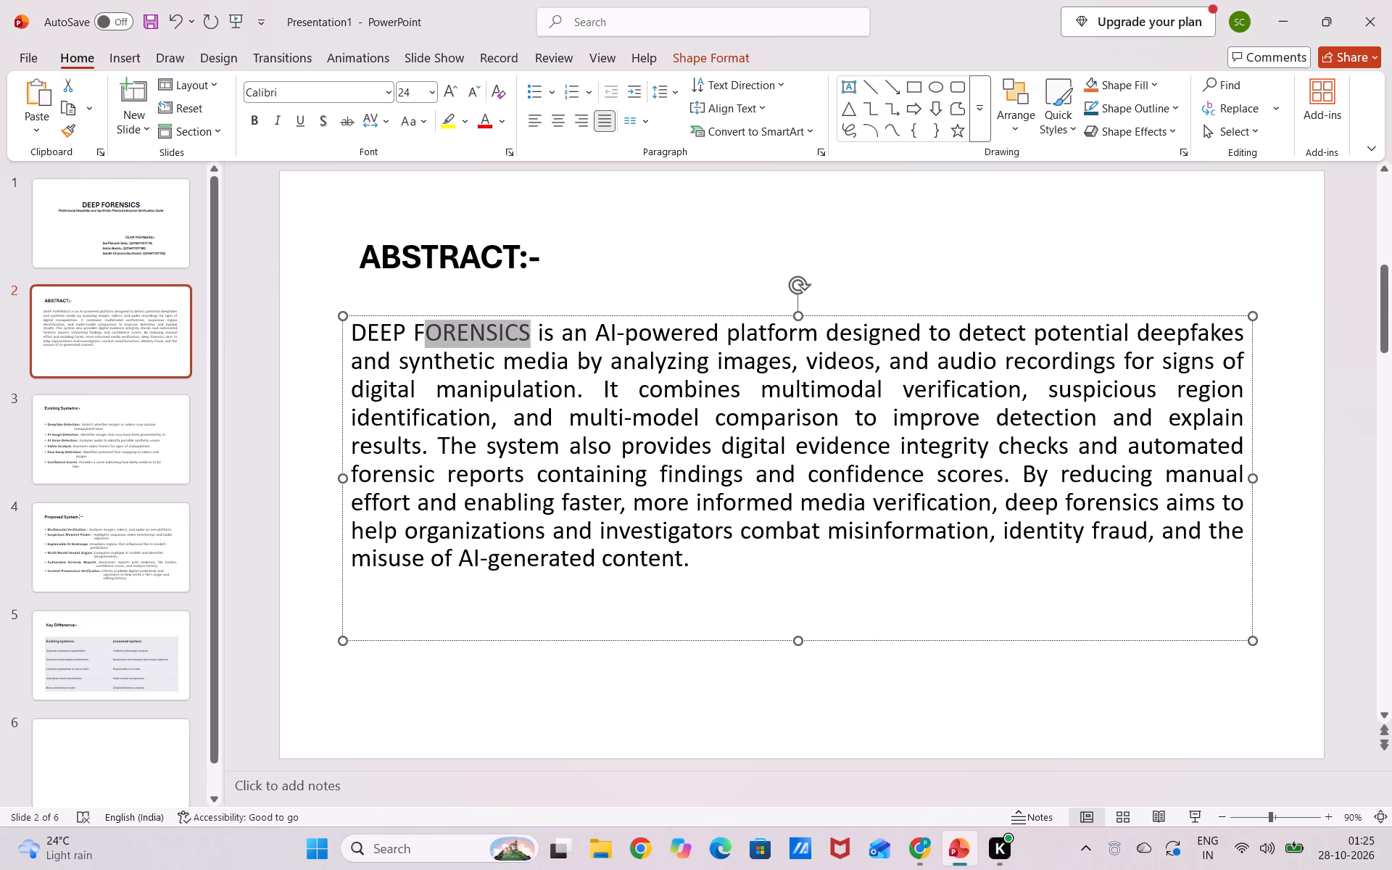
pyautogui.moveTo(413, 331); pyautogui.dragTo(374, 328)
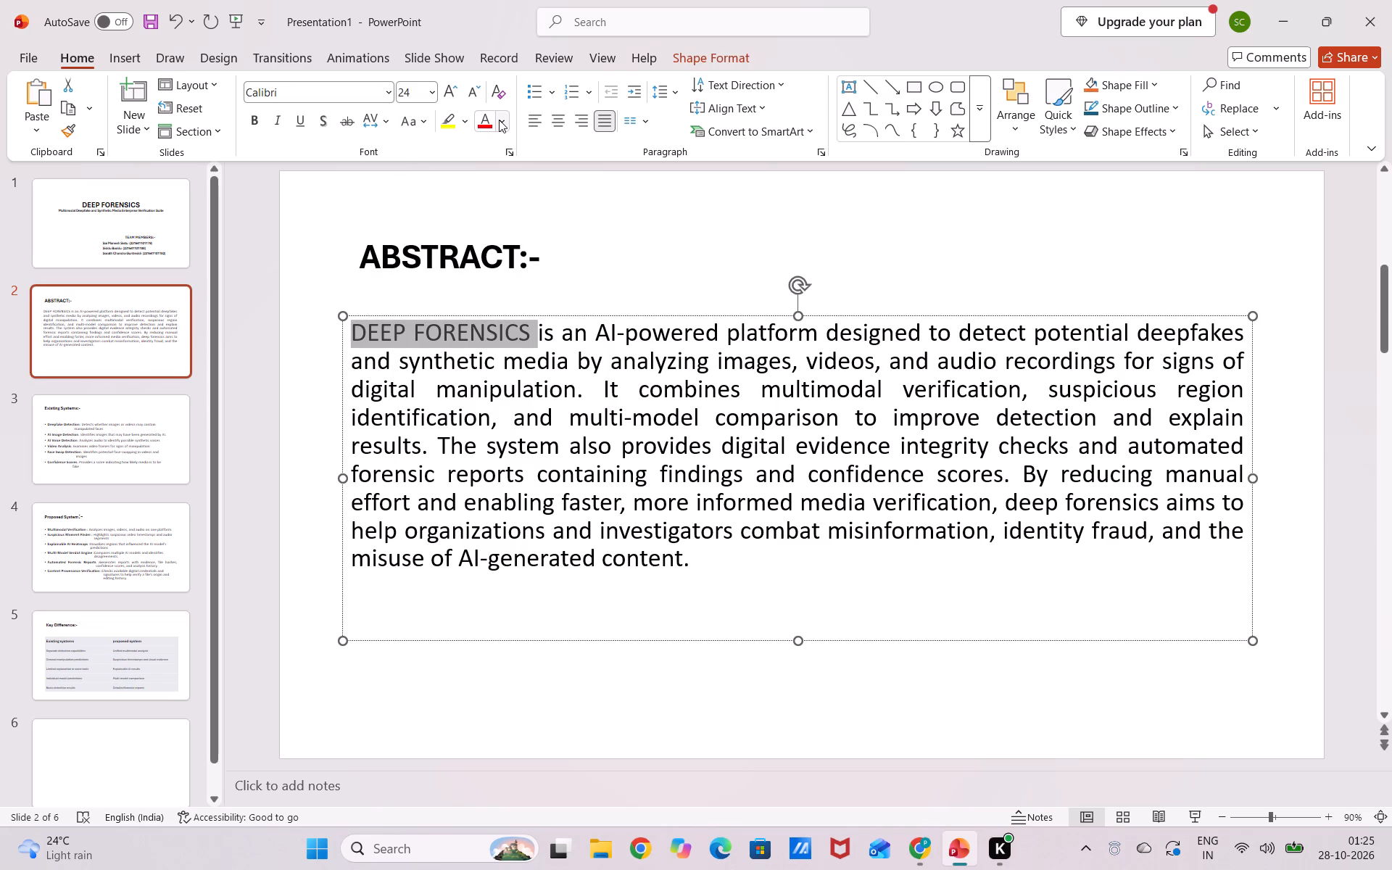
pyautogui.click(423, 122)
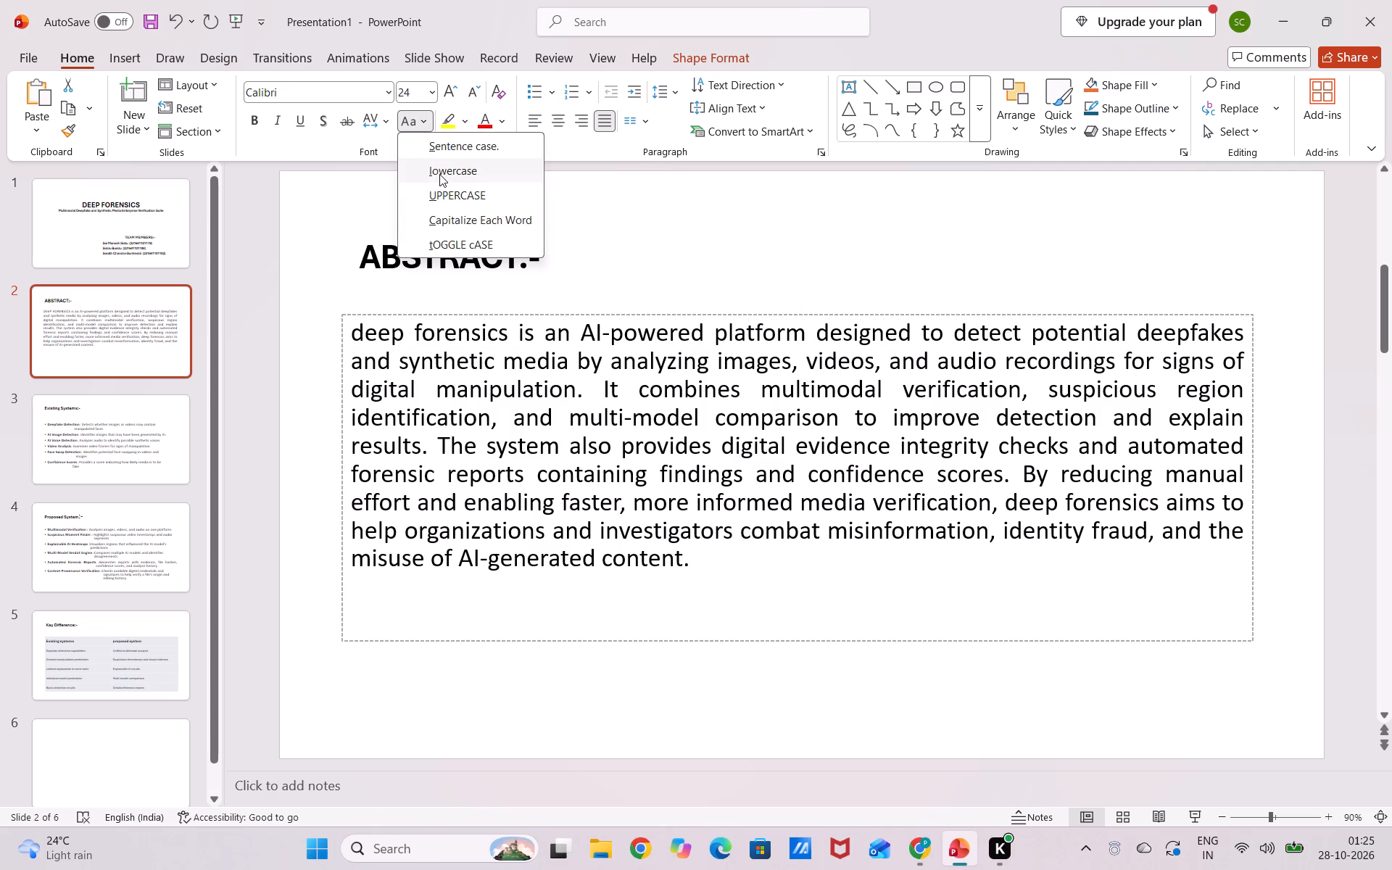
pyautogui.click(439, 174)
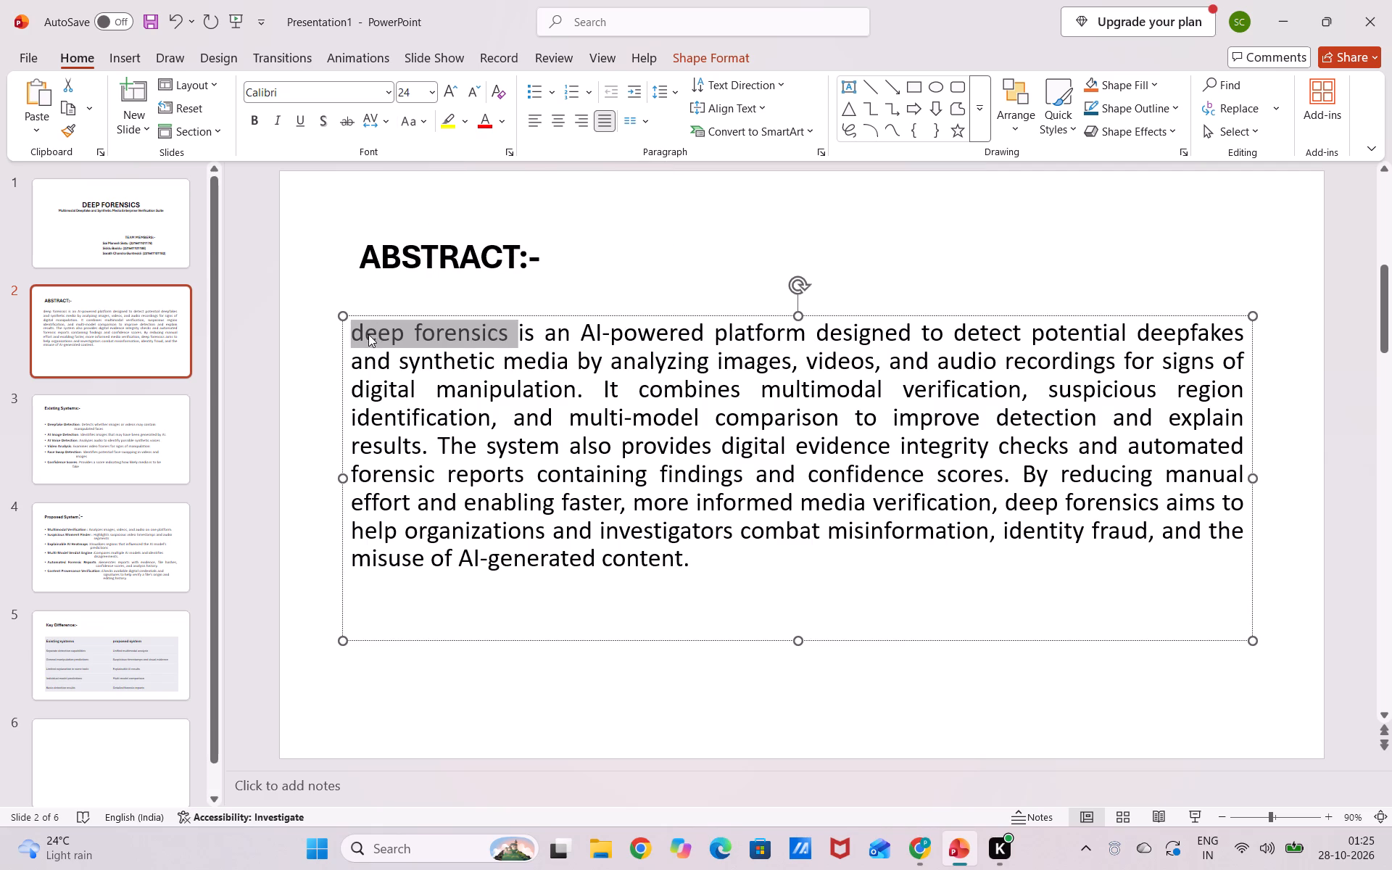
pyautogui.click(368, 334)
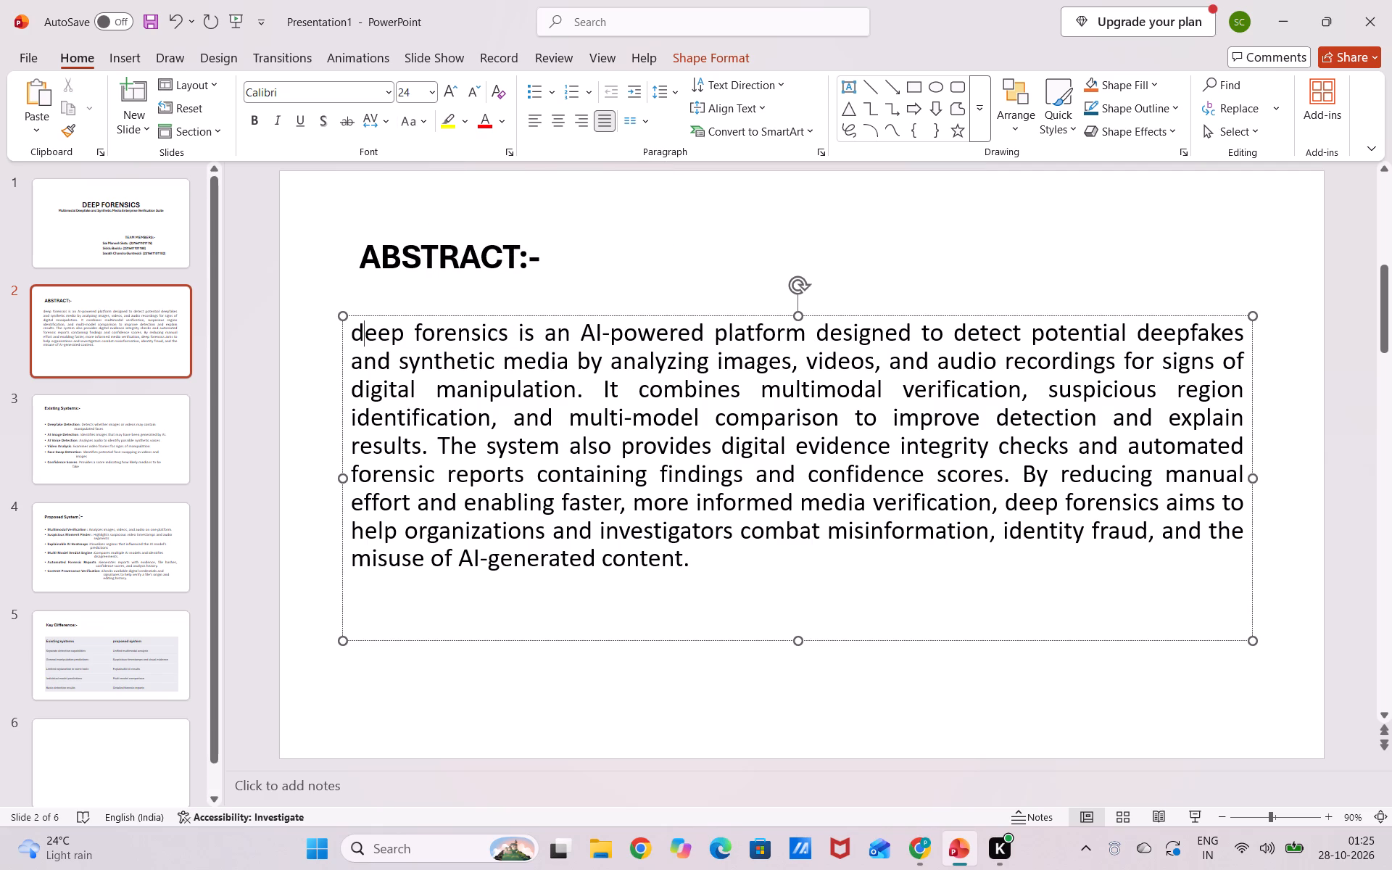
pyautogui.press('BackSpace')
pyautogui.hotkey('shift', 'd')
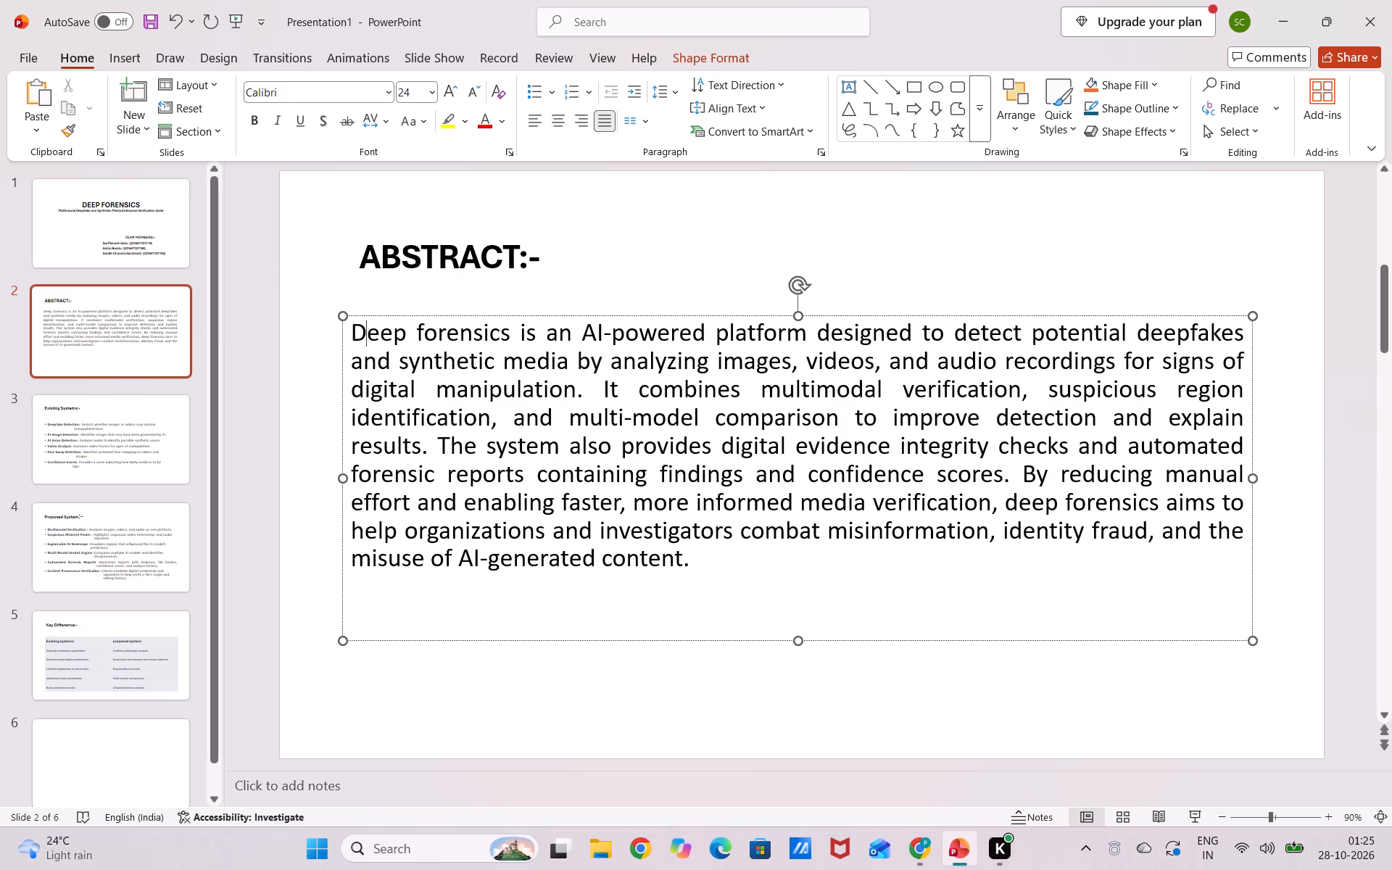
# Examine the text direction, text box and column options for the abstract's body text.
pyautogui.moveTo(694, 571); pyautogui.dragTo(364, 350)
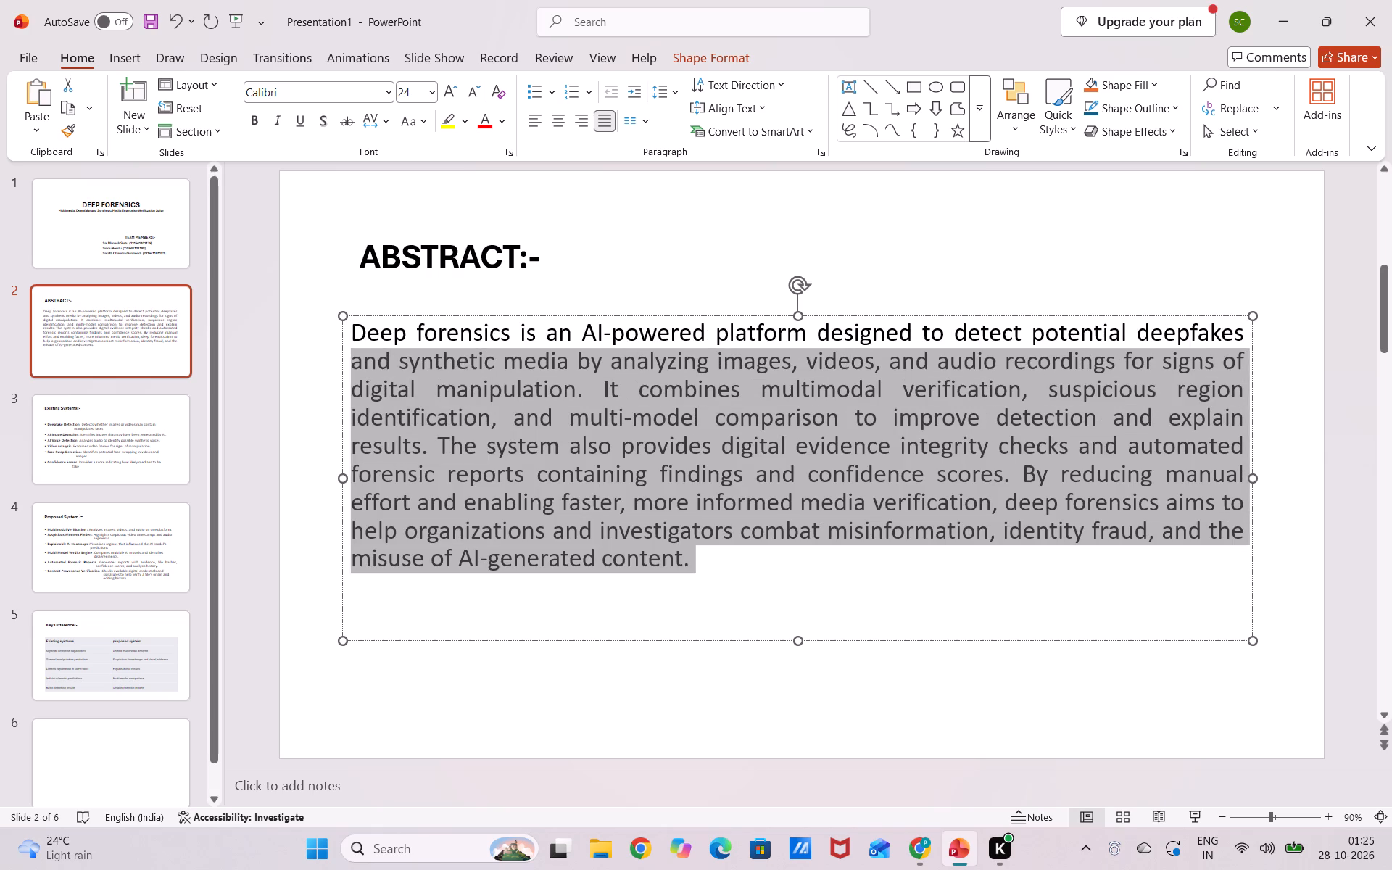
pyautogui.moveTo(364, 350); pyautogui.dragTo(351, 338)
pyautogui.click(787, 85)
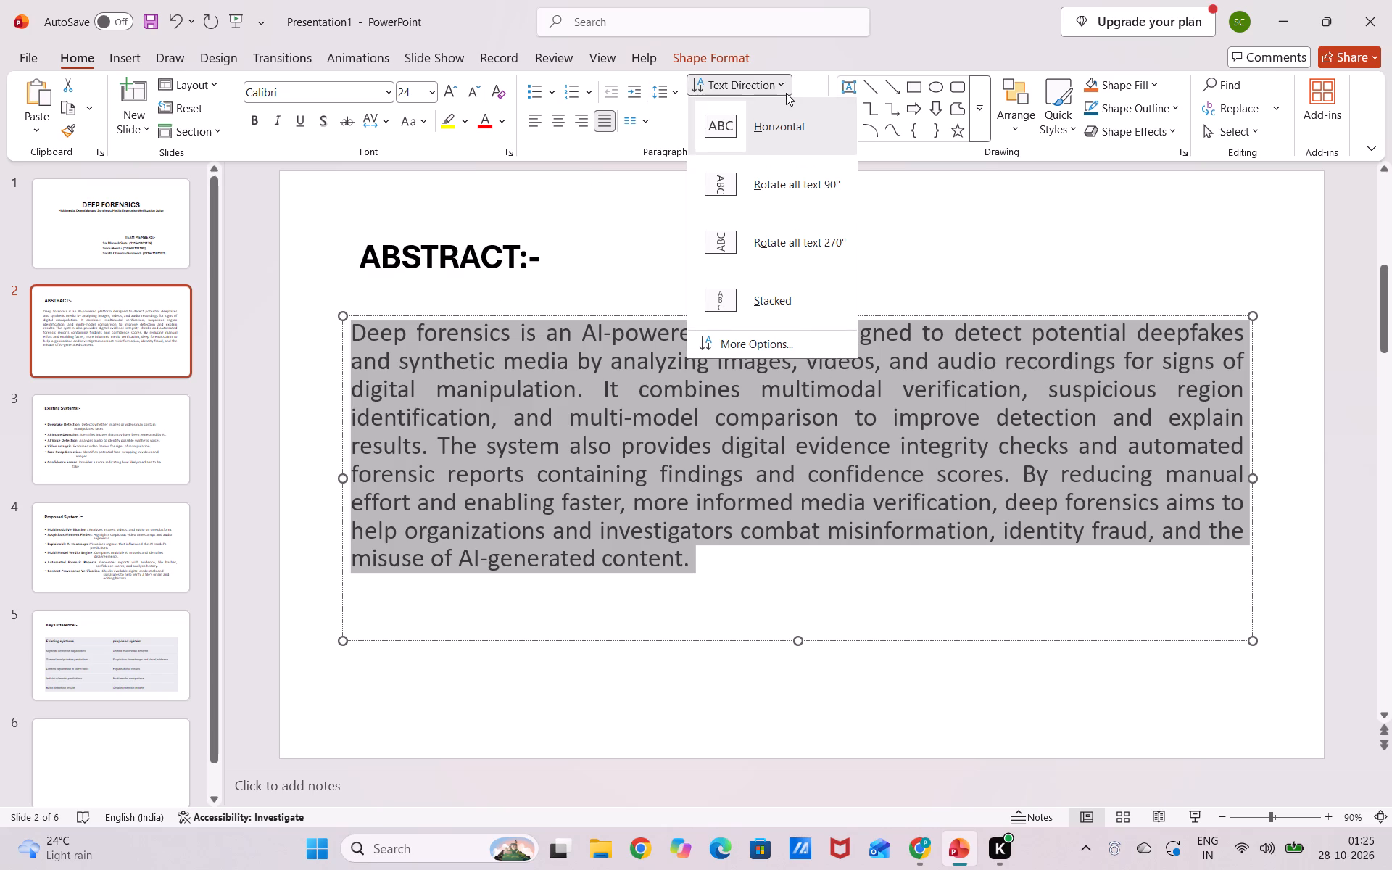
pyautogui.click(771, 343)
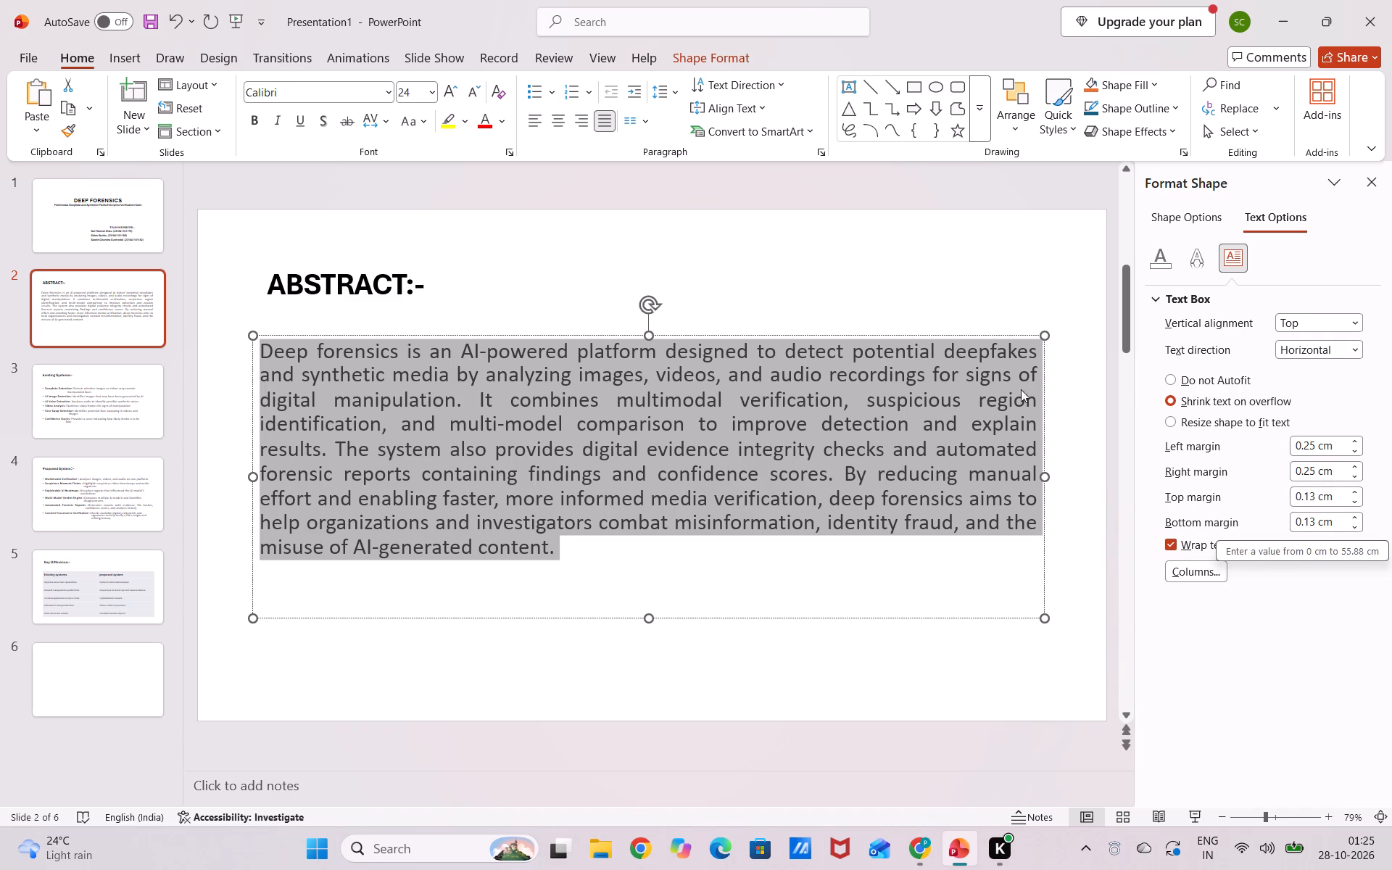
pyautogui.click(497, 204)
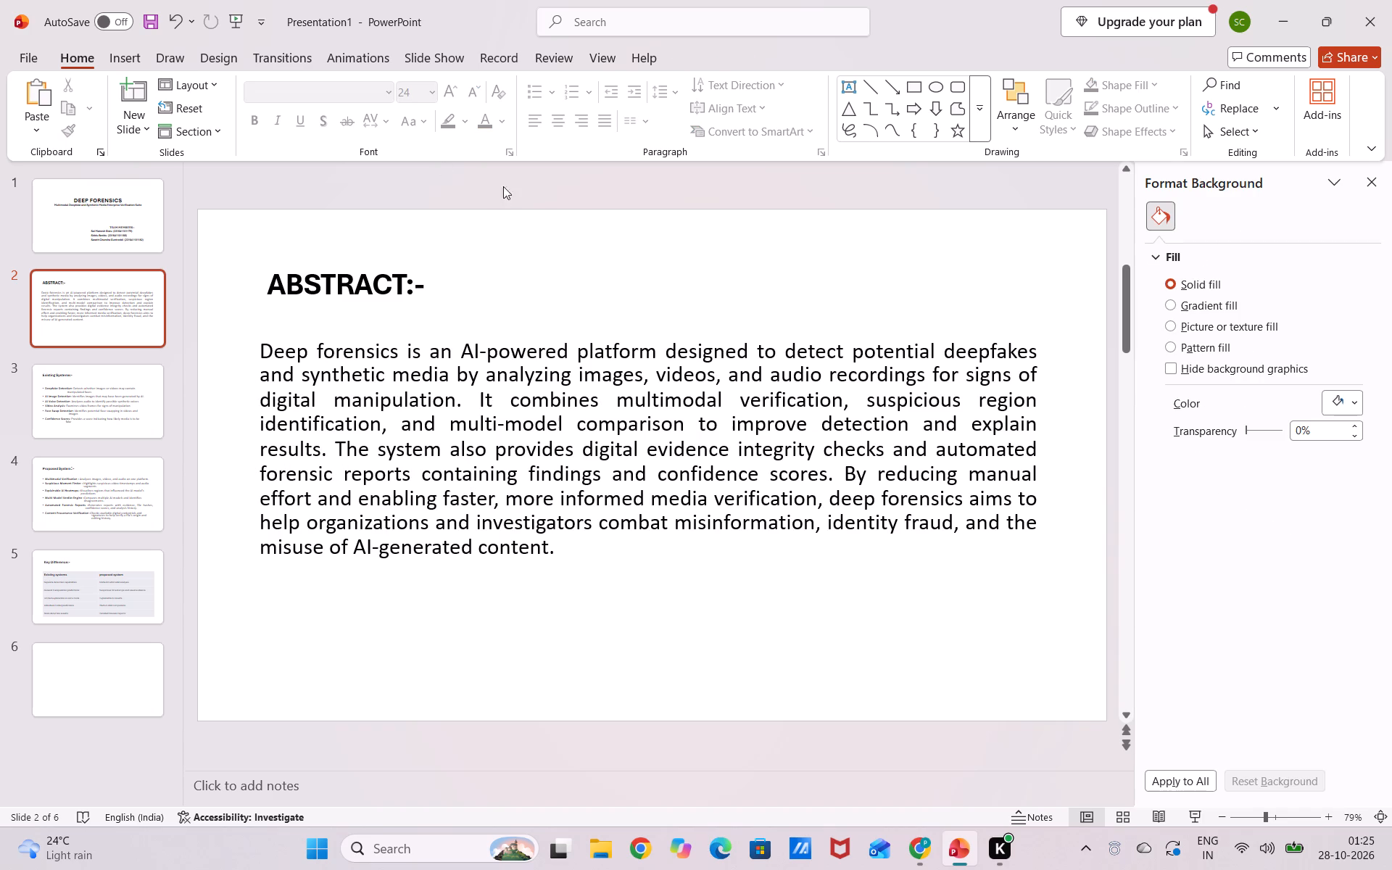
pyautogui.click(594, 450)
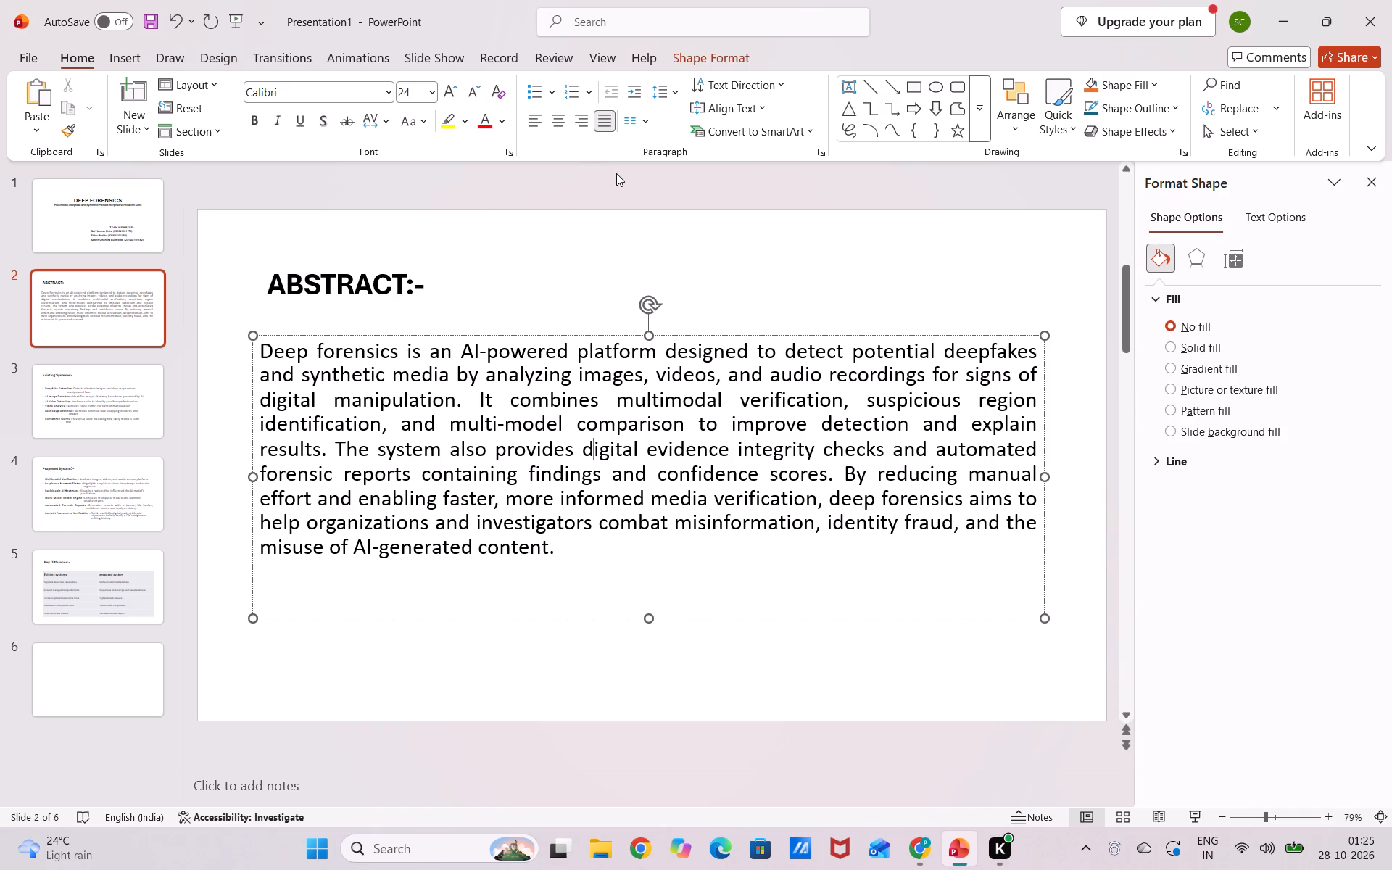
pyautogui.click(637, 125)
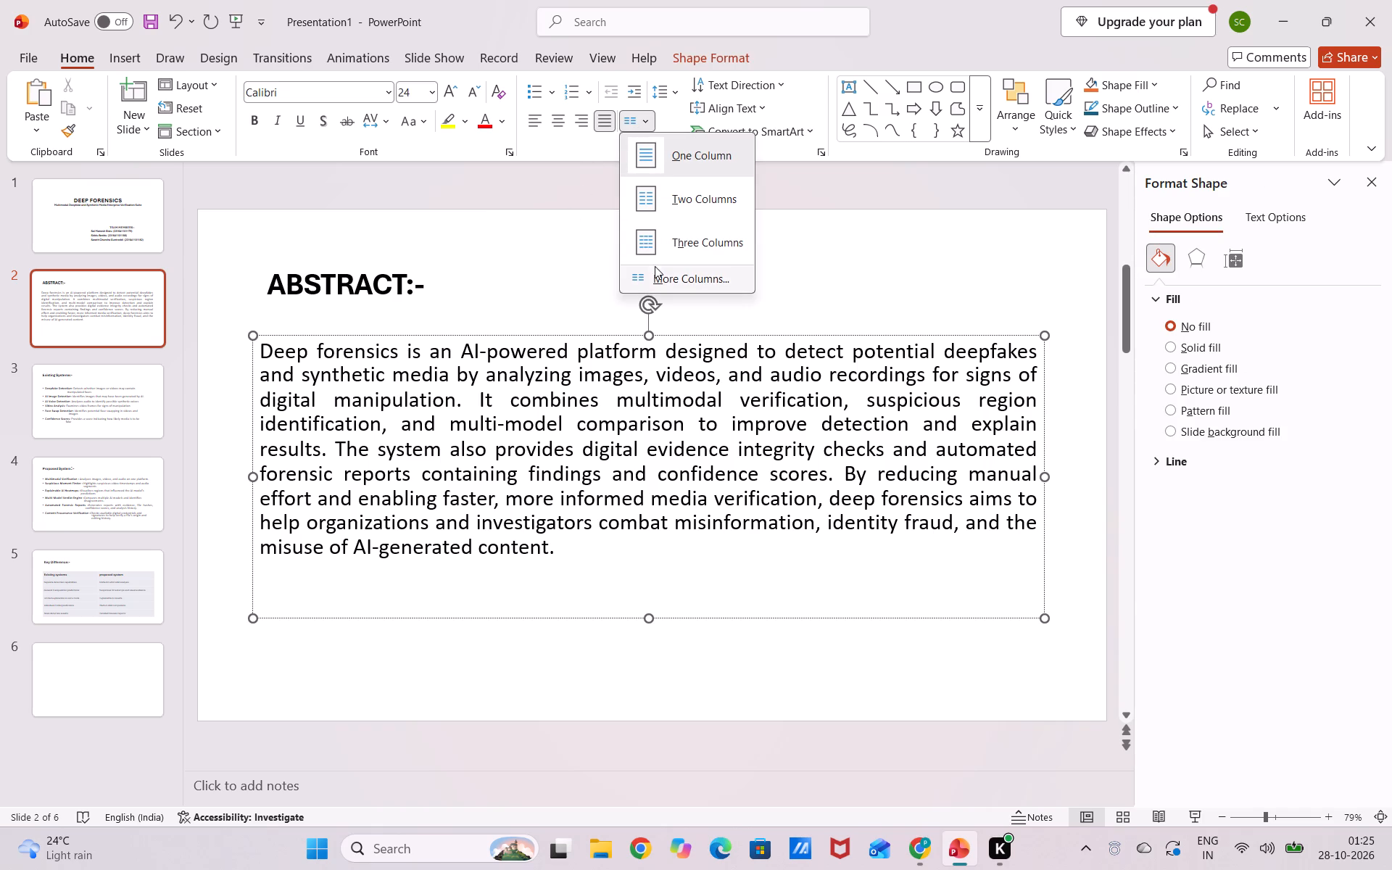
pyautogui.click(694, 275)
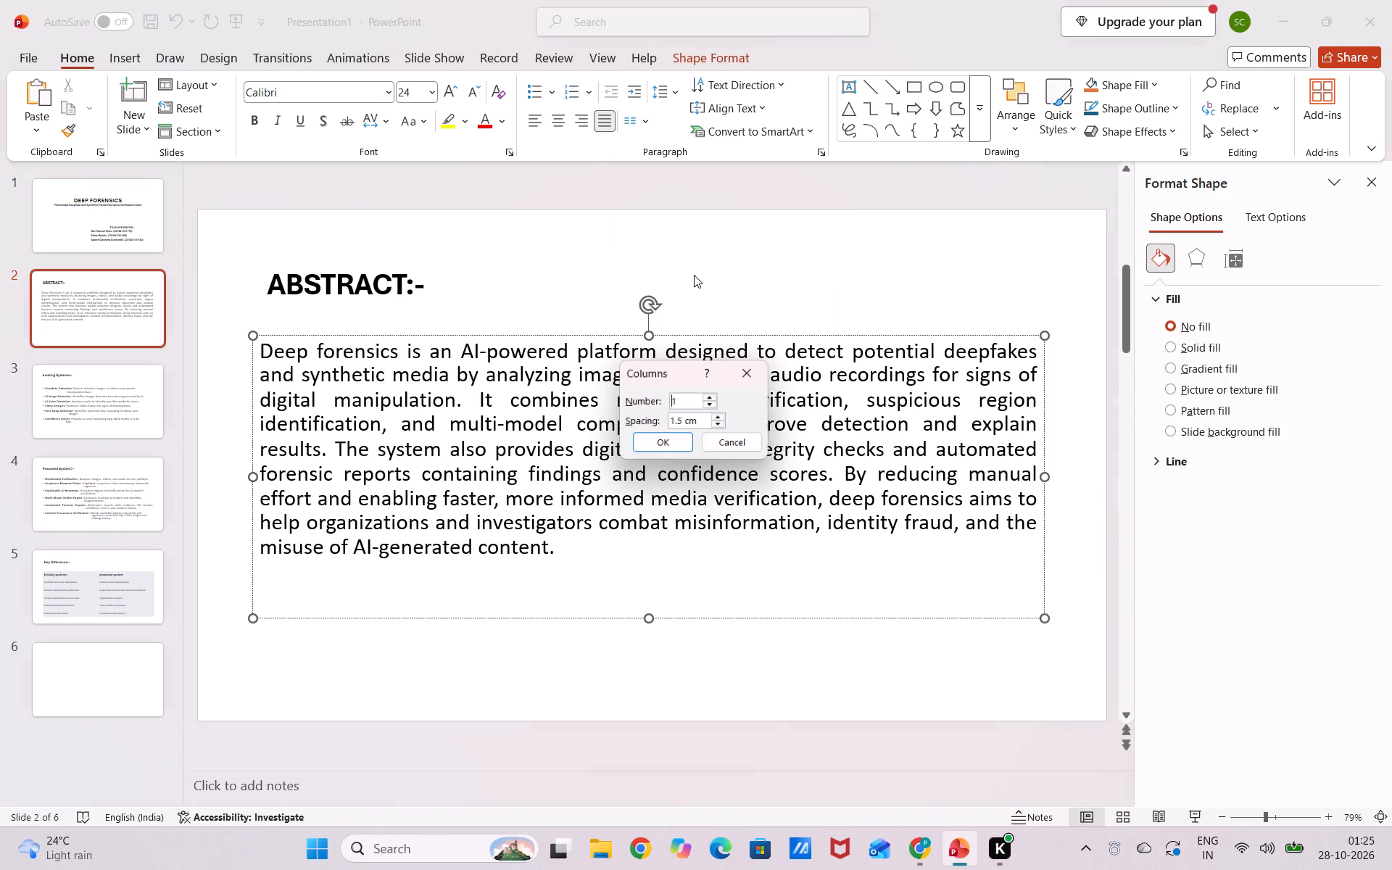
pyautogui.click(767, 373)
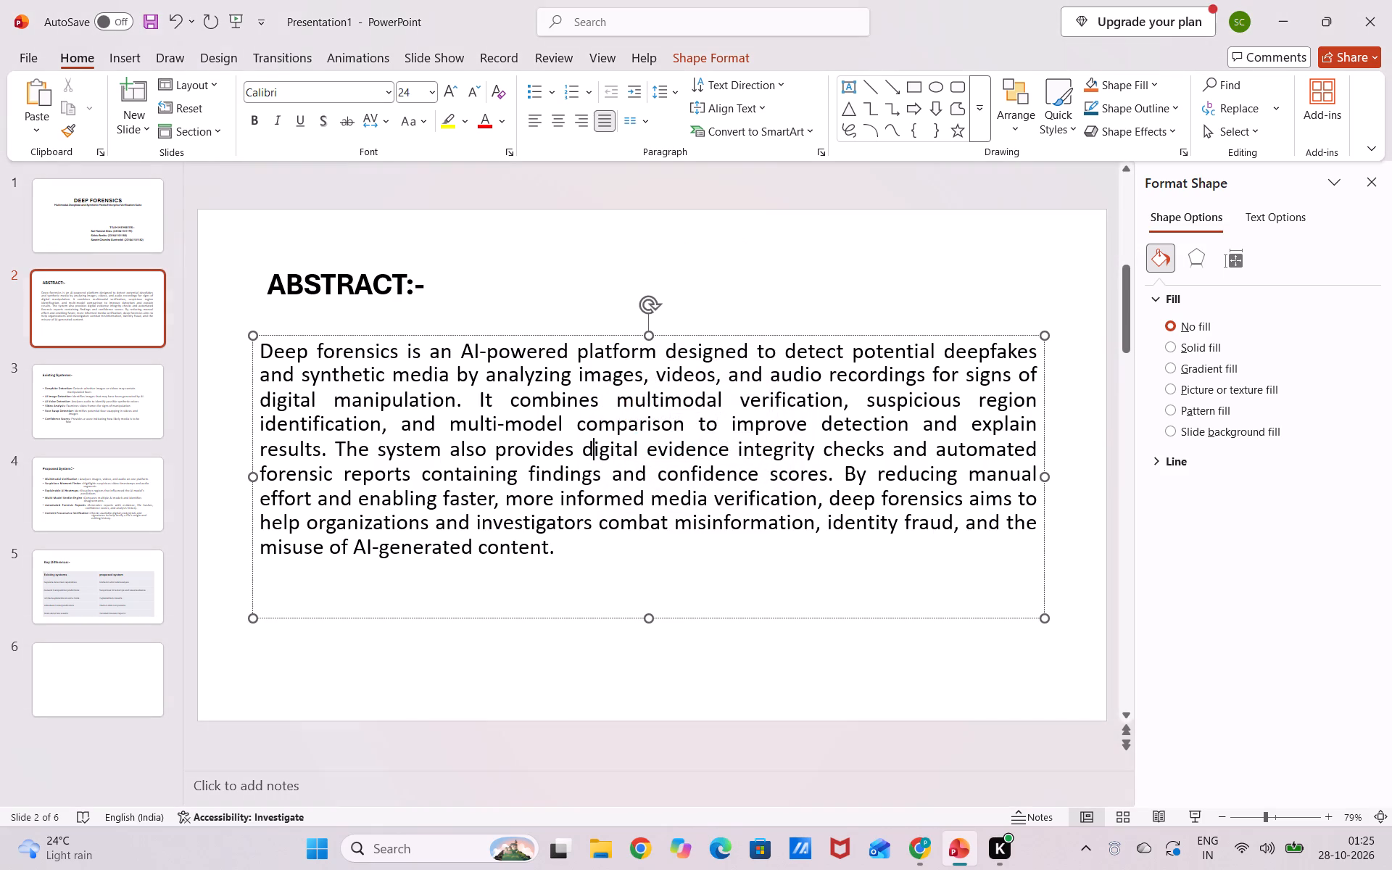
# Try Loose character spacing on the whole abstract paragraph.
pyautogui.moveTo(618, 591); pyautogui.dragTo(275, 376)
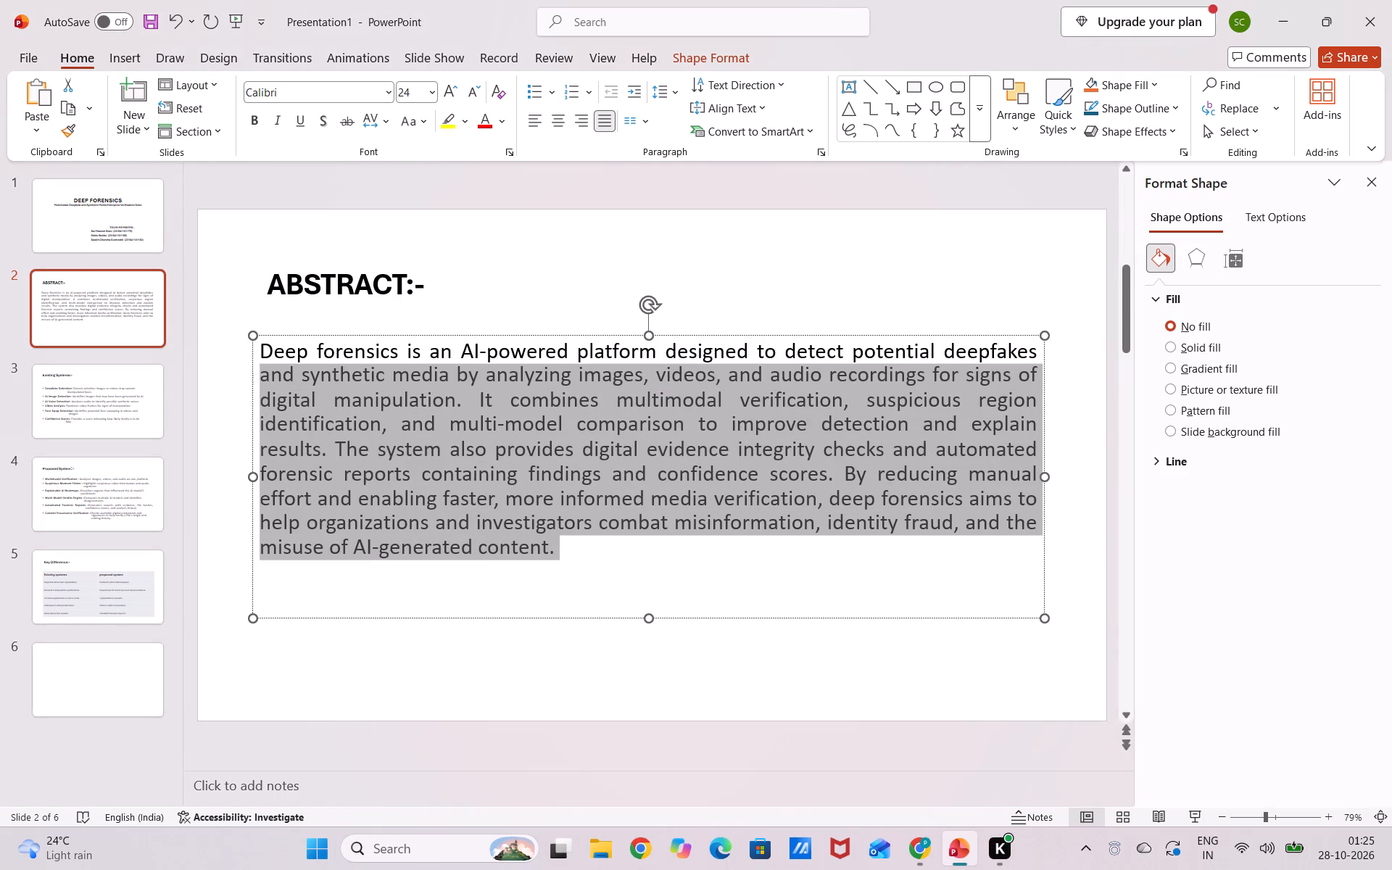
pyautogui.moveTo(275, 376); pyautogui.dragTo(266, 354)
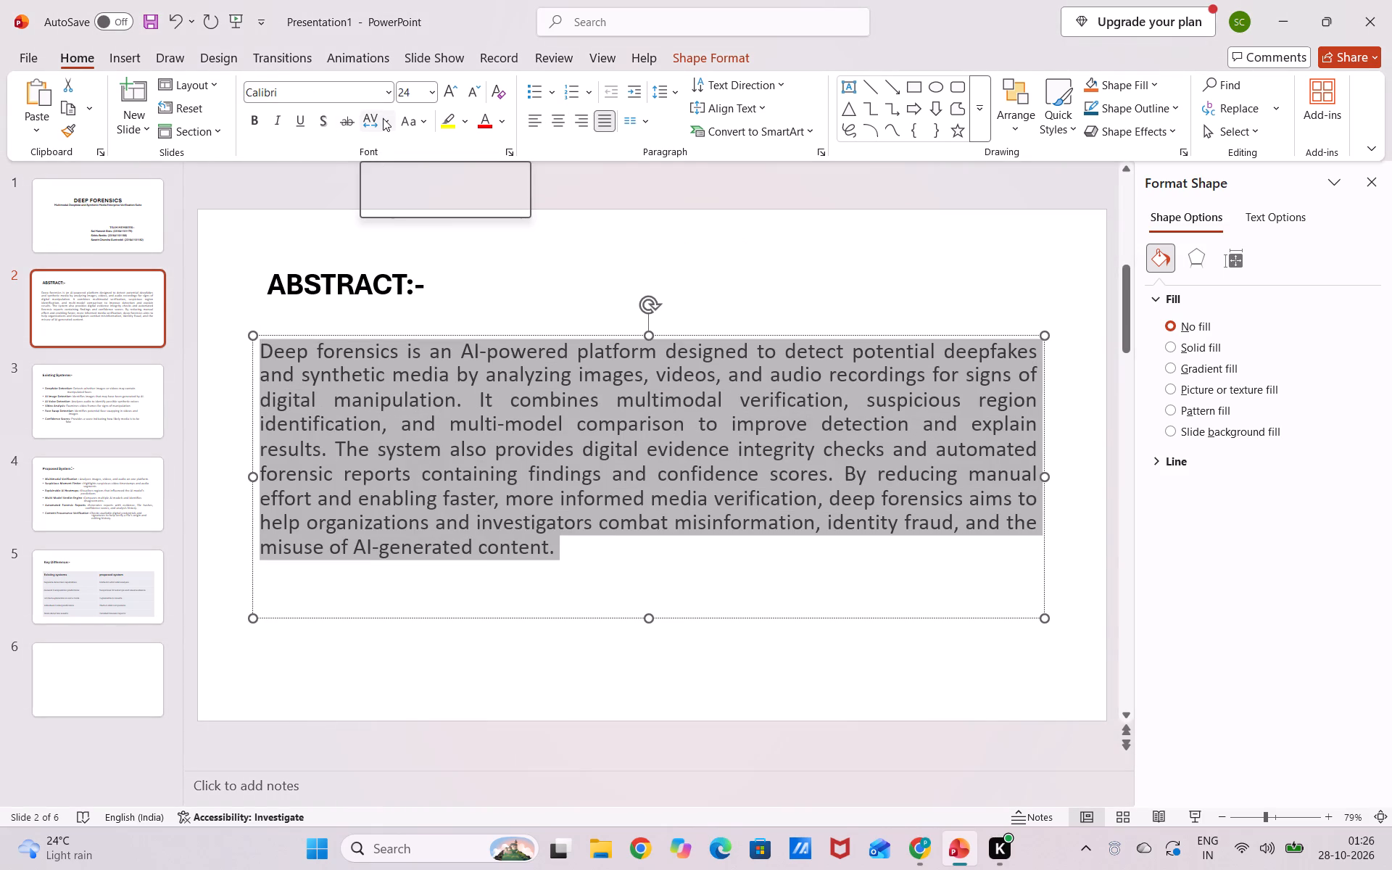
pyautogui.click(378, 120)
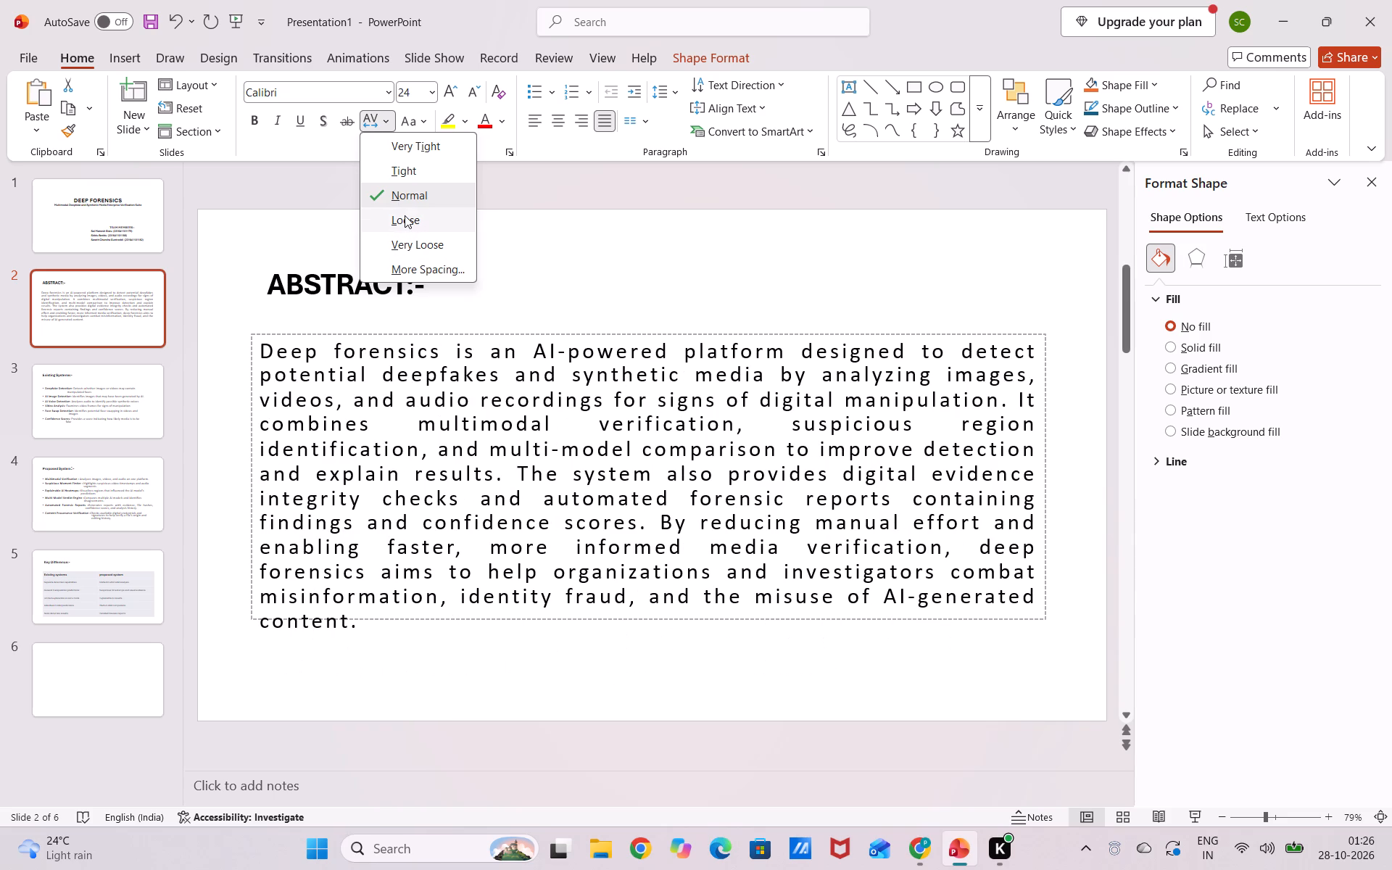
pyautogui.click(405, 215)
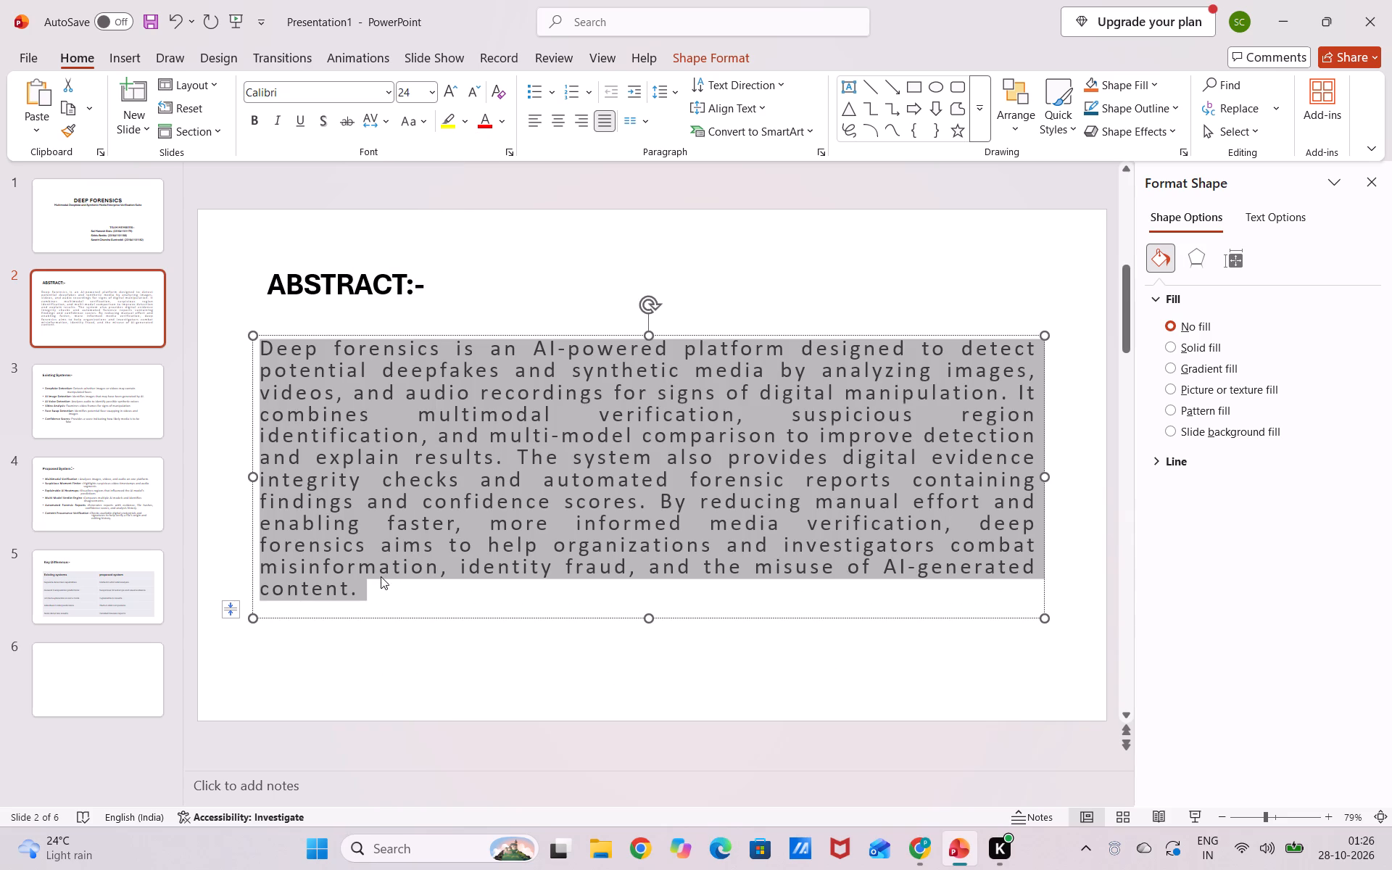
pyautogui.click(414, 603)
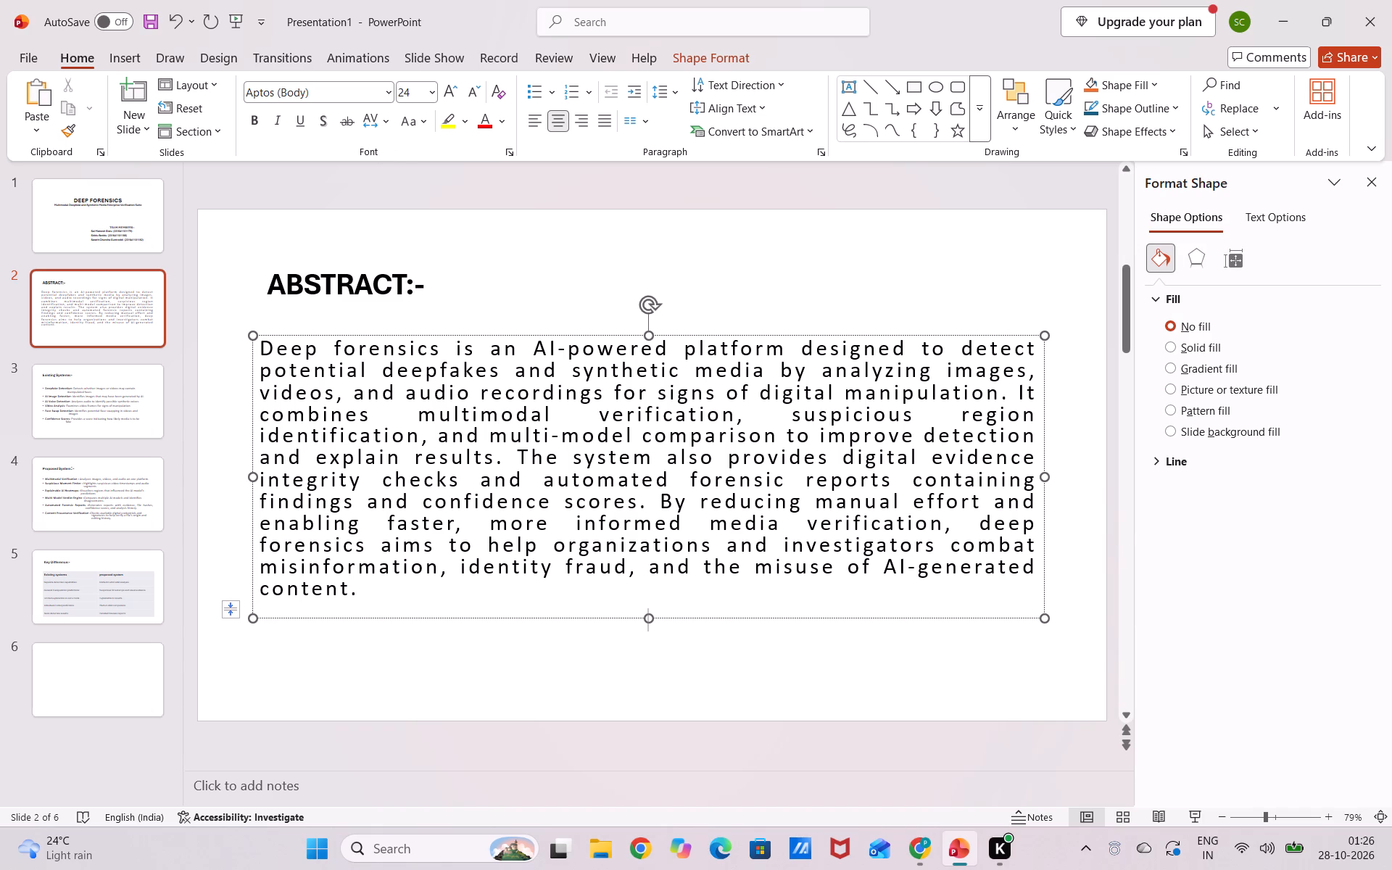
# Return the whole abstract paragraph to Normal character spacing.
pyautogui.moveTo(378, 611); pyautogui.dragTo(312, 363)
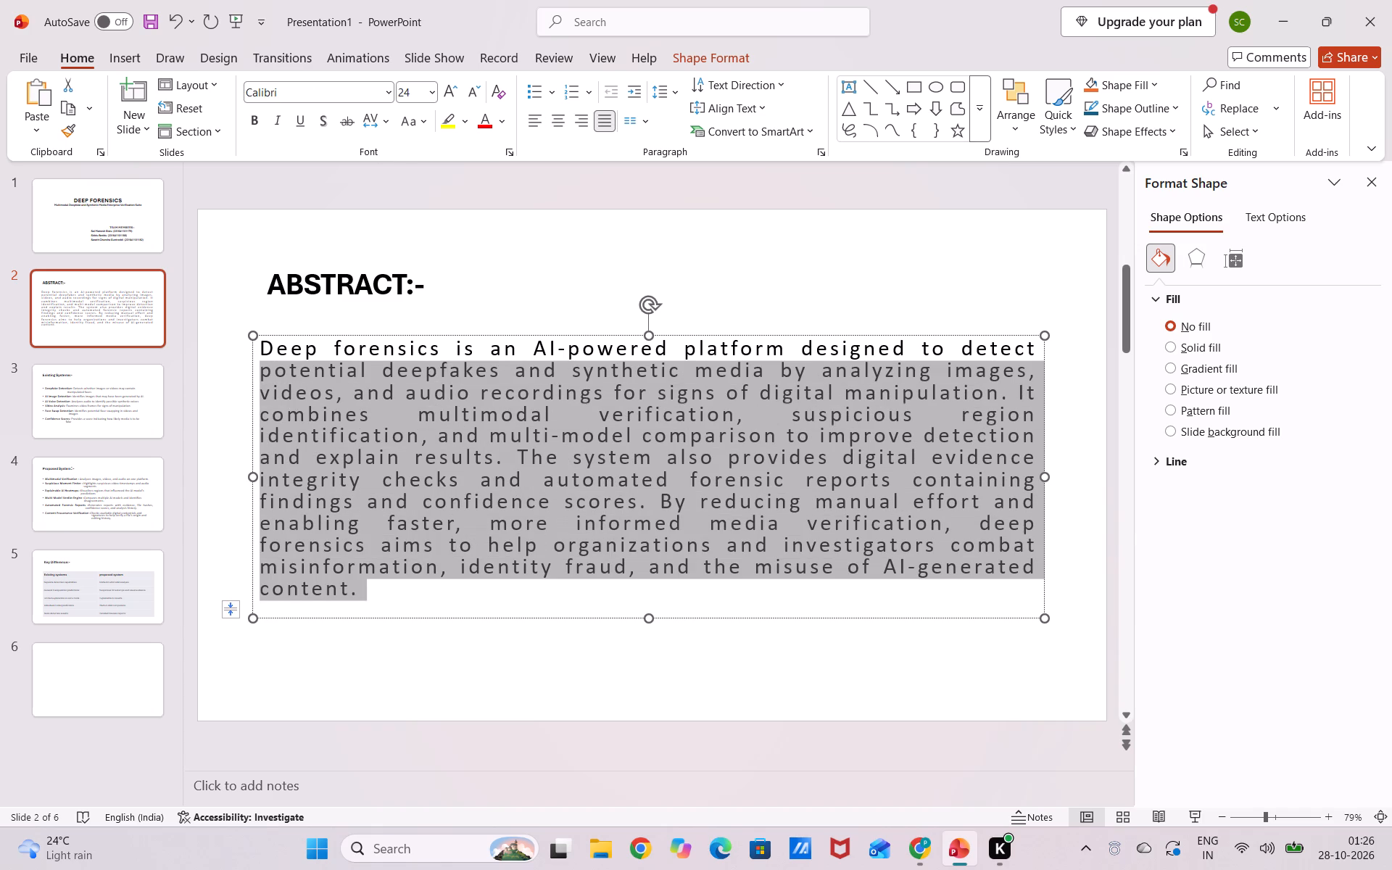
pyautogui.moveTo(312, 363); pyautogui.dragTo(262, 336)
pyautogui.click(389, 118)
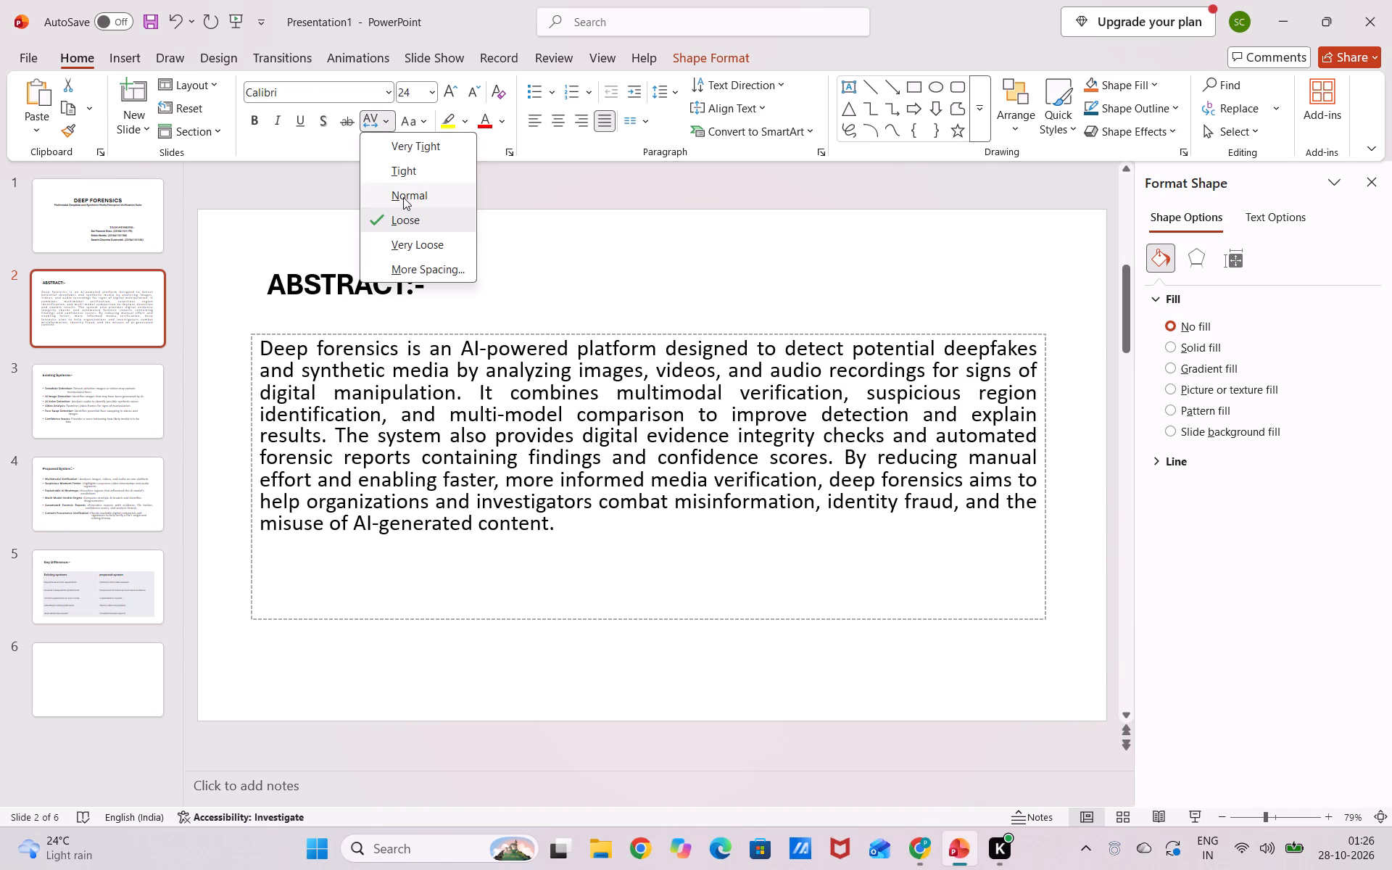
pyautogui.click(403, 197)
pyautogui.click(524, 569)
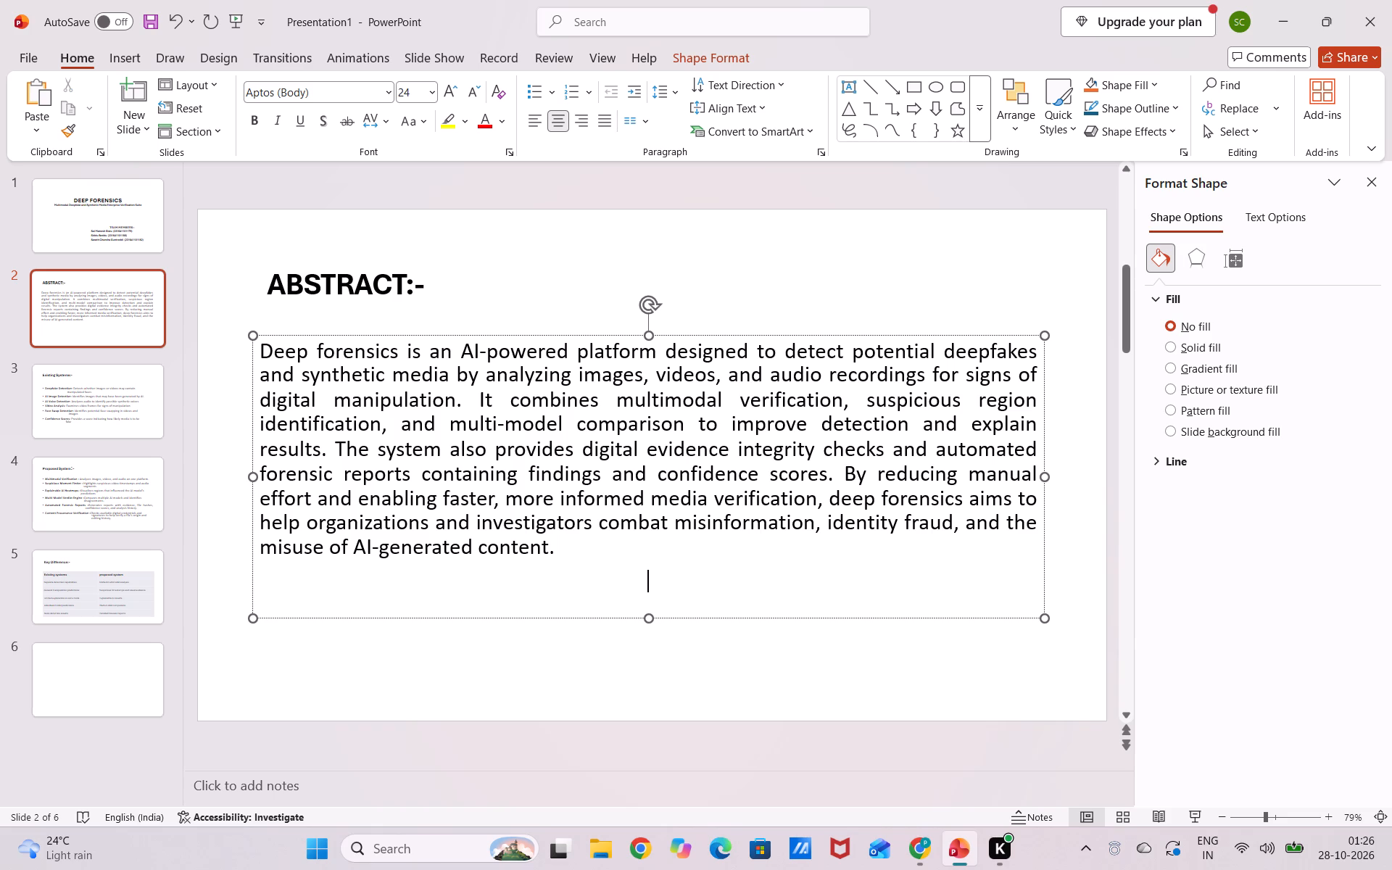
# Set the font size of the whole abstract paragraph to 28.
pyautogui.moveTo(584, 573); pyautogui.dragTo(289, 350)
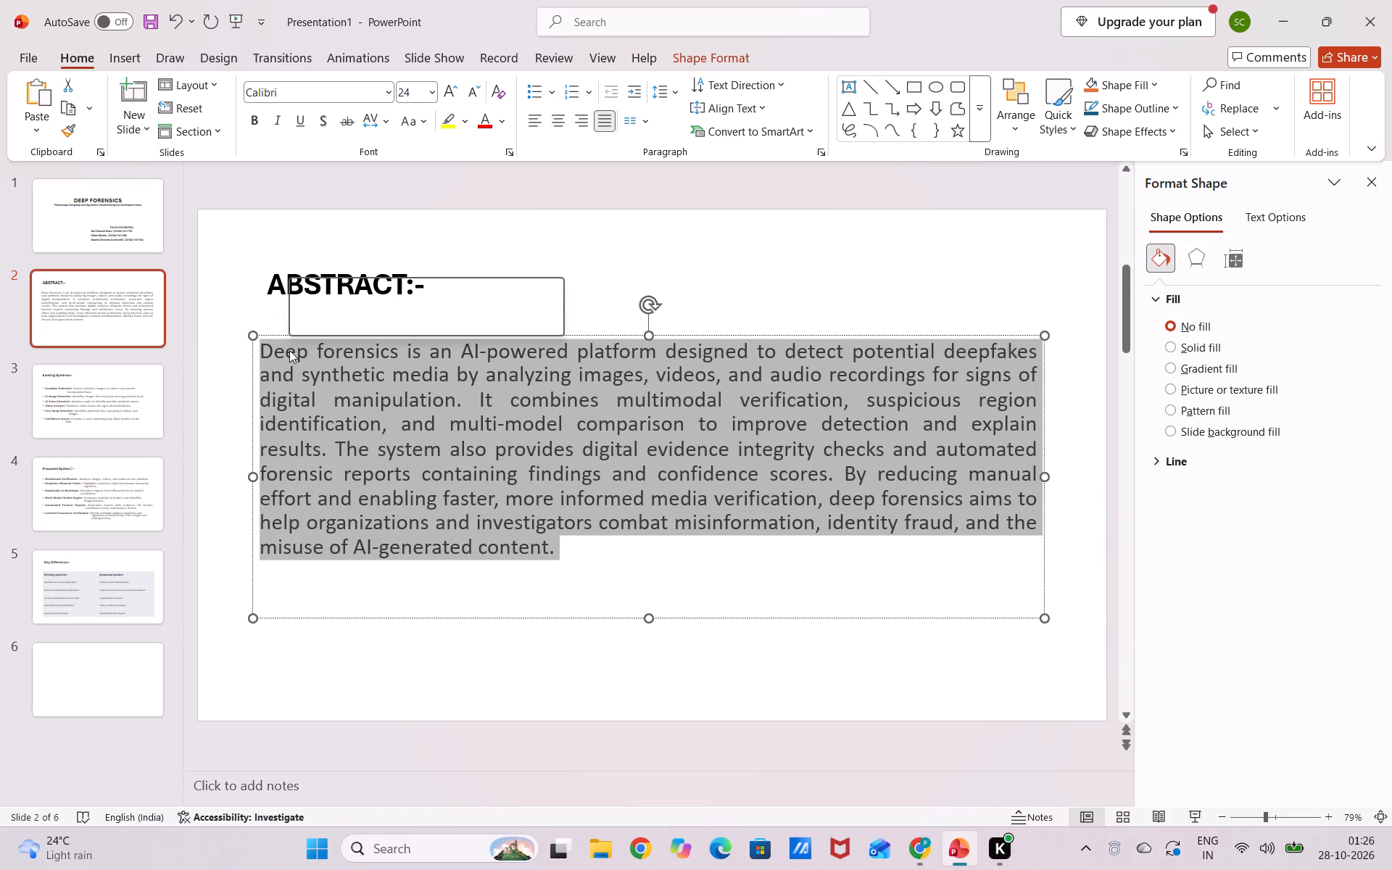
pyautogui.click(420, 295)
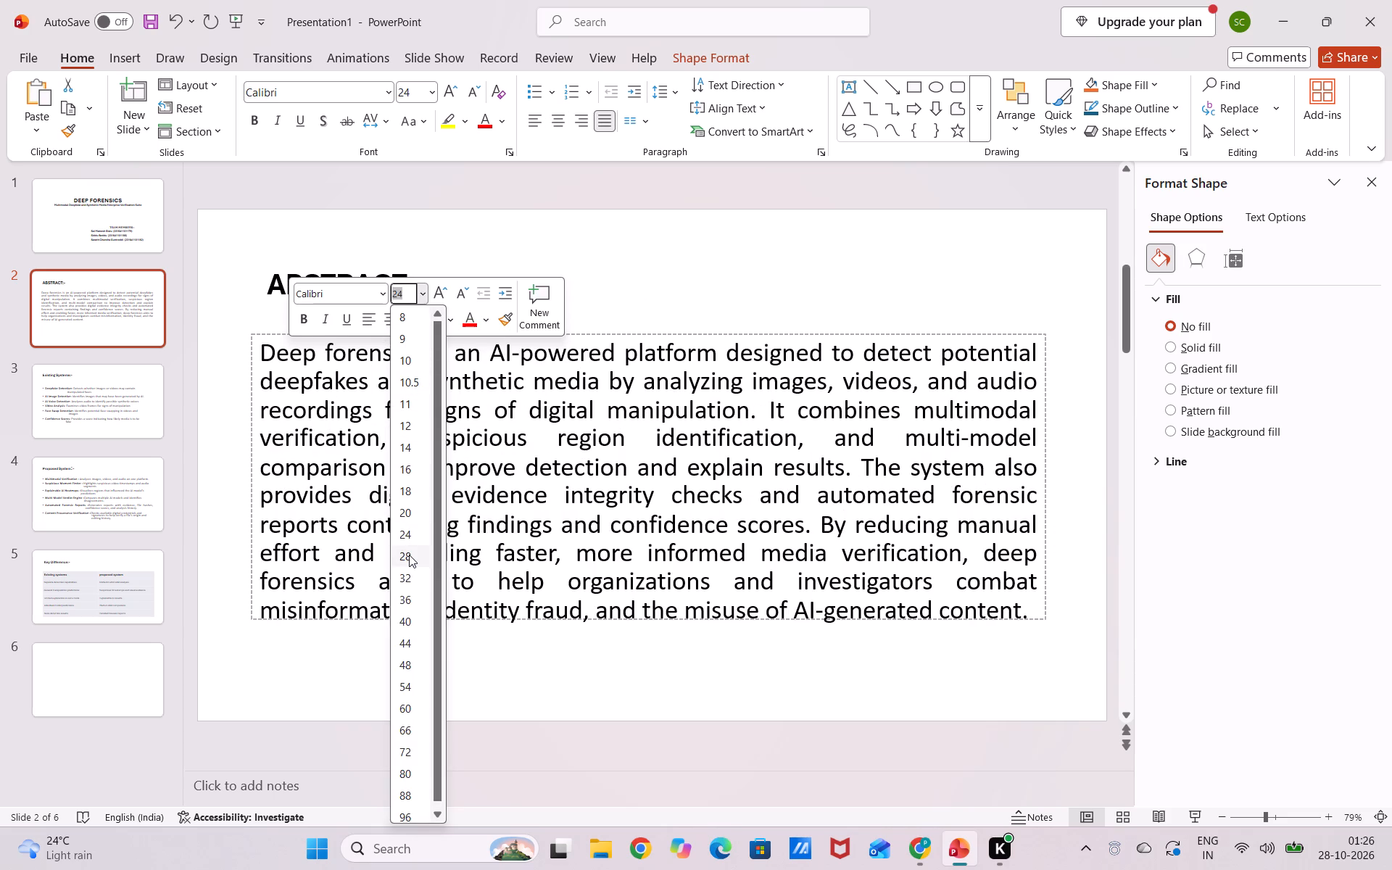
pyautogui.click(409, 555)
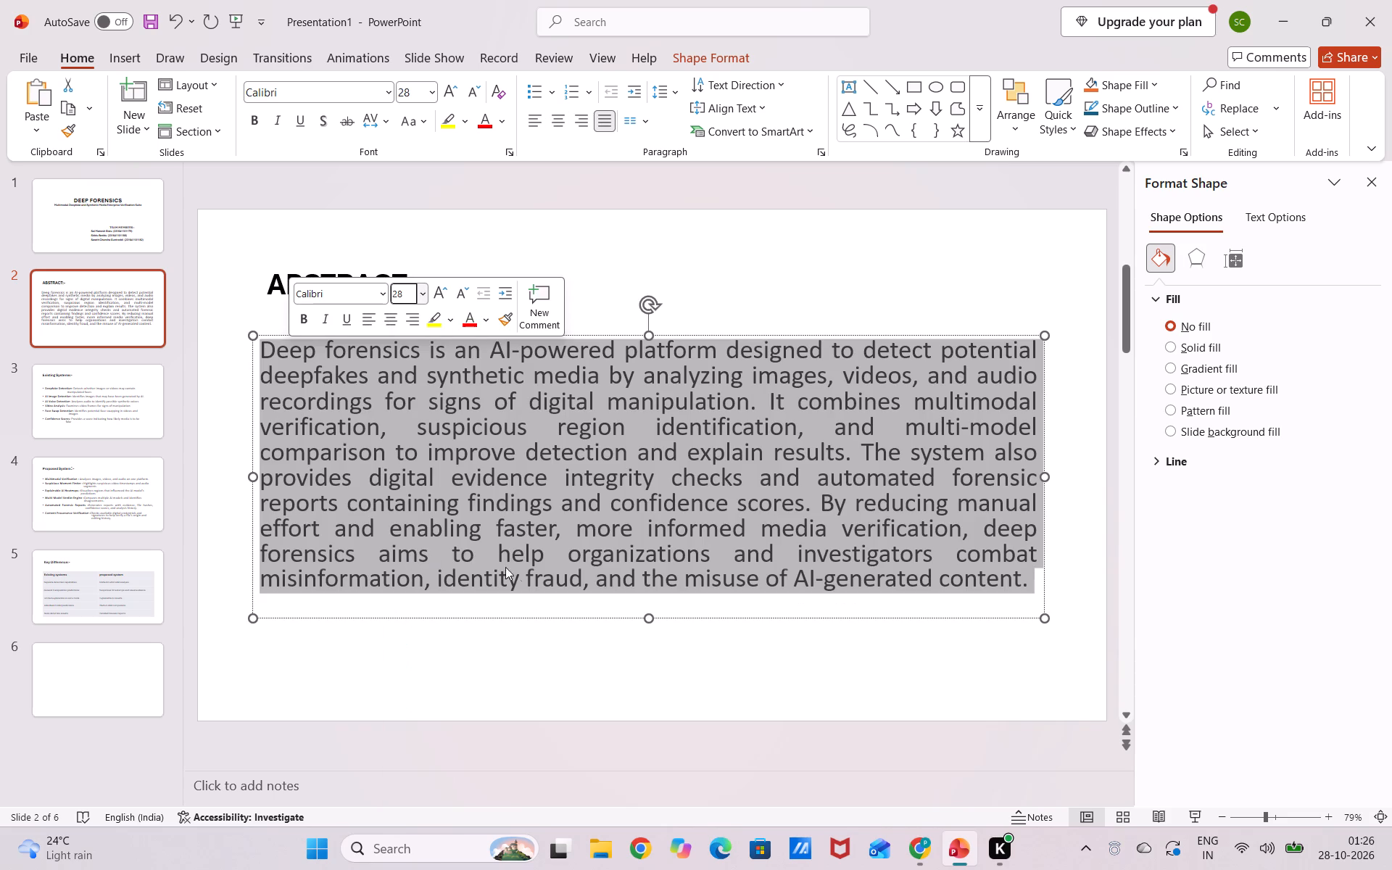
pyautogui.click(574, 670)
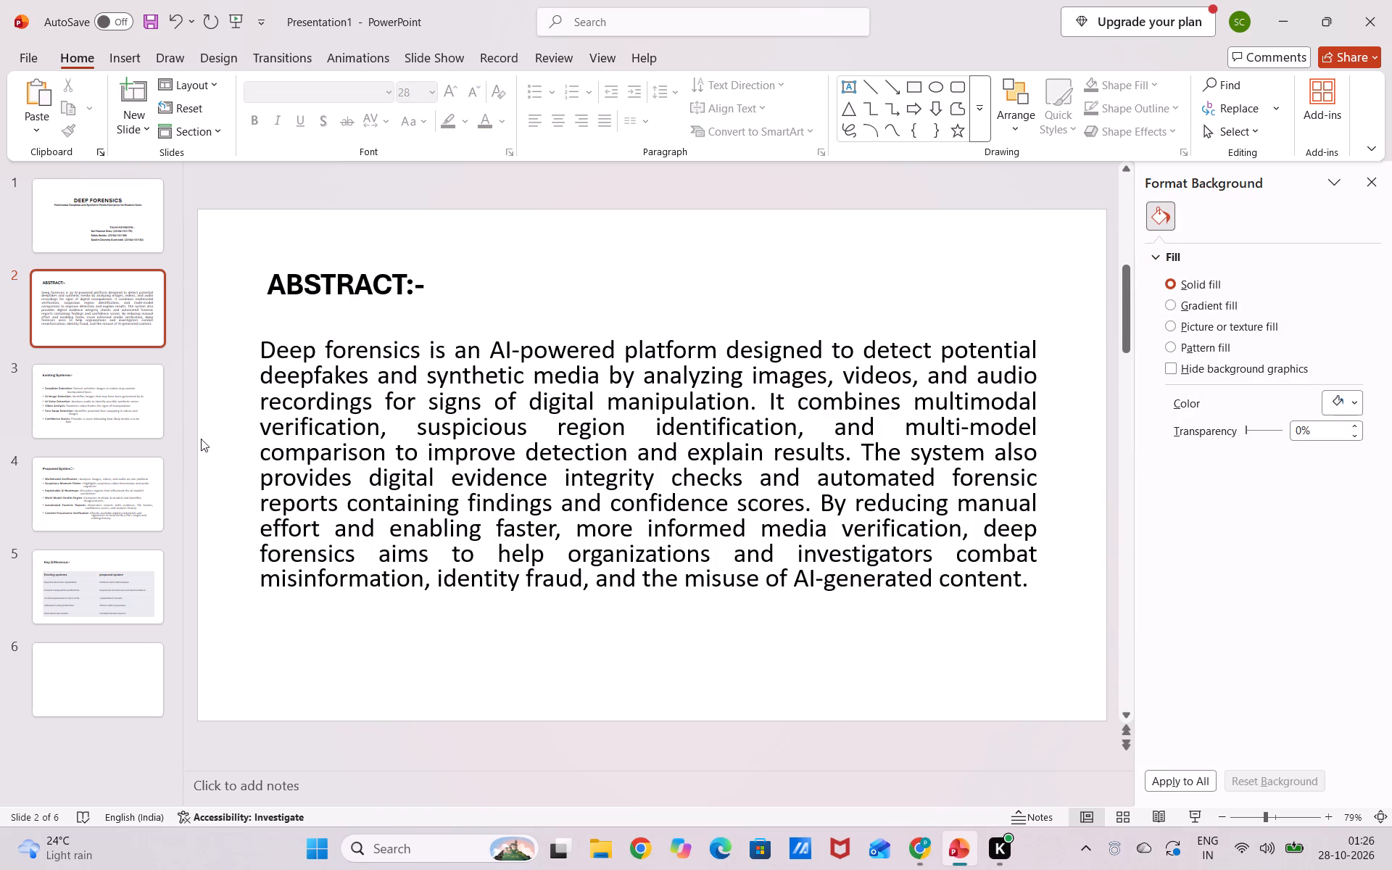
# Look through the deck's slides from Existing Systems to the empty last slide, closing the background formatting pane along the way.
pyautogui.click(146, 435)
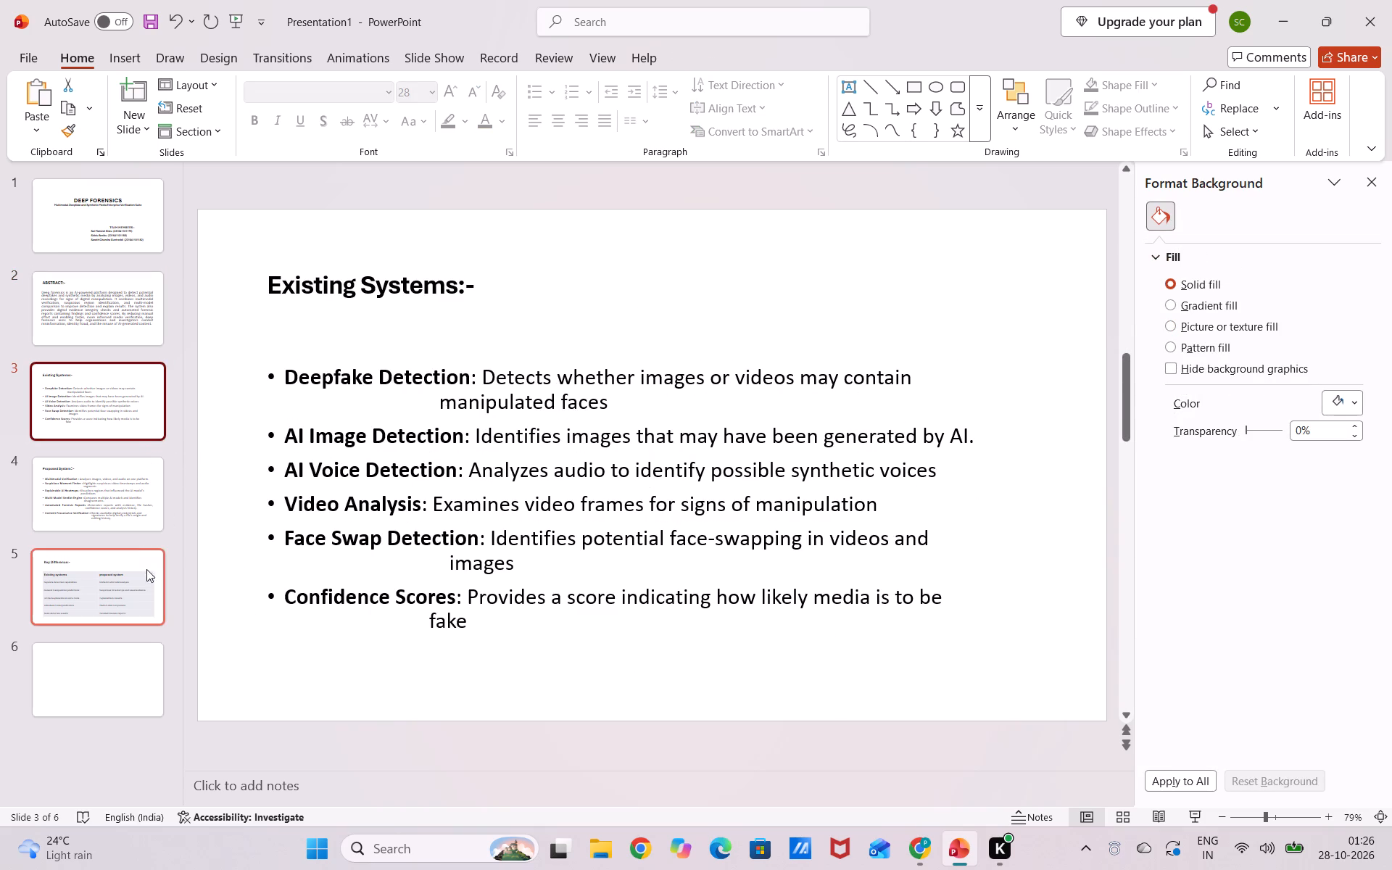
pyautogui.click(141, 525)
pyautogui.click(116, 581)
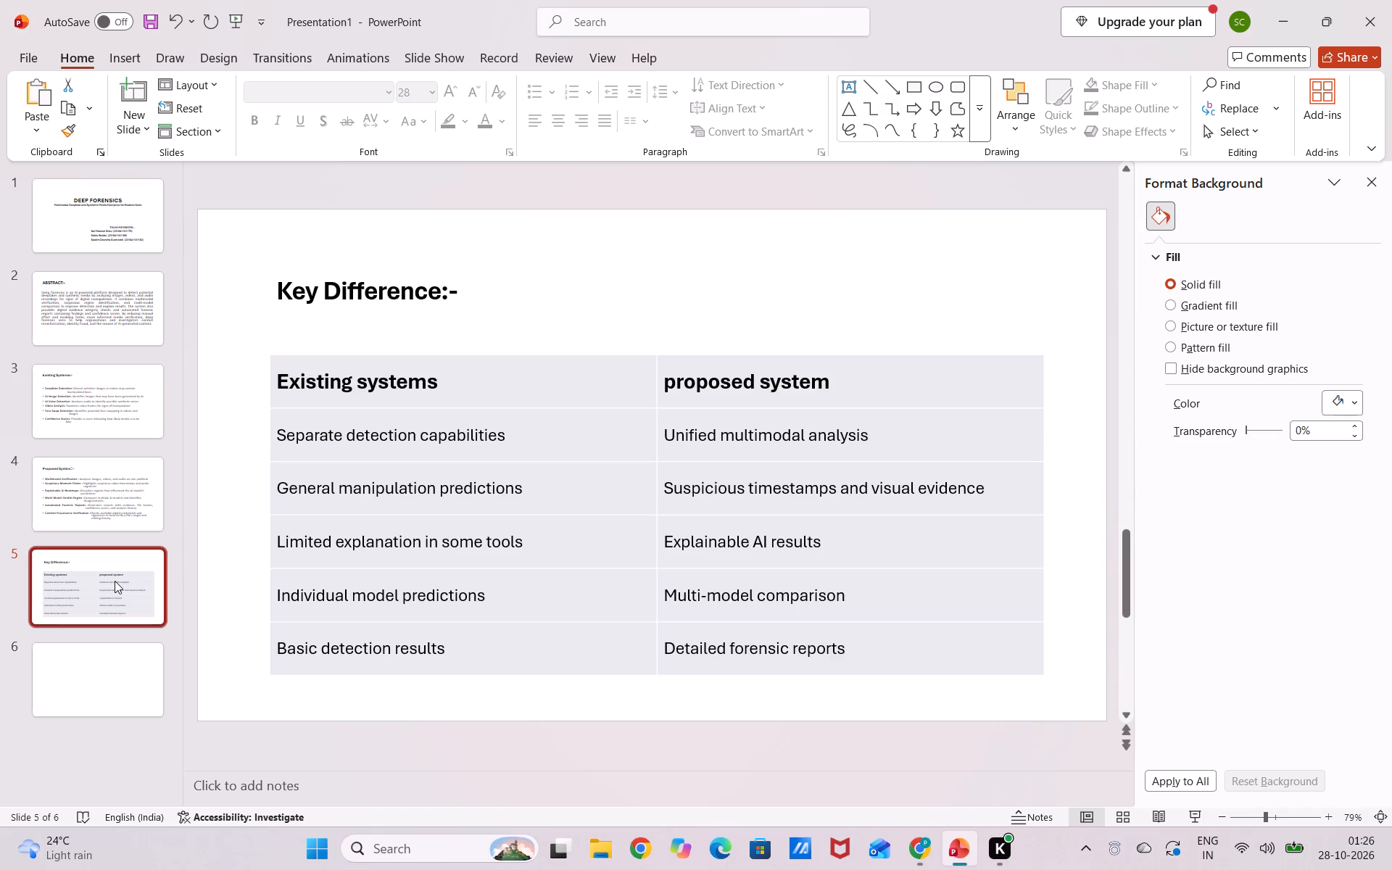
pyautogui.scroll(-3, 592, 510)
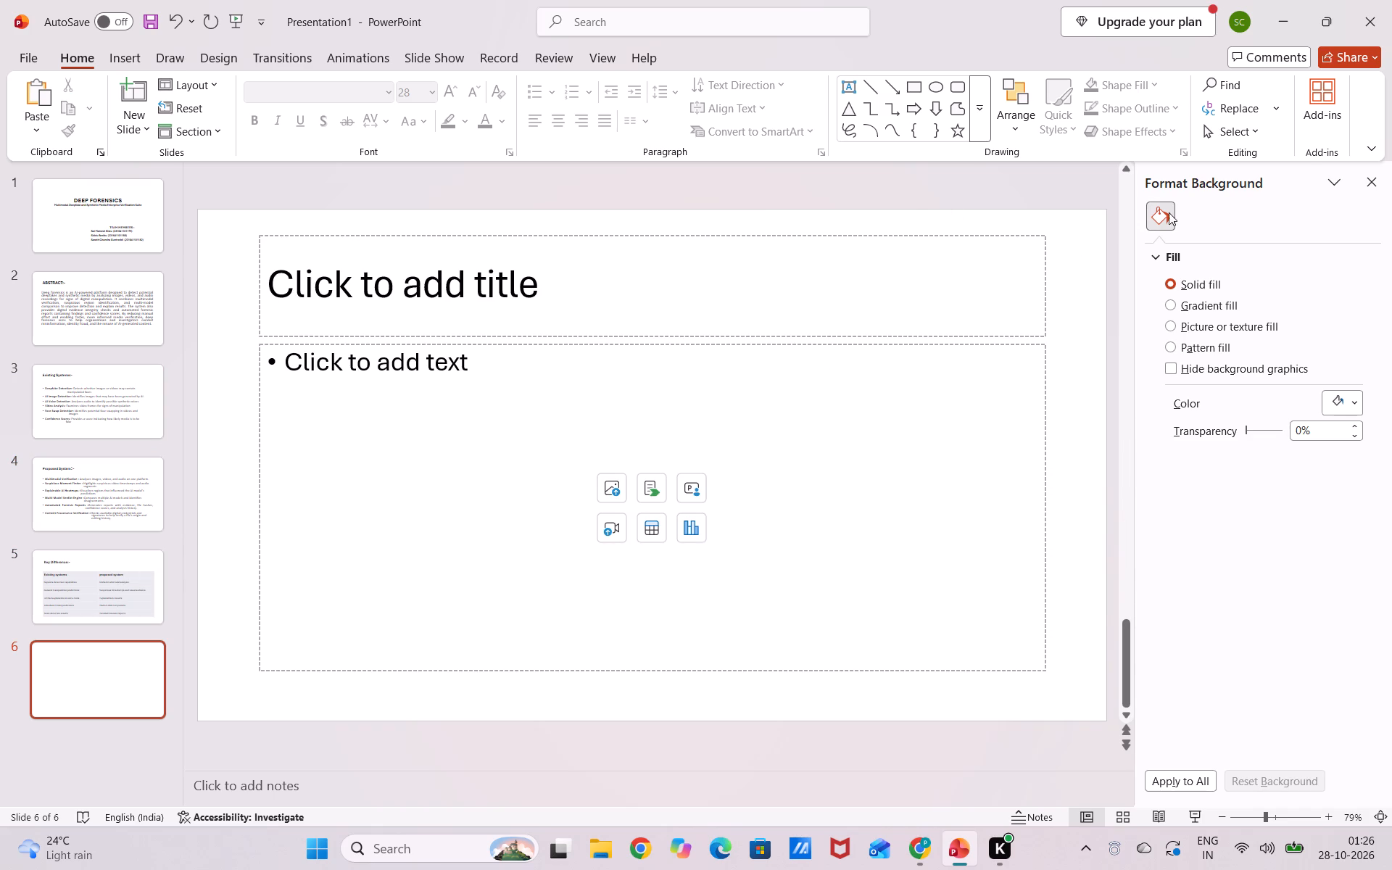
pyautogui.click(1366, 178)
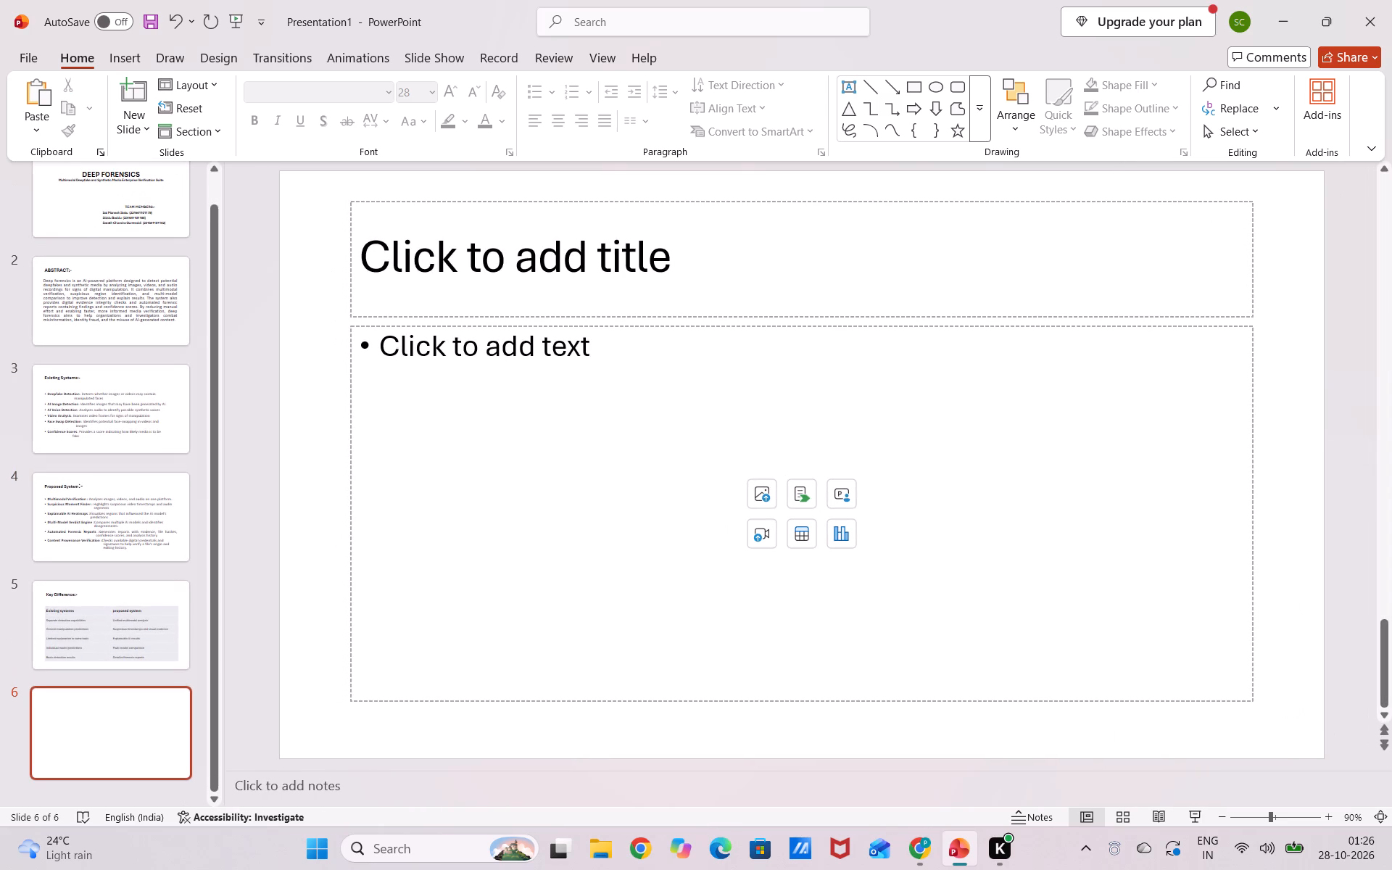
pyautogui.scroll(8, 494, 415)
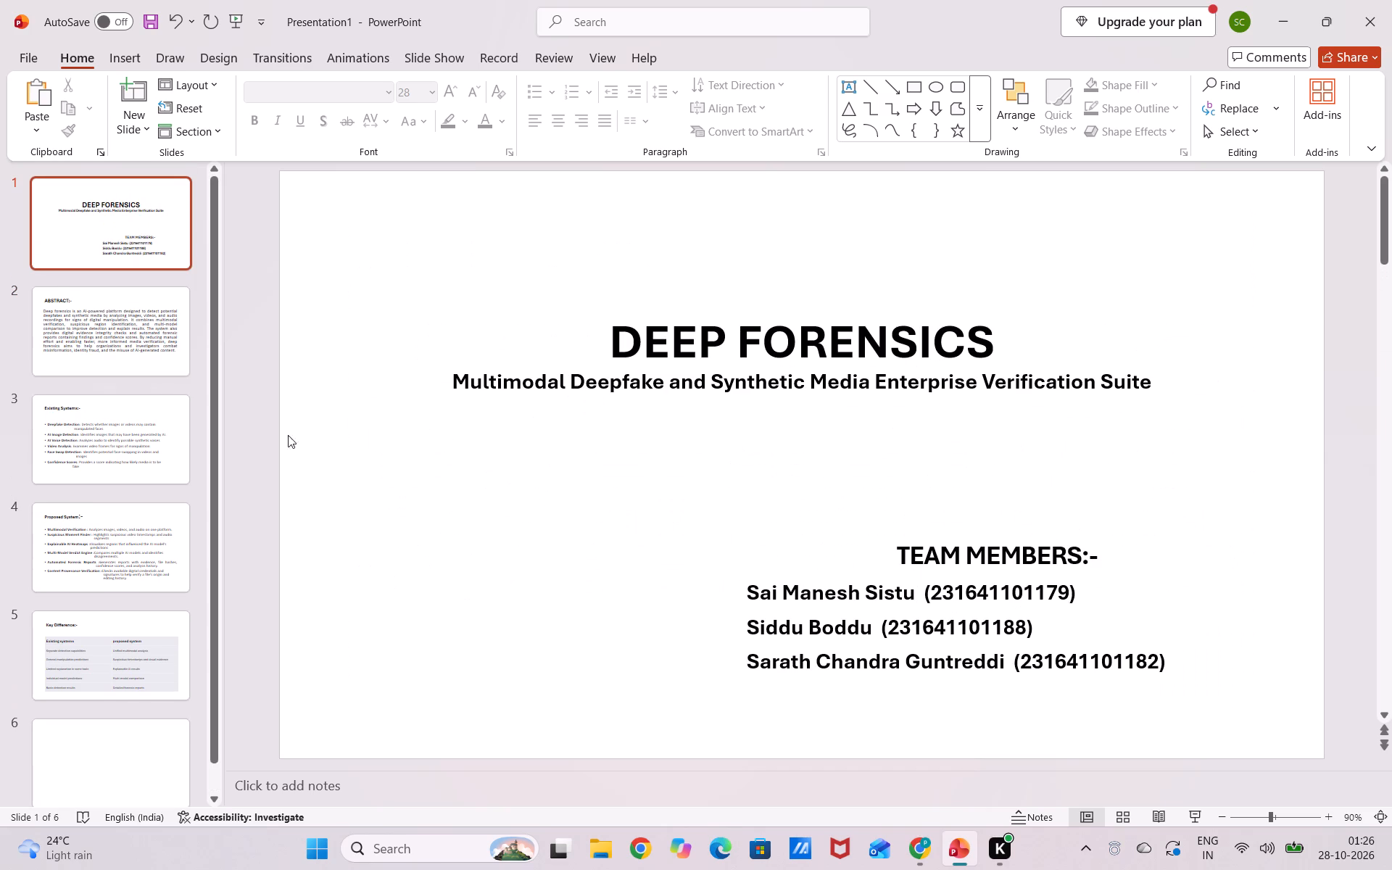
pyautogui.click(125, 357)
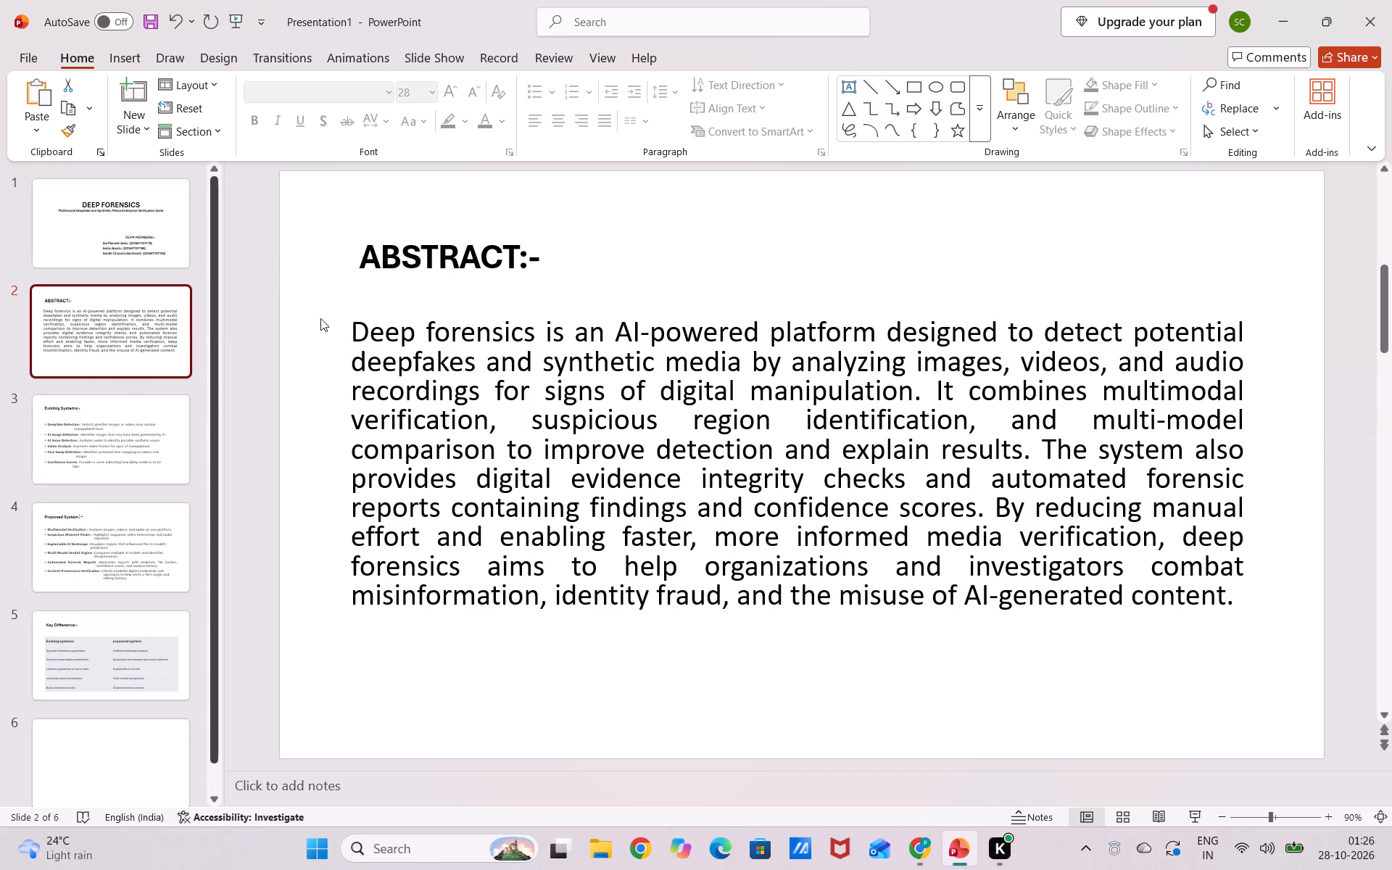
pyautogui.click(112, 768)
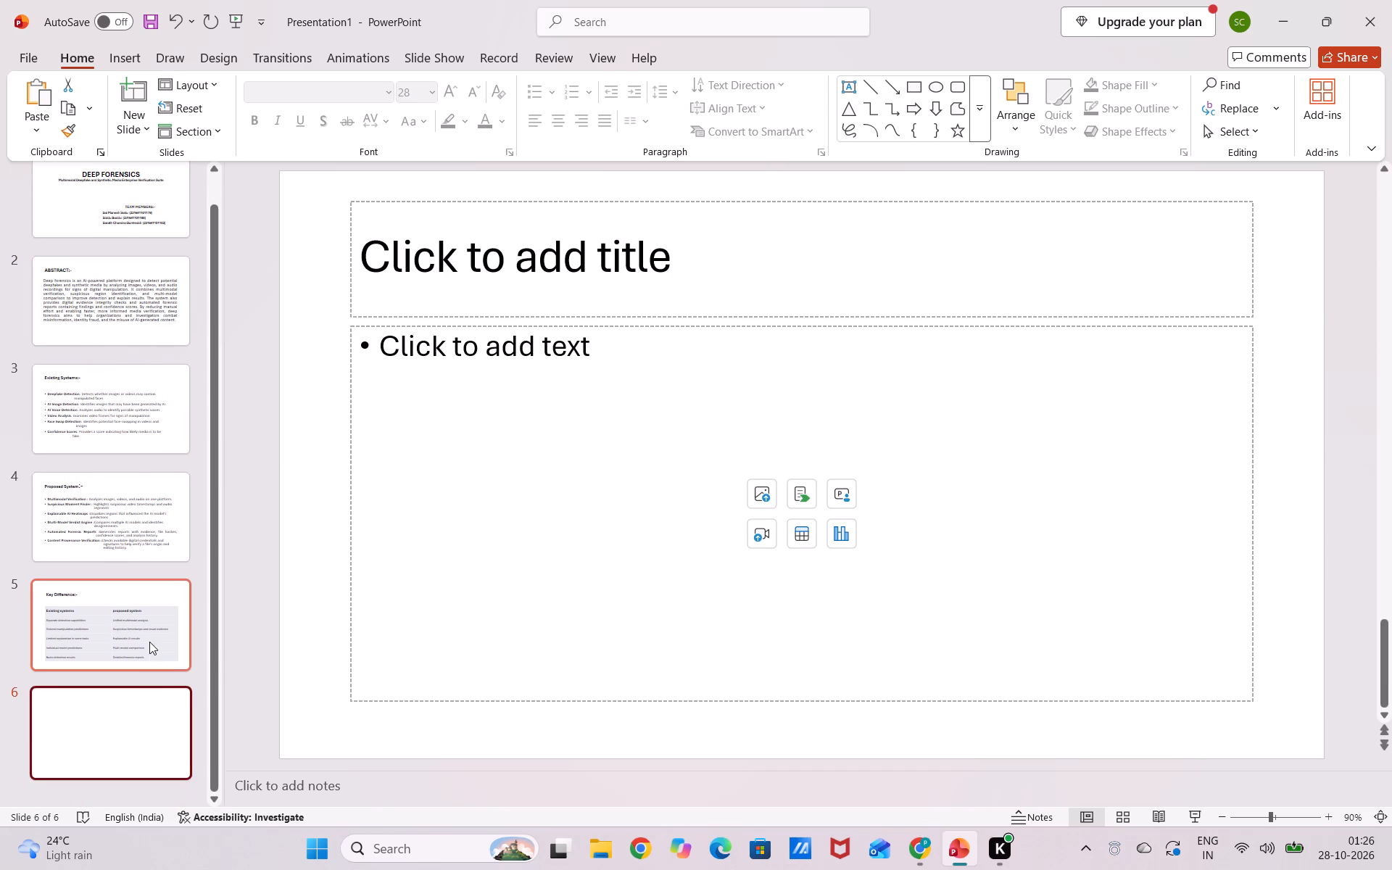
pyautogui.scroll(-3, 149, 663)
pyautogui.click(133, 708)
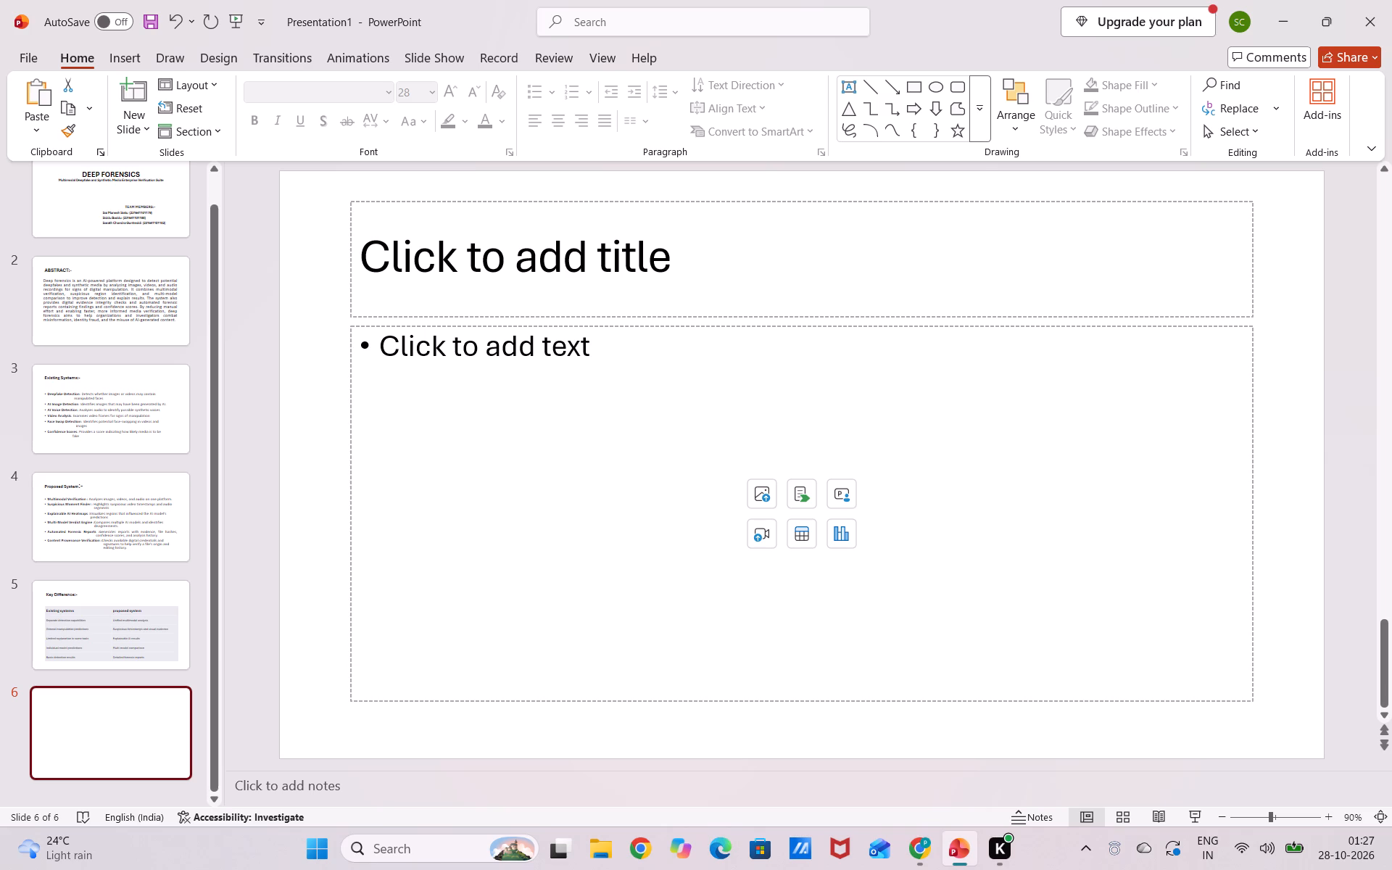
pyautogui.click(663, 240)
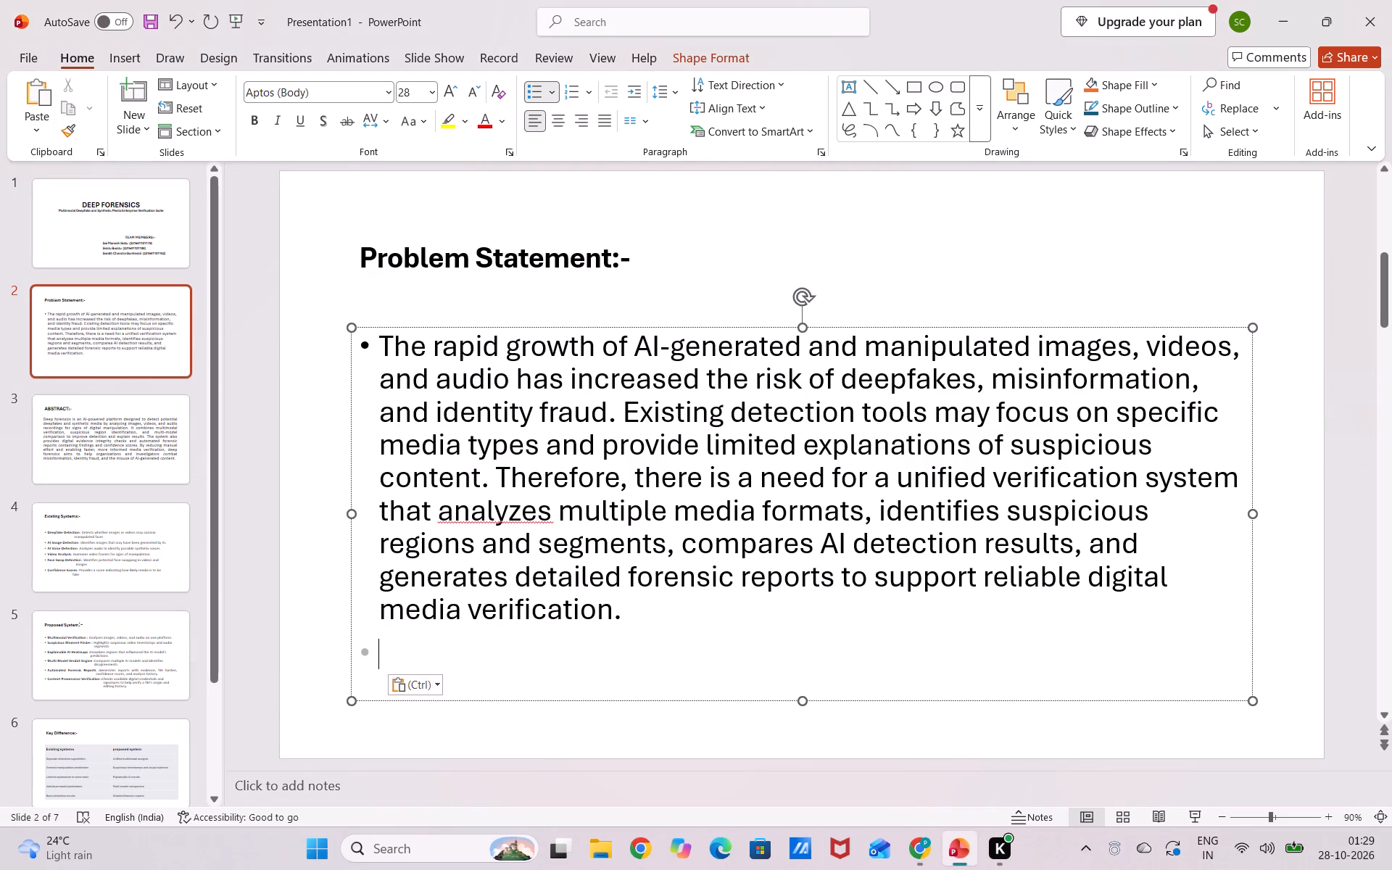
# Remove the bullet from the pasted problem statement paragraph.
pyautogui.moveTo(620, 613); pyautogui.dragTo(414, 357)
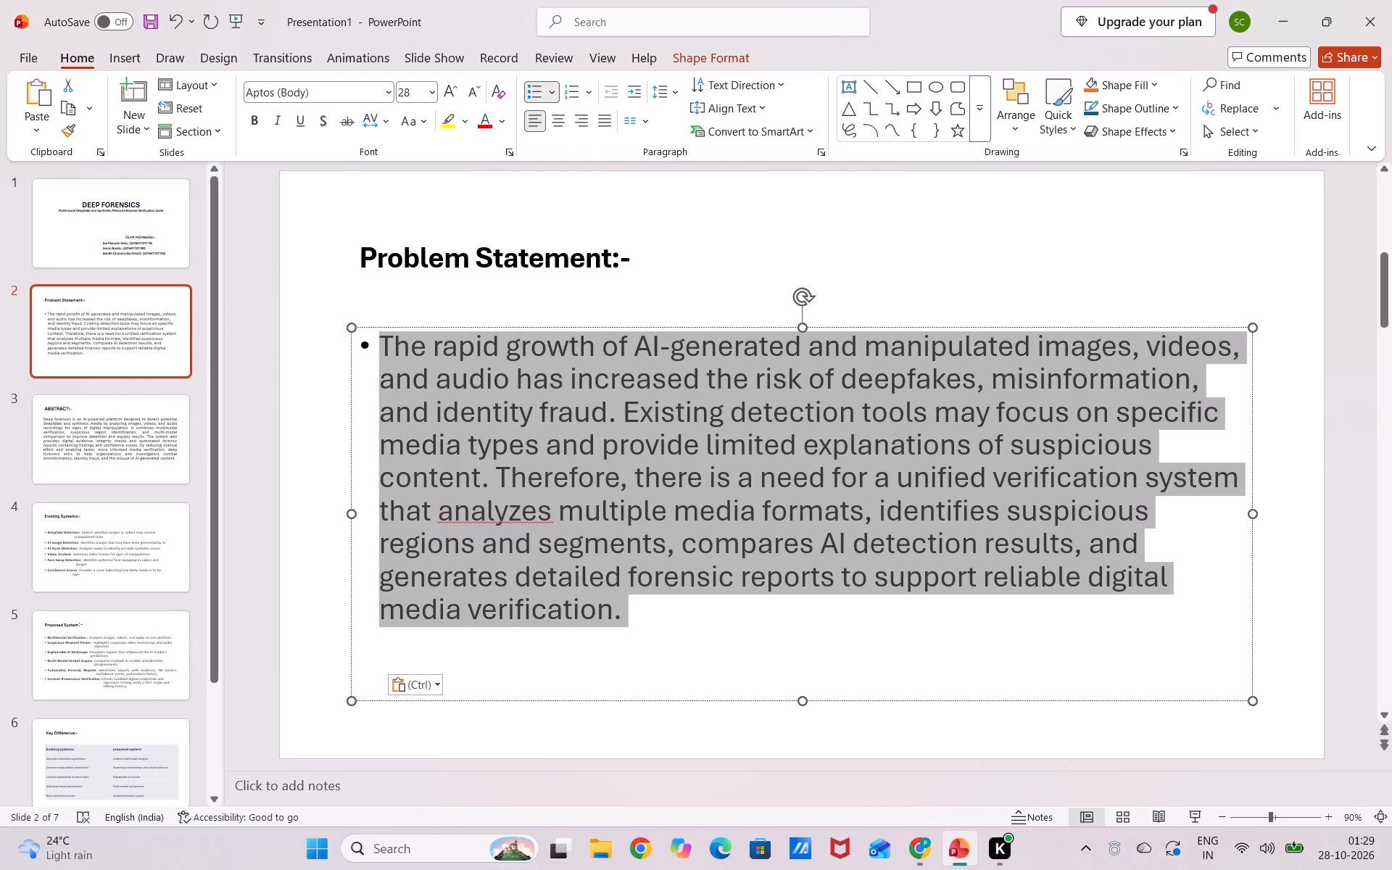
pyautogui.moveTo(414, 357); pyautogui.dragTo(413, 355)
pyautogui.click(381, 349)
pyautogui.click(376, 351)
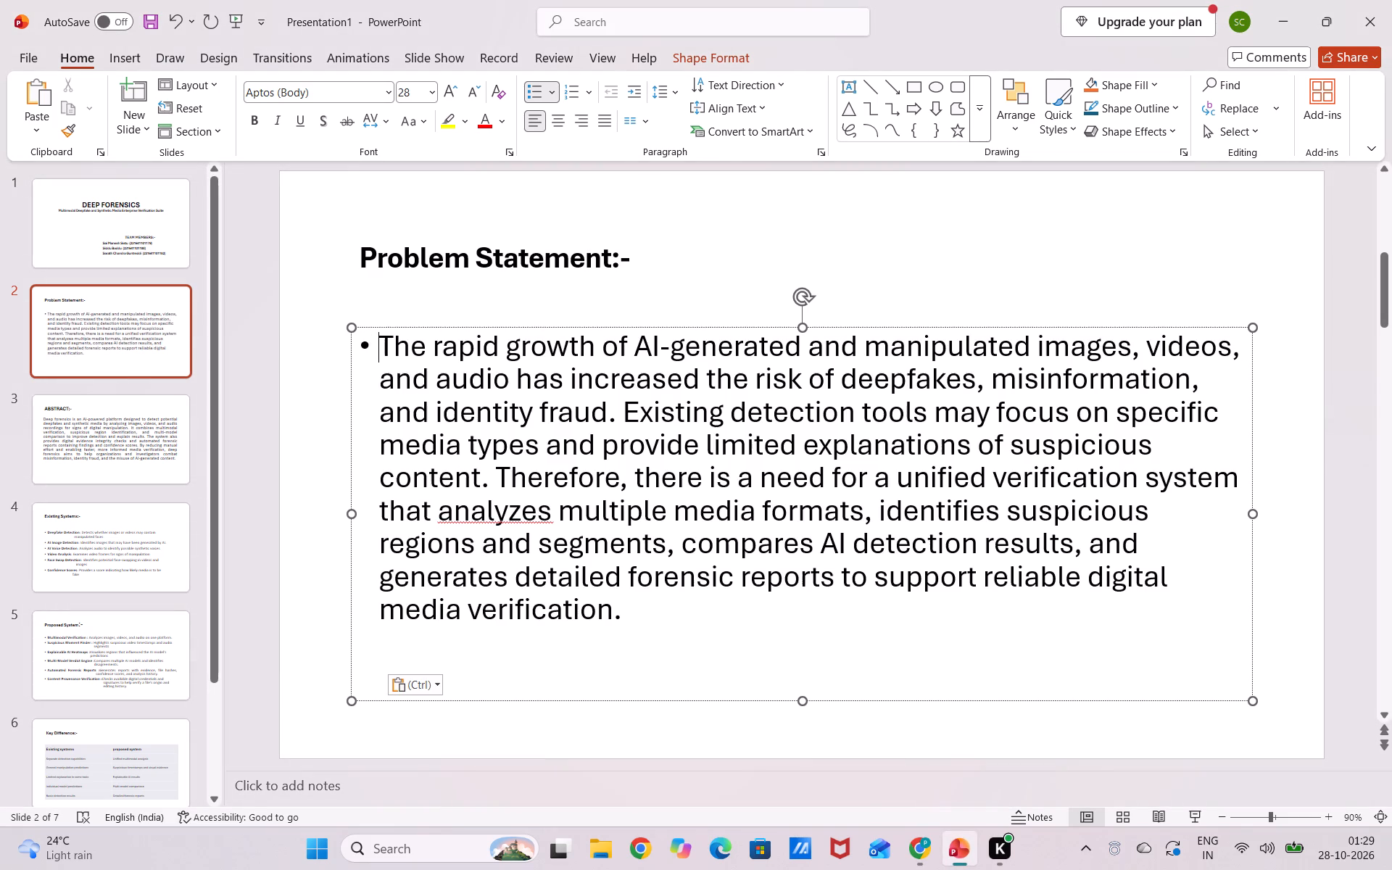
pyautogui.press('BackSpace')
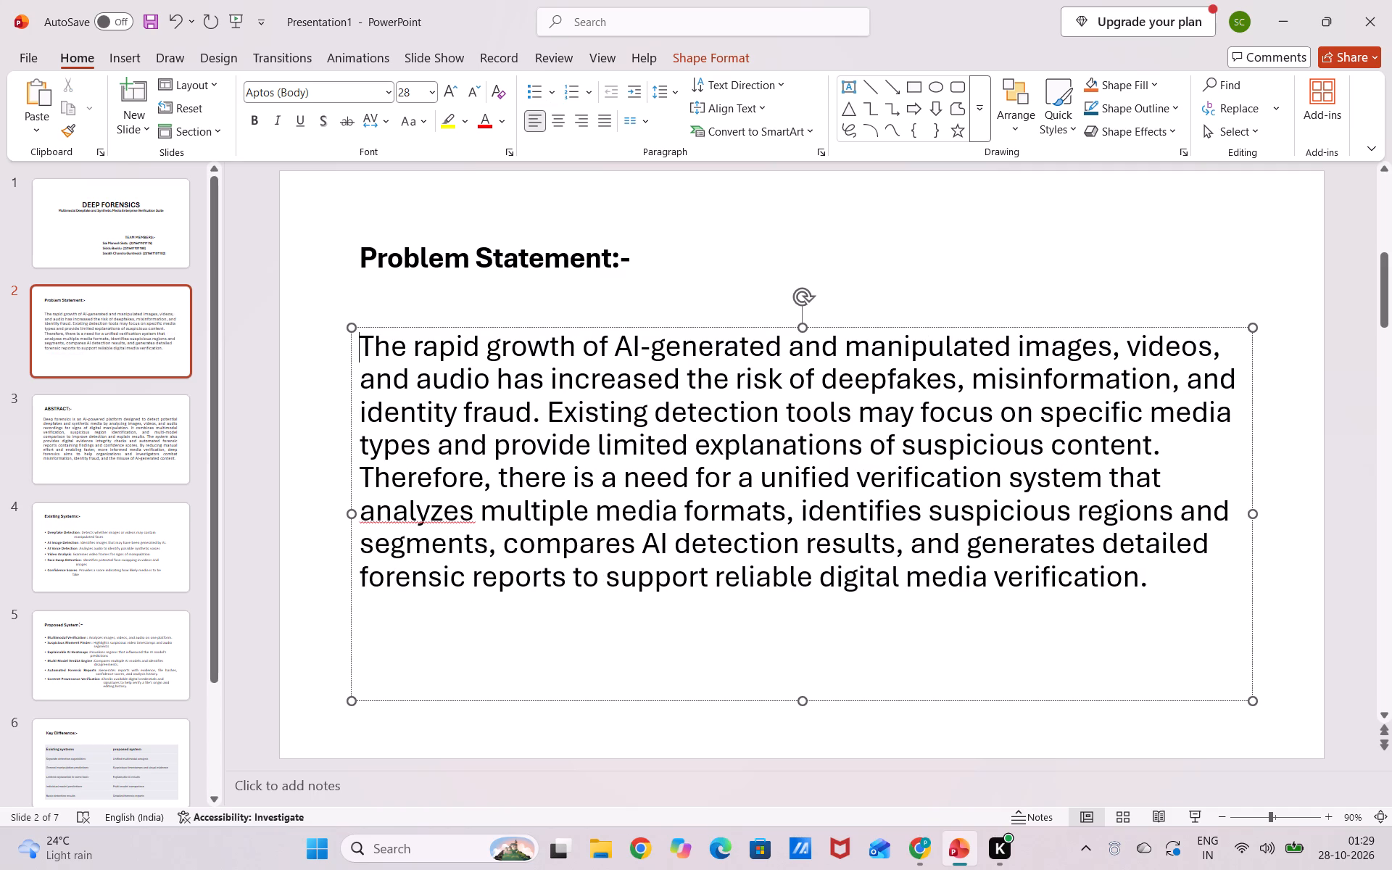
# Set the problem statement paragraph to Calibri at font size 24.
pyautogui.moveTo(1150, 587); pyautogui.dragTo(230, 351)
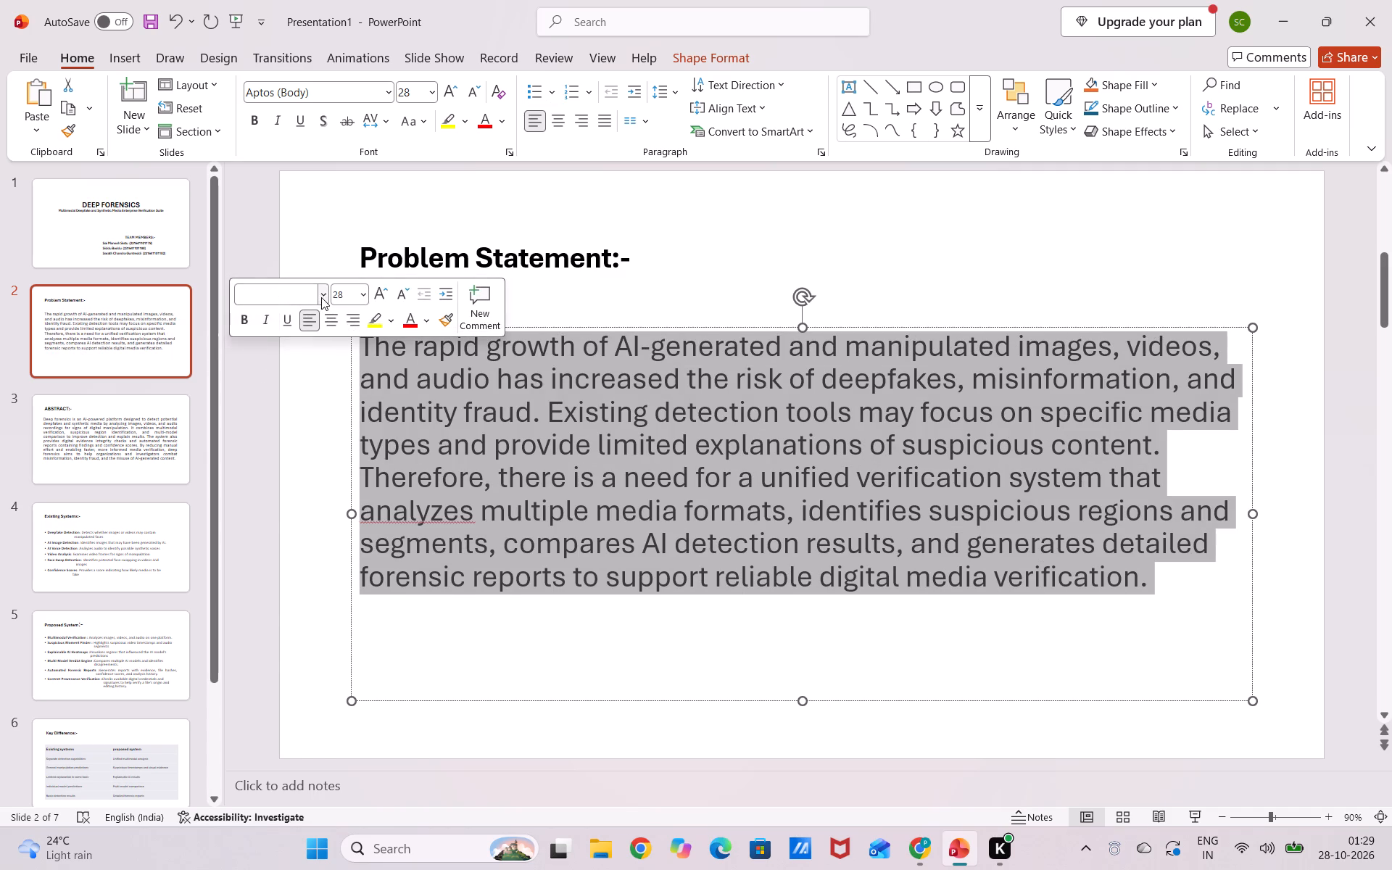
pyautogui.click(321, 297)
pyautogui.click(290, 424)
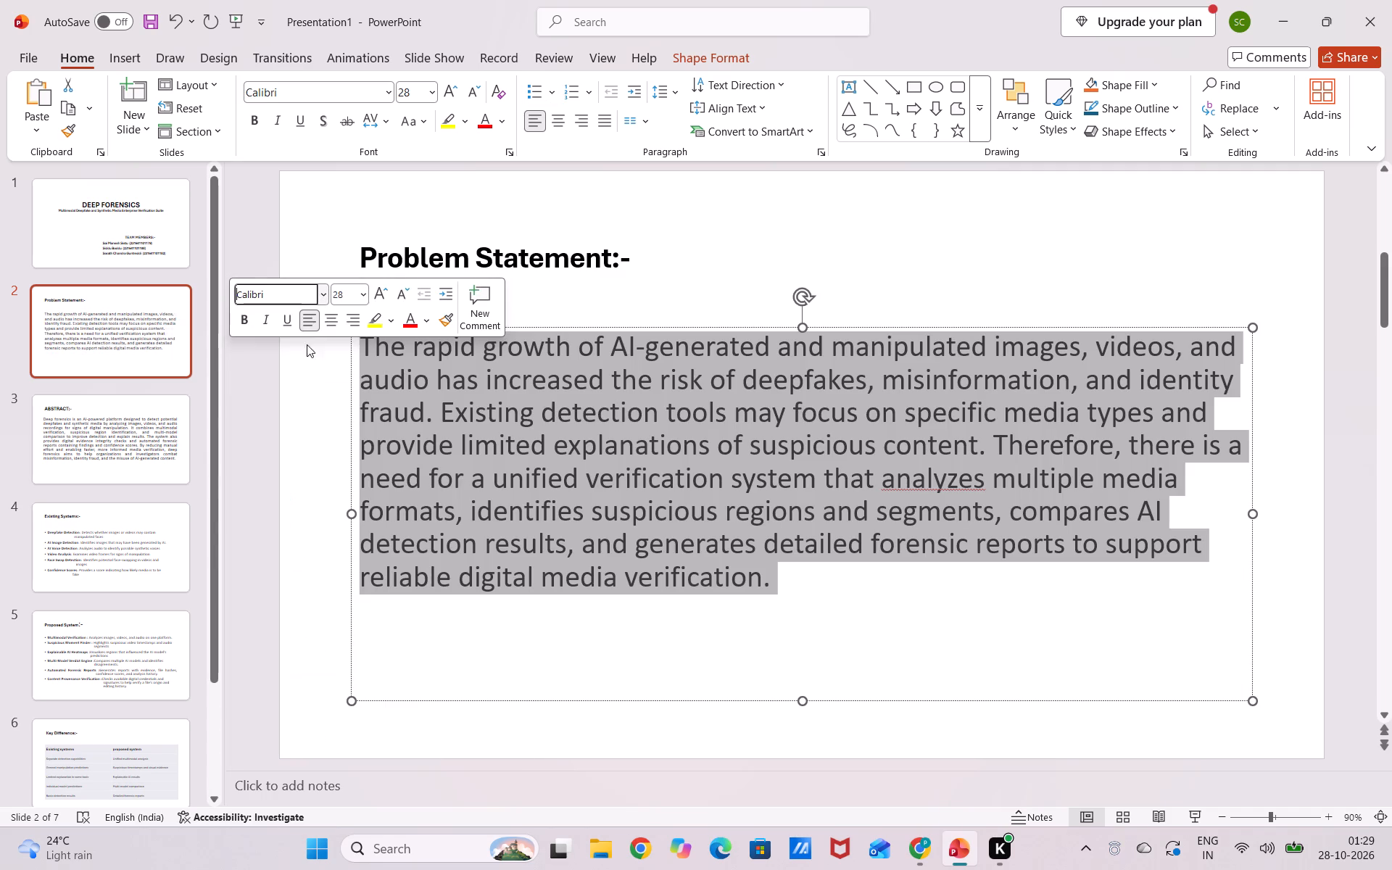
pyautogui.click(362, 299)
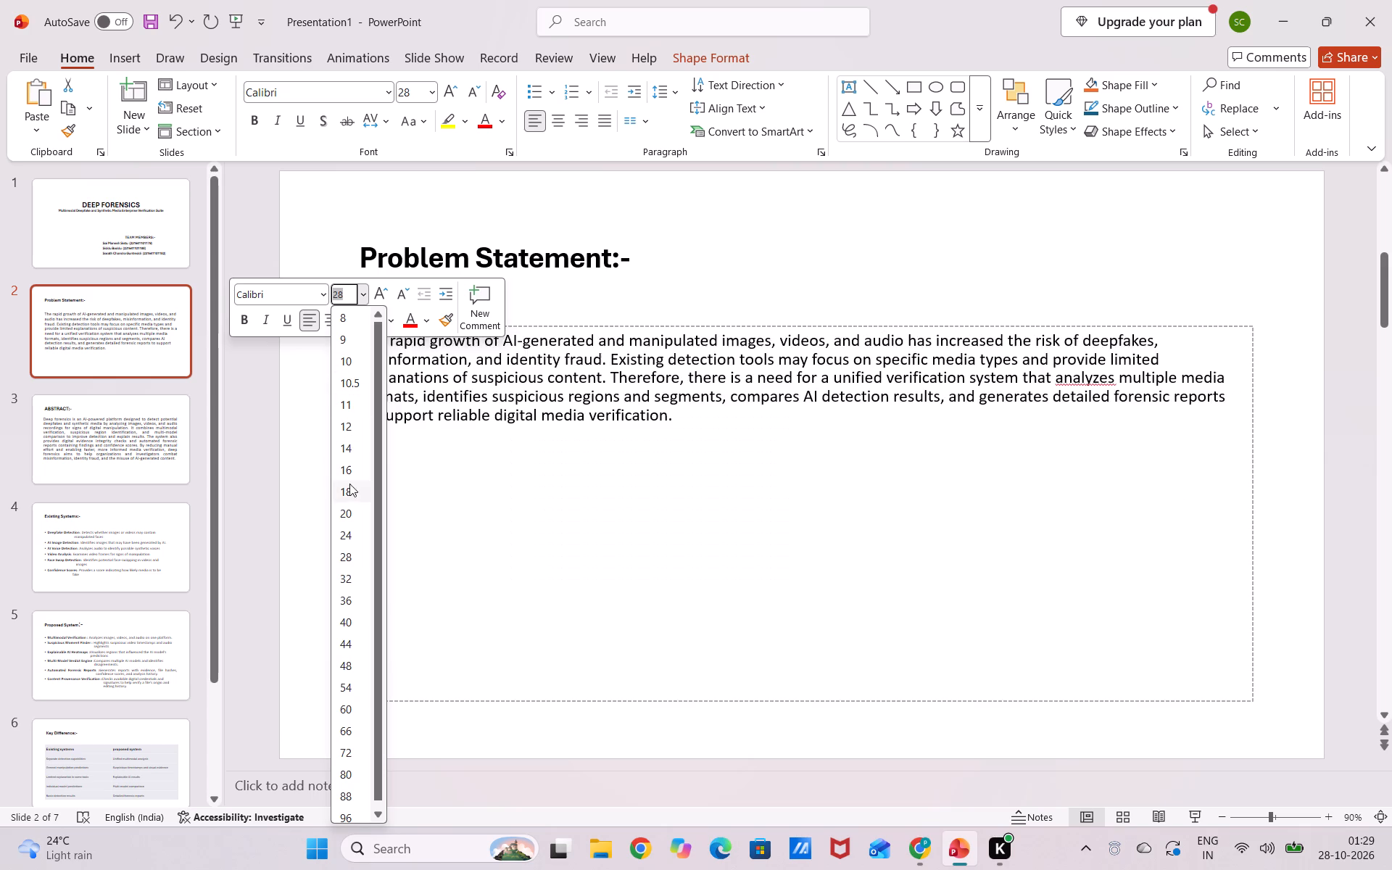
pyautogui.click(346, 534)
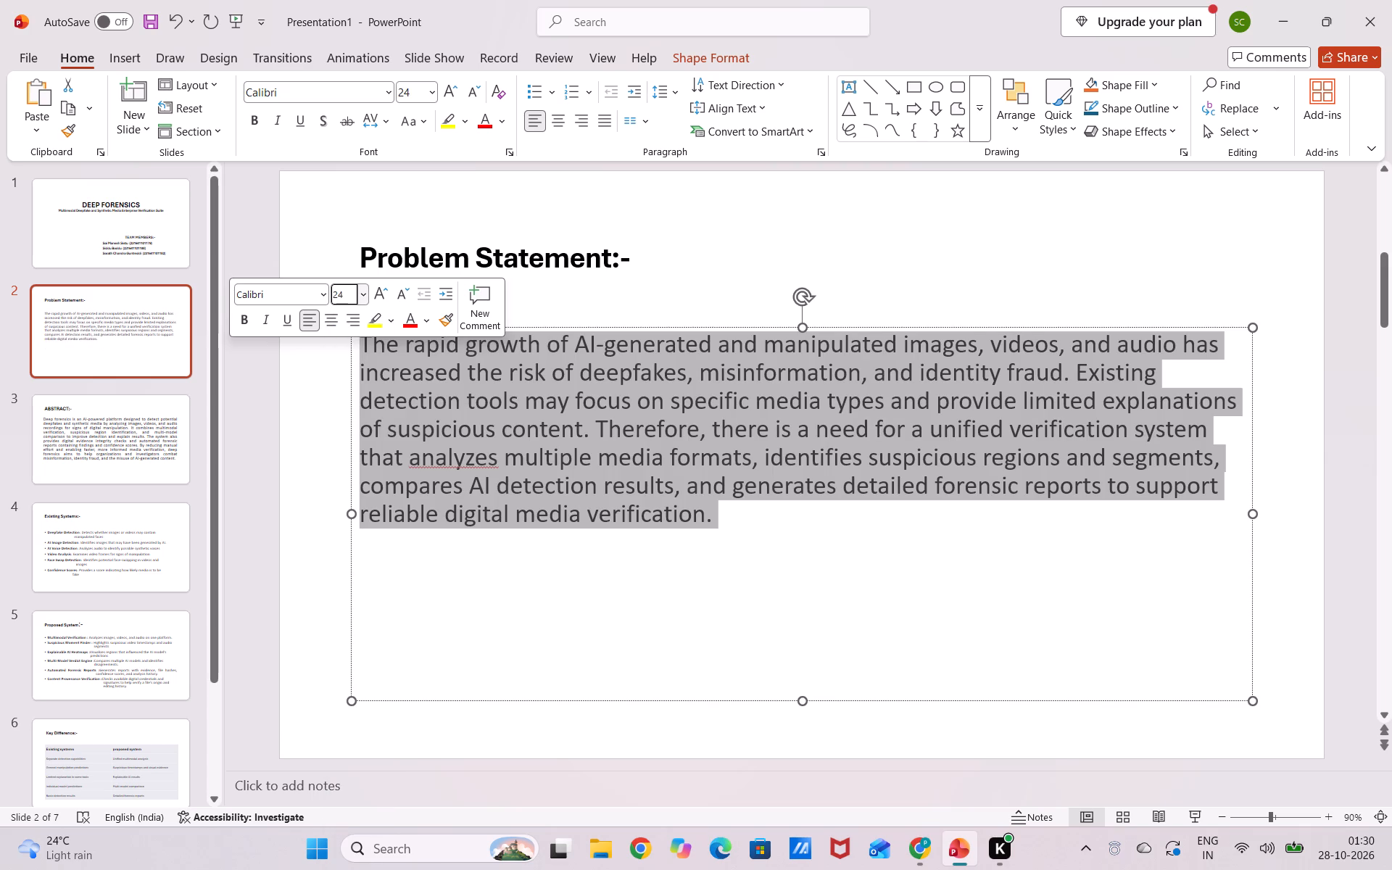
pyautogui.click(727, 573)
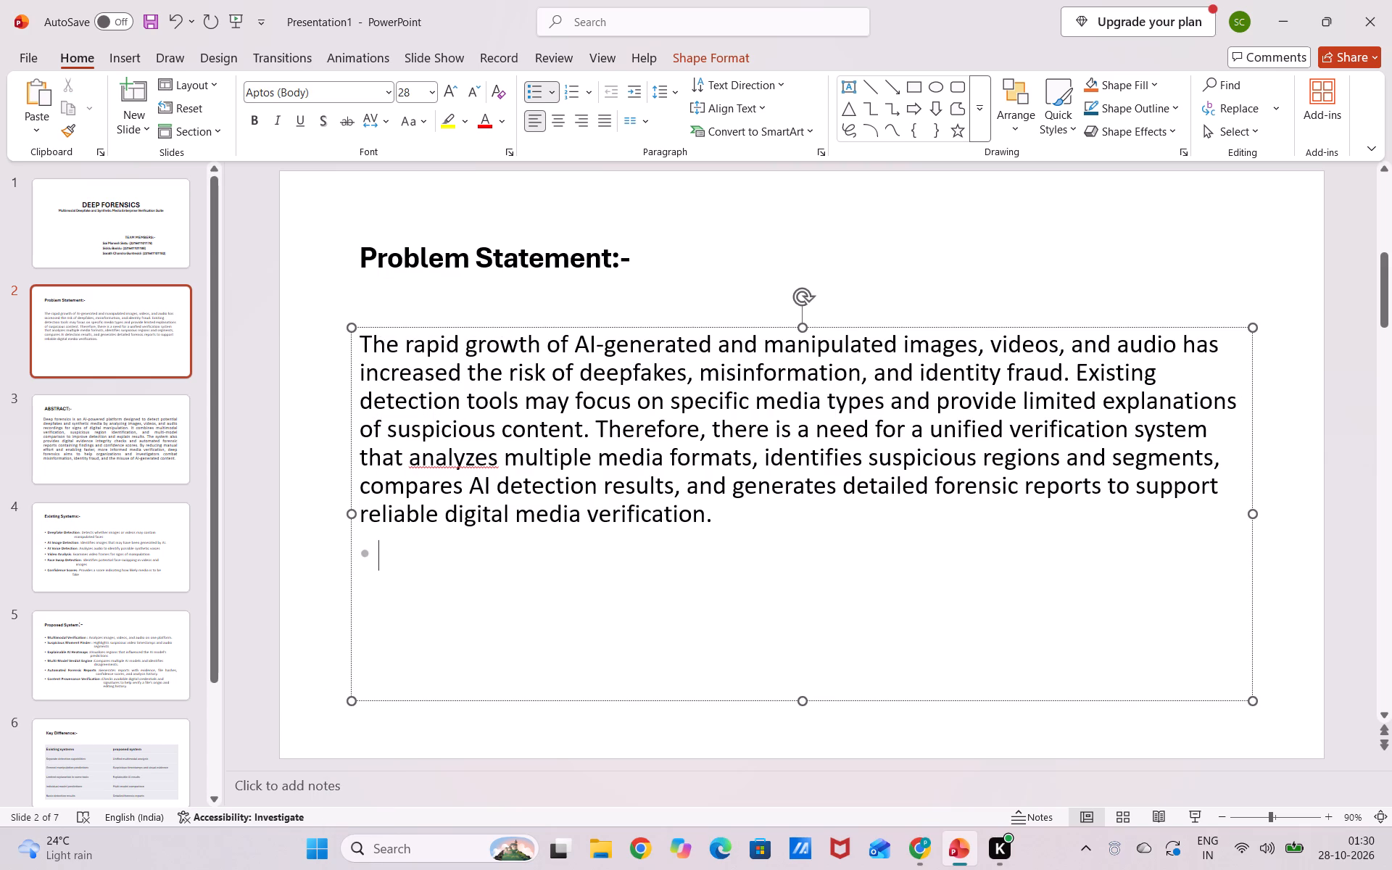
# Ignore all spelling flags for the word "analyzes" in the problem statement paragraph.
pyautogui.rightClick(476, 459)
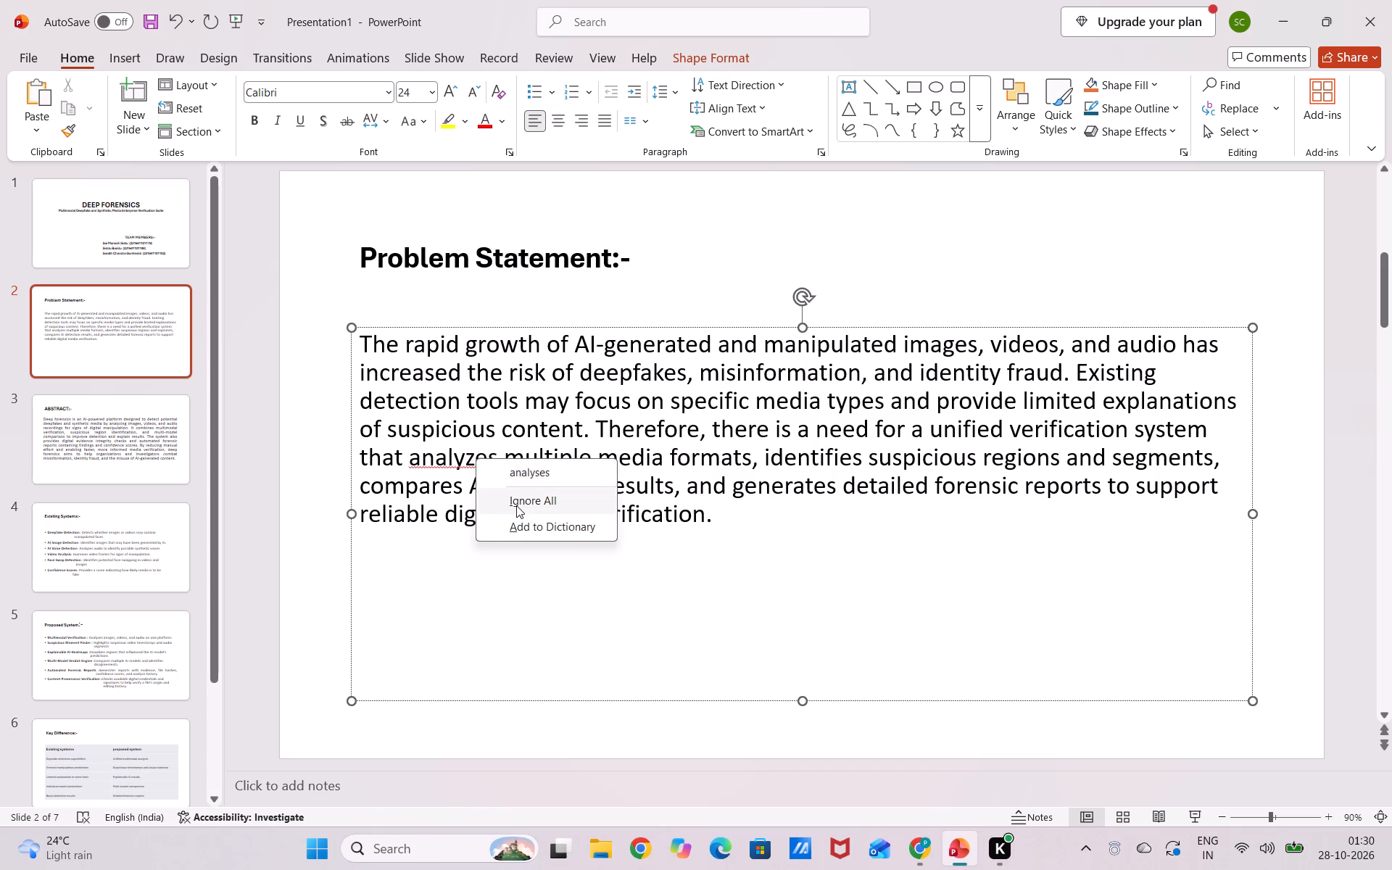
pyautogui.click(516, 505)
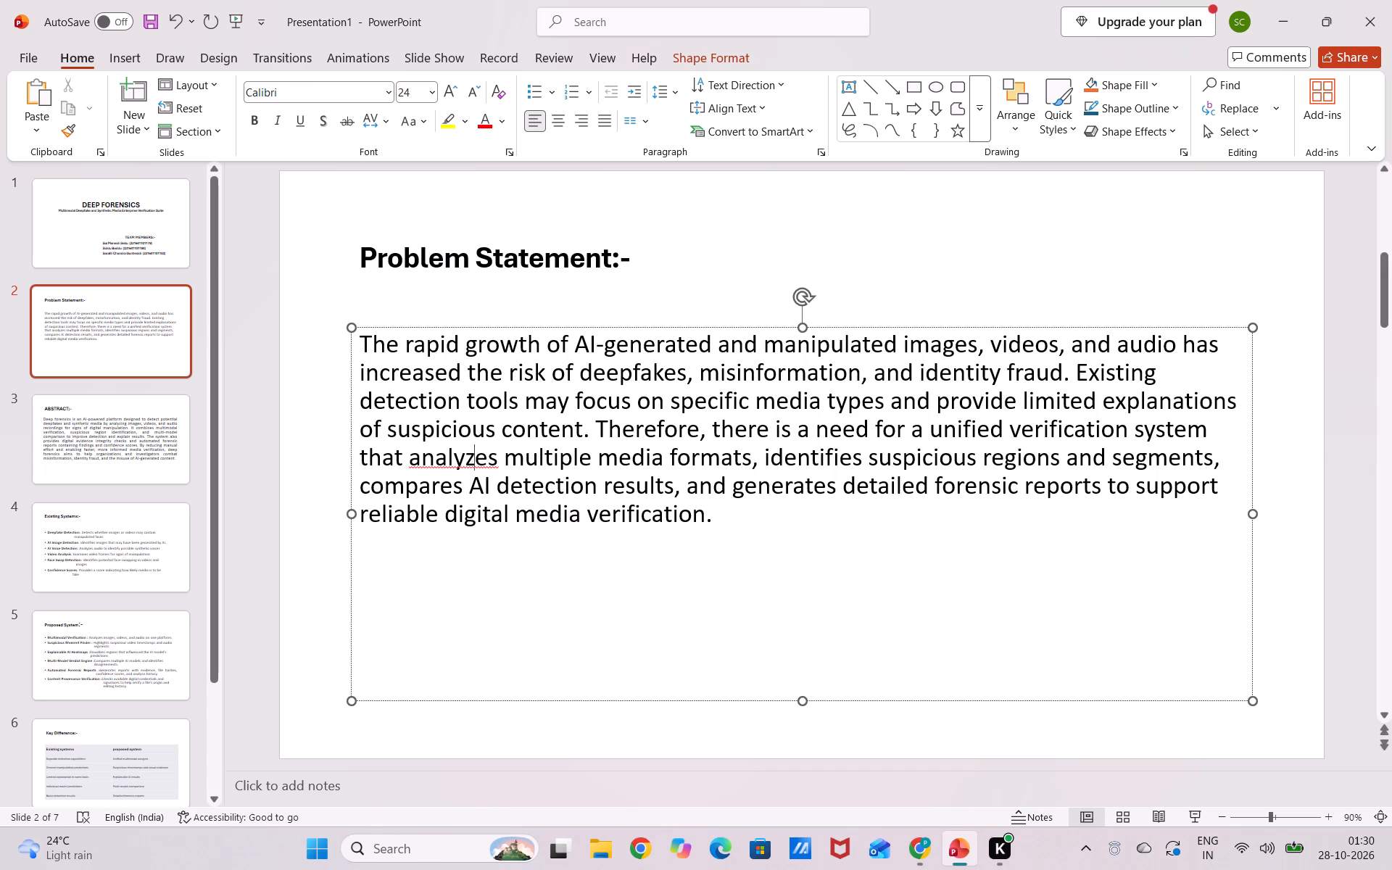
pyautogui.moveTo(497, 462); pyautogui.dragTo(443, 462)
# Remove the bullet from the empty line below the problem statement paragraph.
pyautogui.click(537, 601)
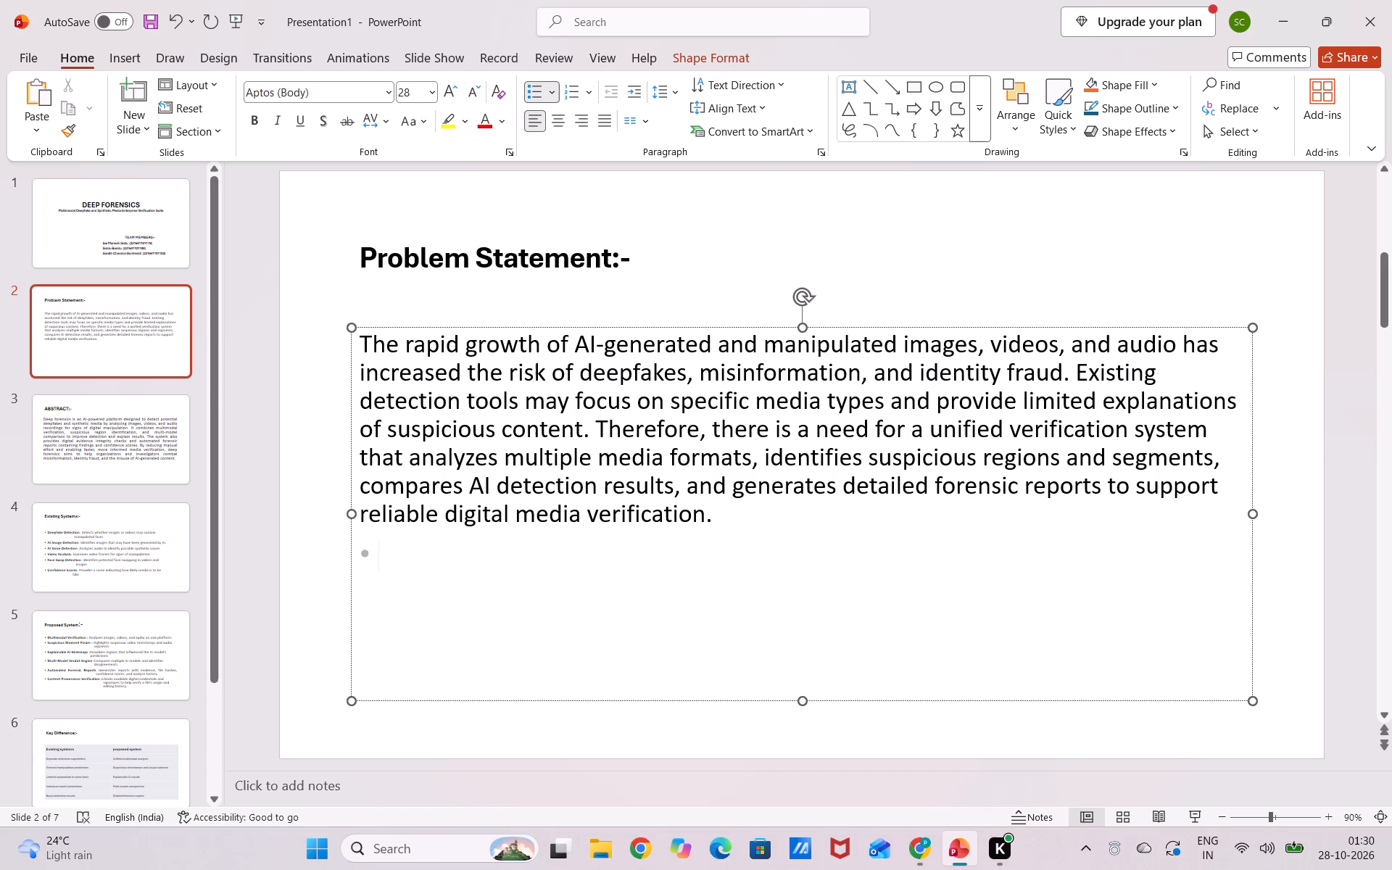
pyautogui.press('BackSpace')
# Shorten the Problem Statement body placeholder by raising its bottom edge closer to the text.
pyautogui.moveTo(803, 699); pyautogui.dragTo(802, 689)
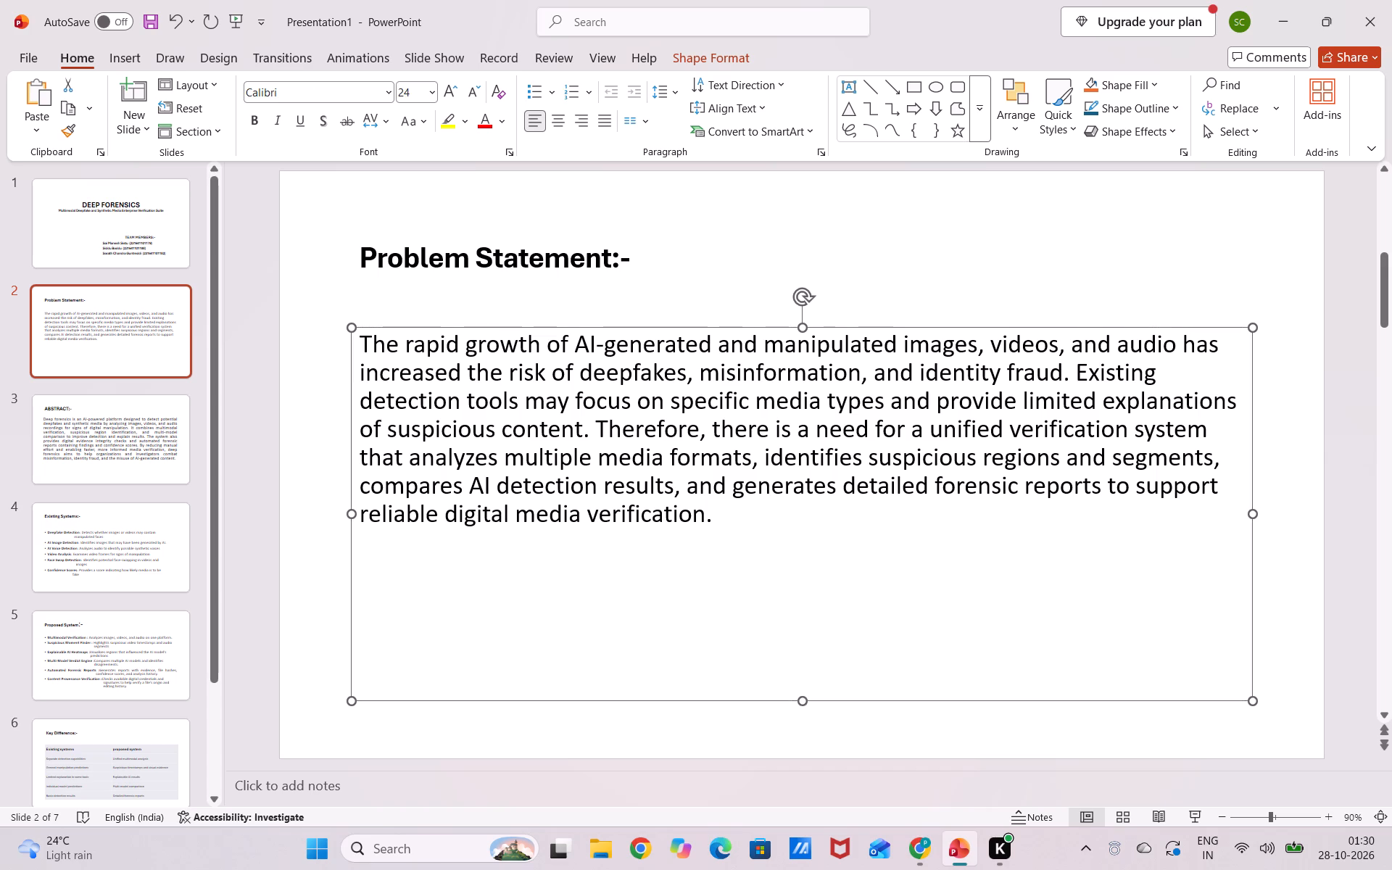
pyautogui.moveTo(802, 689); pyautogui.dragTo(780, 616)
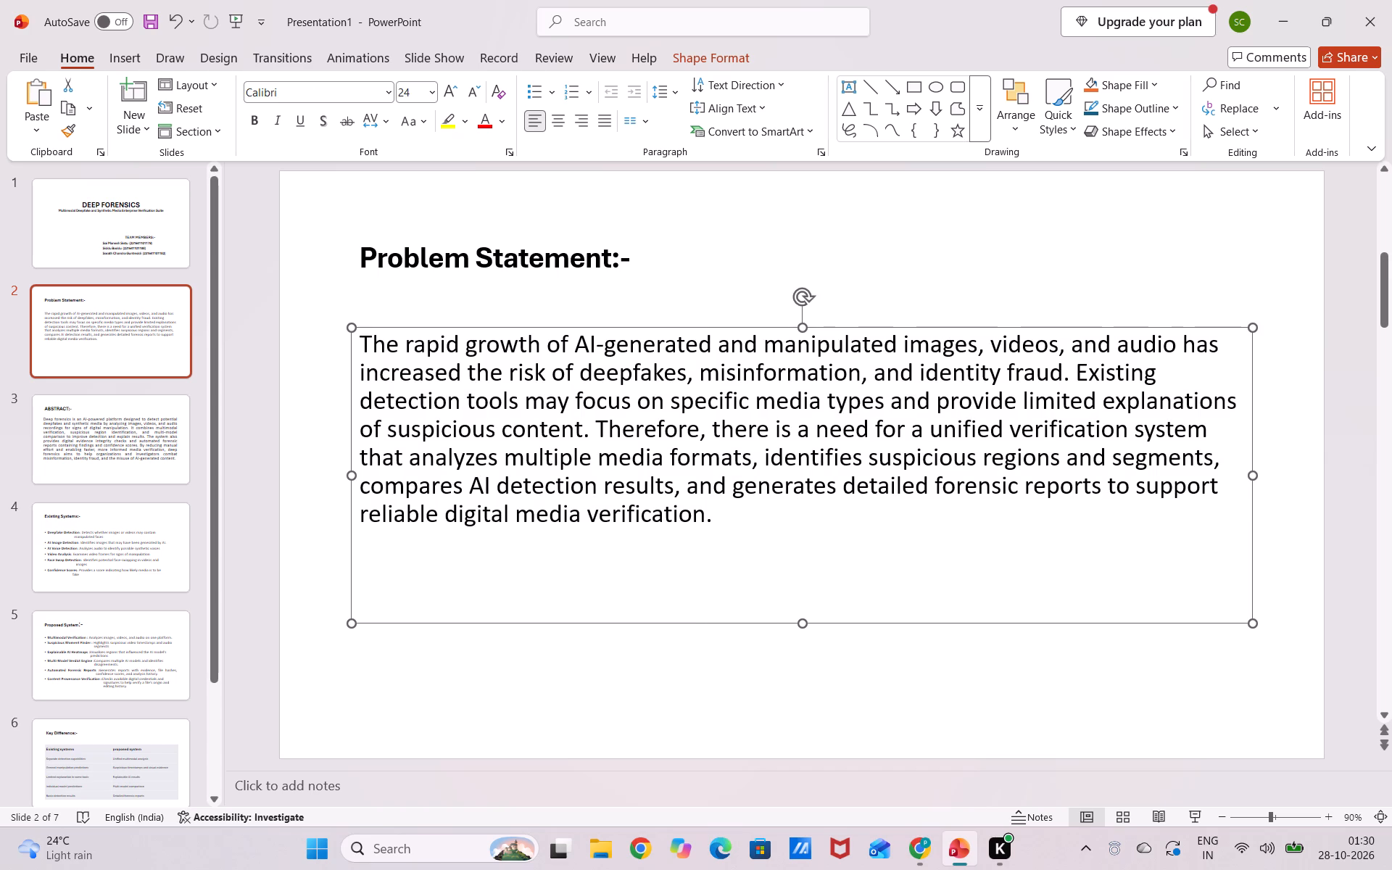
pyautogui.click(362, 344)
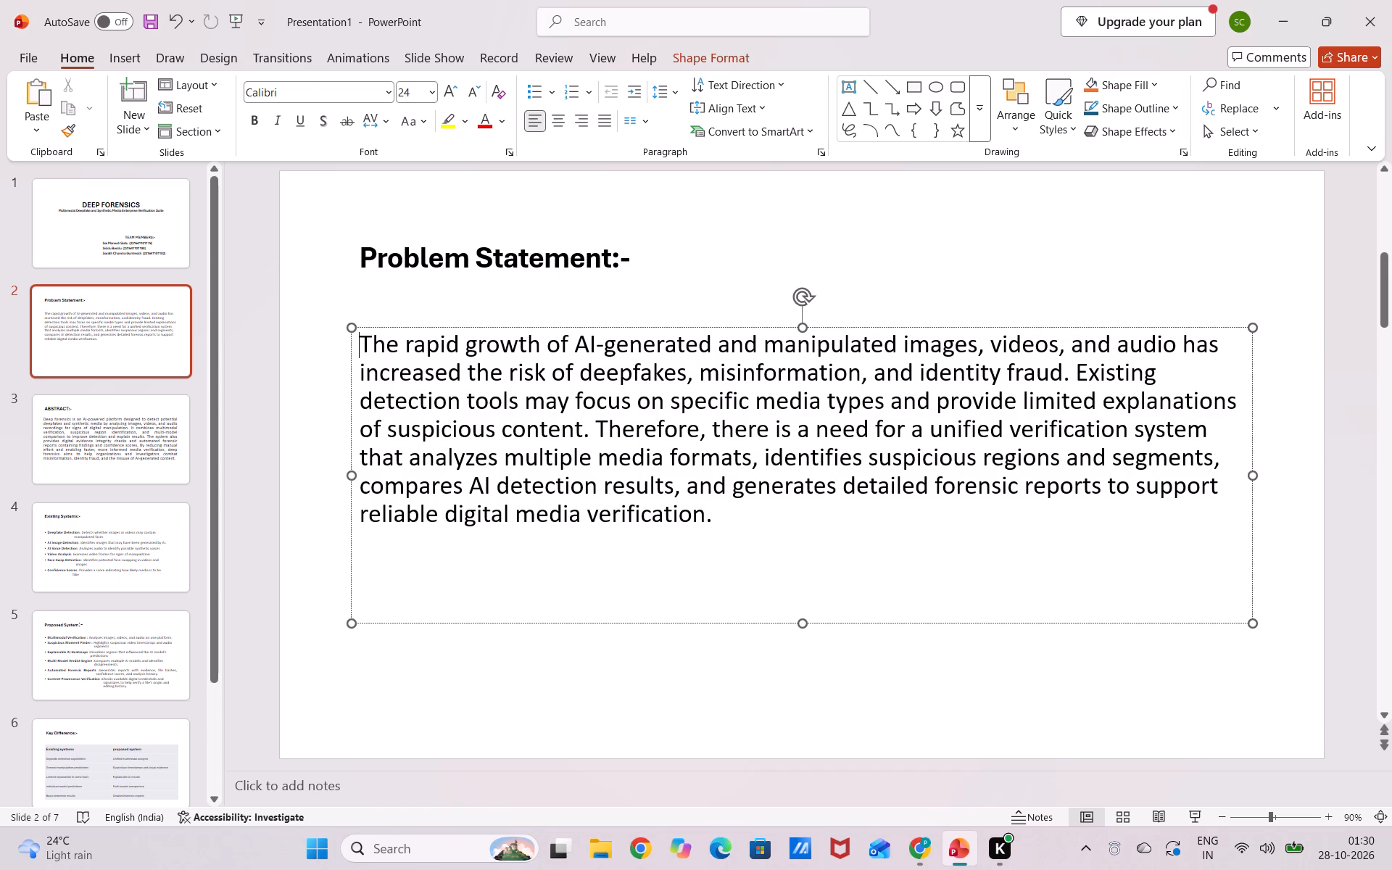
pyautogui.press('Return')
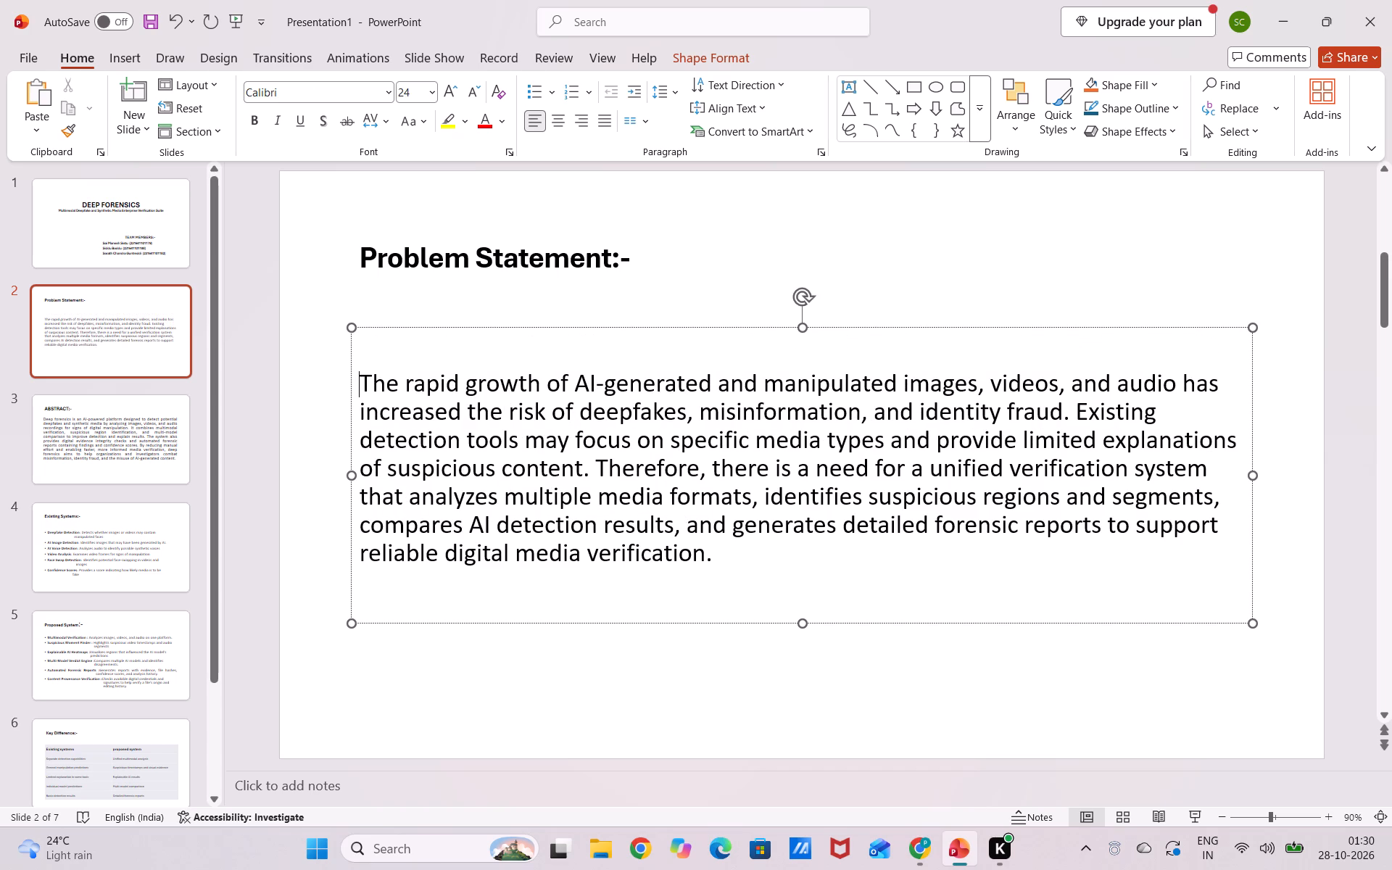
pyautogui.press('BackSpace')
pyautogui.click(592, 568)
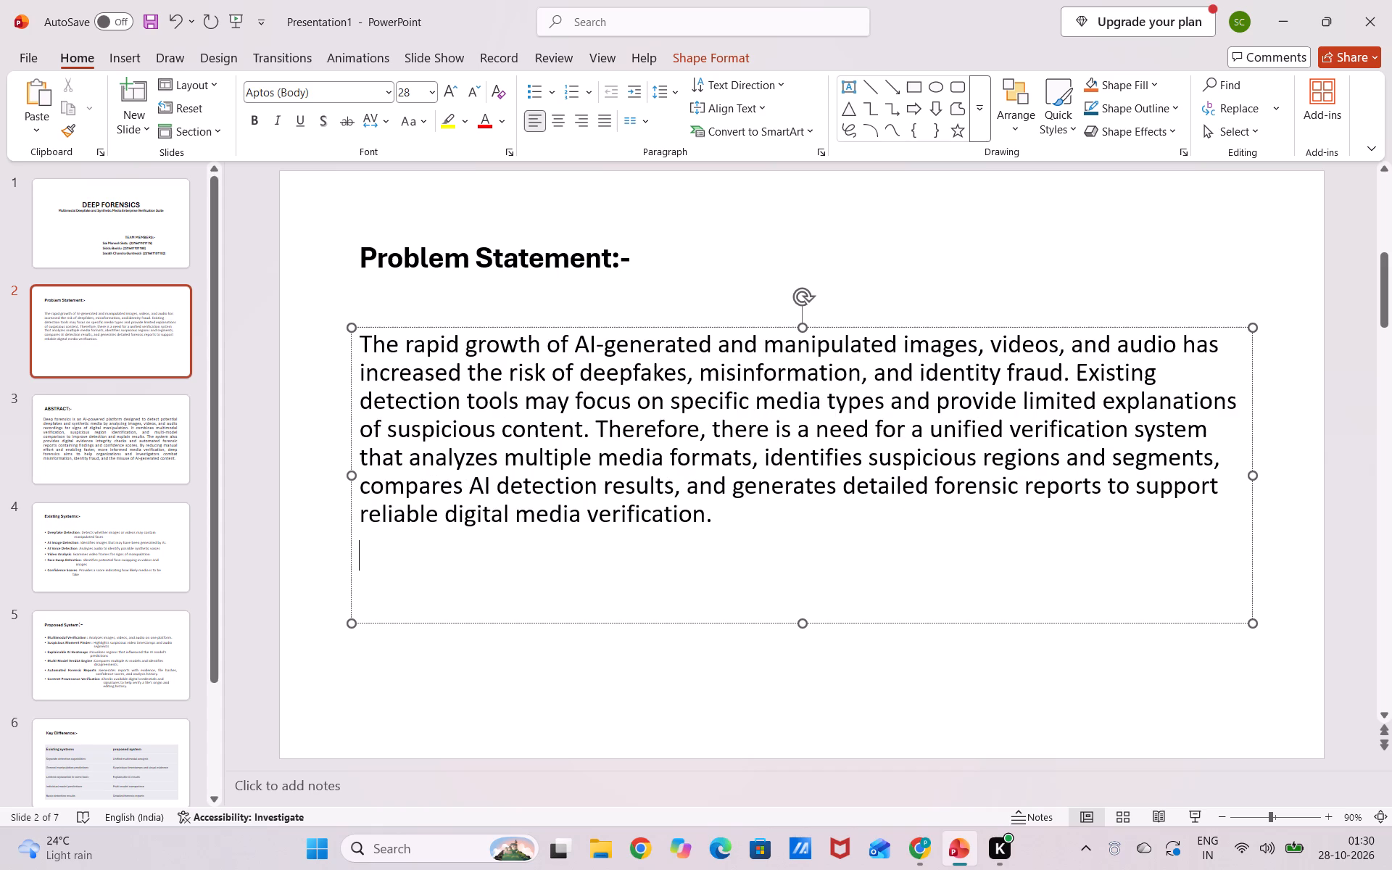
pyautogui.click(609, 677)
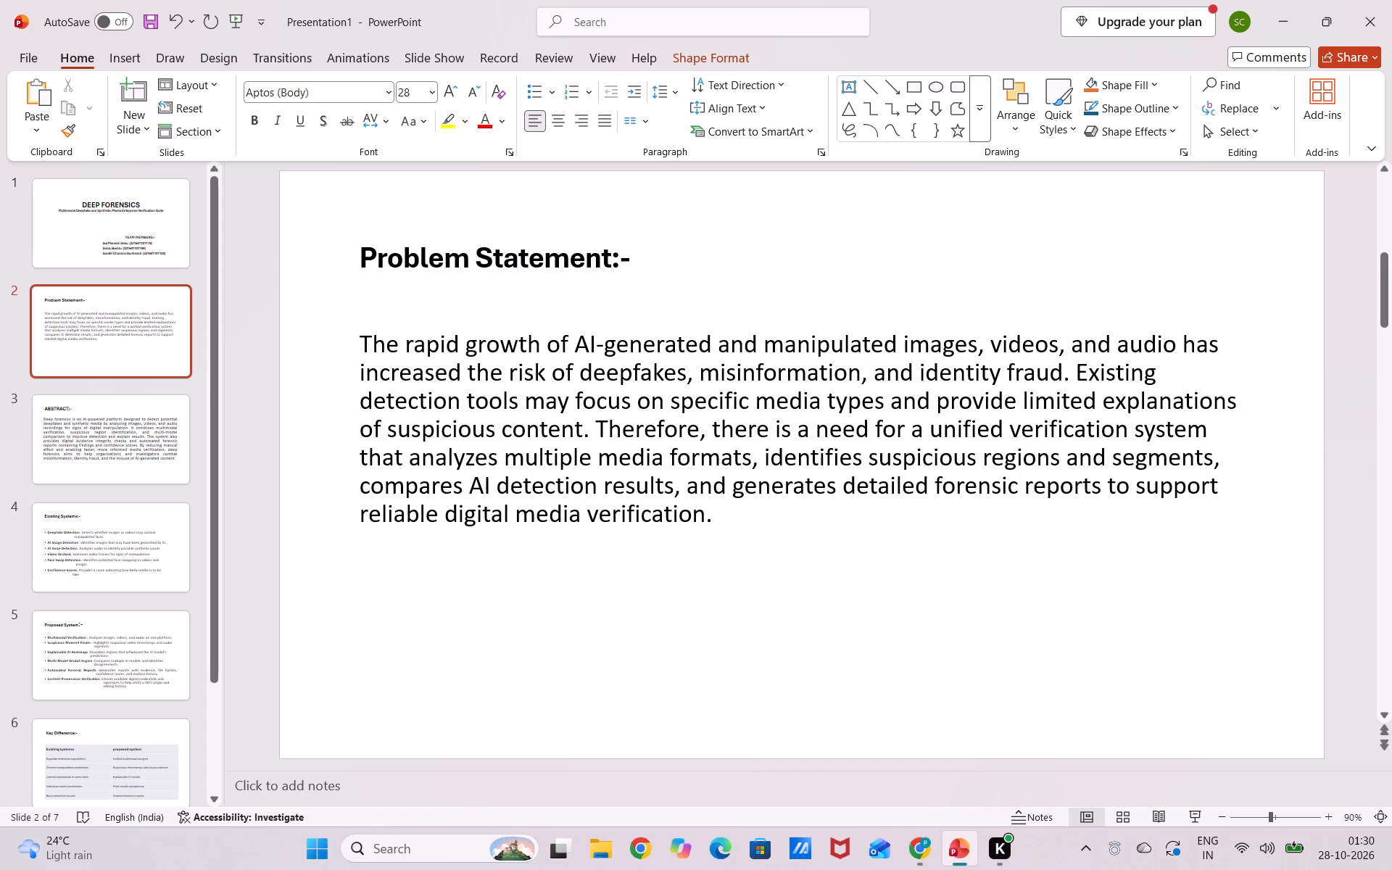
# Justify the problem statement paragraph.
pyautogui.moveTo(753, 531); pyautogui.dragTo(381, 349)
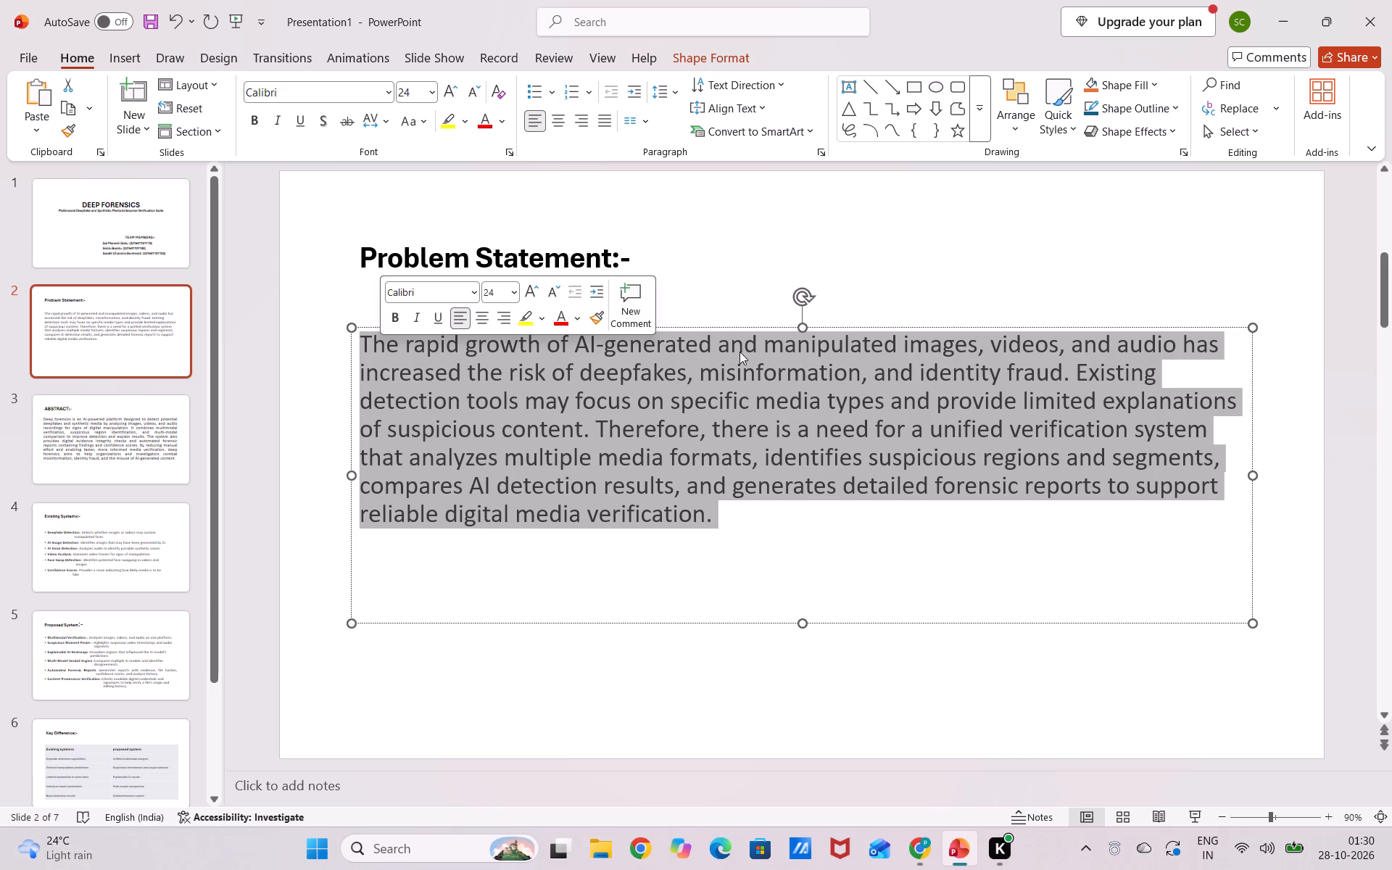
pyautogui.click(610, 121)
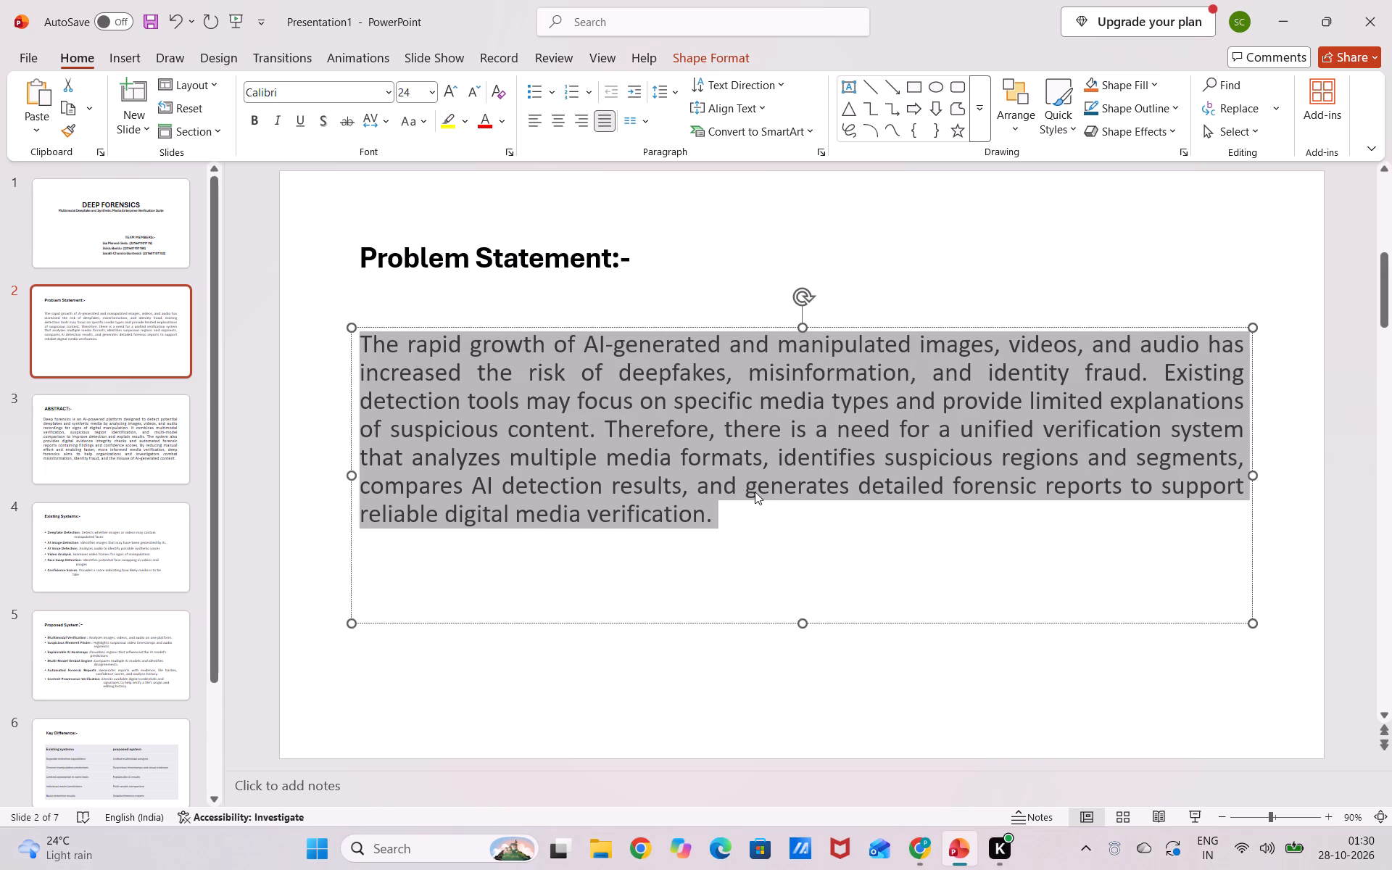
pyautogui.click(747, 547)
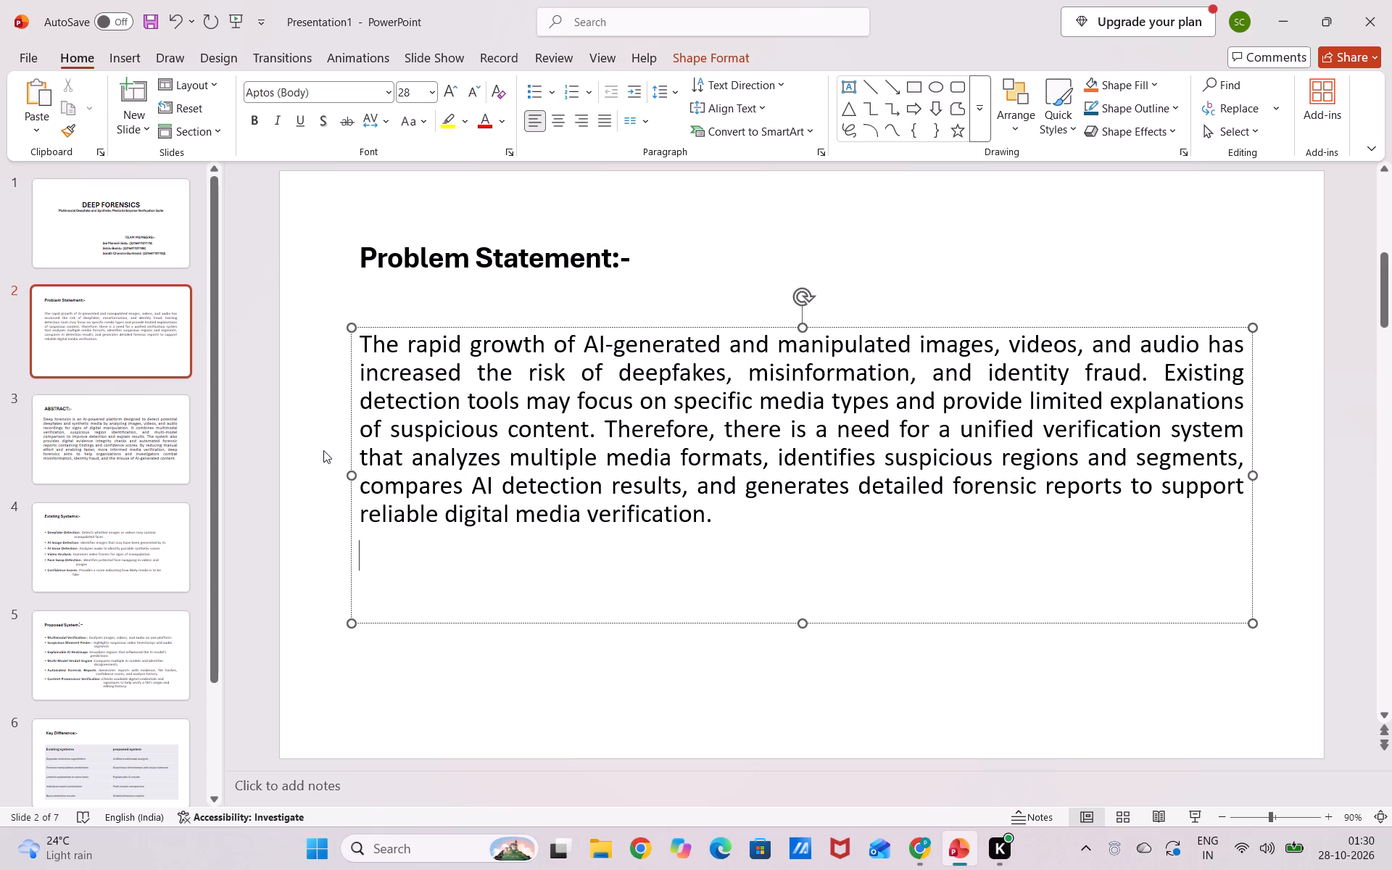
# Review the Abstract, Existing Systems, Proposed System and Key Difference slides, then recheck the opening slides for consistent layout.
pyautogui.click(110, 451)
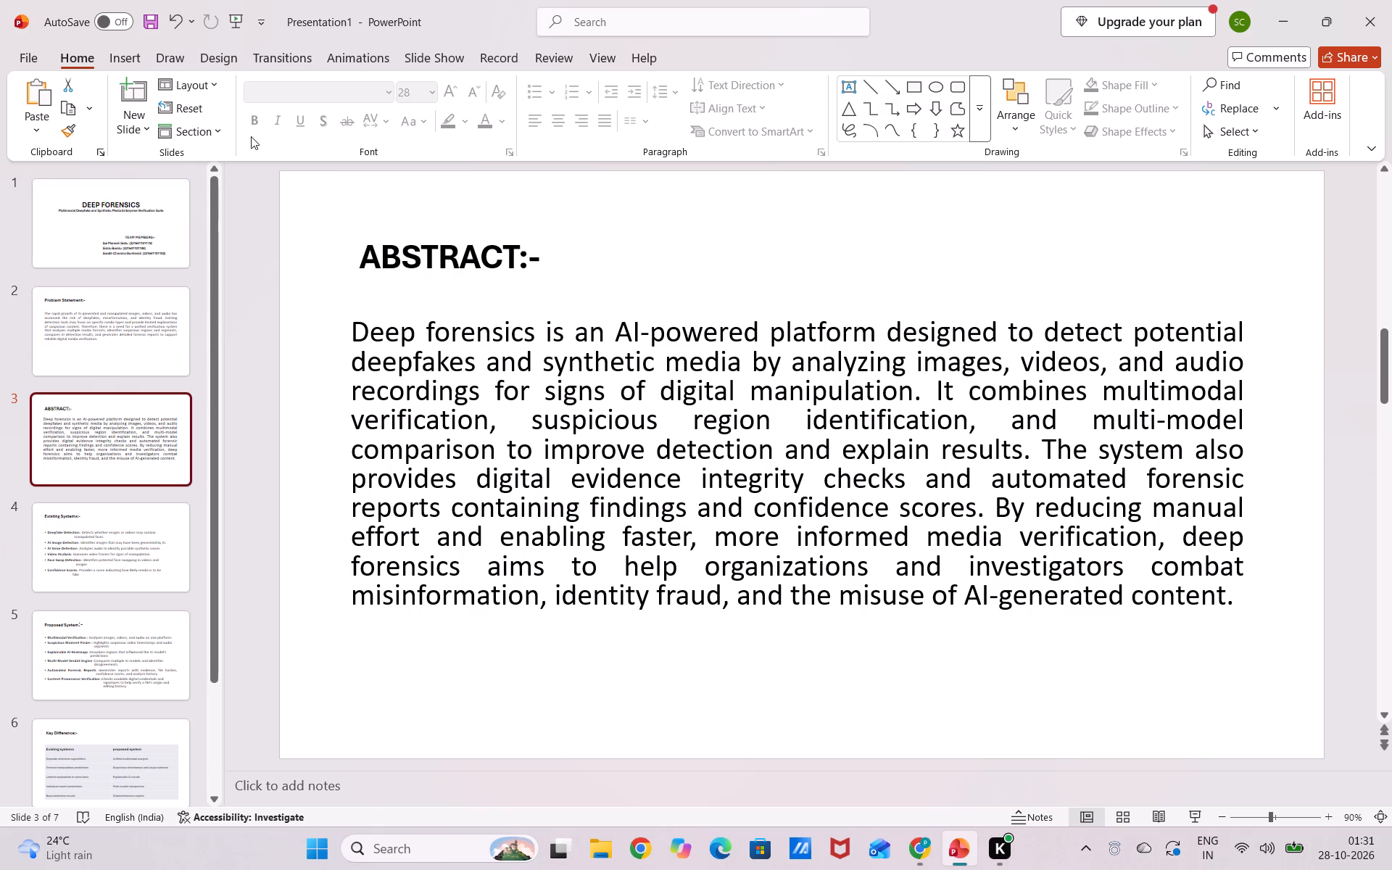
pyautogui.click(122, 506)
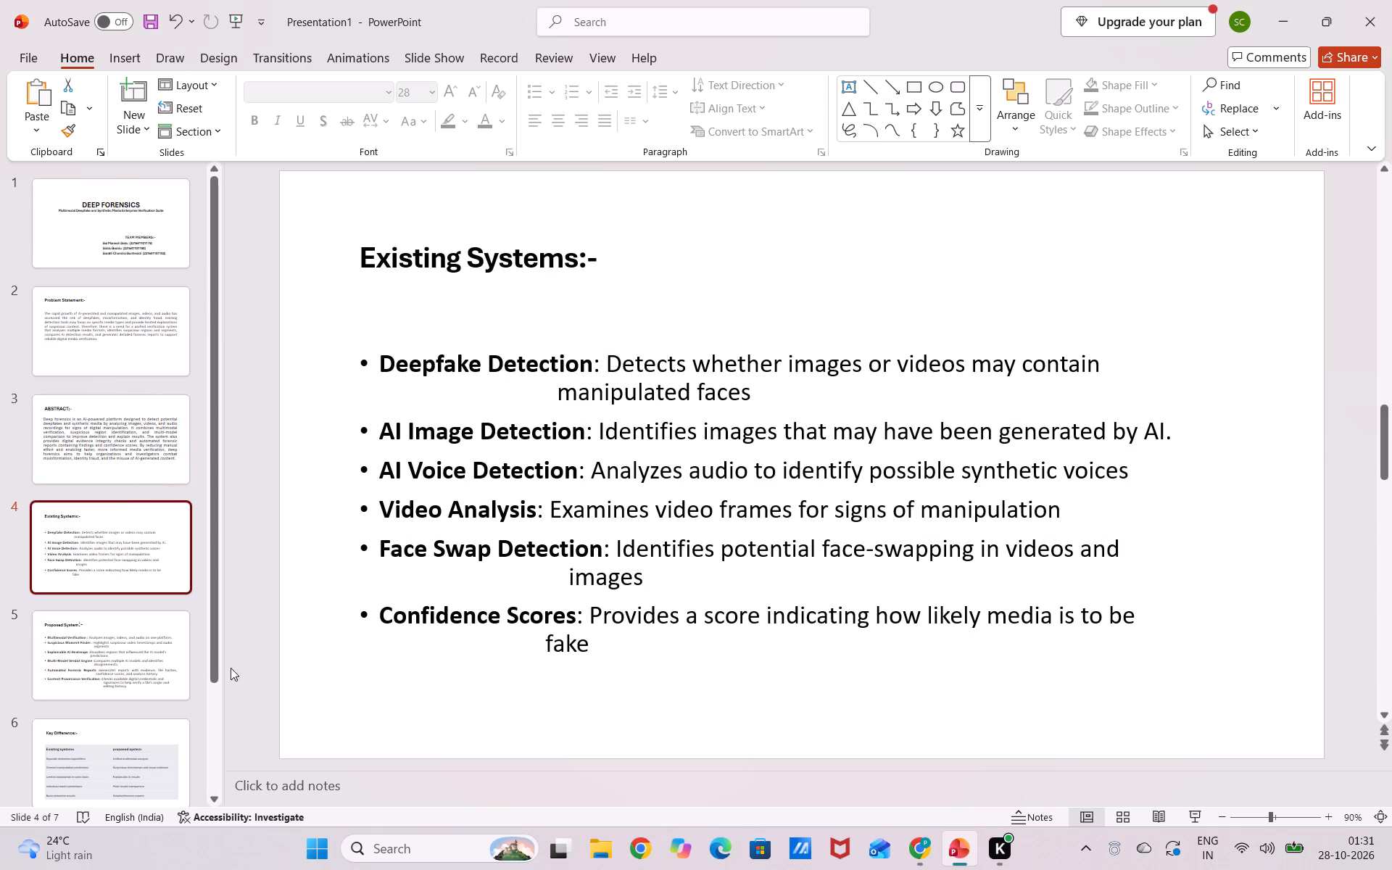
pyautogui.click(158, 657)
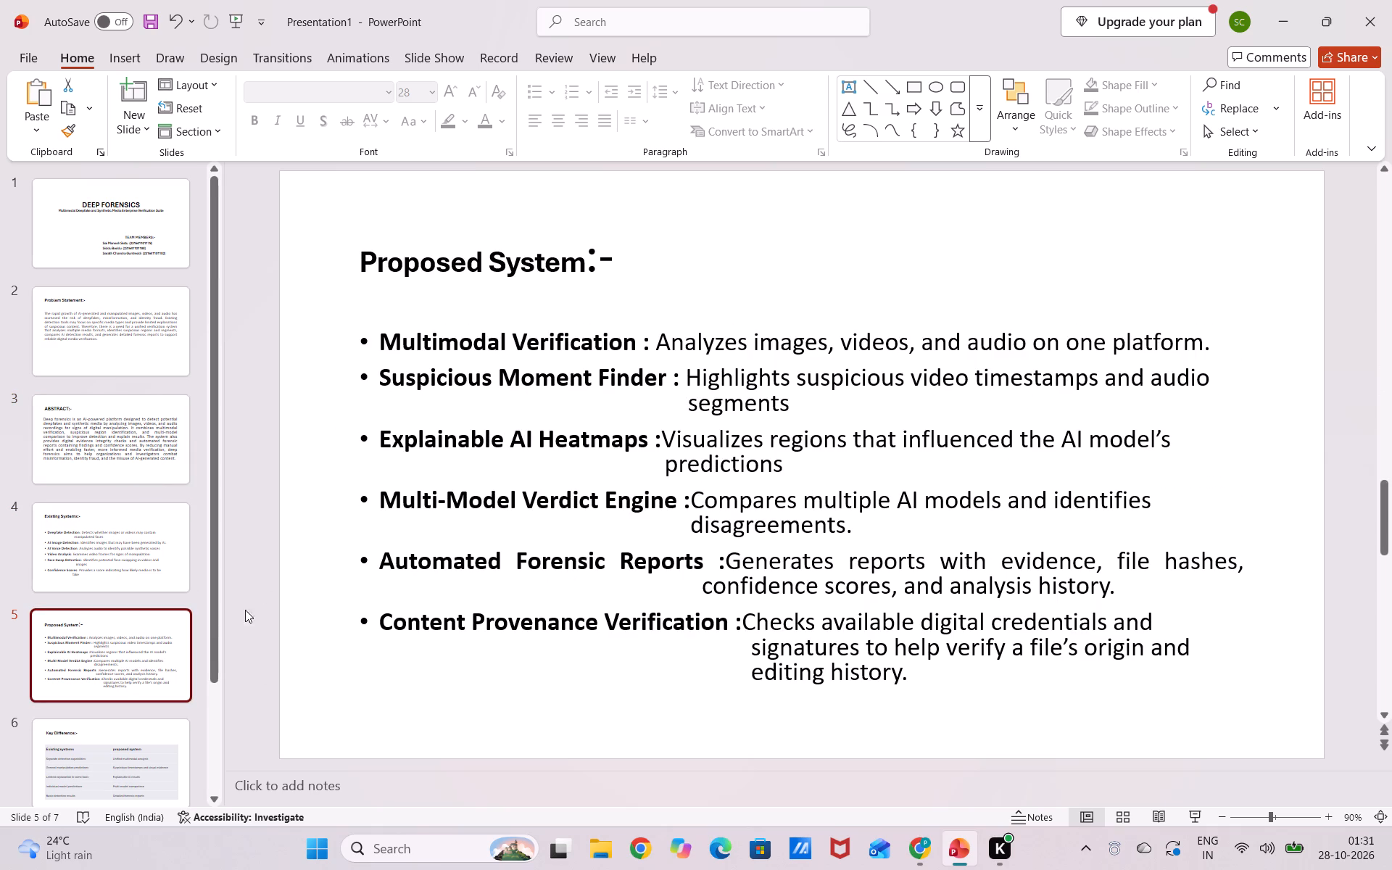
pyautogui.click(186, 755)
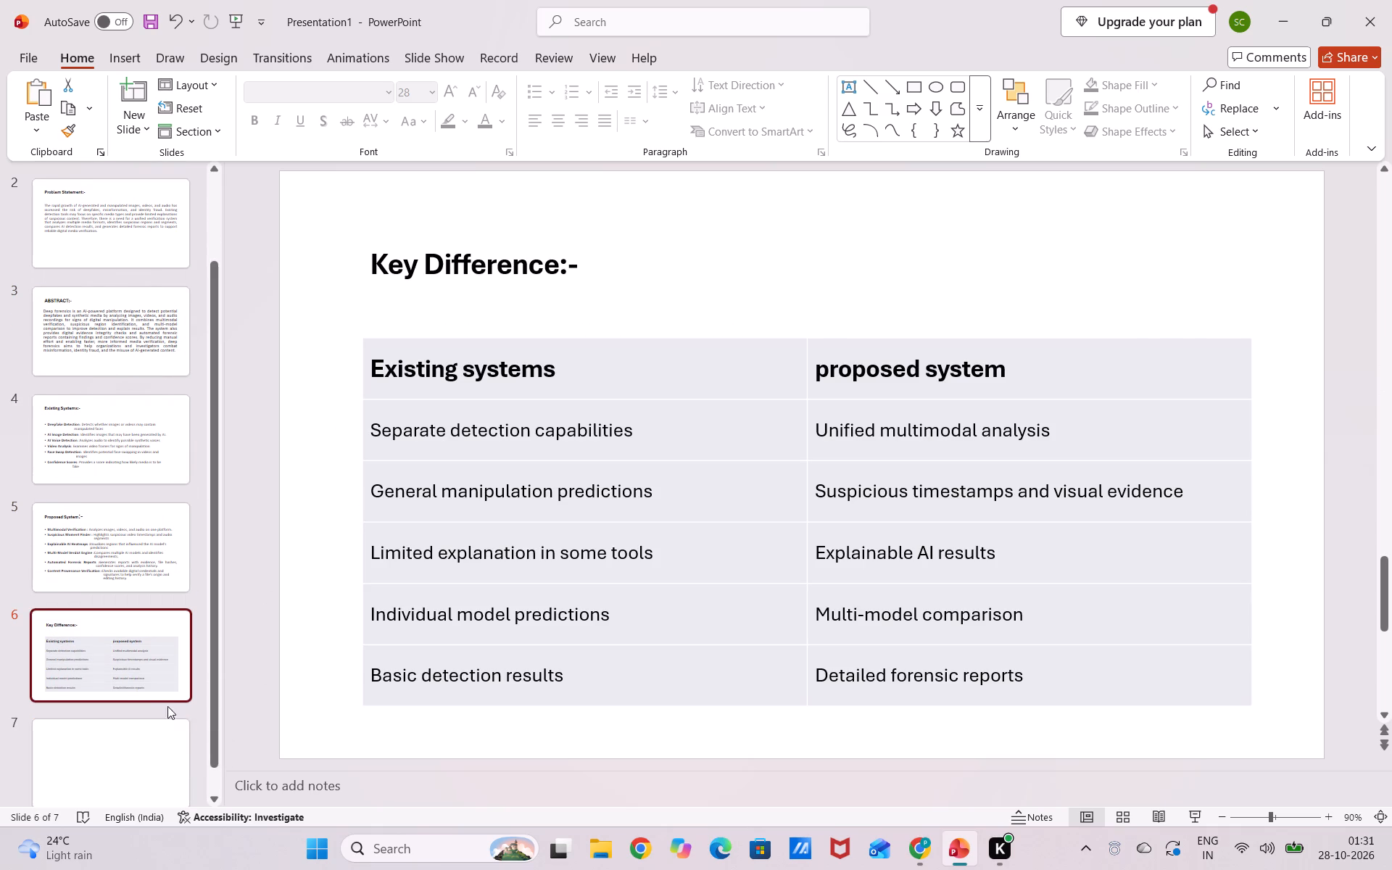
pyautogui.scroll(9, 142, 666)
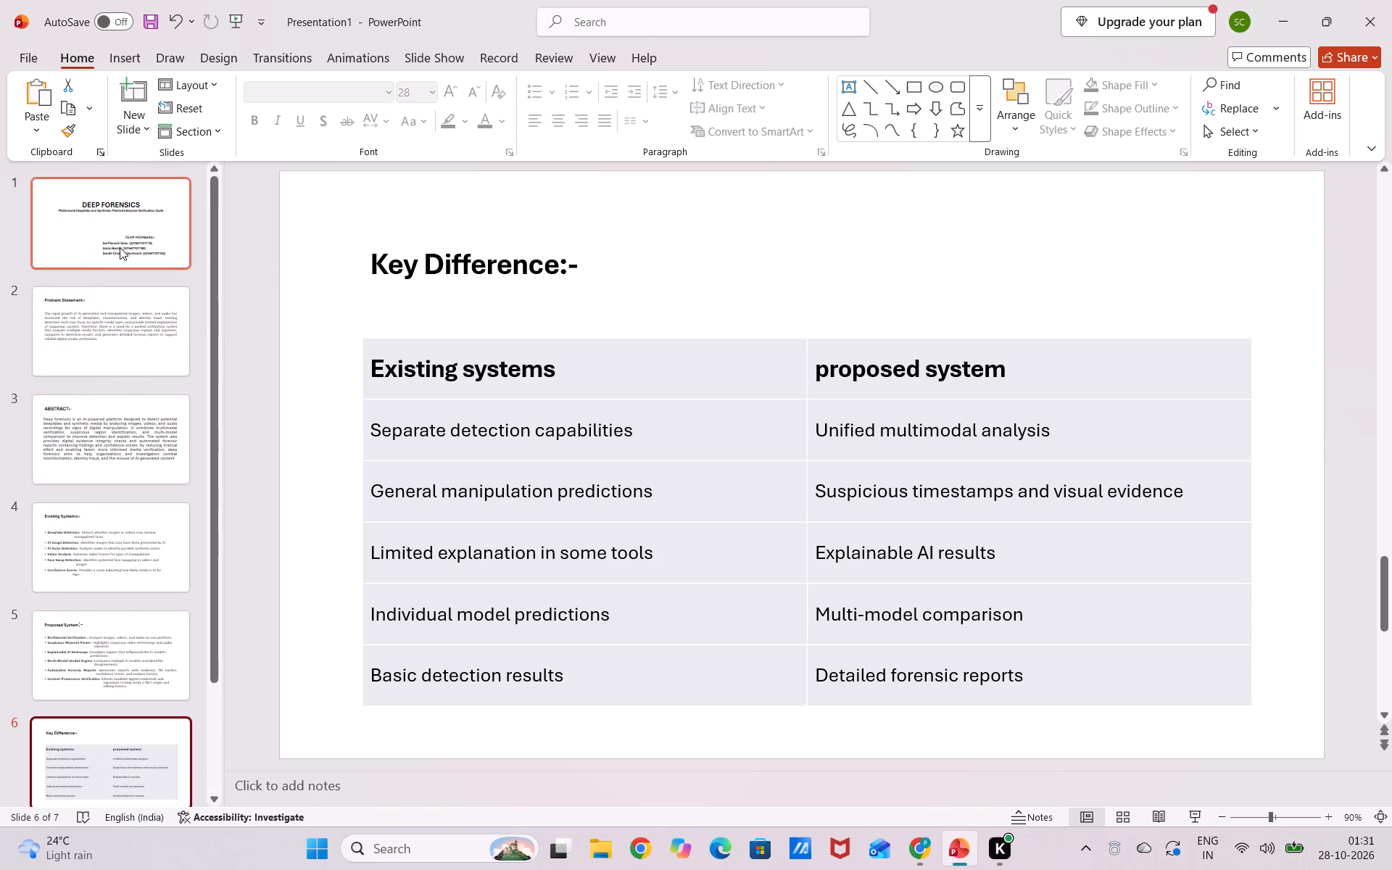
pyautogui.click(120, 247)
pyautogui.click(123, 315)
pyautogui.click(123, 432)
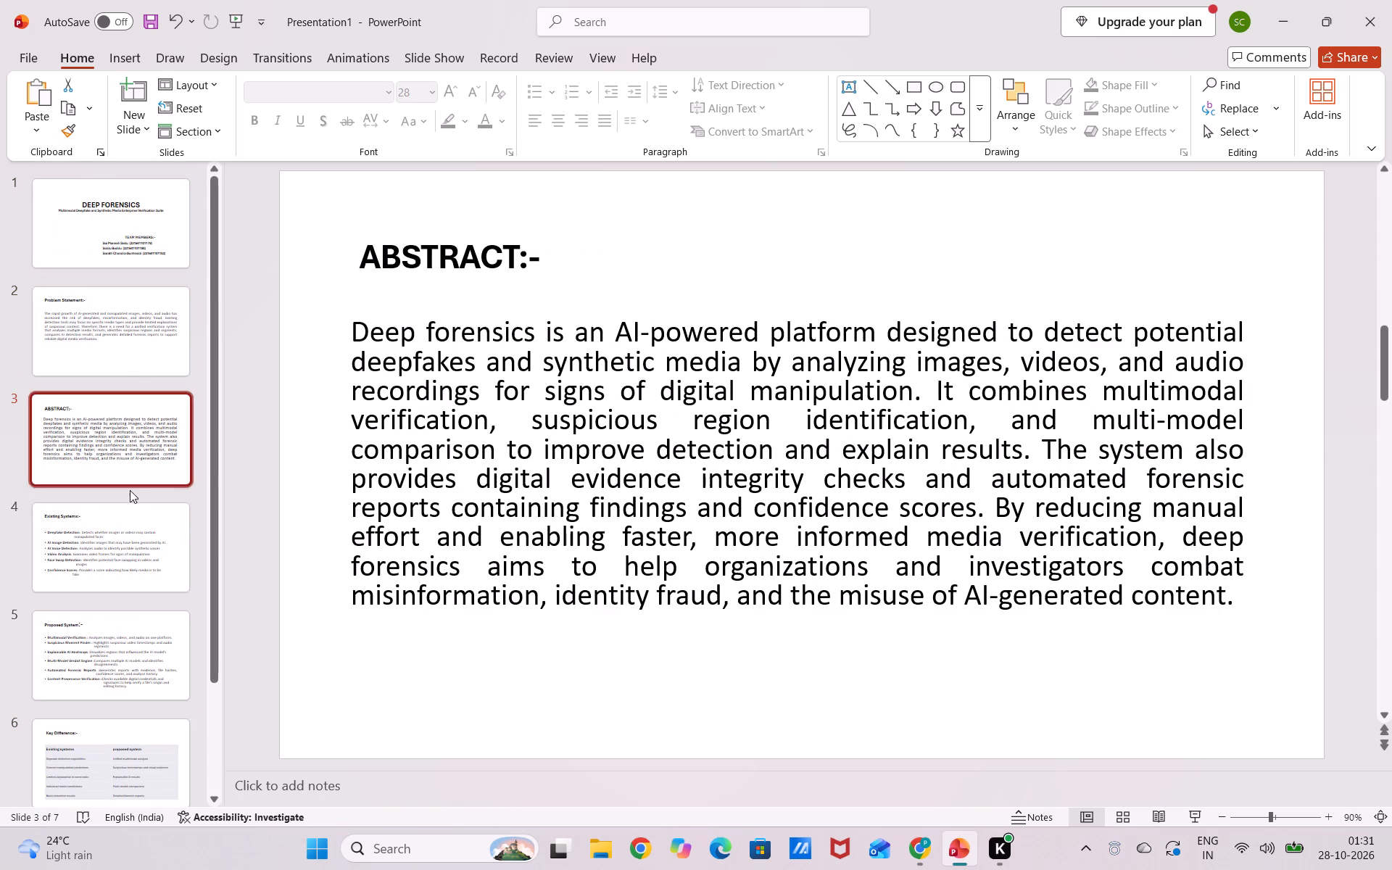
# Extend the bullet list placeholder on the Existing Systems slide upward so the list sits closer to its title.
pyautogui.click(146, 558)
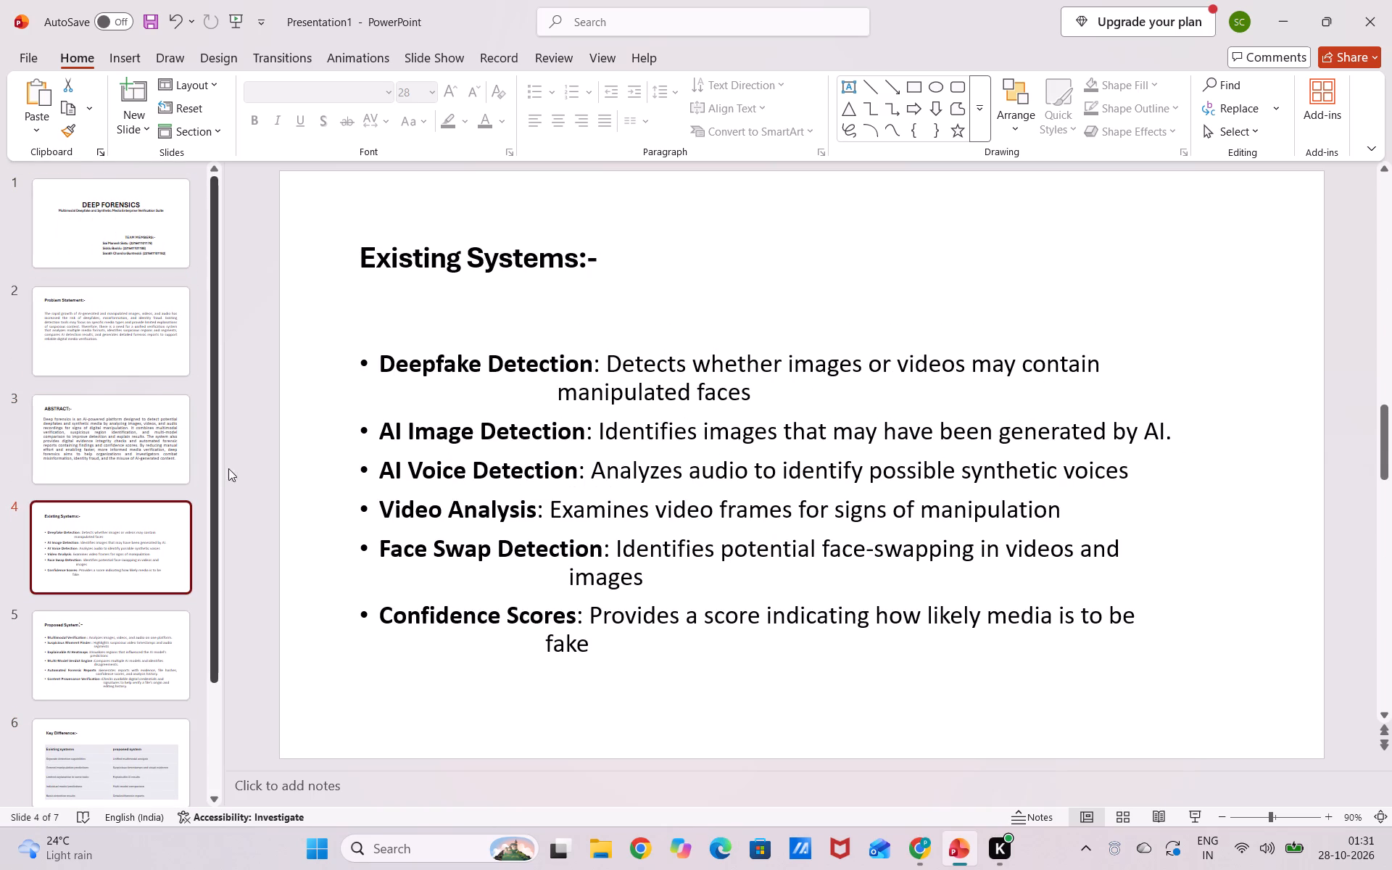
pyautogui.click(352, 339)
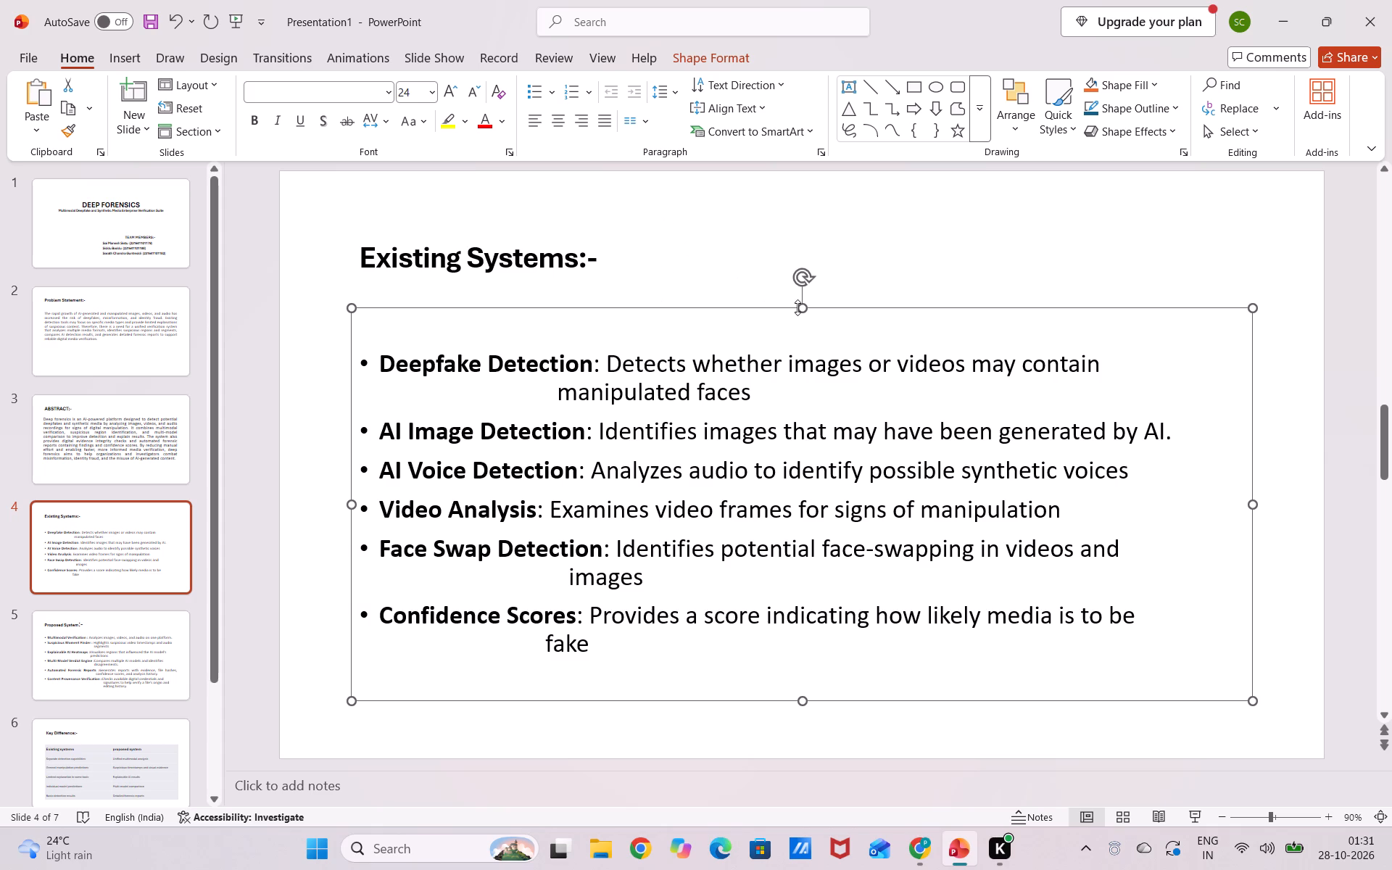
pyautogui.moveTo(801, 308); pyautogui.dragTo(772, 284)
pyautogui.click(1283, 380)
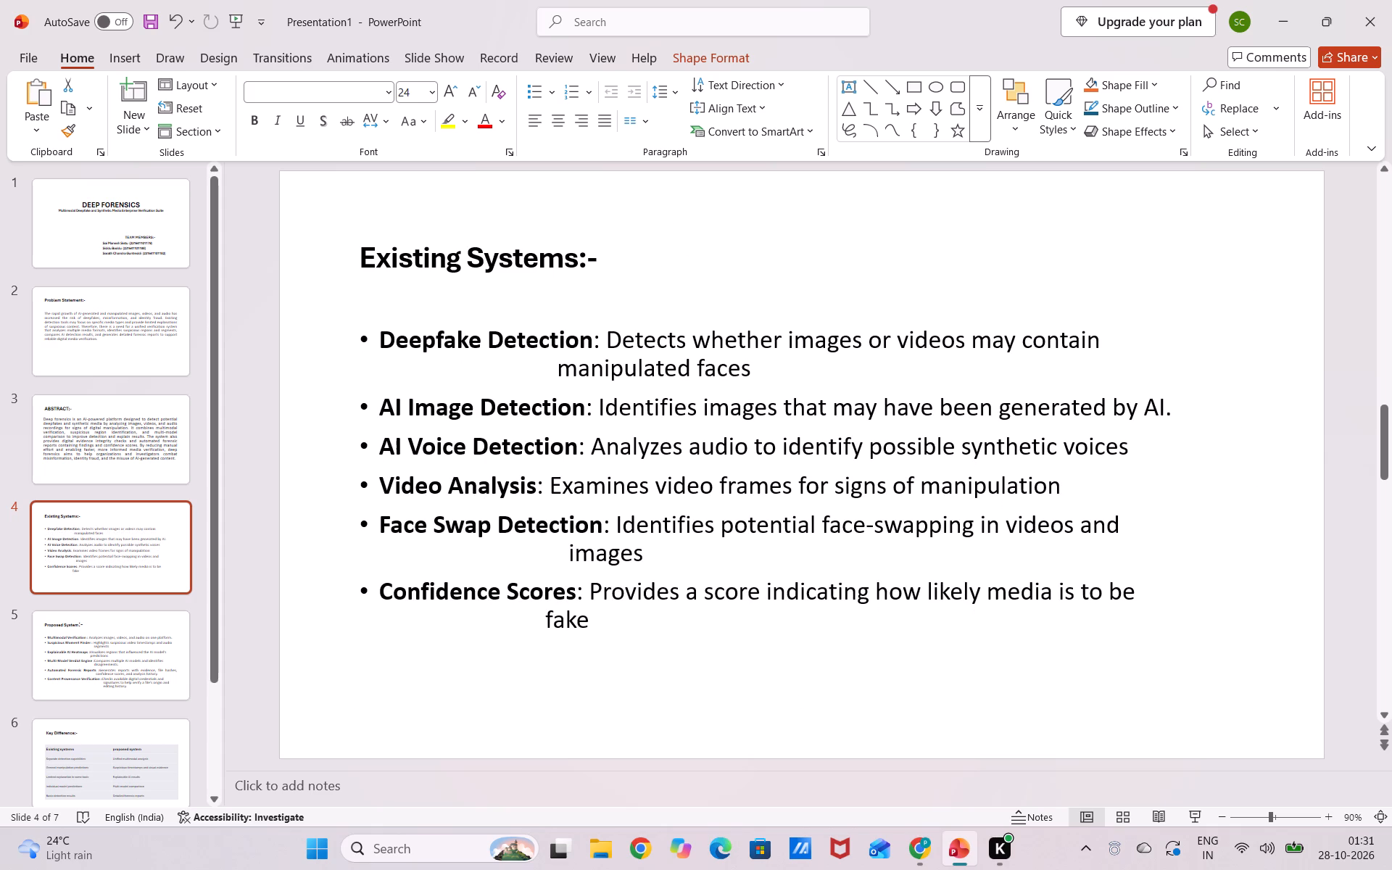
# Insert a blank line before the Existing Systems title so the heading sits lower, nearer its bullet list.
pyautogui.click(360, 262)
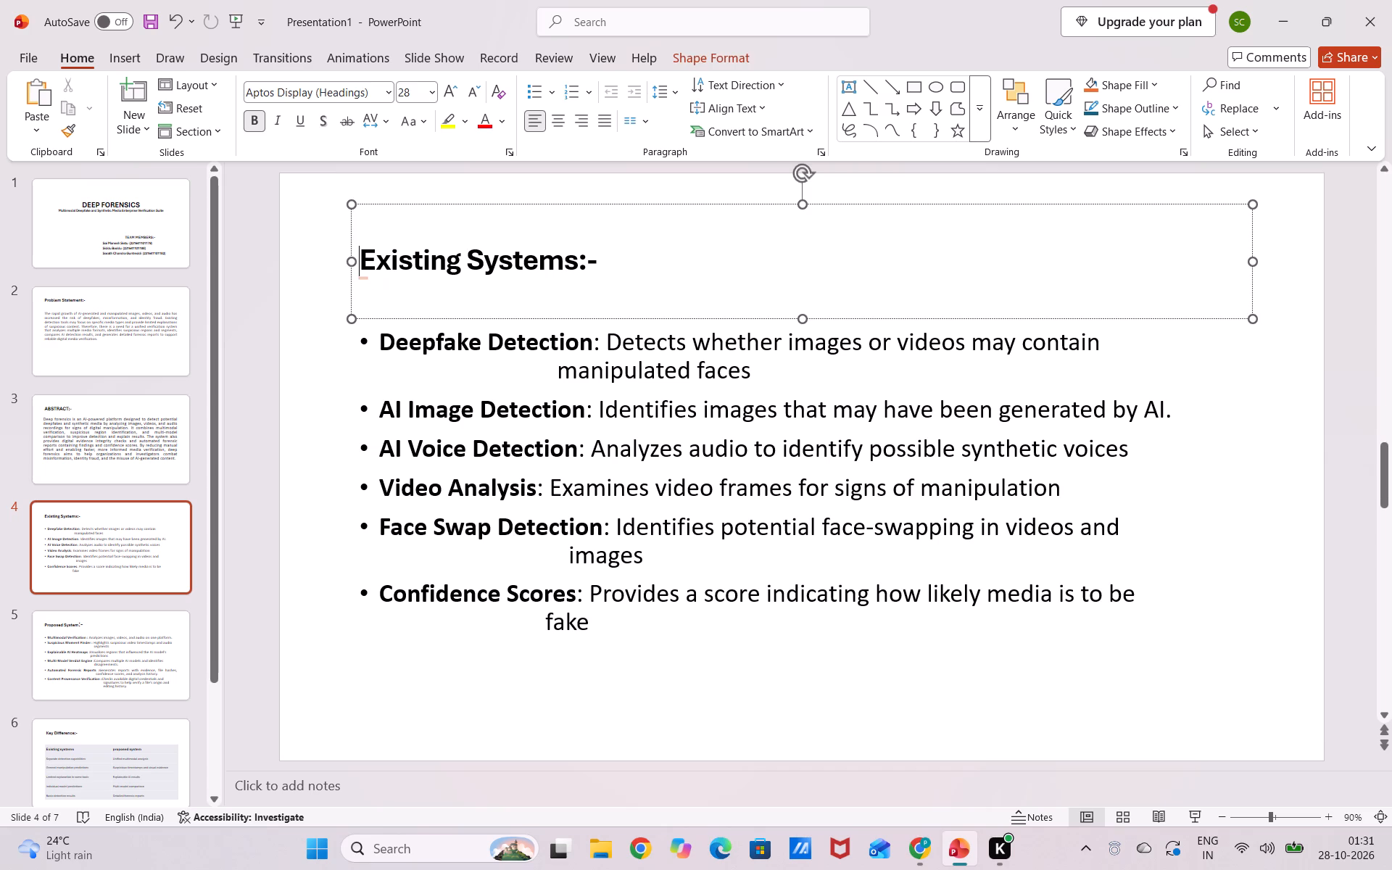
pyautogui.press('Return')
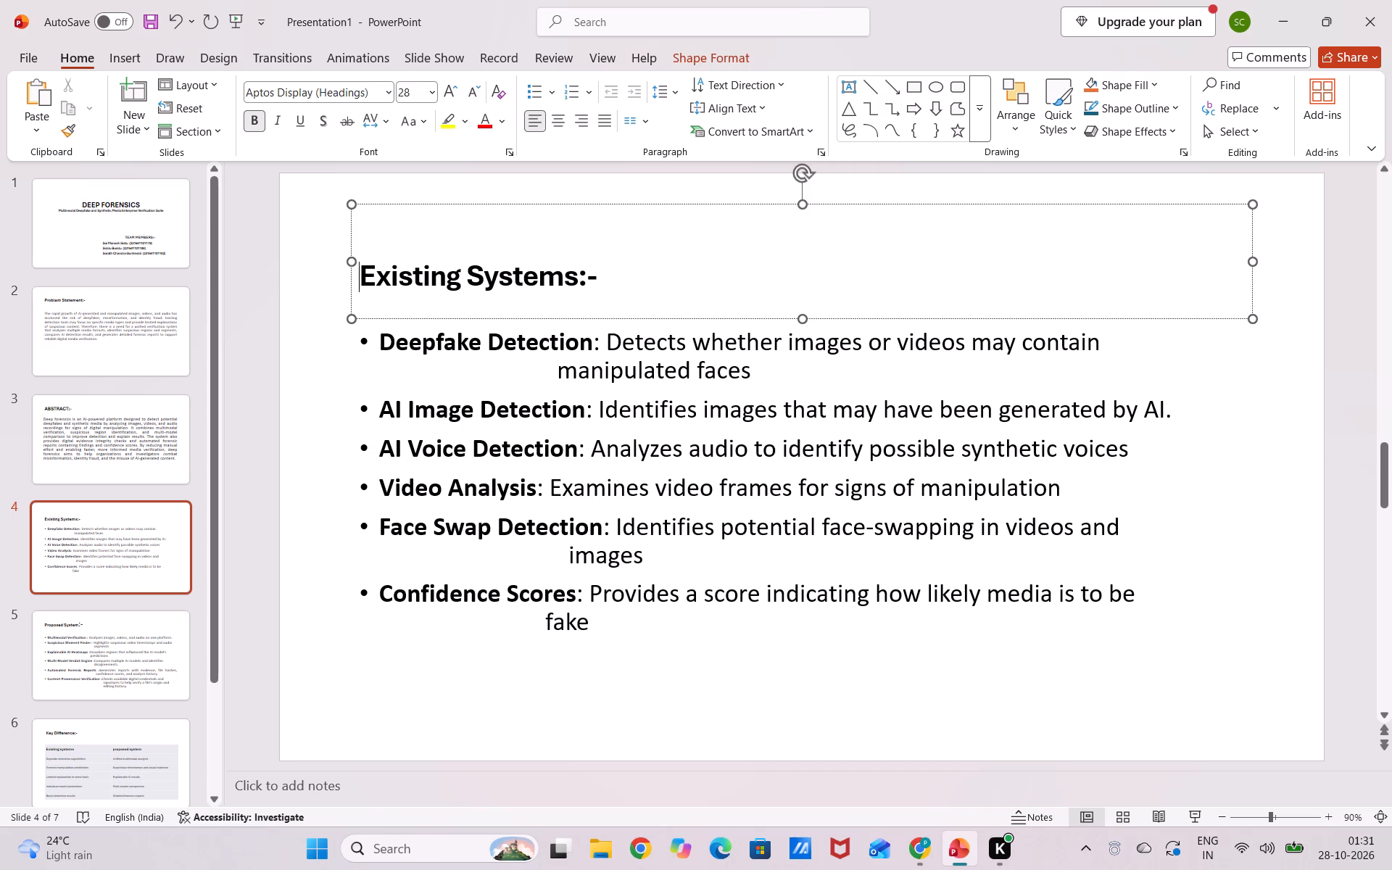
pyautogui.click(1268, 349)
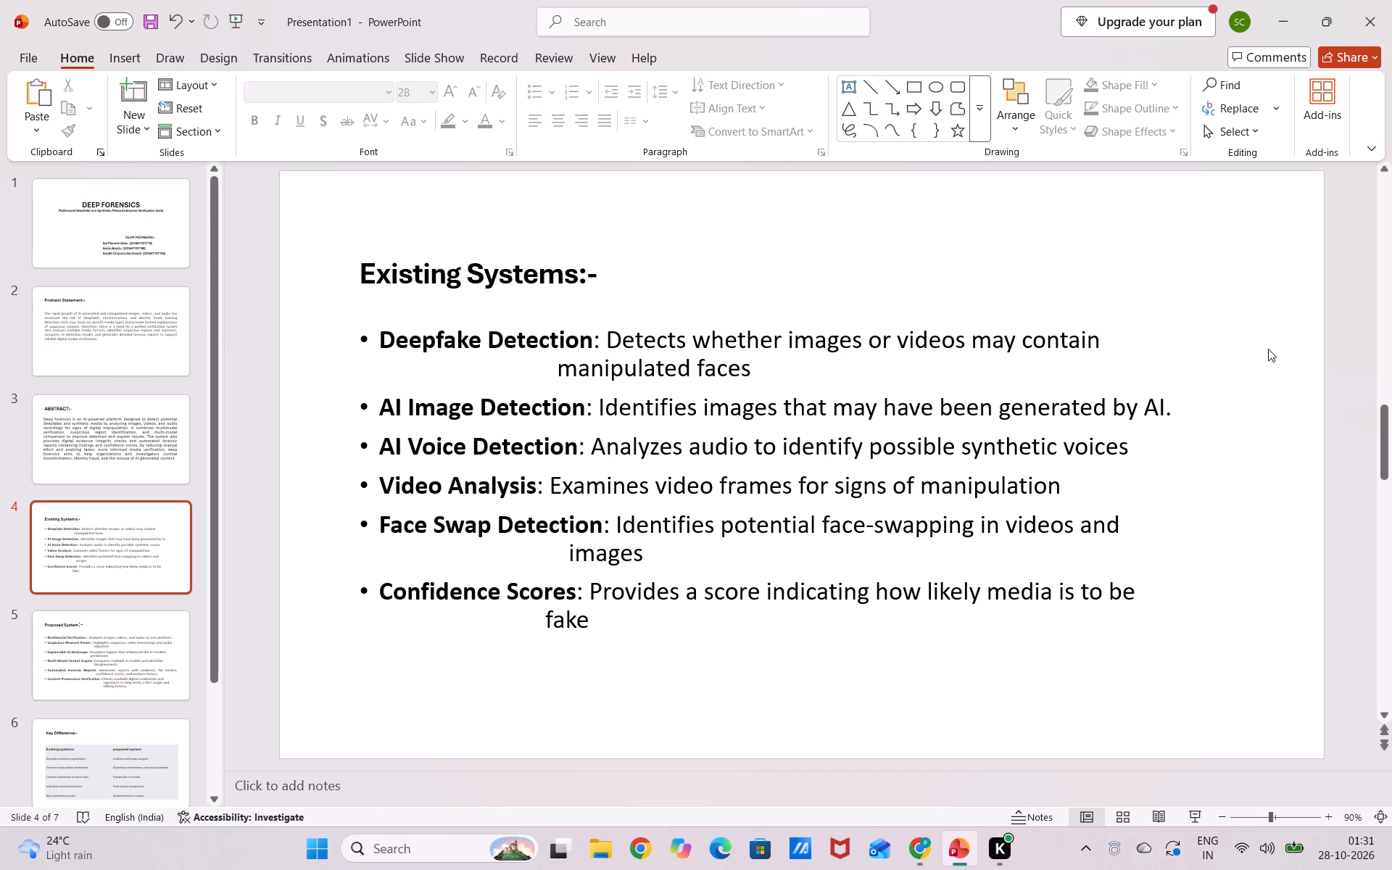
# Insert a blank line before the Proposed System title so the heading sits lower, nearer its bullet list.
pyautogui.click(78, 647)
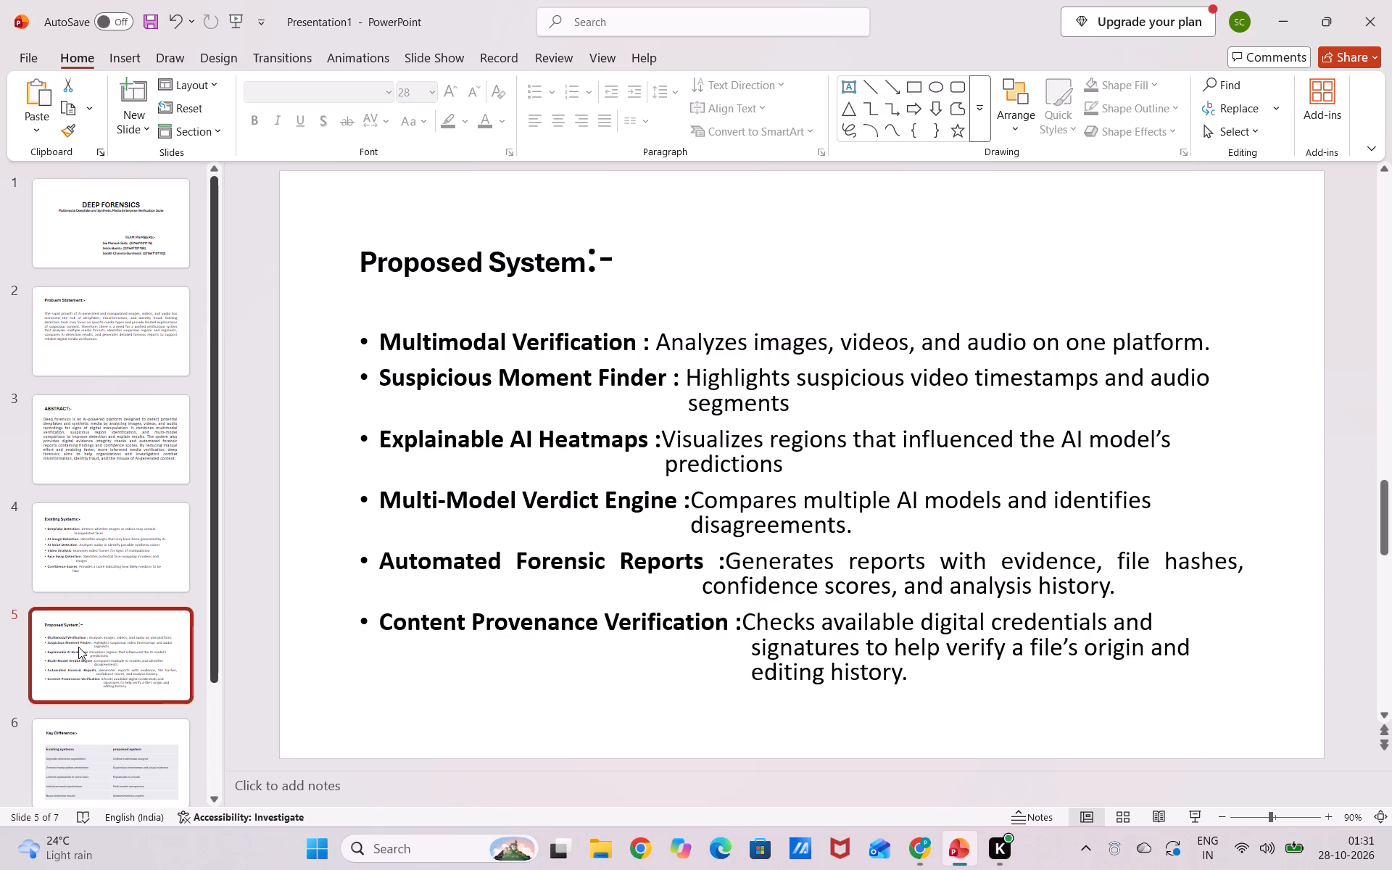
pyautogui.click(360, 265)
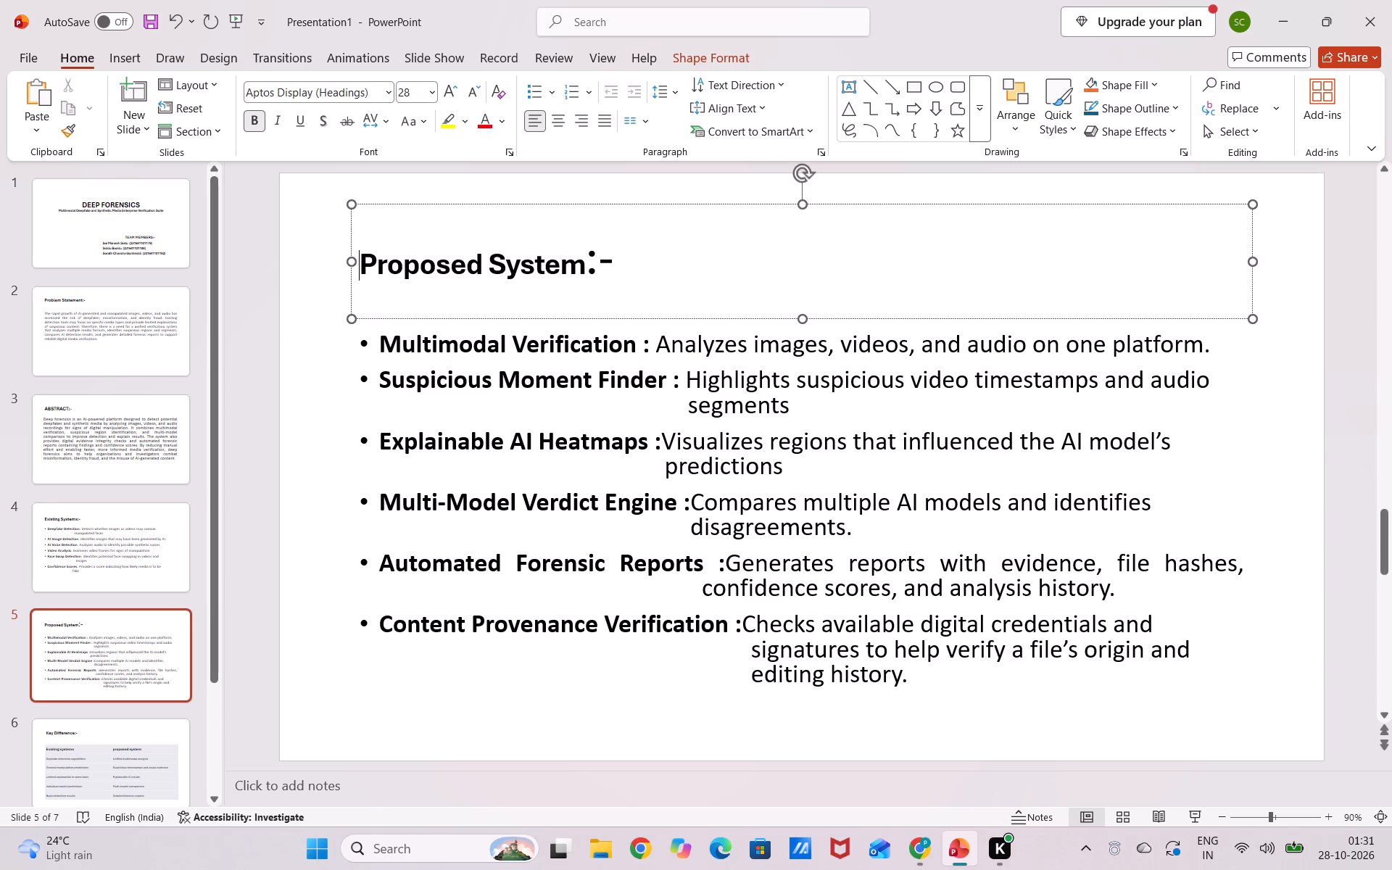
pyautogui.press('Return')
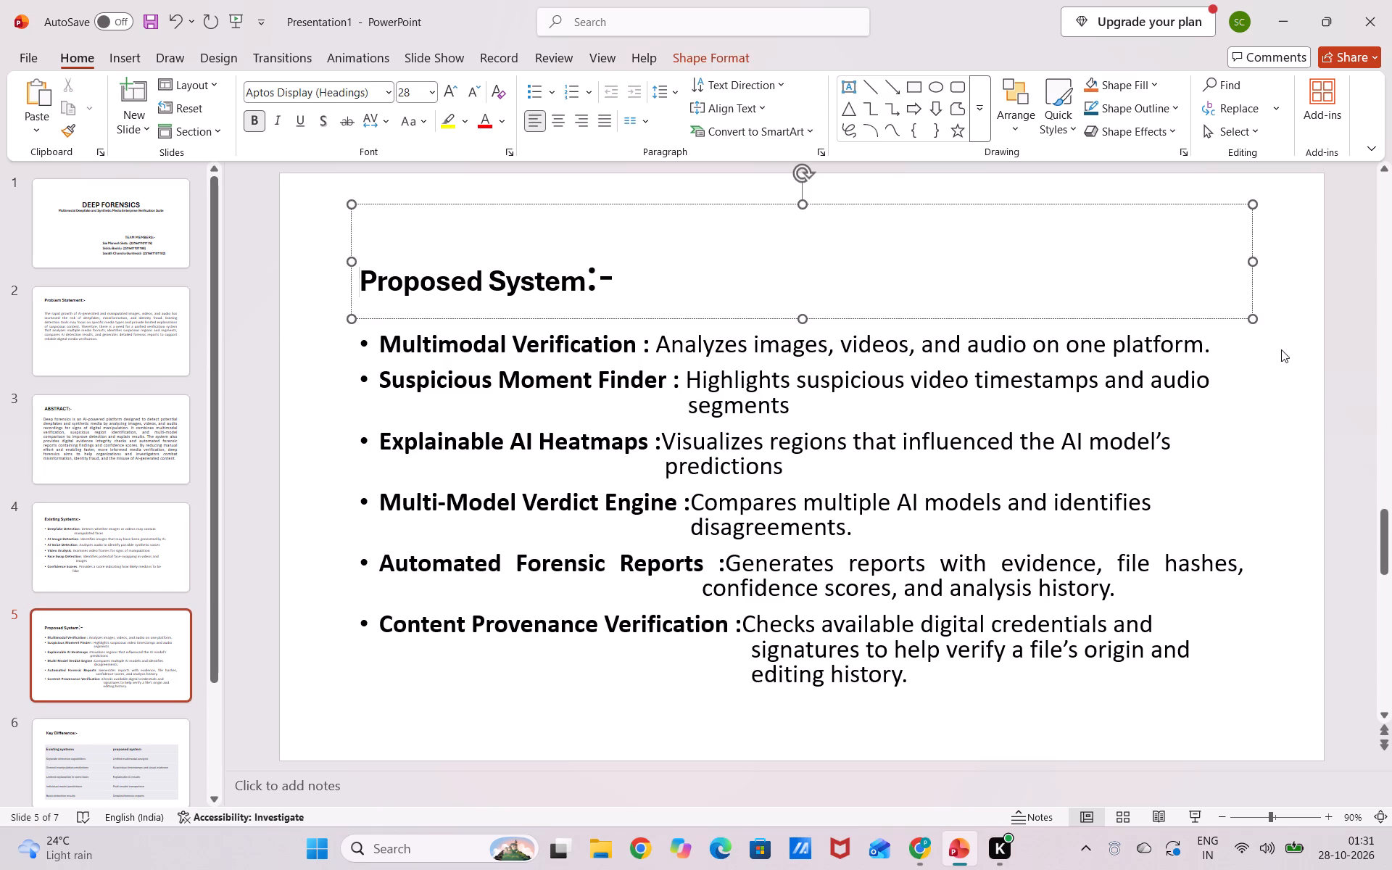
pyautogui.click(1292, 372)
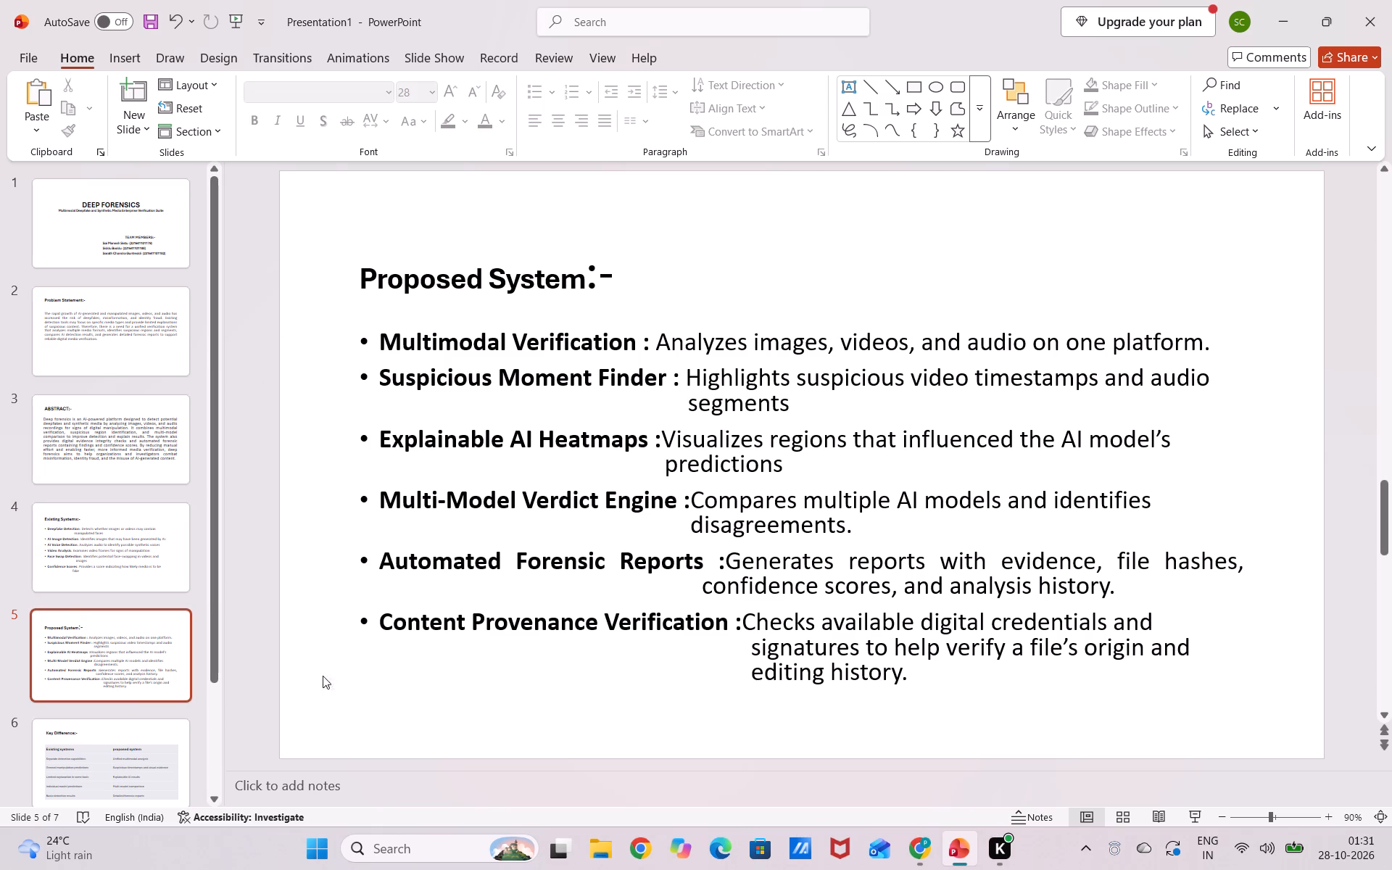
# Compare the Key Difference, Problem Statement and Abstract slides, and check the font formatting of the problem statement paragraph.
pyautogui.click(123, 745)
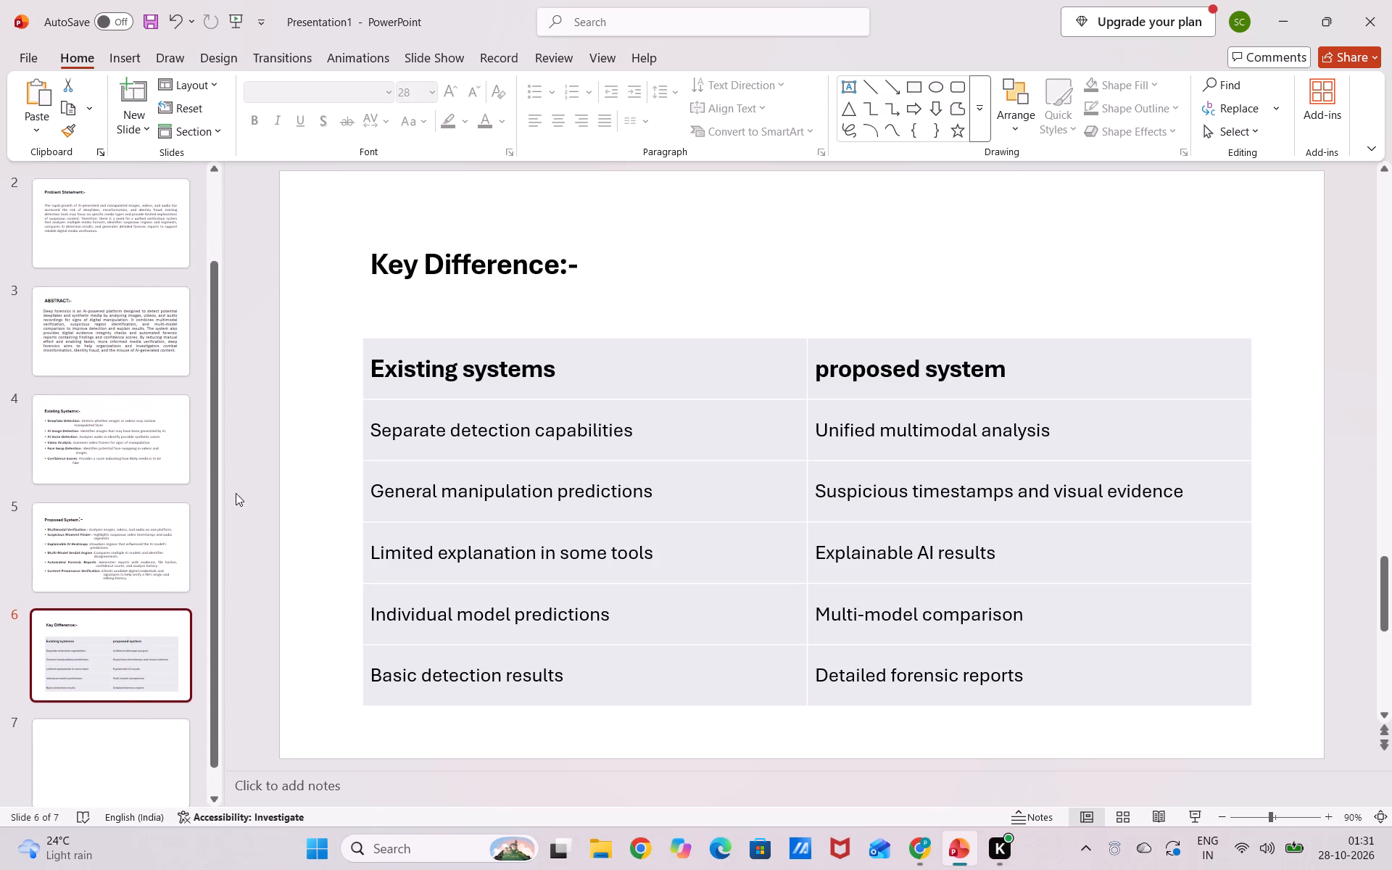
pyautogui.scroll(3, 137, 339)
pyautogui.click(123, 315)
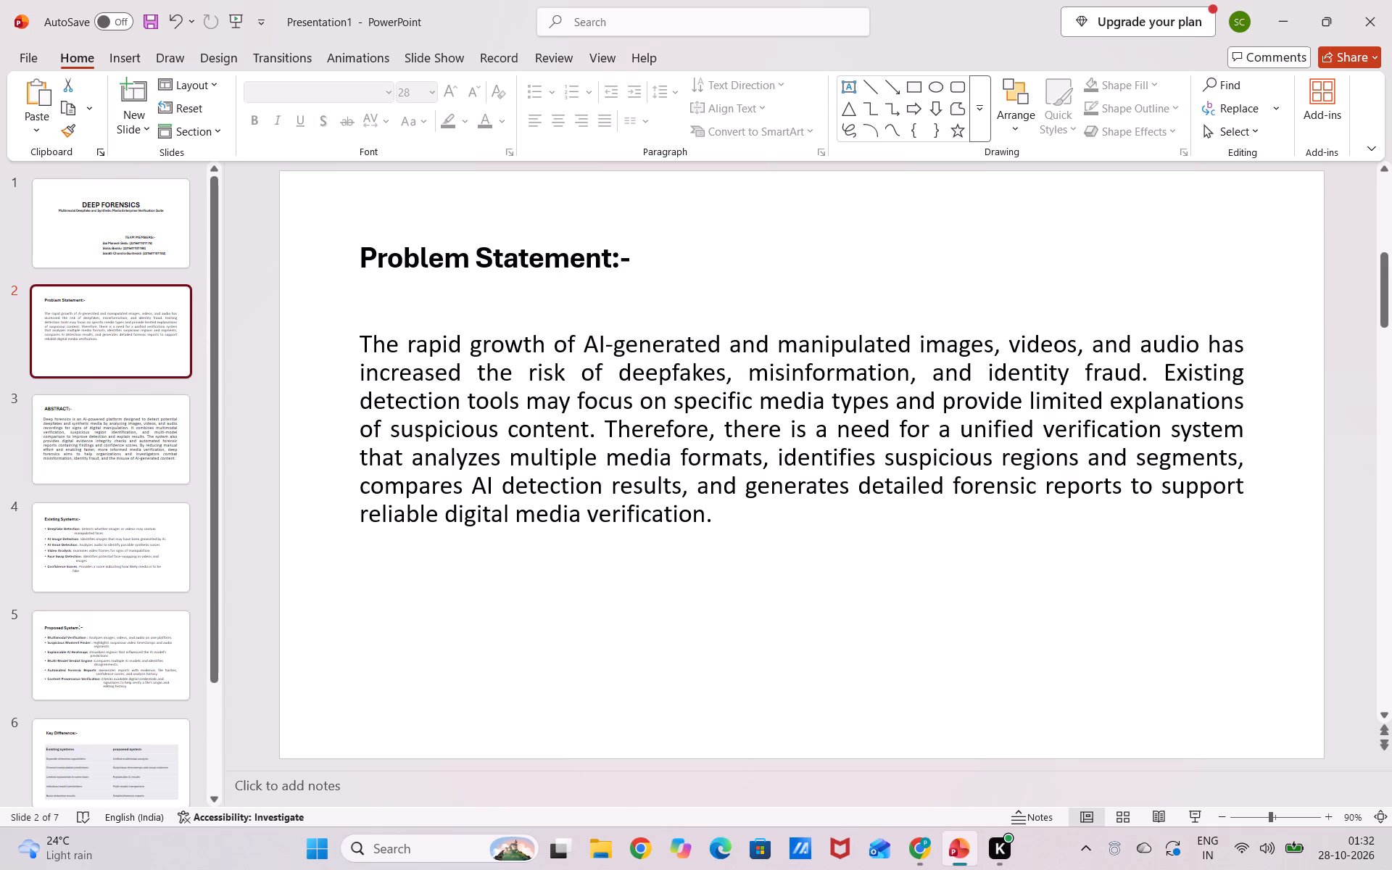
pyautogui.click(107, 471)
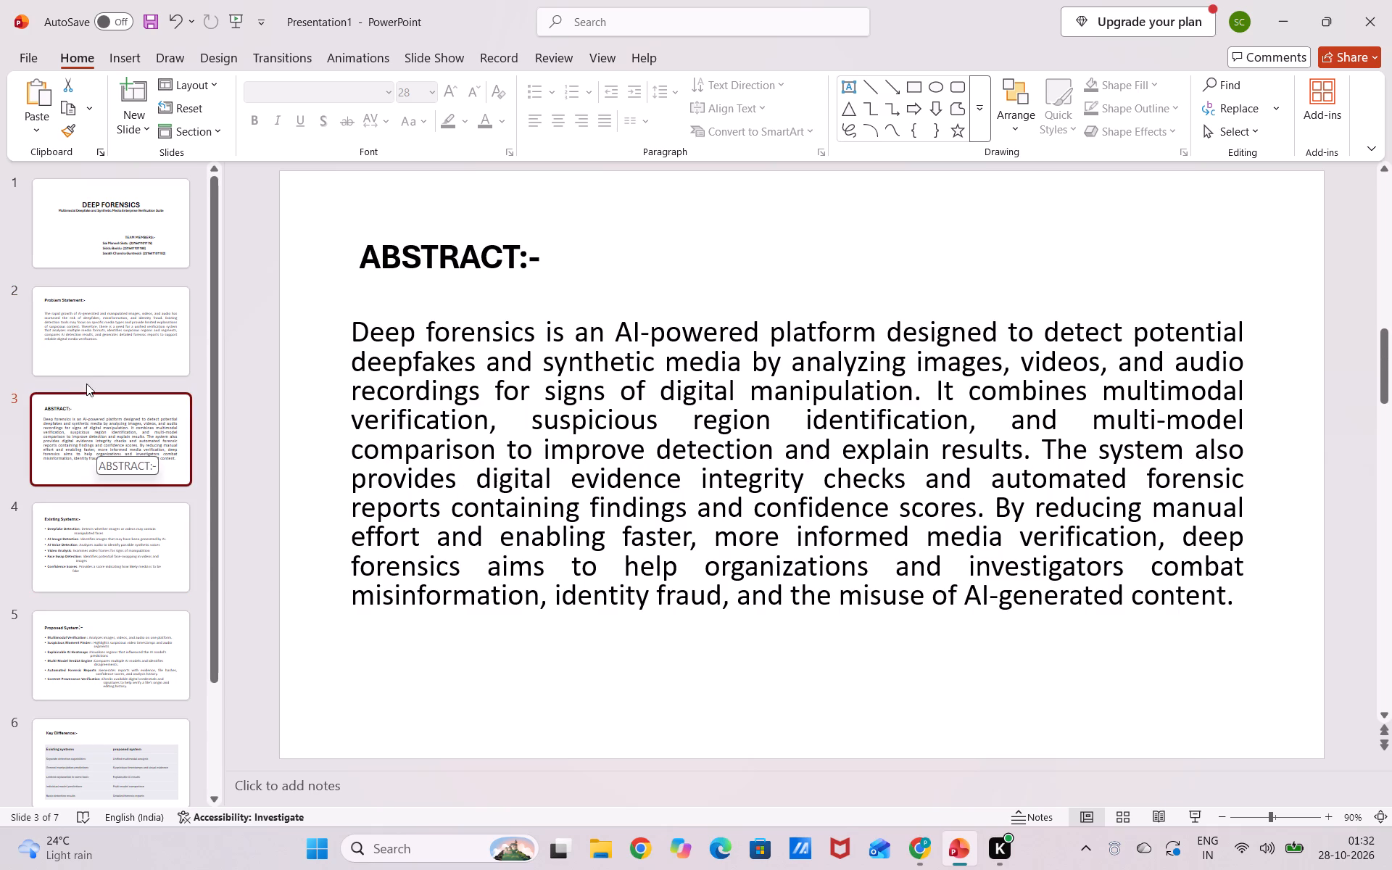
pyautogui.click(97, 347)
pyautogui.moveTo(708, 534); pyautogui.dragTo(240, 354)
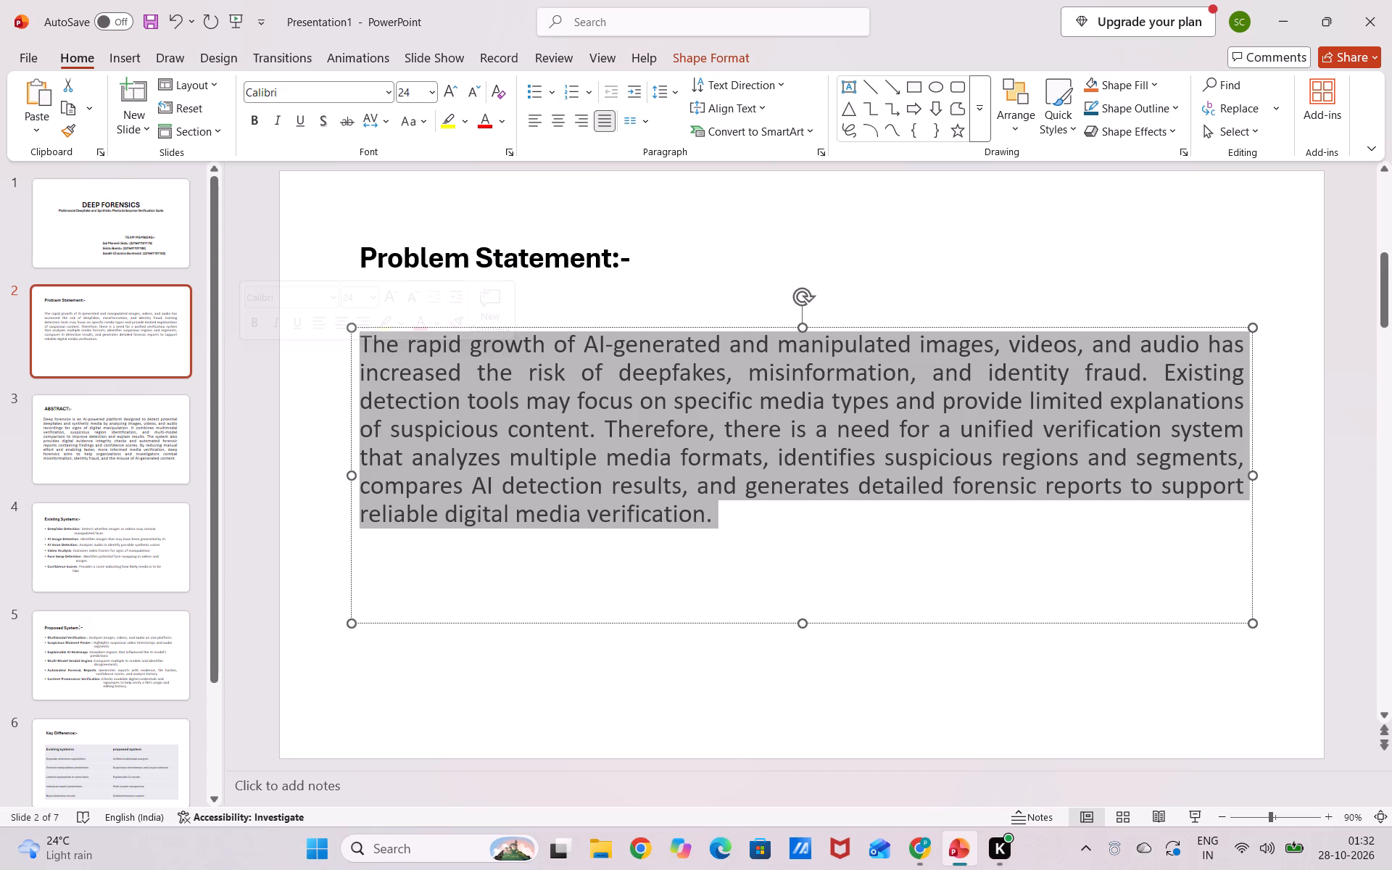
pyautogui.click(439, 602)
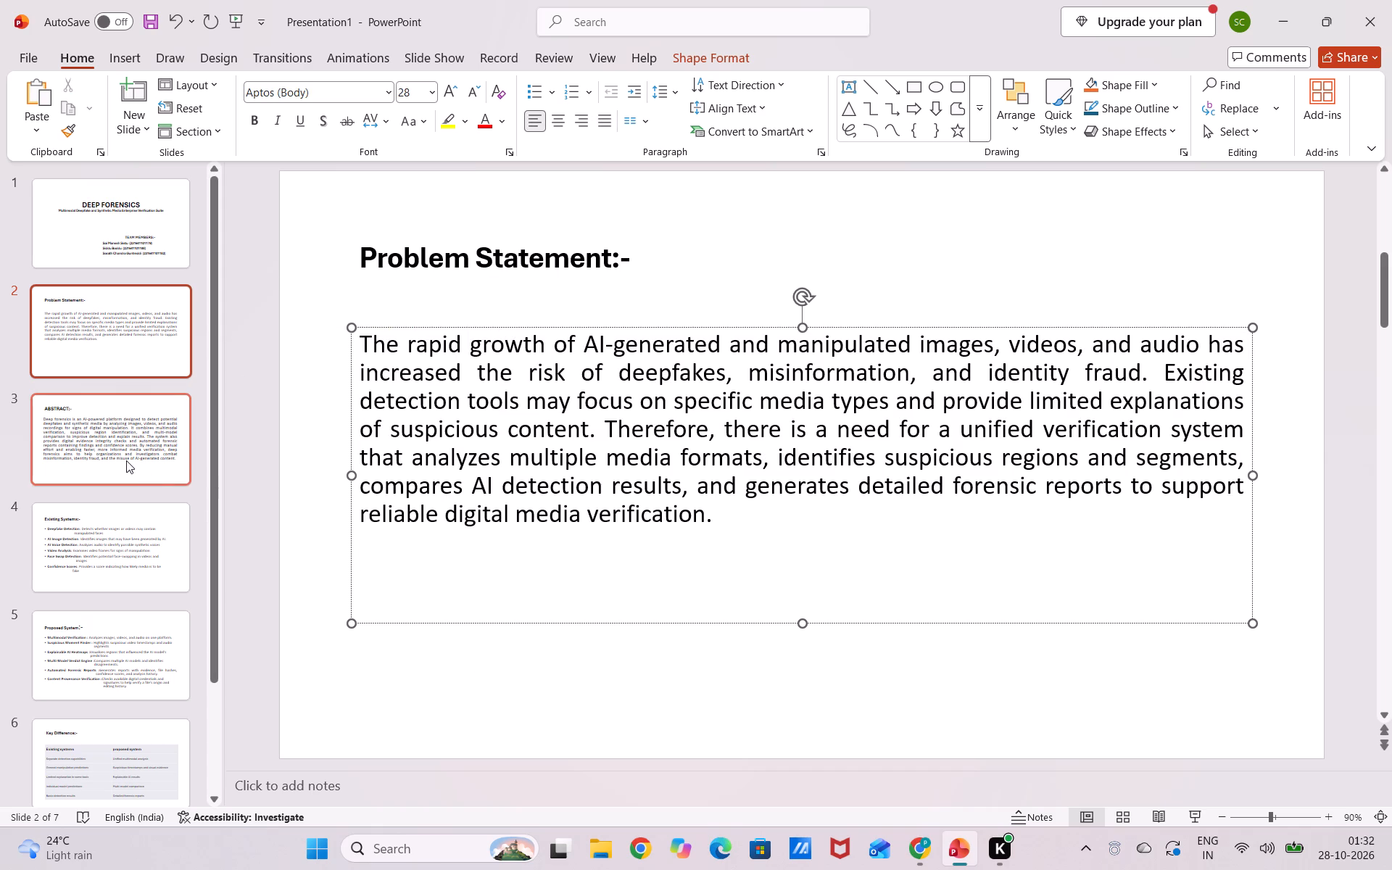
# Shift the Abstract body text box slightly up and sideways so its text aligns with the title's left edge.
pyautogui.click(126, 460)
pyautogui.moveTo(1245, 597); pyautogui.dragTo(1124, 561)
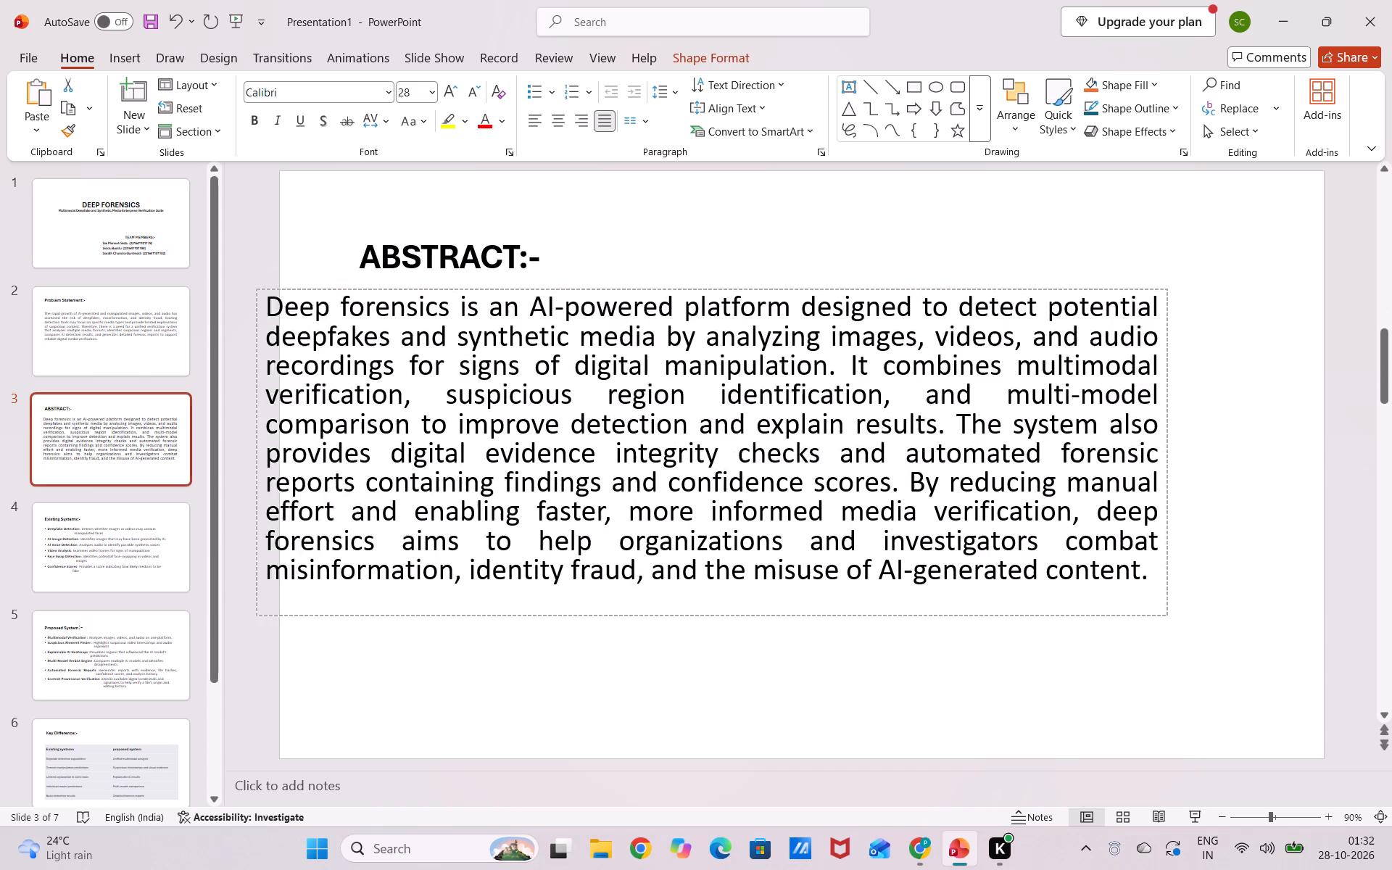
pyautogui.moveTo(1124, 561); pyautogui.dragTo(1248, 589)
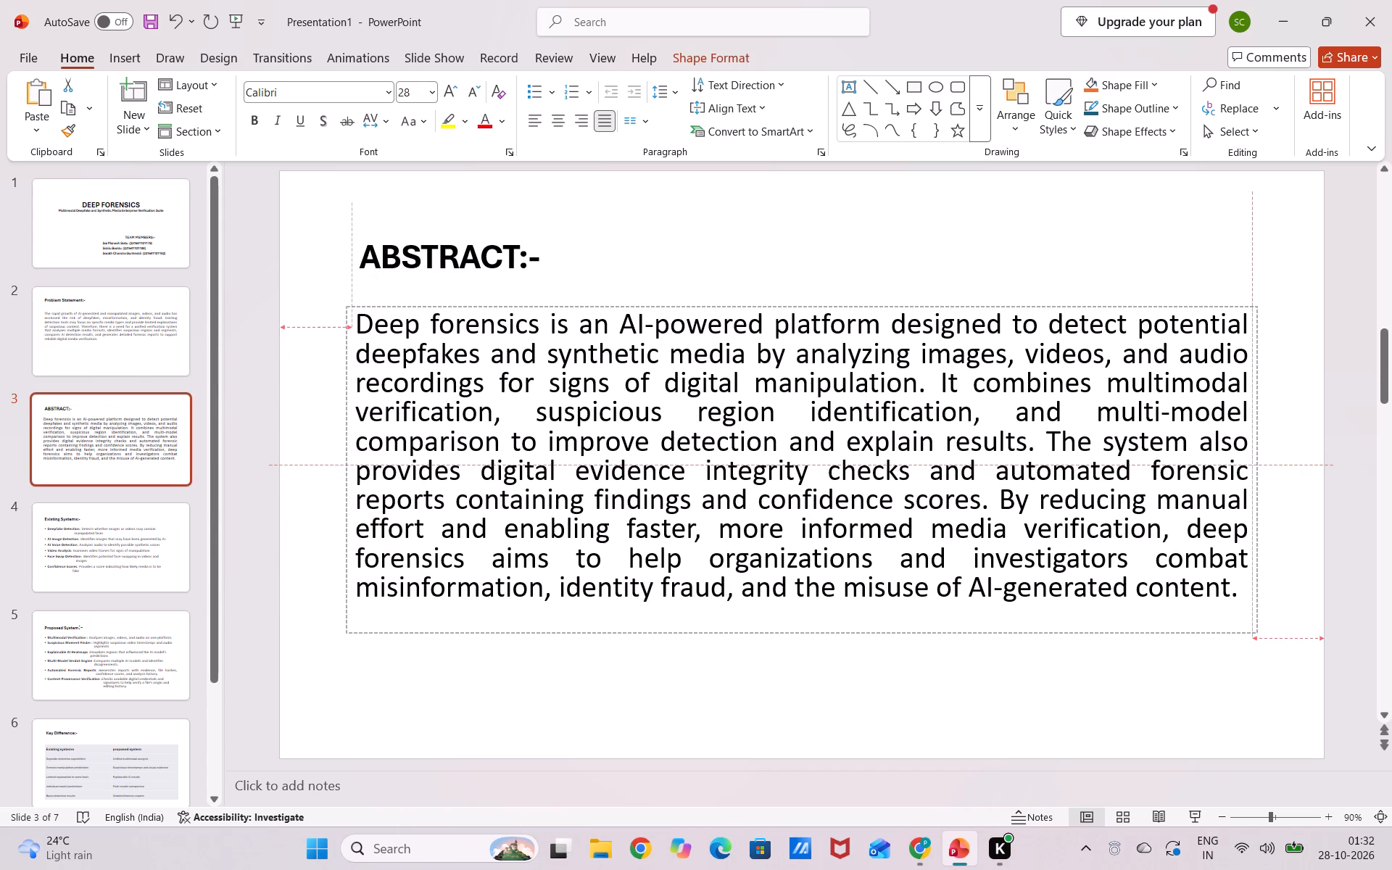
pyautogui.moveTo(1248, 589); pyautogui.dragTo(1260, 589)
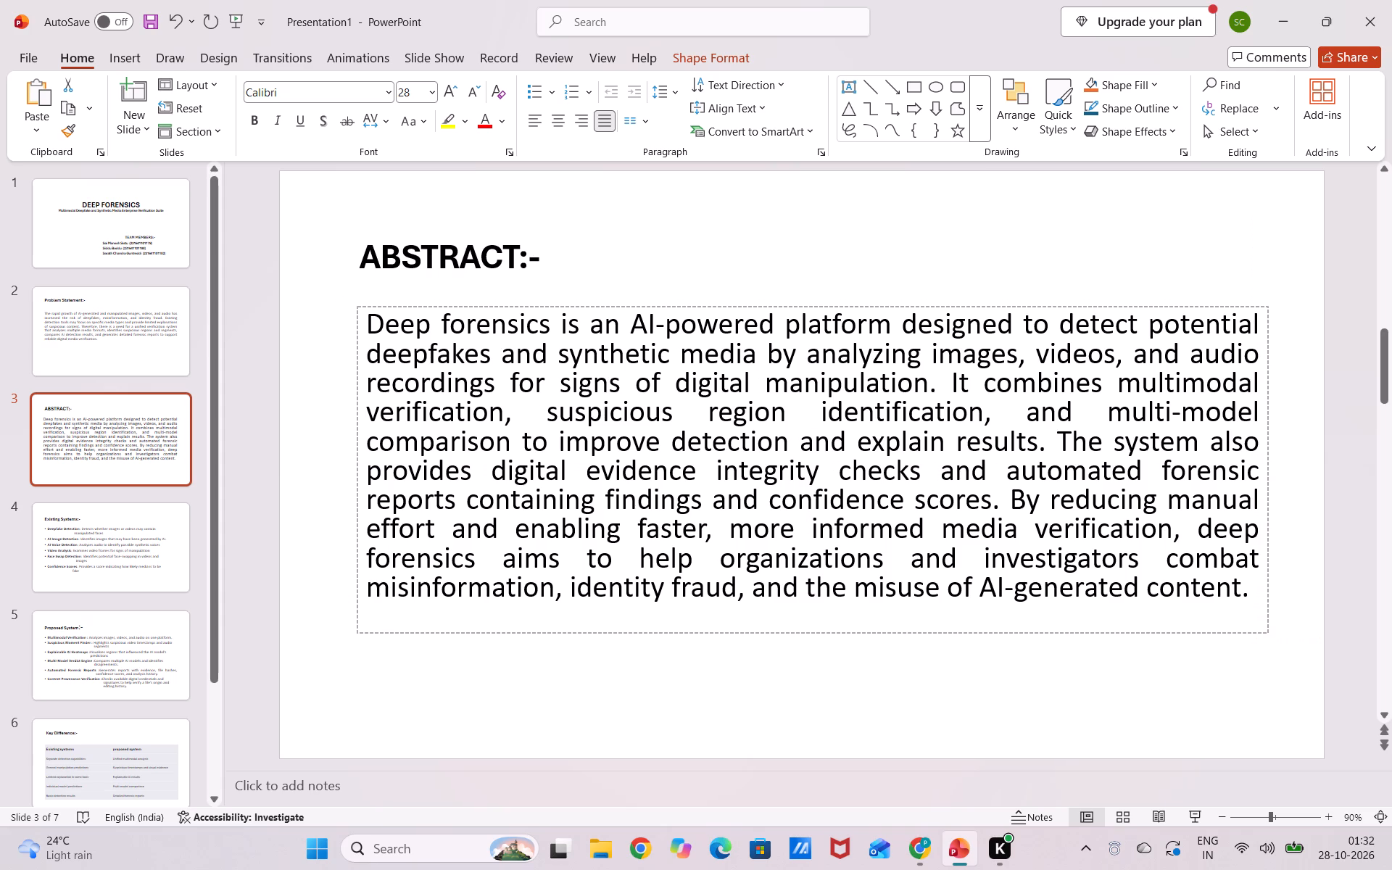
pyautogui.moveTo(1260, 589); pyautogui.dragTo(1253, 589)
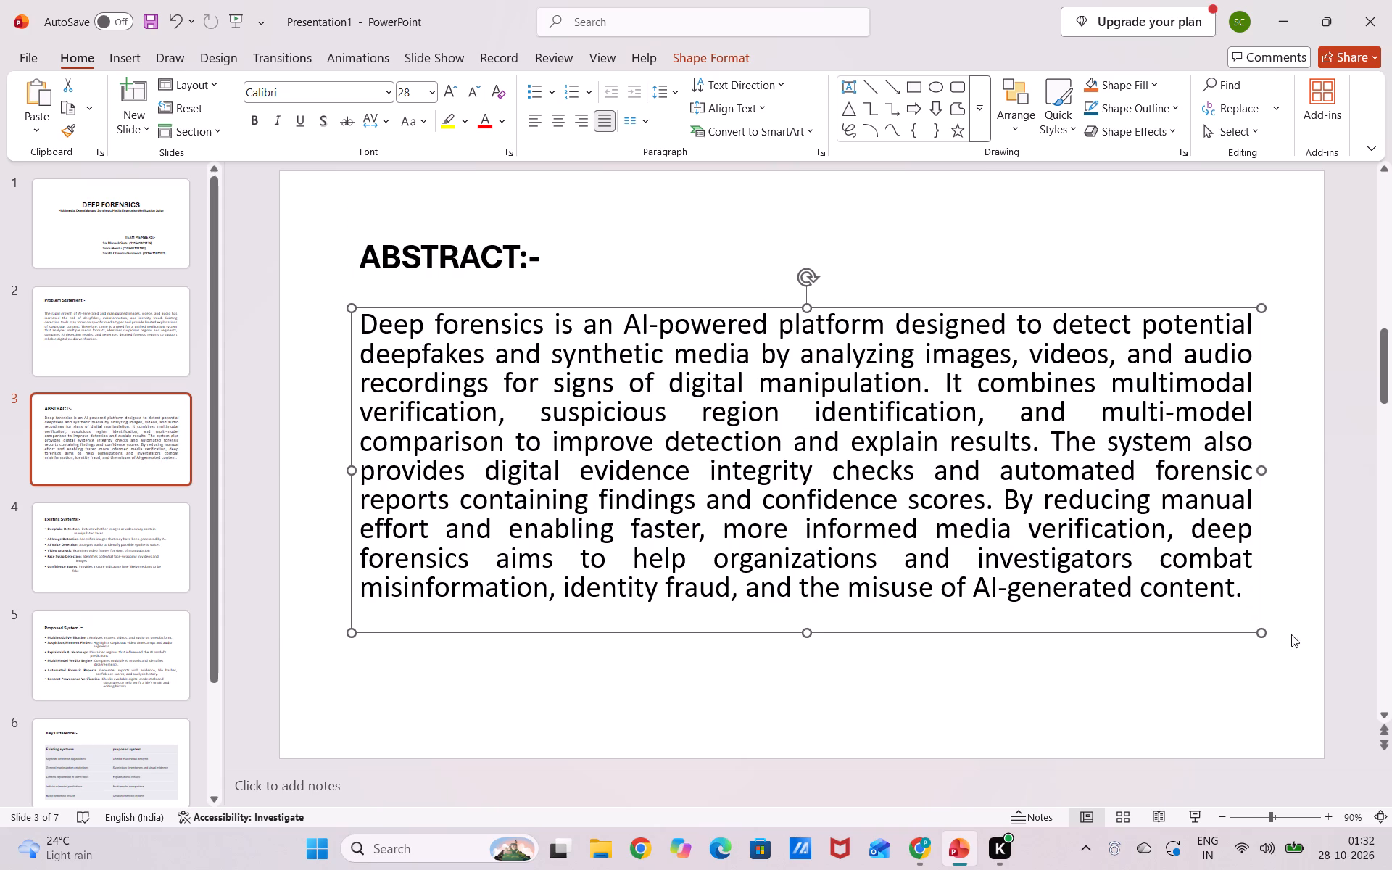
# Set the whole Abstract paragraph's font size to 24.
pyautogui.moveTo(1242, 598); pyautogui.dragTo(314, 350)
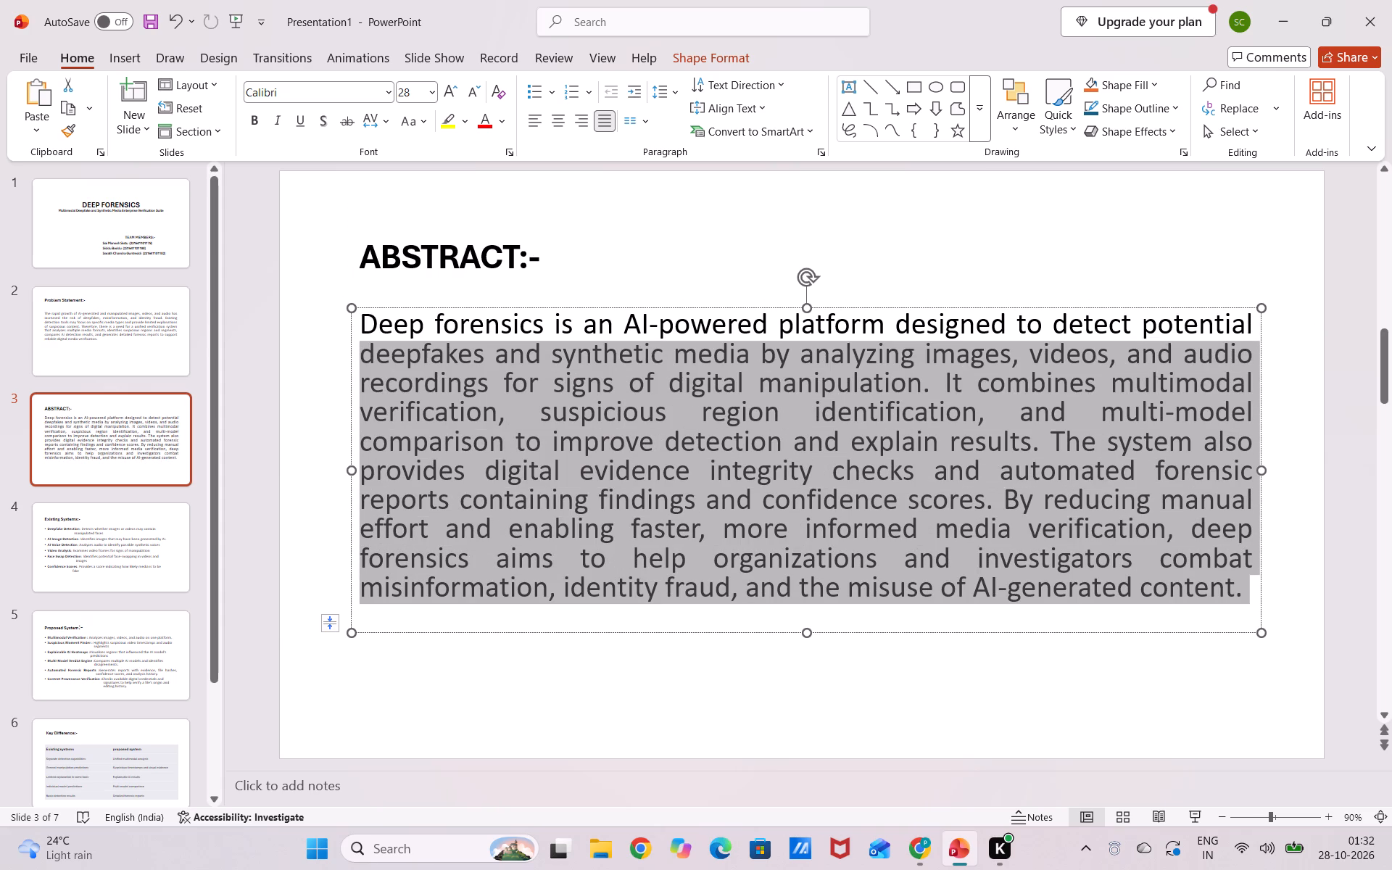
pyautogui.moveTo(314, 350); pyautogui.dragTo(307, 339)
pyautogui.click(435, 286)
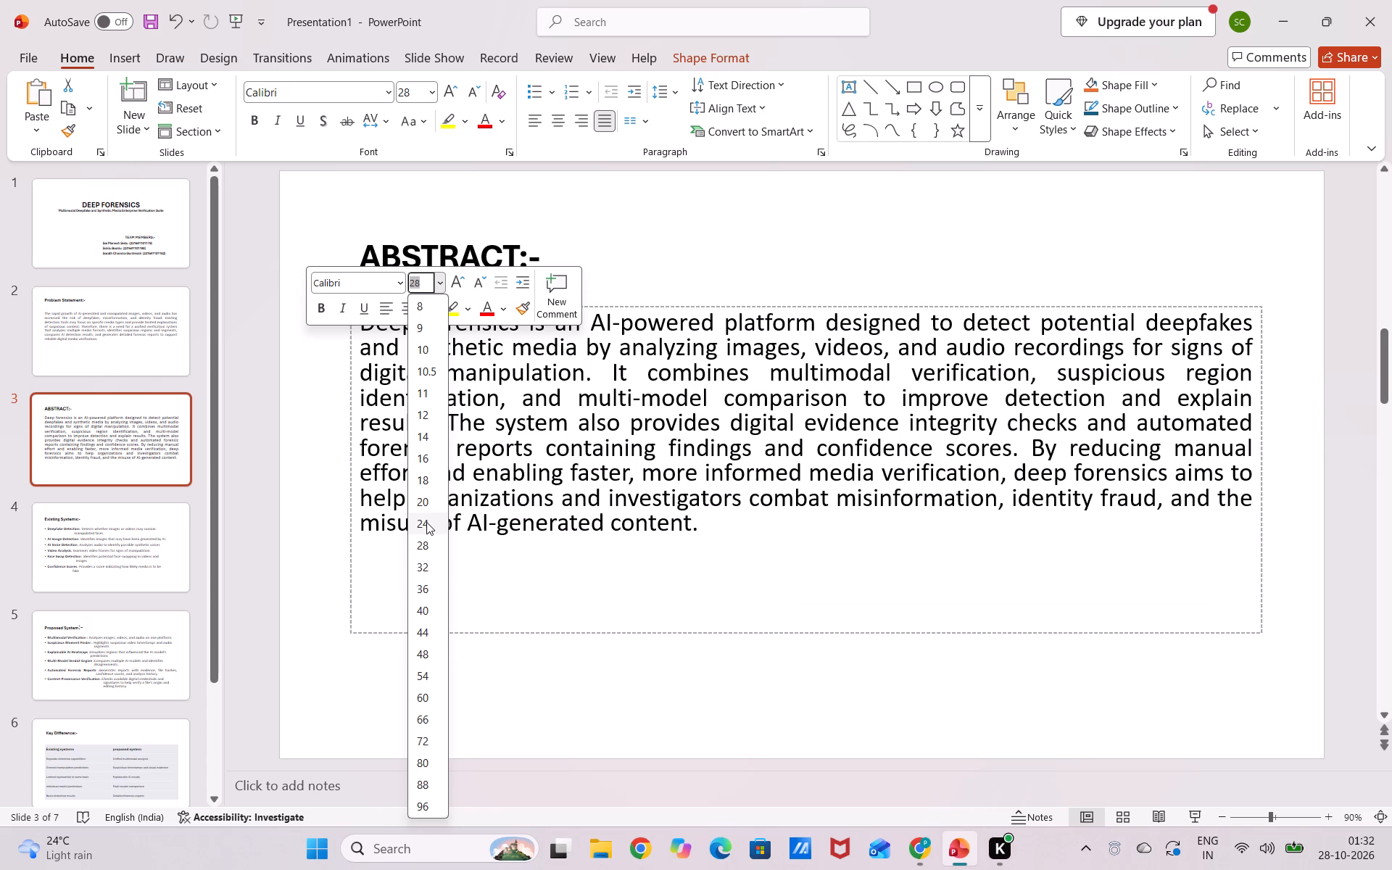
pyautogui.click(426, 522)
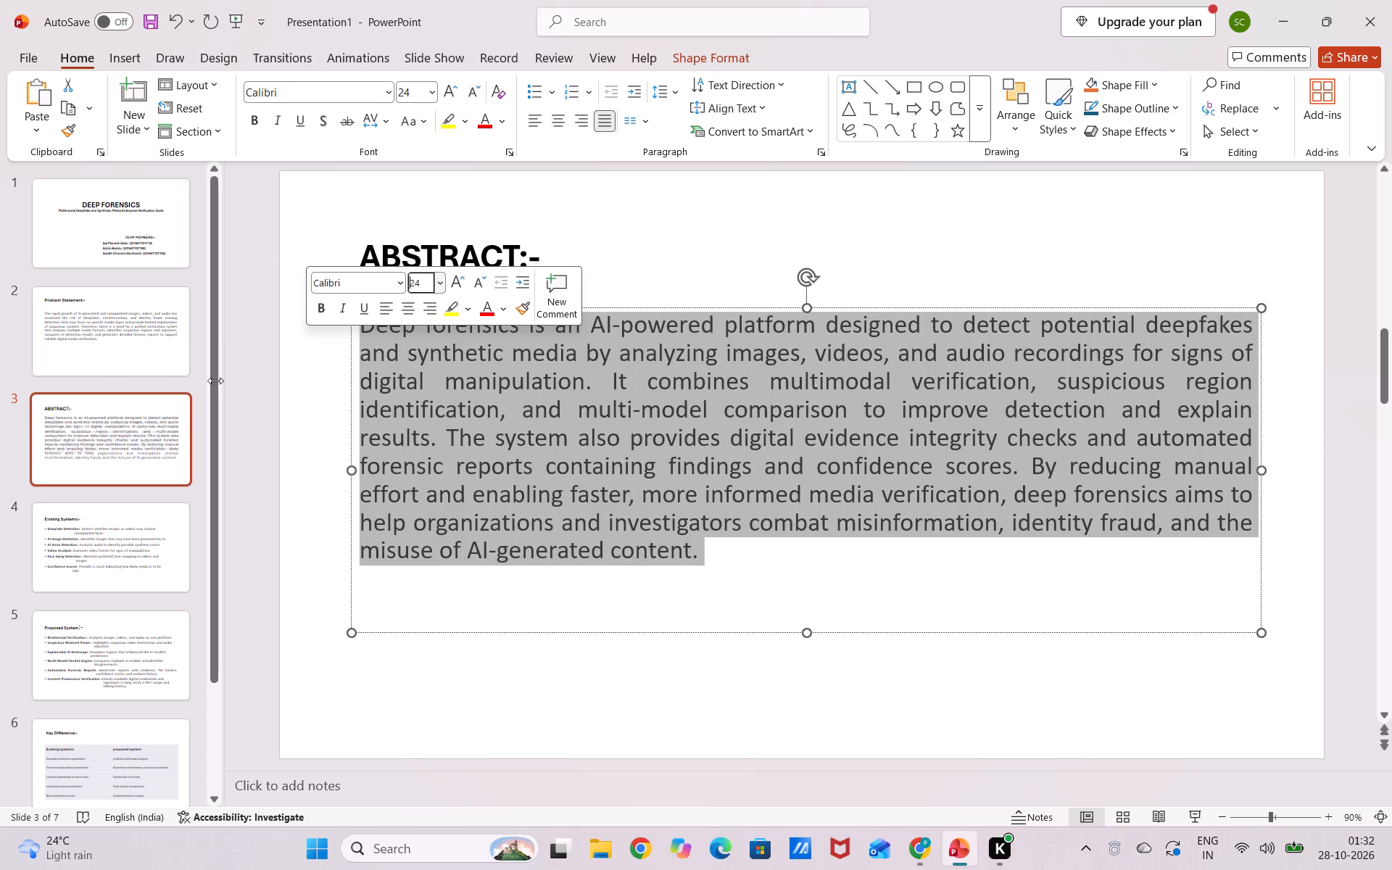
# Review the Problem Statement, Abstract, Existing Systems, Proposed System and Key Difference slides for consistent text size and layout.
pyautogui.click(149, 355)
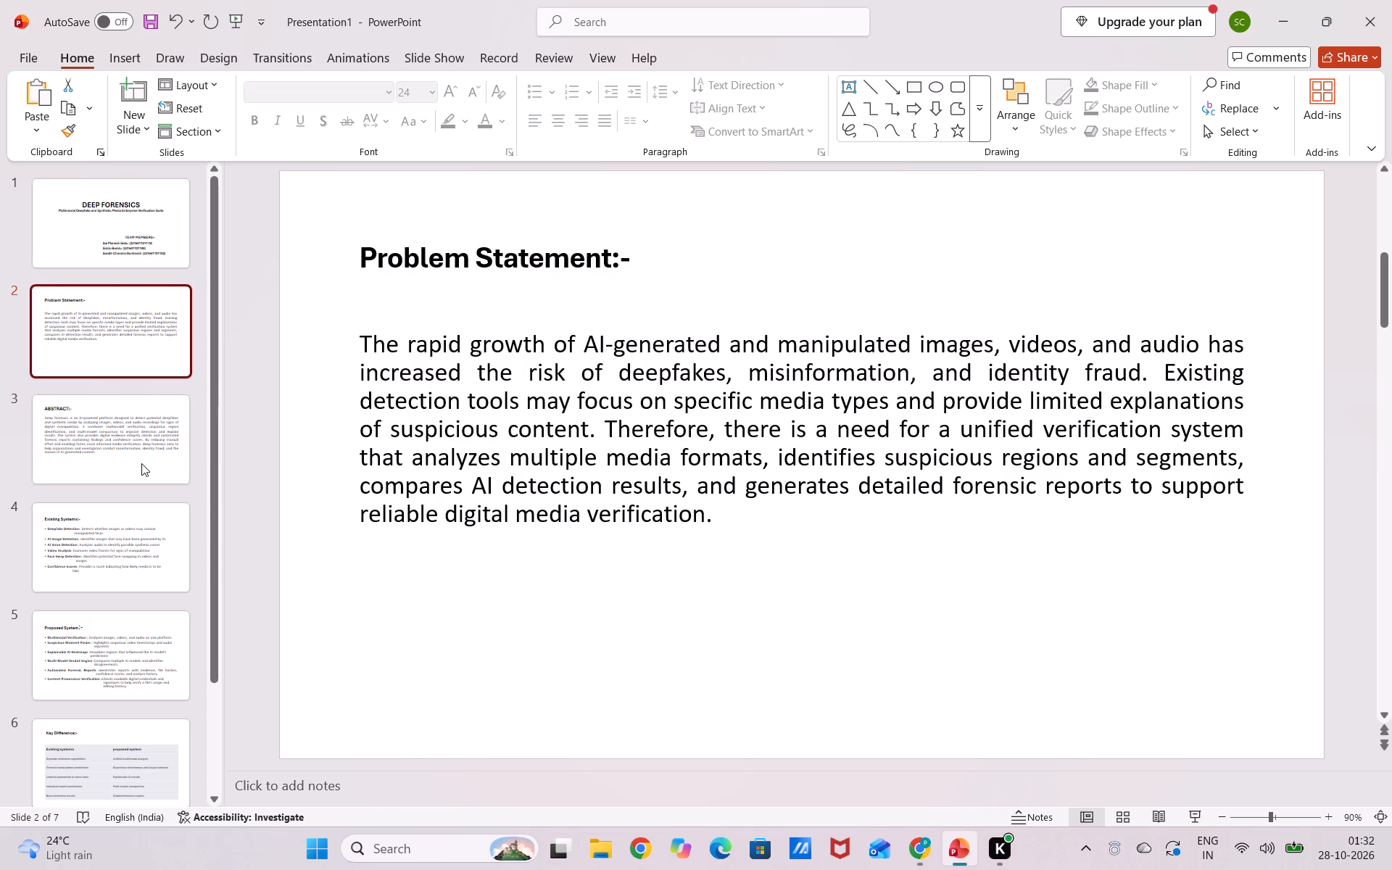
pyautogui.click(141, 463)
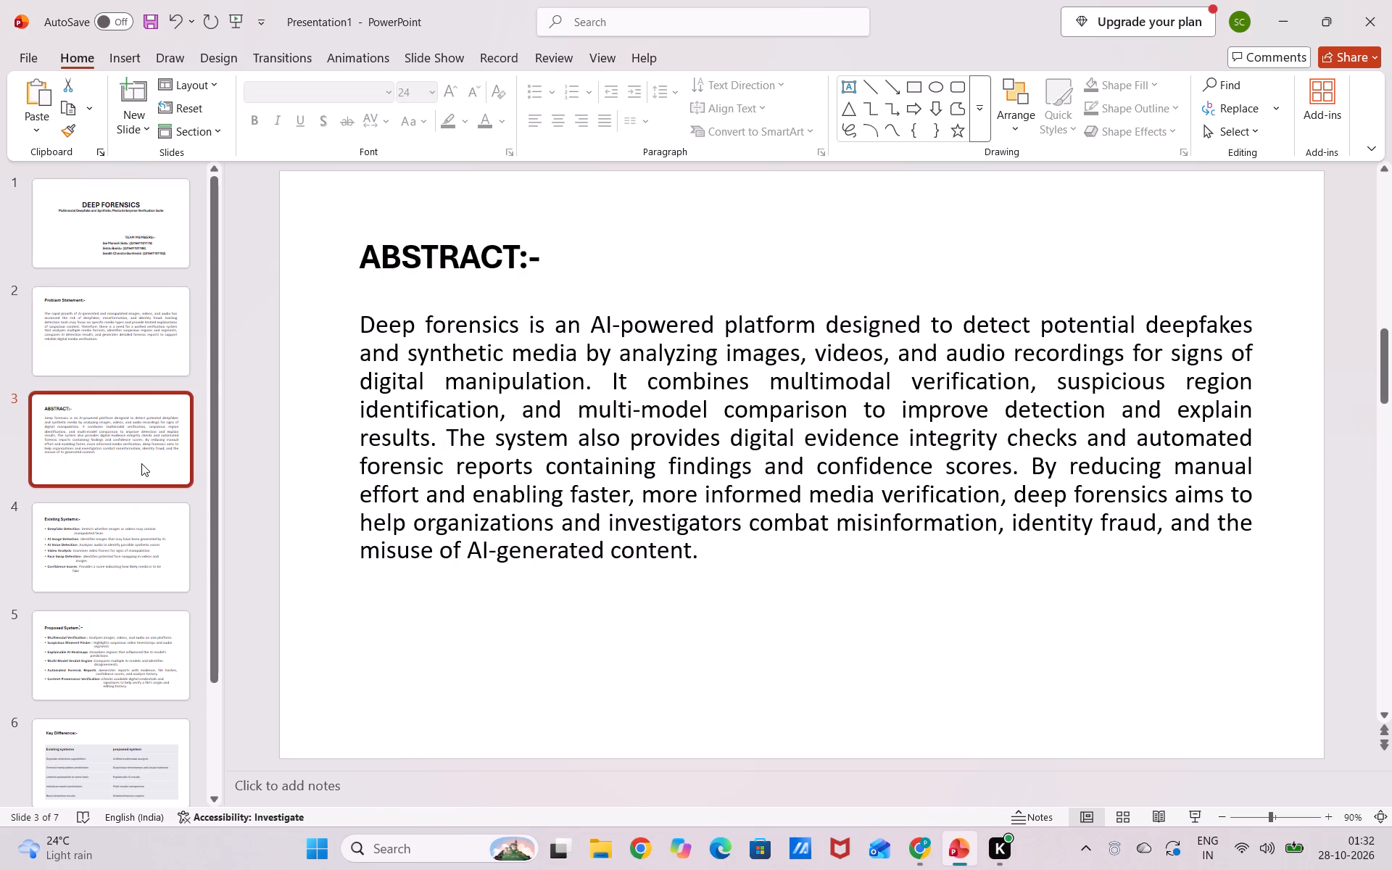
pyautogui.click(524, 664)
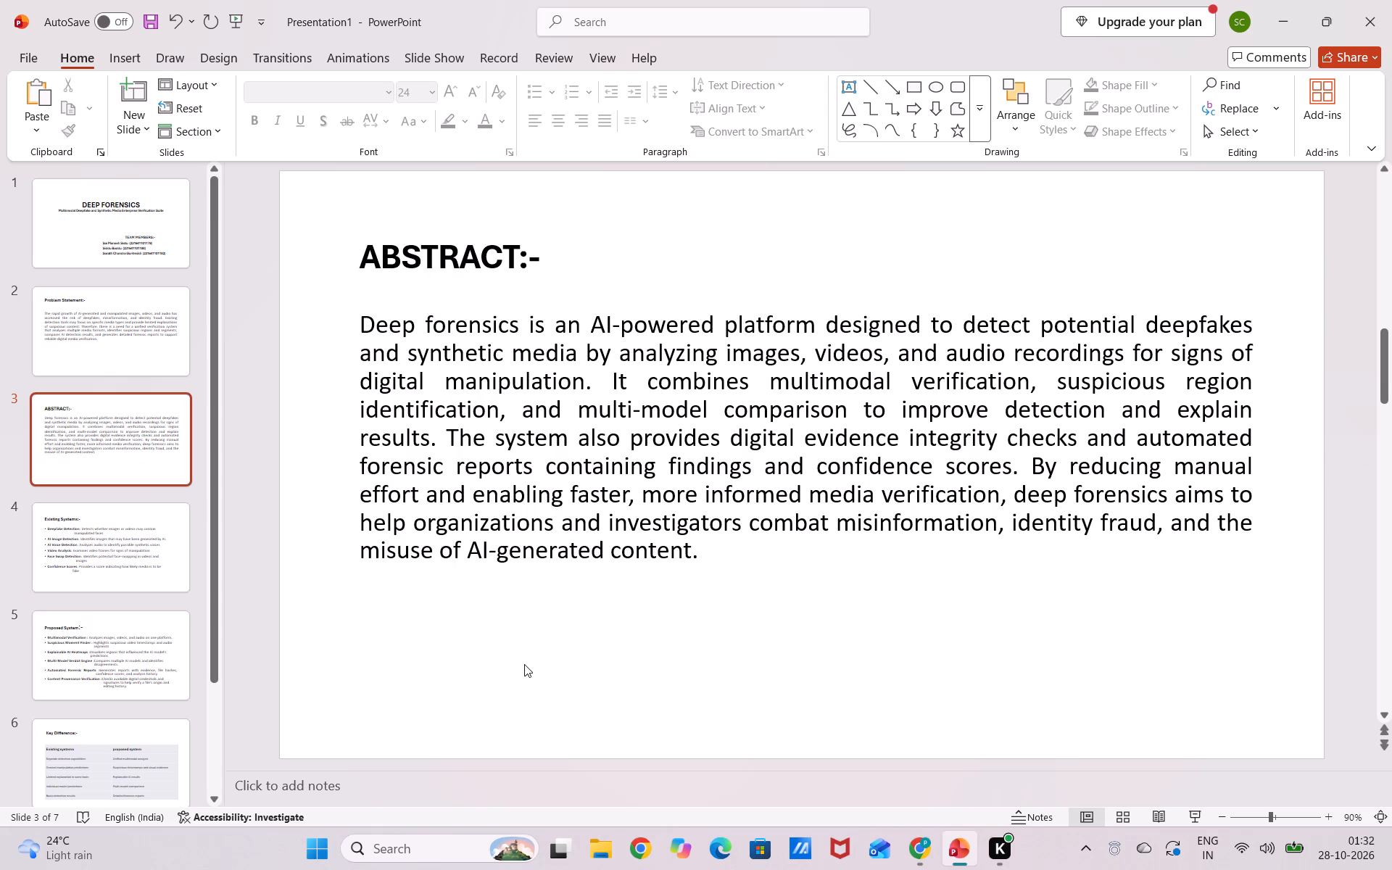
pyautogui.click(138, 544)
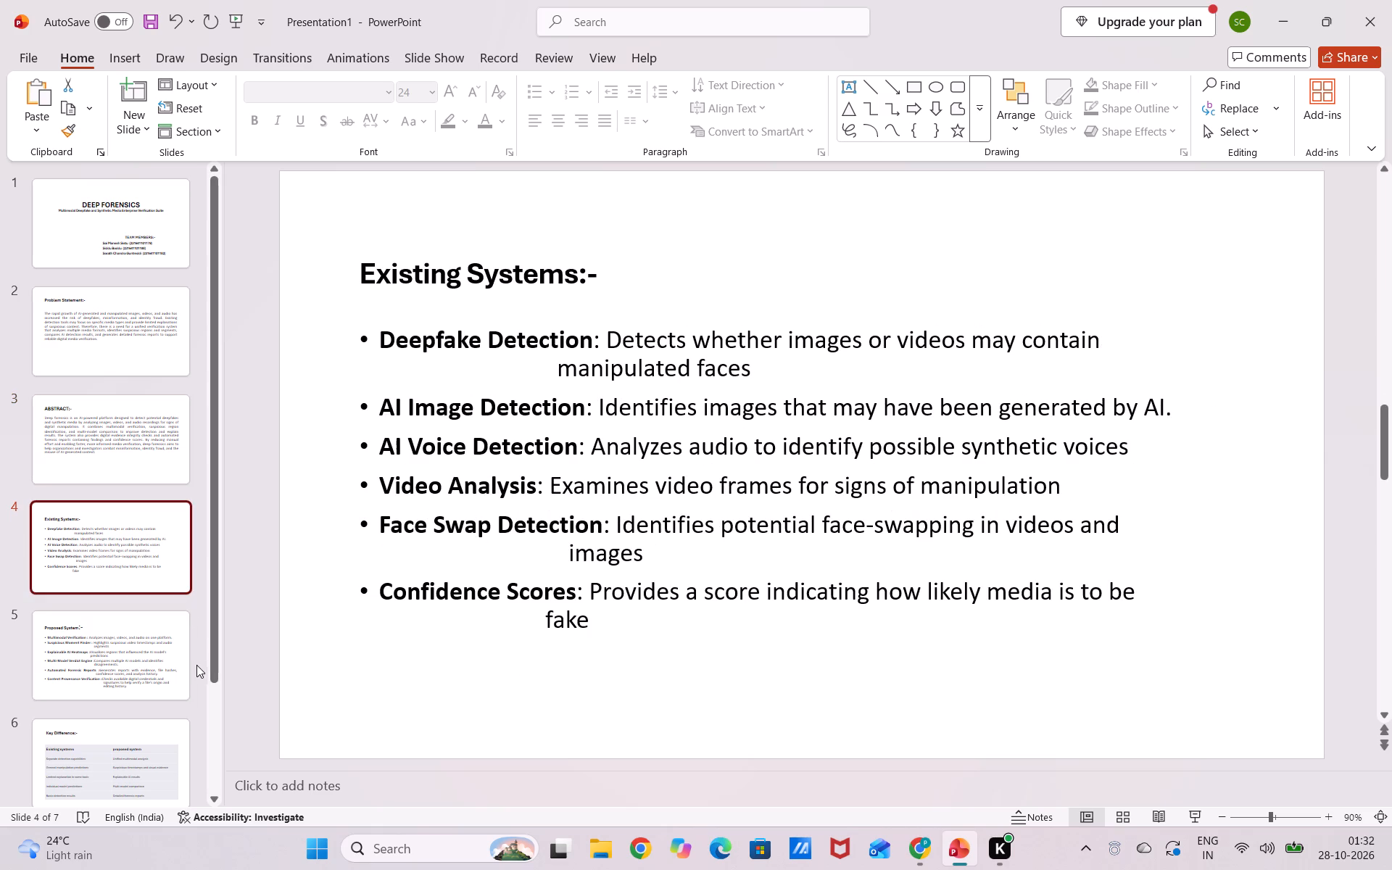
pyautogui.click(194, 665)
pyautogui.click(149, 783)
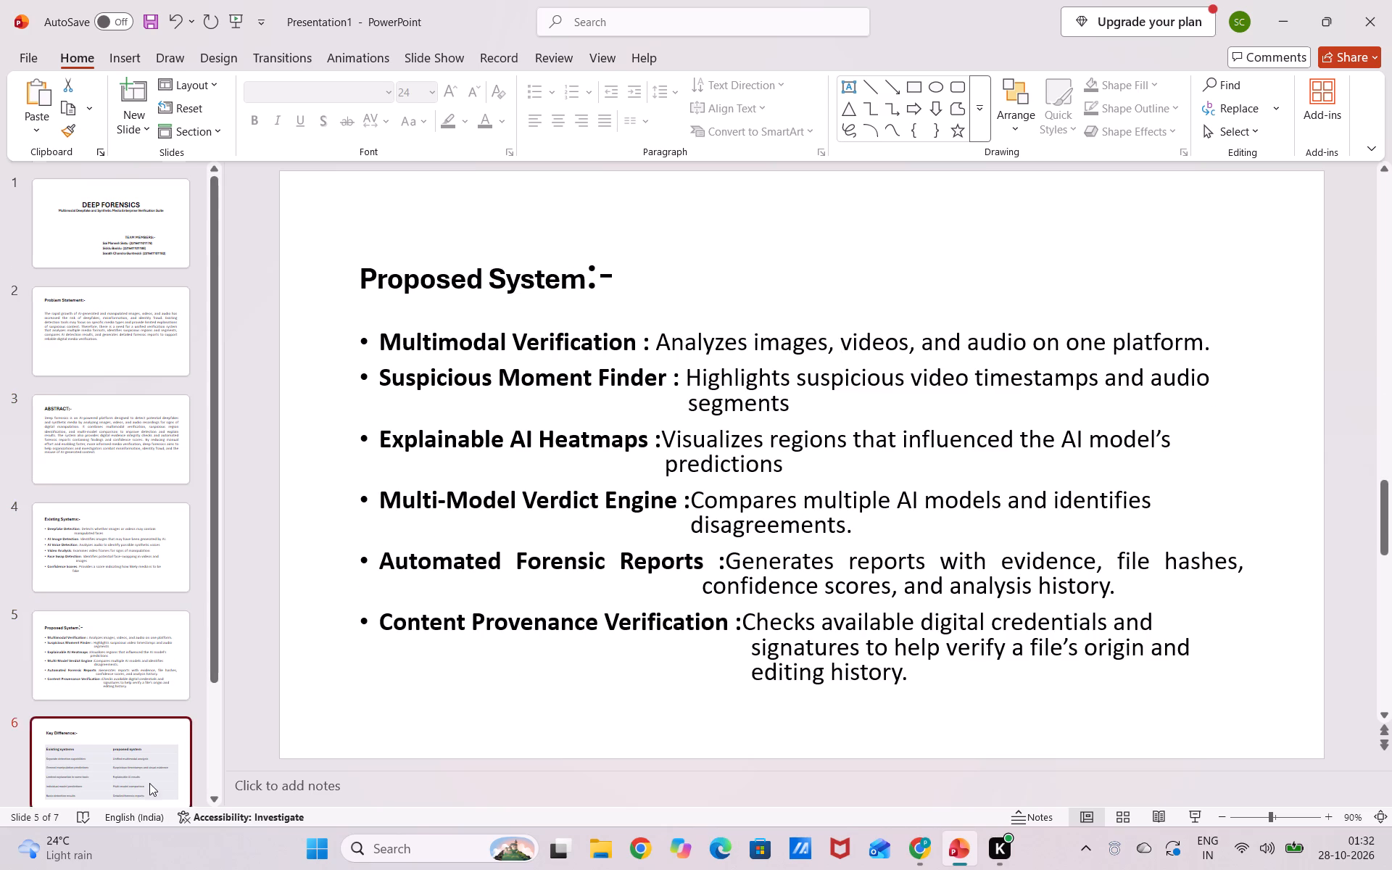
pyautogui.scroll(-3, 148, 782)
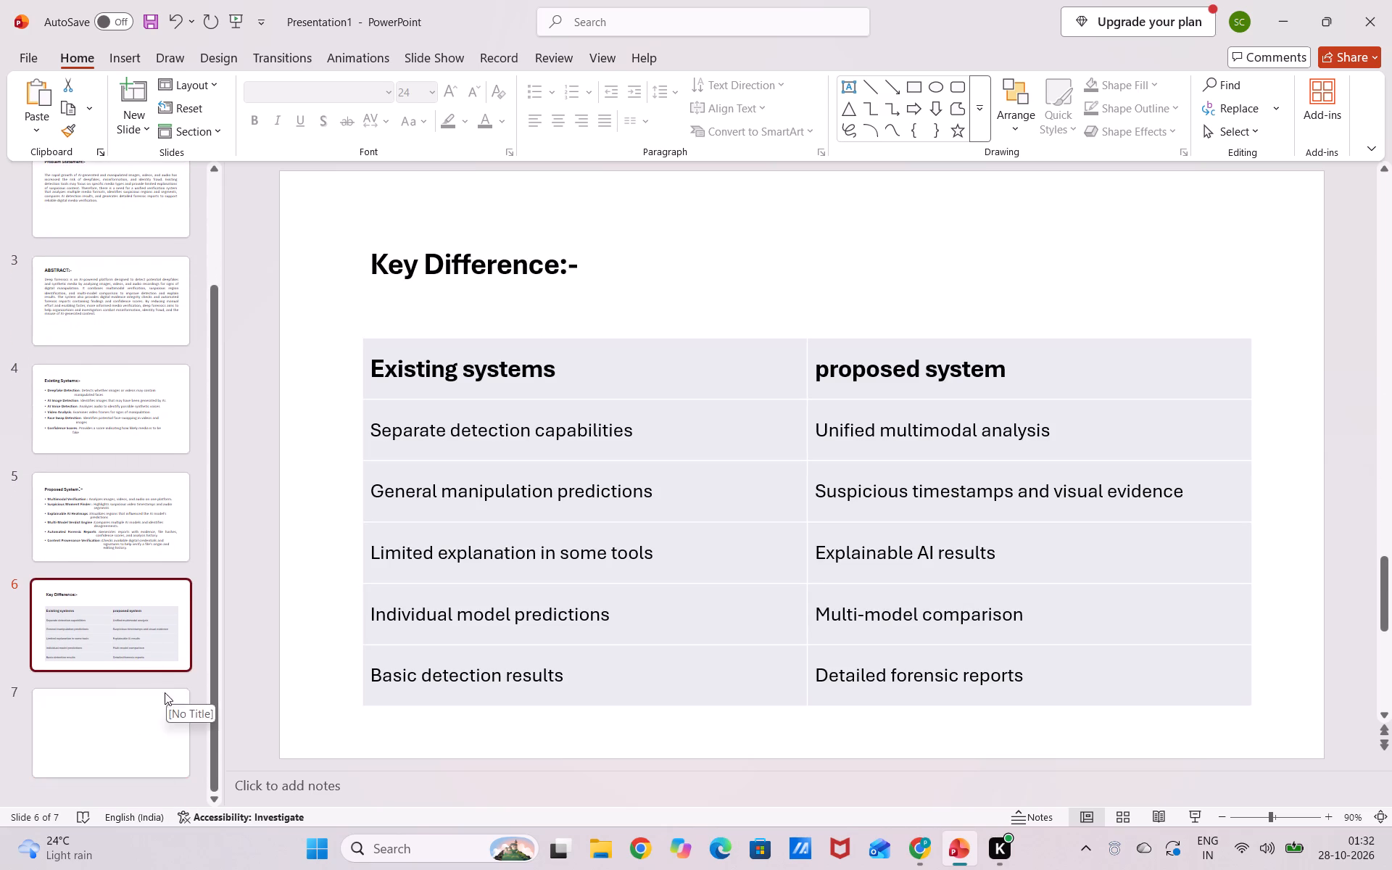
pyautogui.scroll(11, 152, 700)
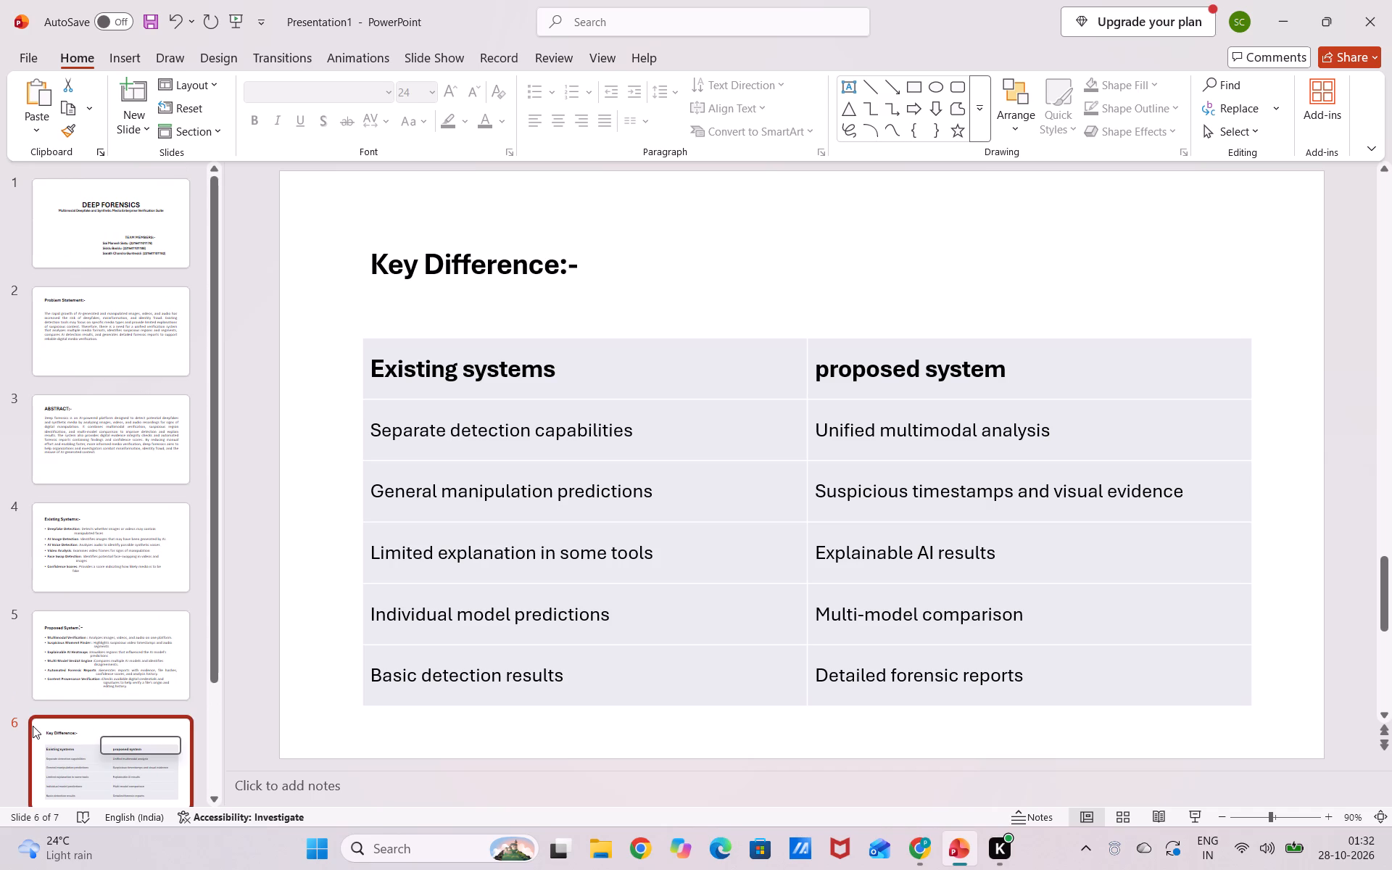
pyautogui.scroll(-4, 25, 718)
pyautogui.scroll(7, 23, 716)
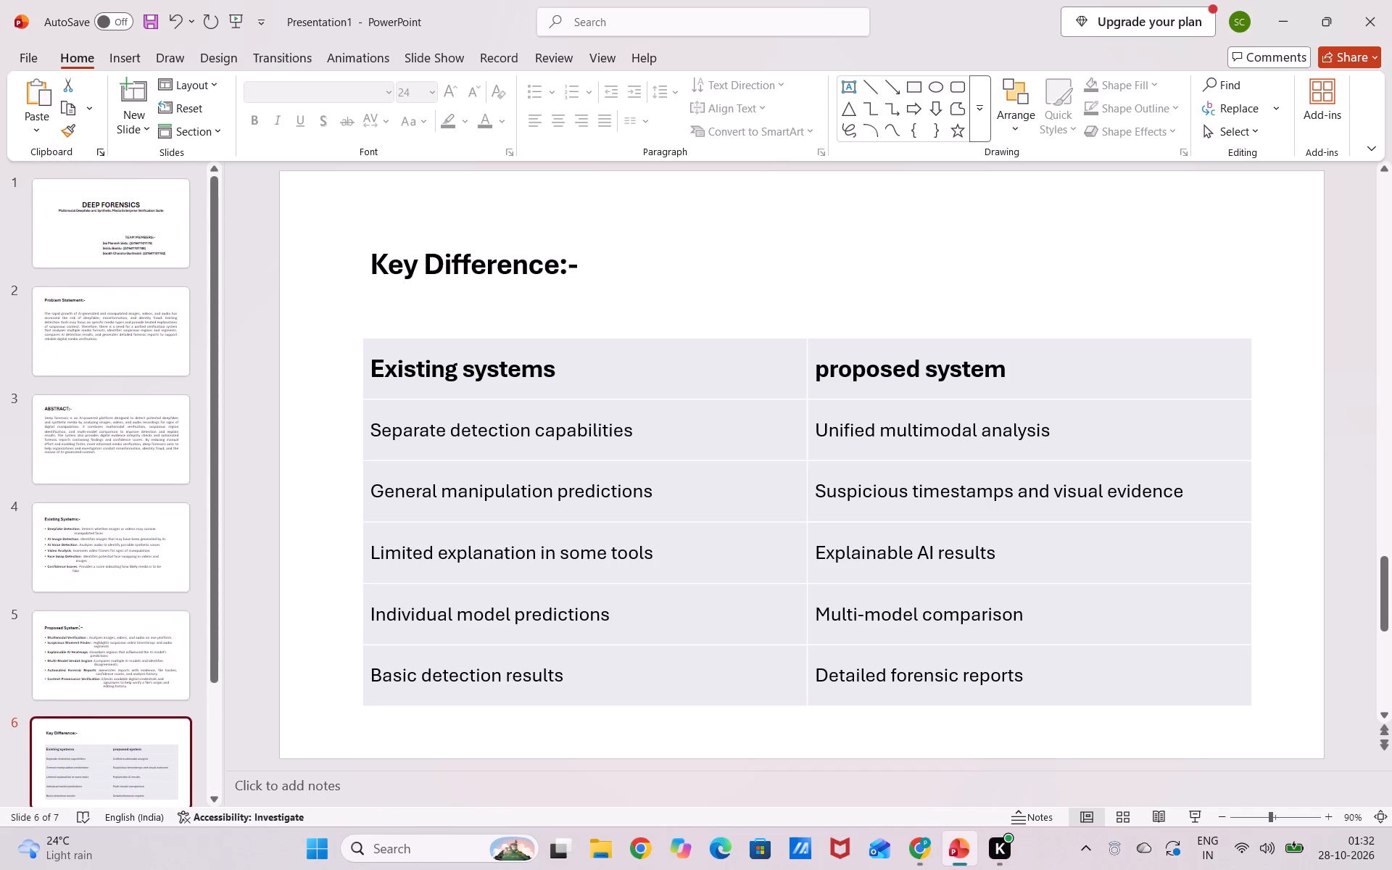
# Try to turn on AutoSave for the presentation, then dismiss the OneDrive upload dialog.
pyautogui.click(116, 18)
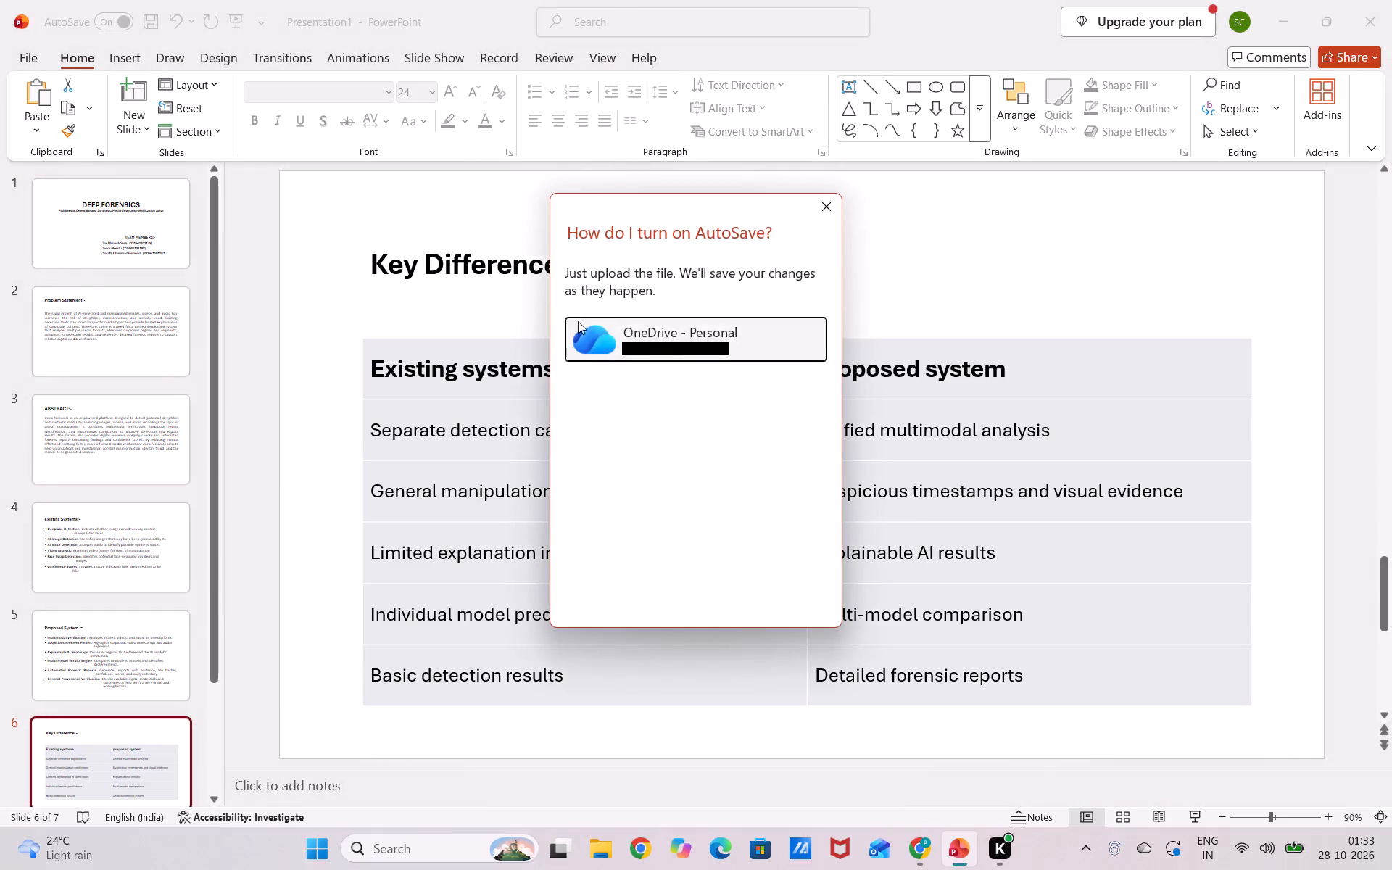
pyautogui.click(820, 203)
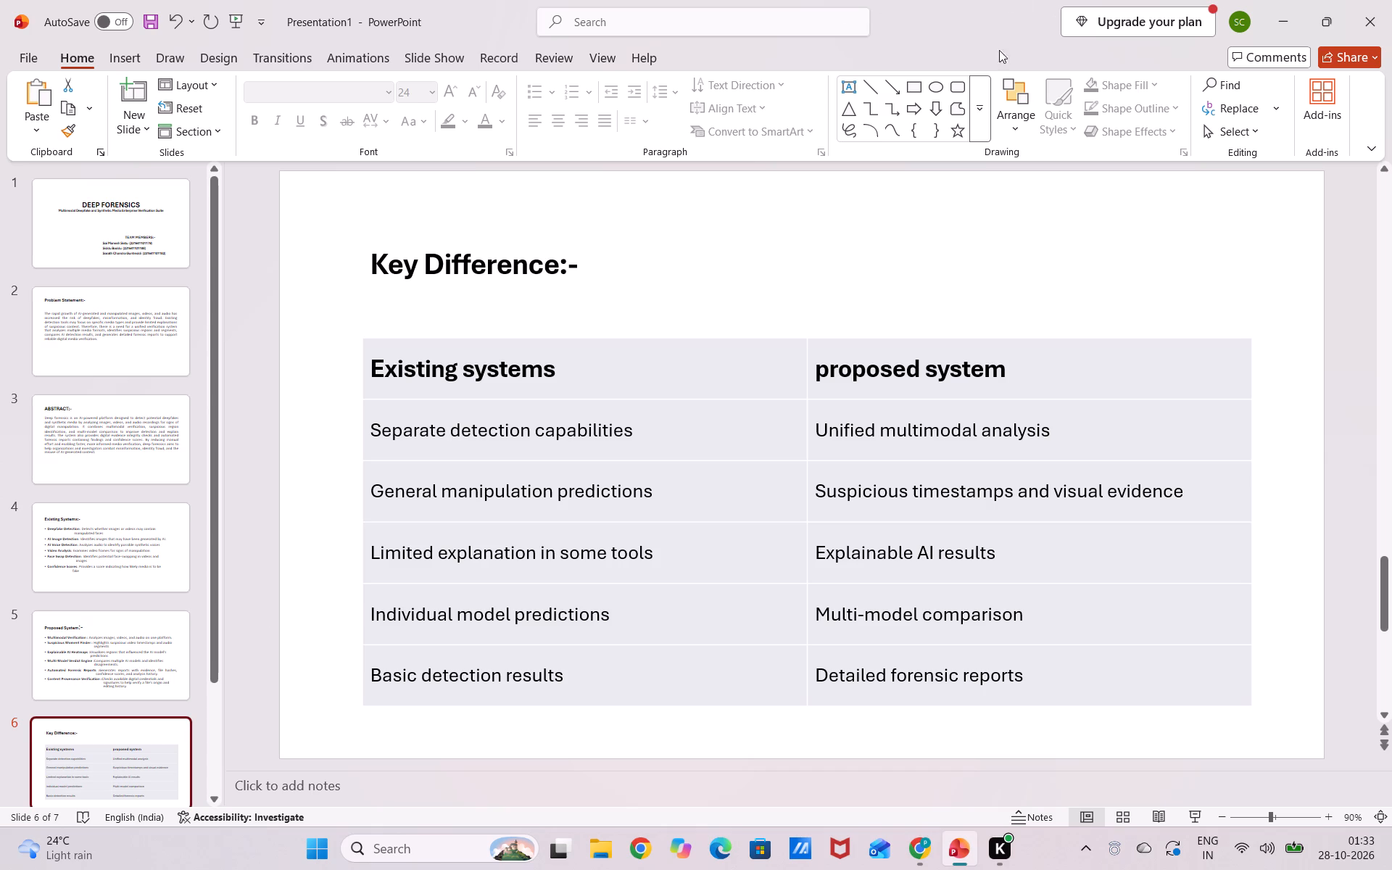
# Minimize the presentation window to bring back the ChatGPT conversation in the browser.
pyautogui.click(1283, 19)
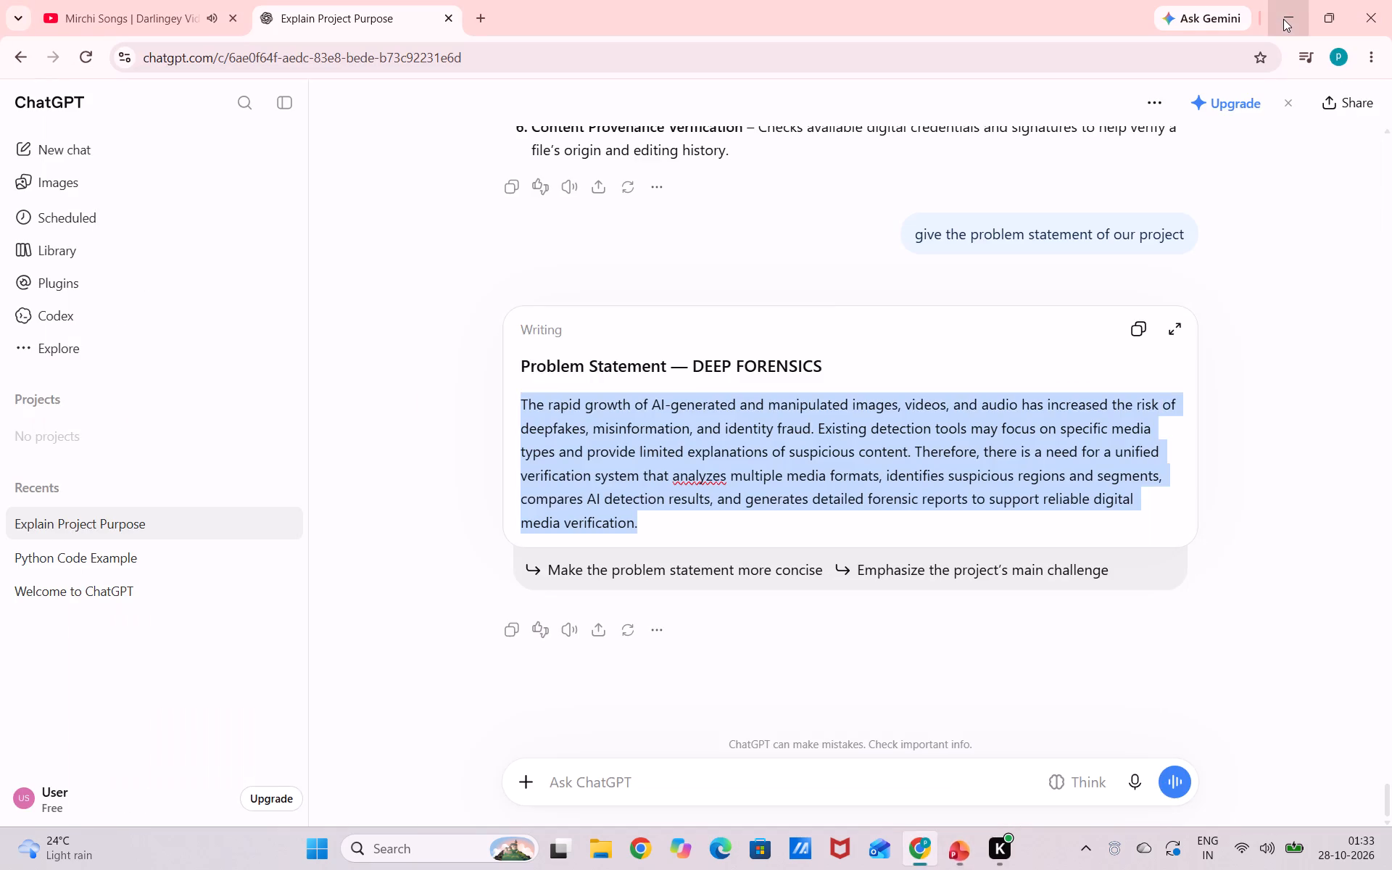
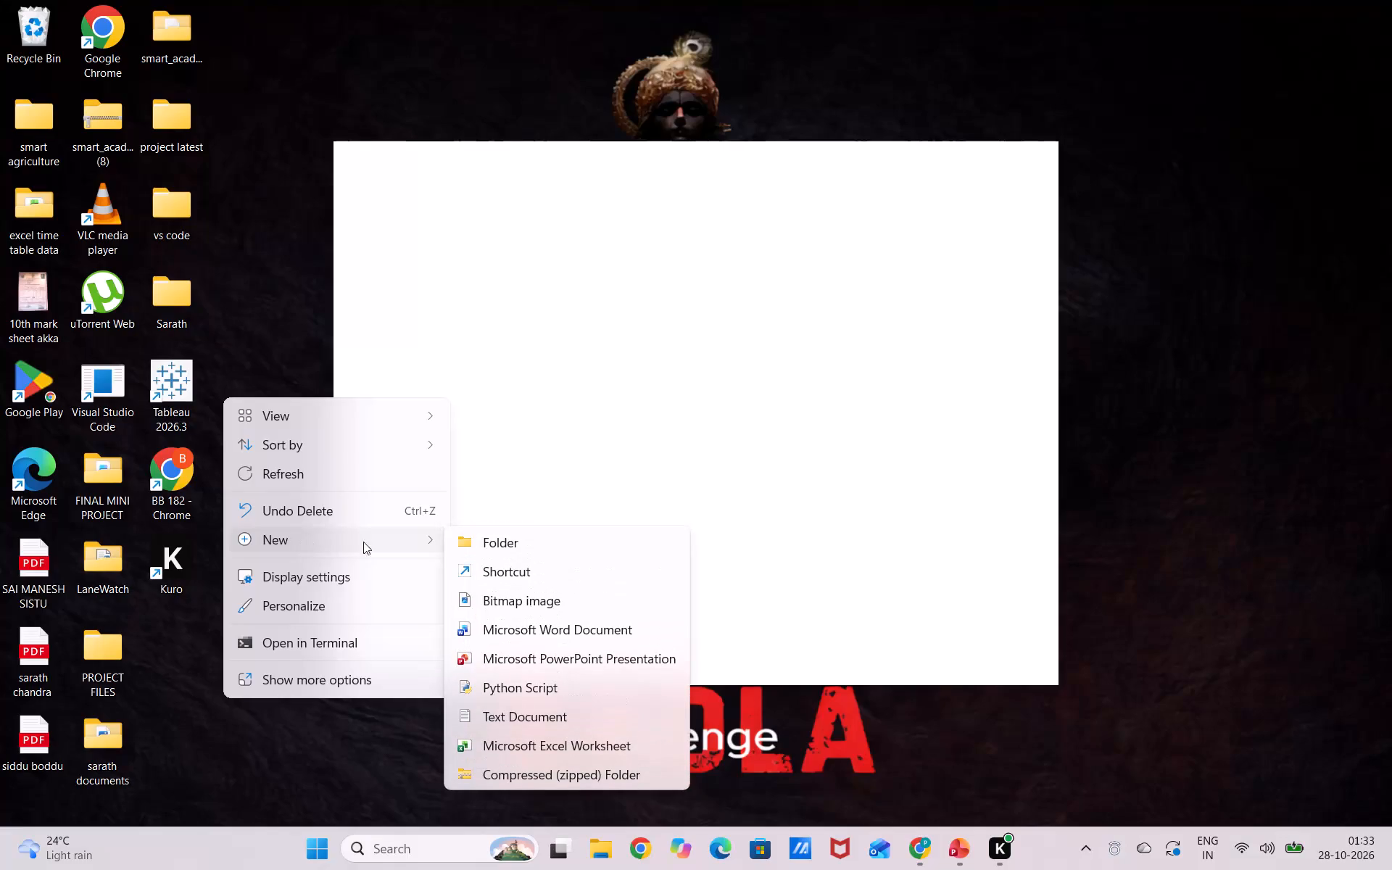
# Create a desktop folder named "phase1 project" and place it in the icon column directly below the Kuro shortcut.
pyautogui.click(517, 536)
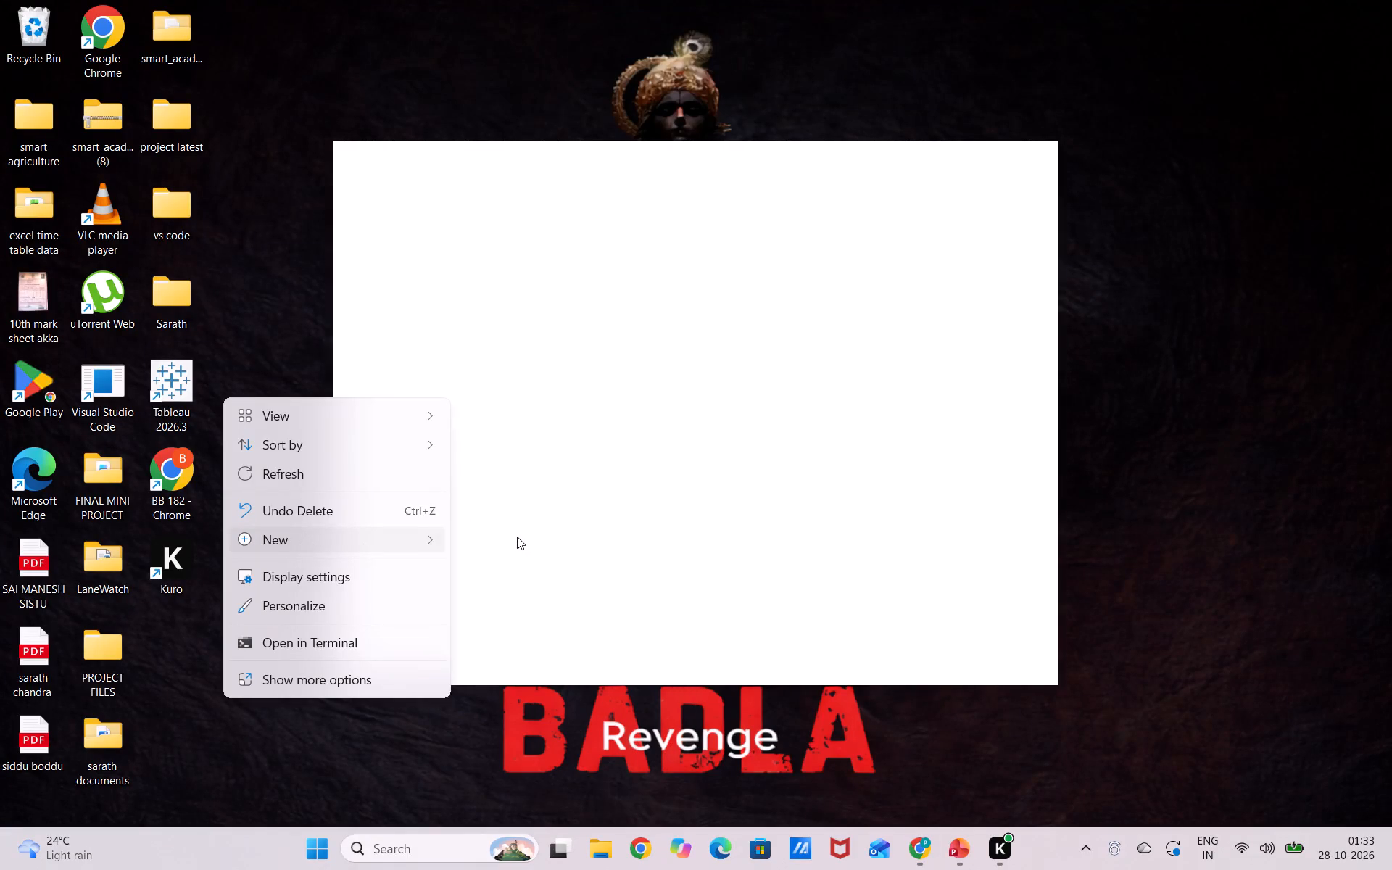
pyautogui.press('BackSpace')
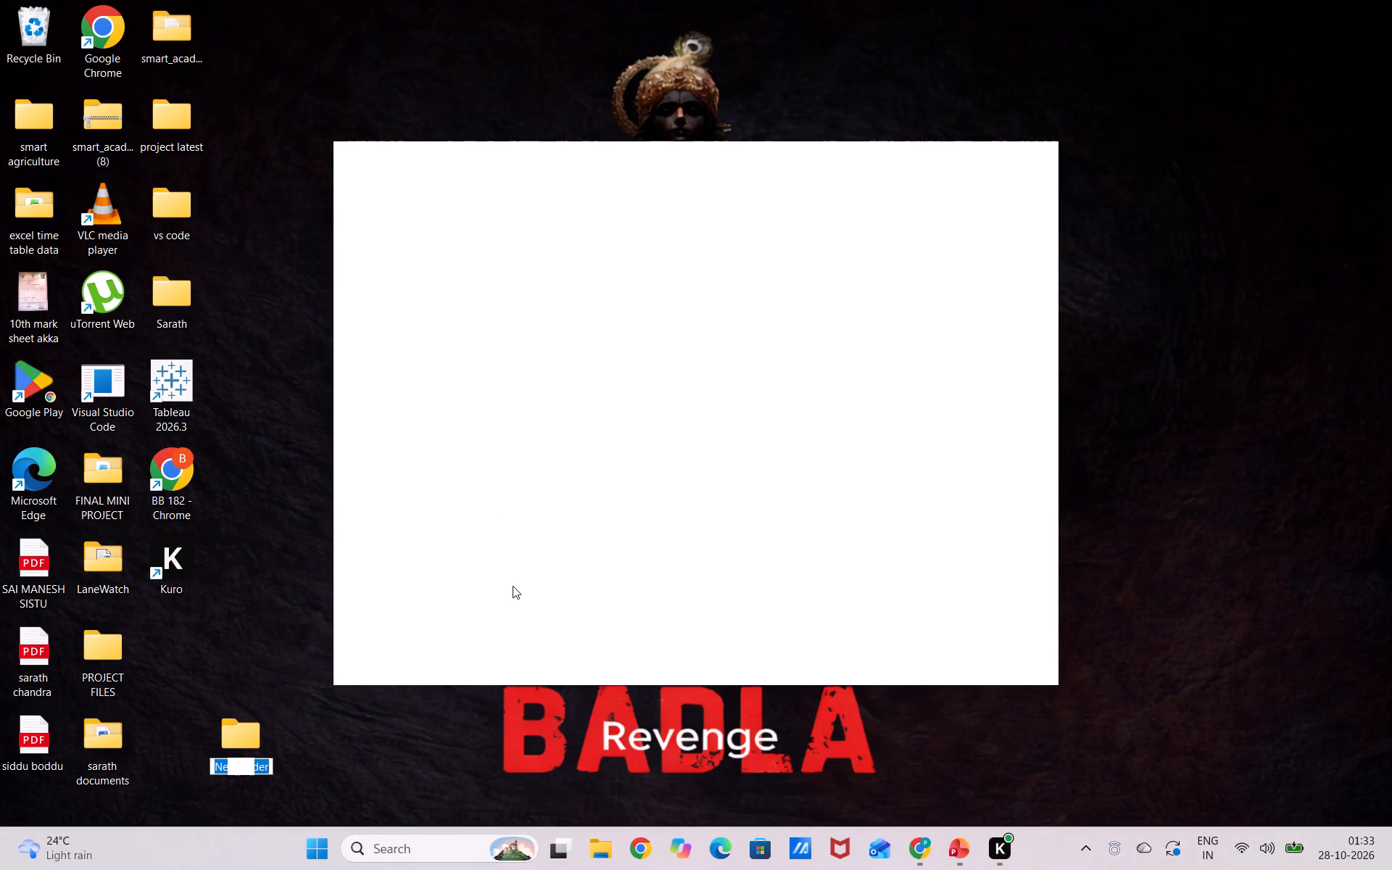
pyautogui.press('f')
pyautogui.press('BackSpace')
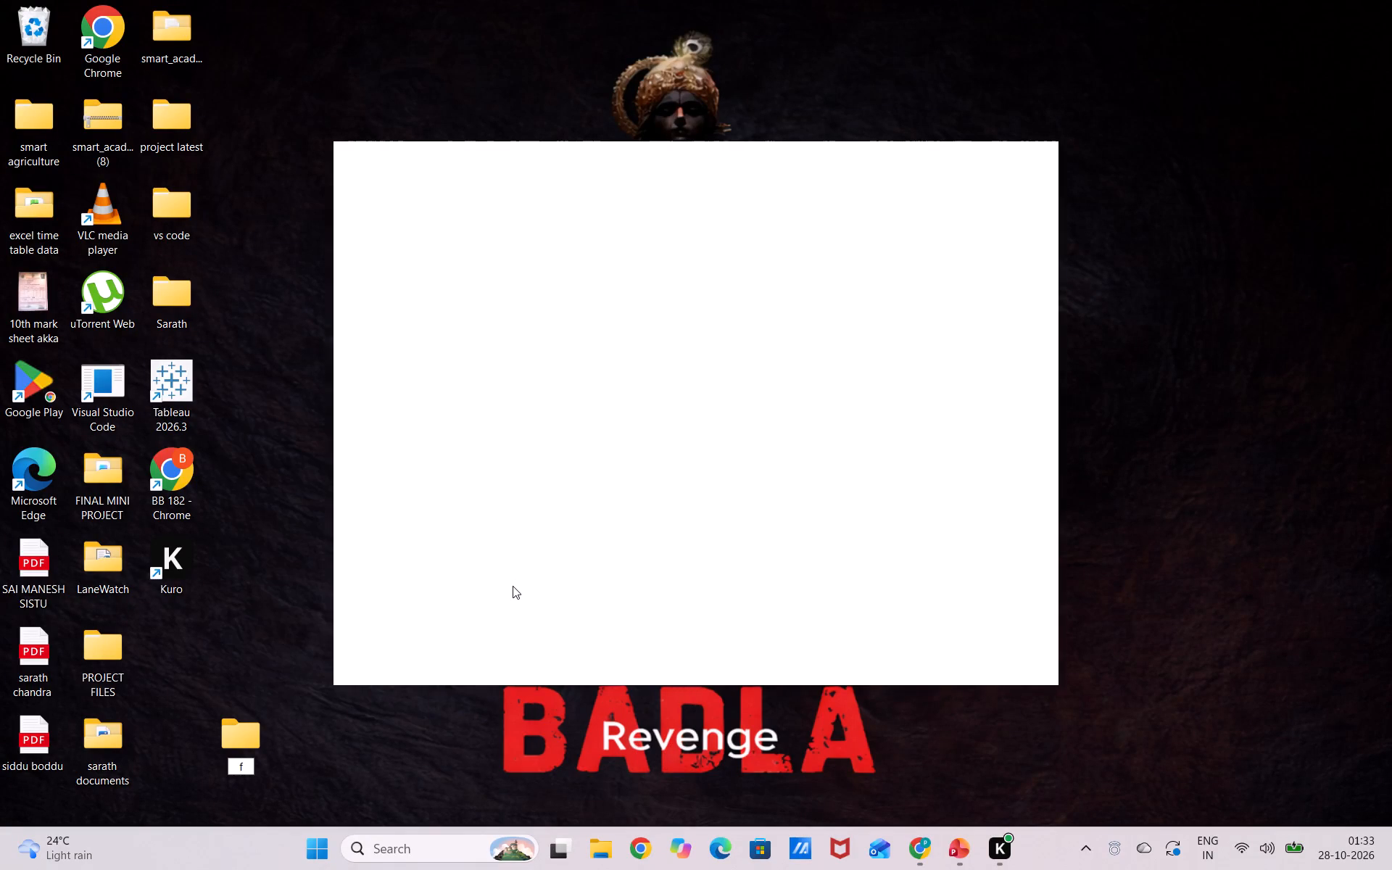
pyautogui.write('phase')
pyautogui.write('1')
pyautogui.press('space')
pyautogui.write('project')
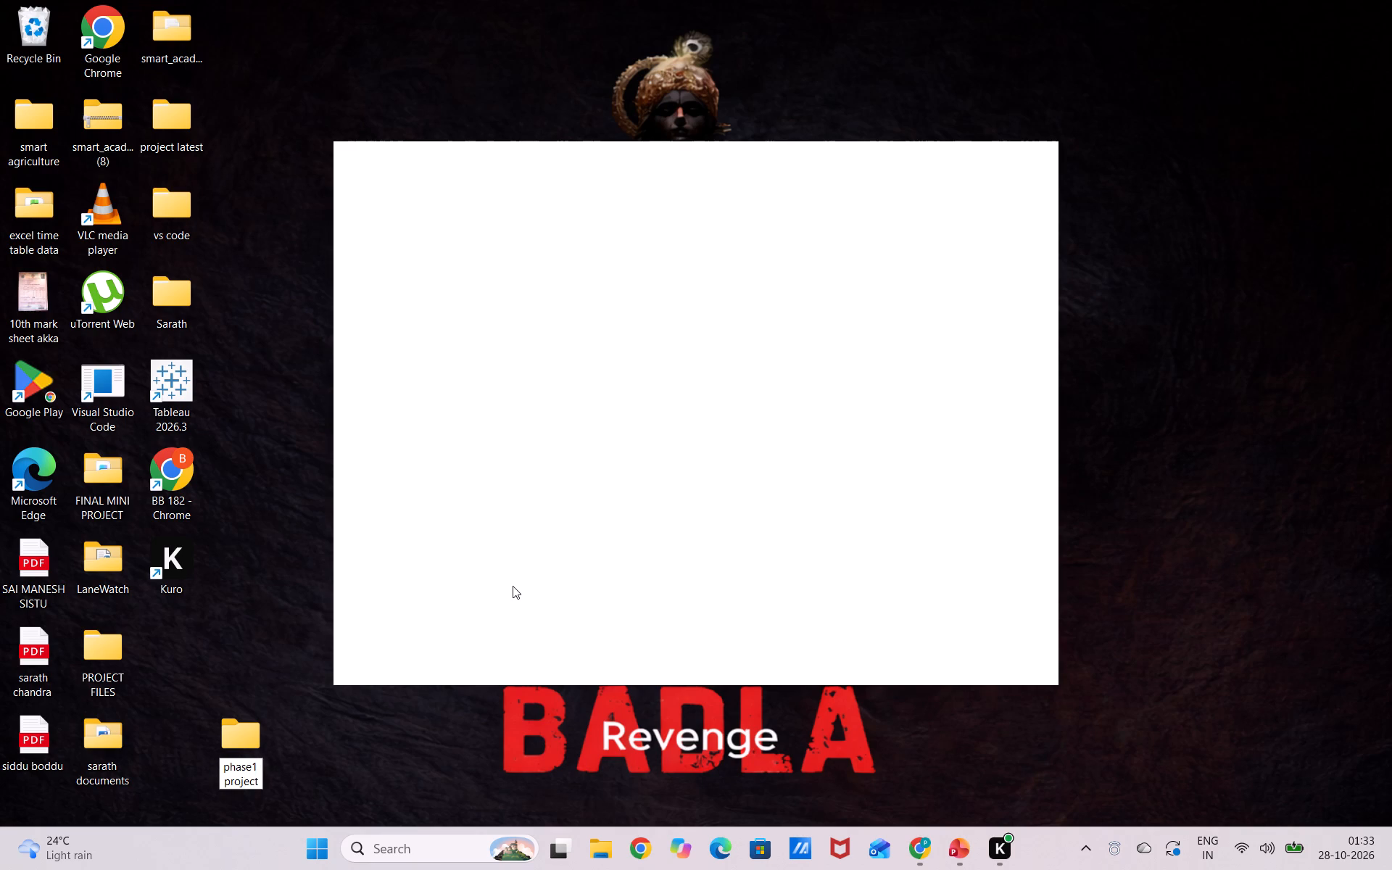
pyautogui.press('Return')
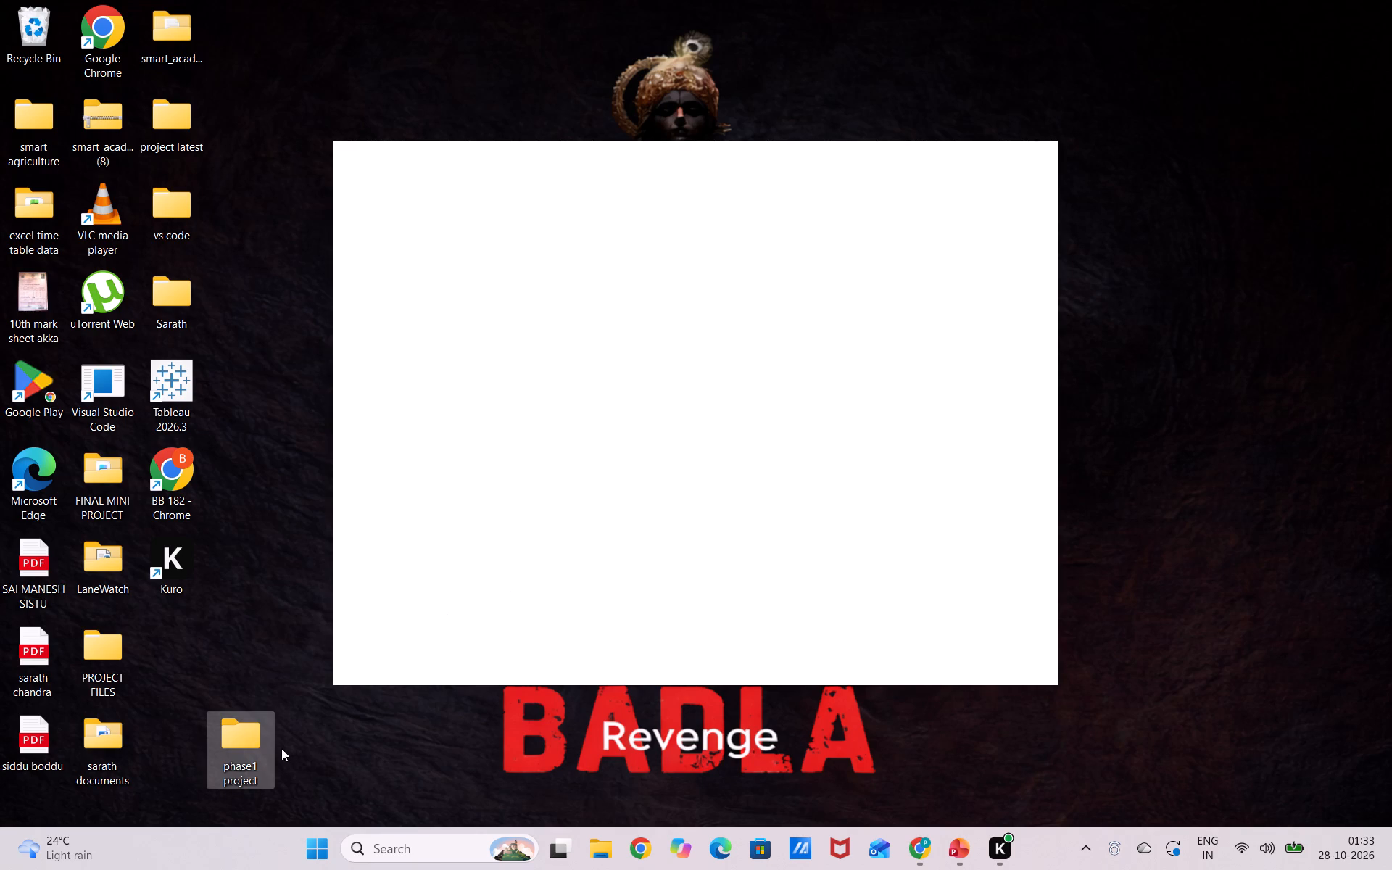
pyautogui.moveTo(246, 743); pyautogui.dragTo(170, 656)
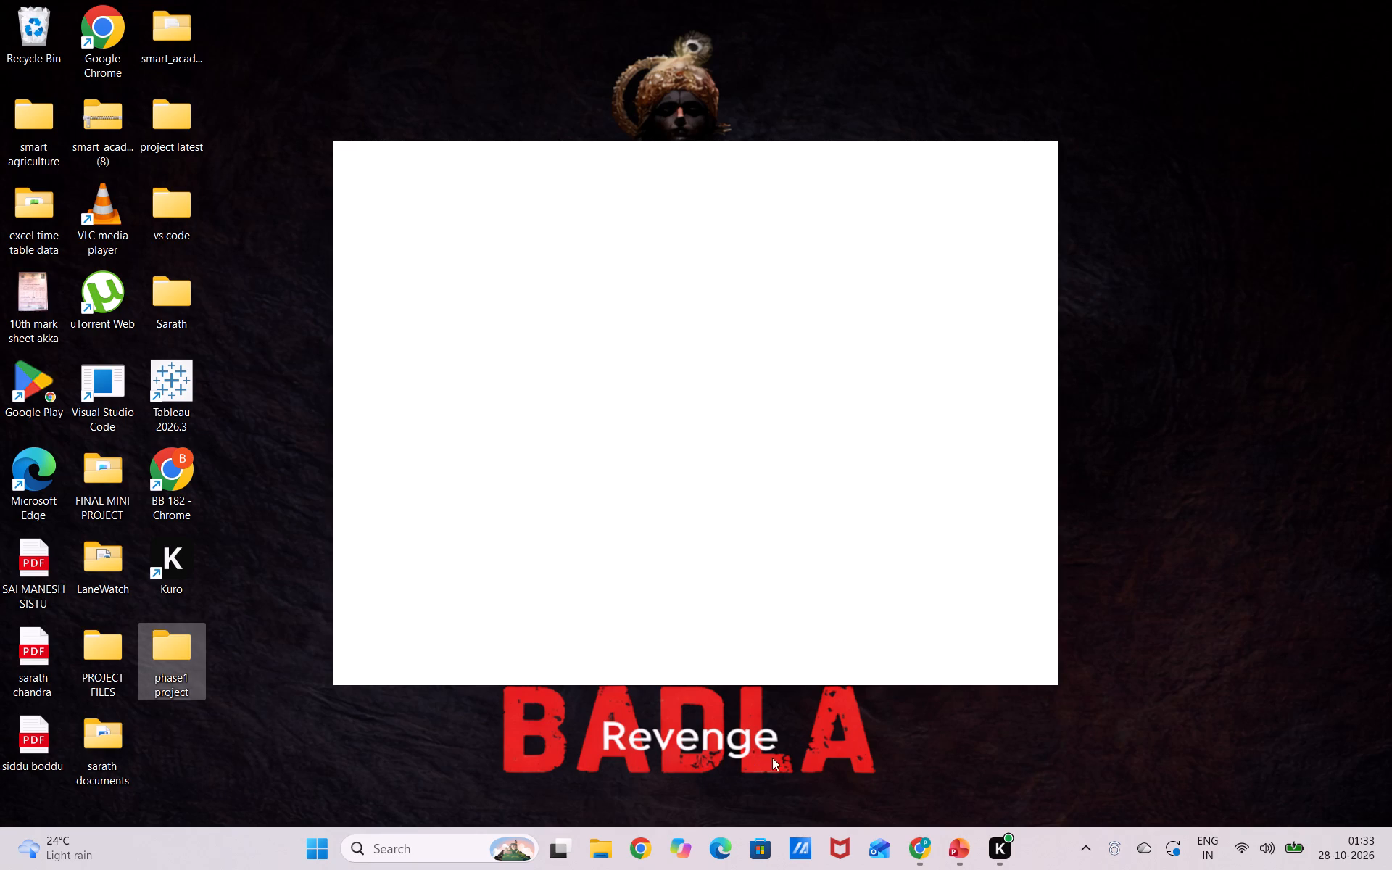
# Switch to PowerPoint and save the presentation in the desktop's phase1 project folder as "DEEP FORENSICS 0th reveiw".
pyautogui.click(950, 845)
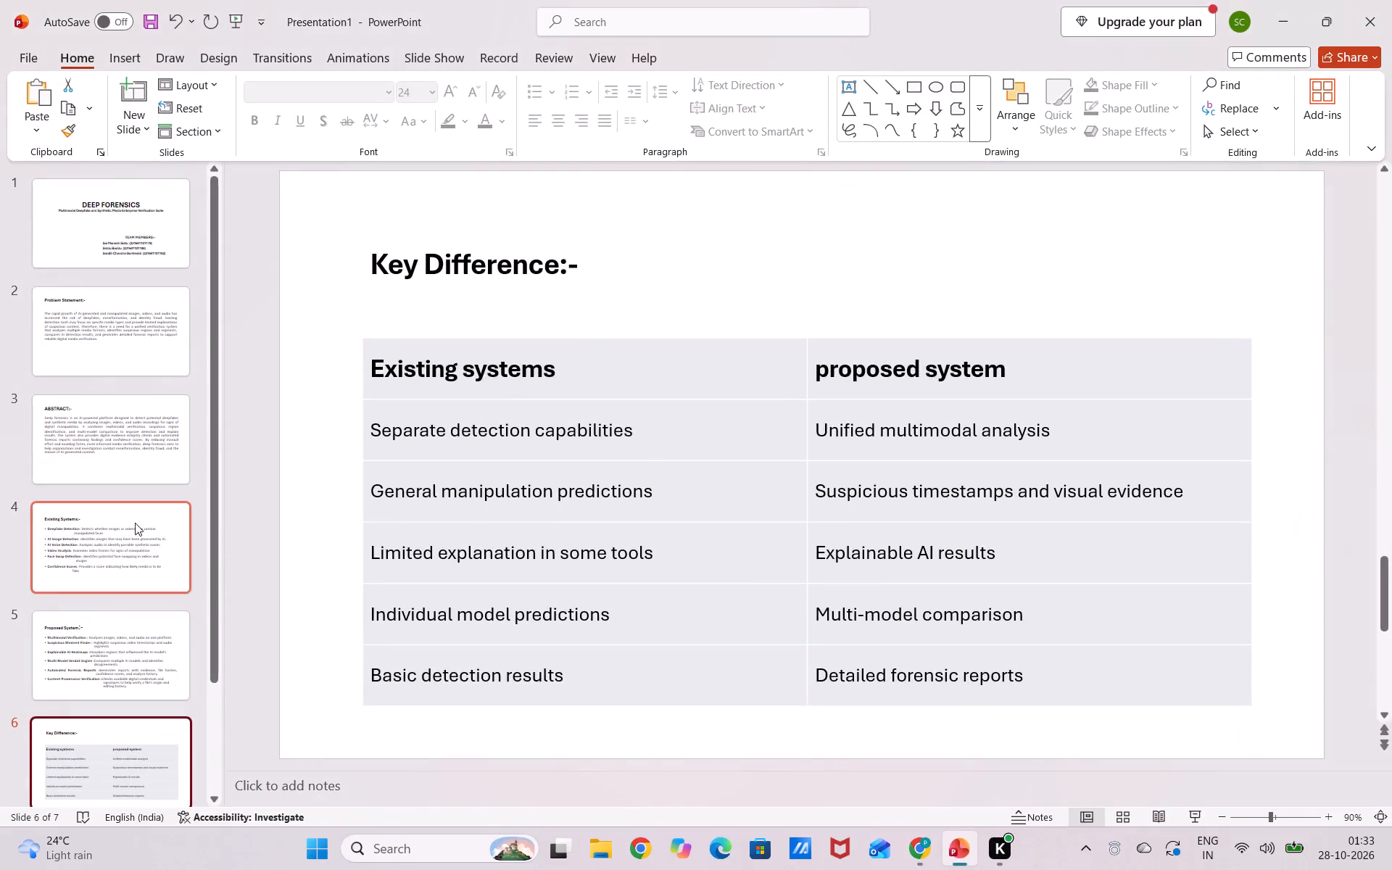
pyautogui.click(30, 56)
pyautogui.click(72, 328)
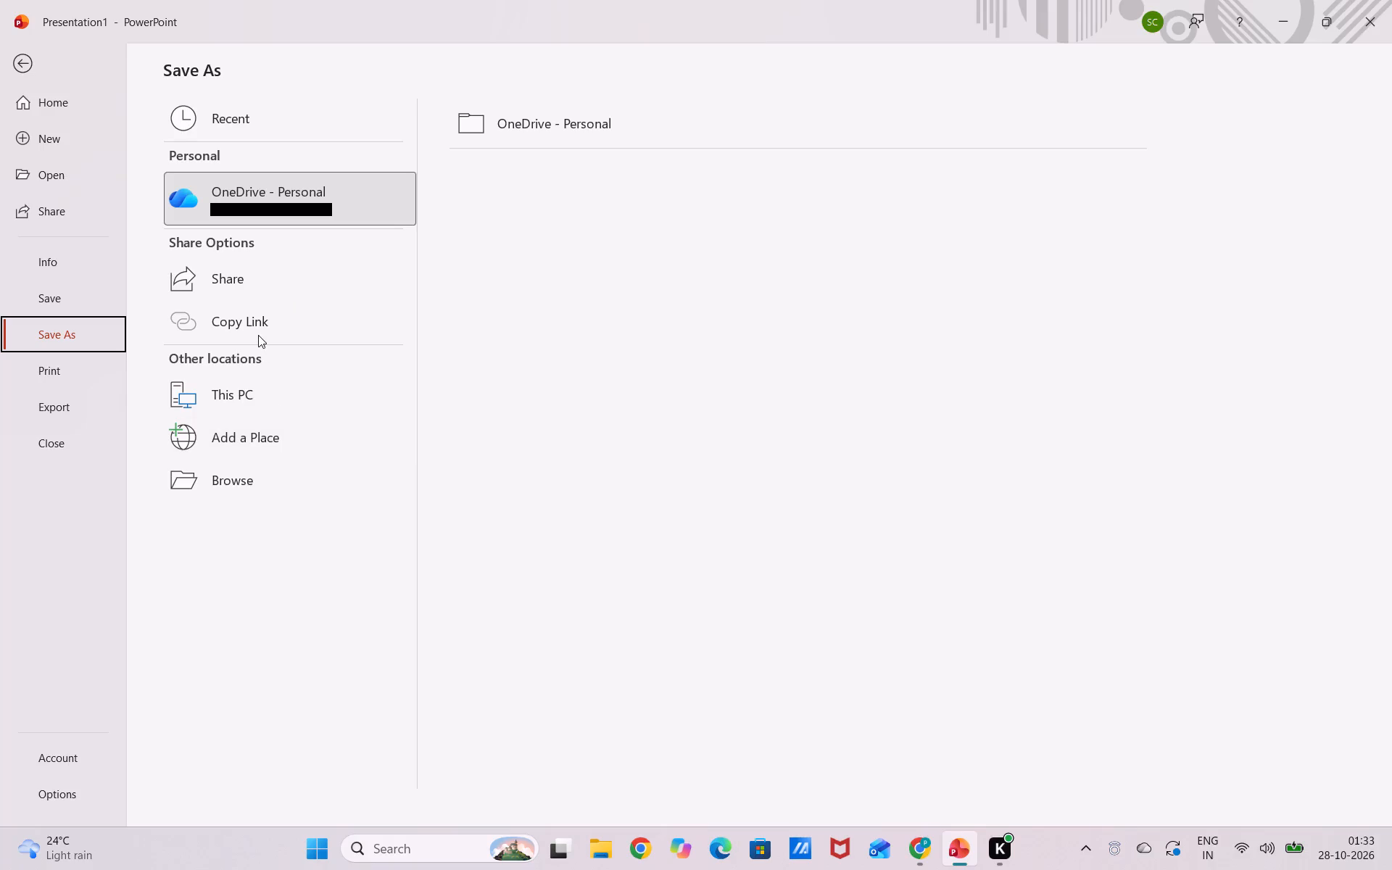
pyautogui.click(265, 403)
pyautogui.click(518, 208)
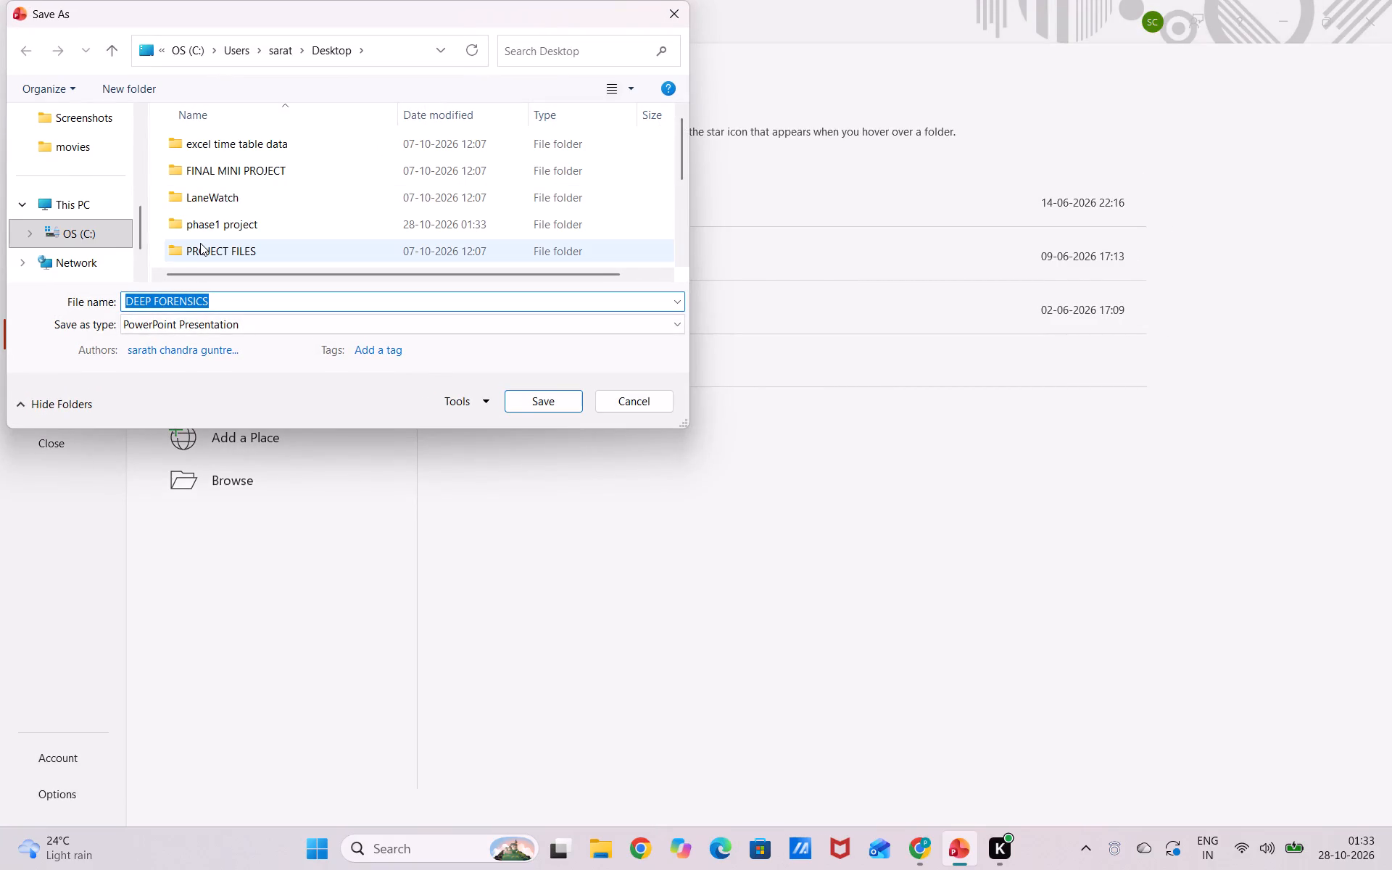
pyautogui.doubleClick(262, 224)
pyautogui.click(239, 301)
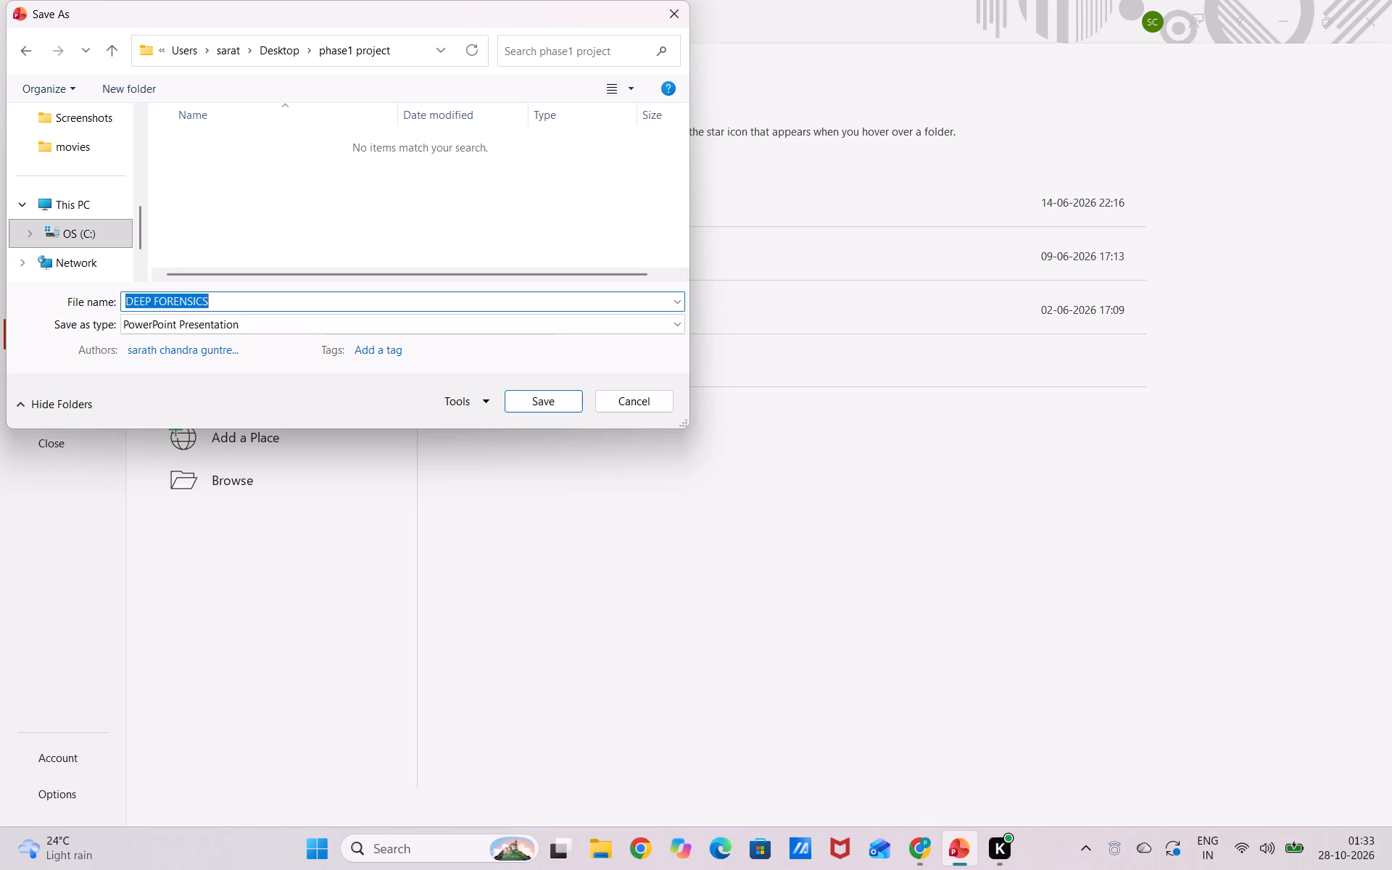
pyautogui.click(231, 301)
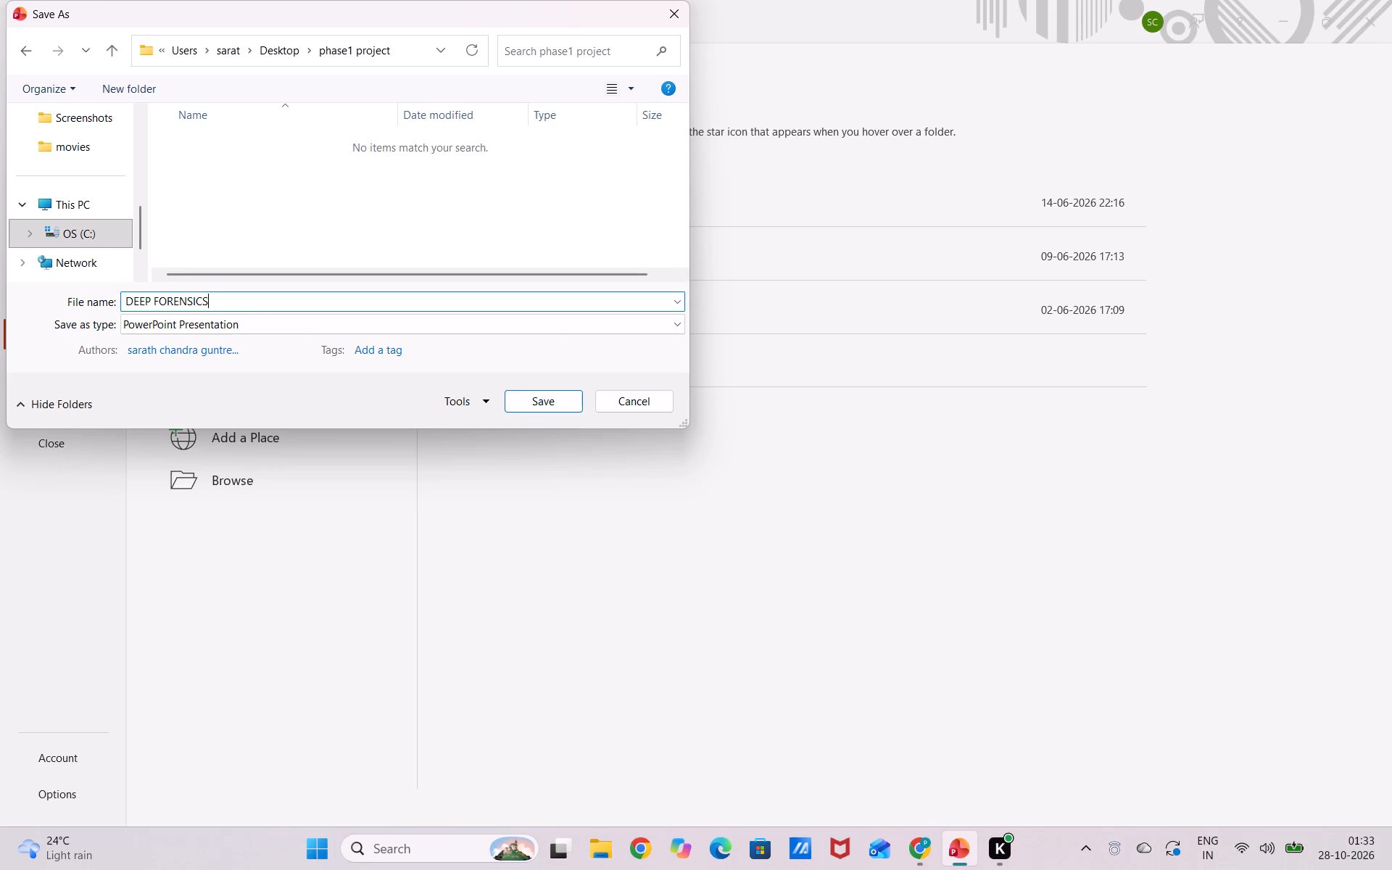
pyautogui.press('space')
pyautogui.write('0th')
pyautogui.press('space')
pyautogui.write('revei')
pyautogui.press('w')
pyautogui.click(525, 400)
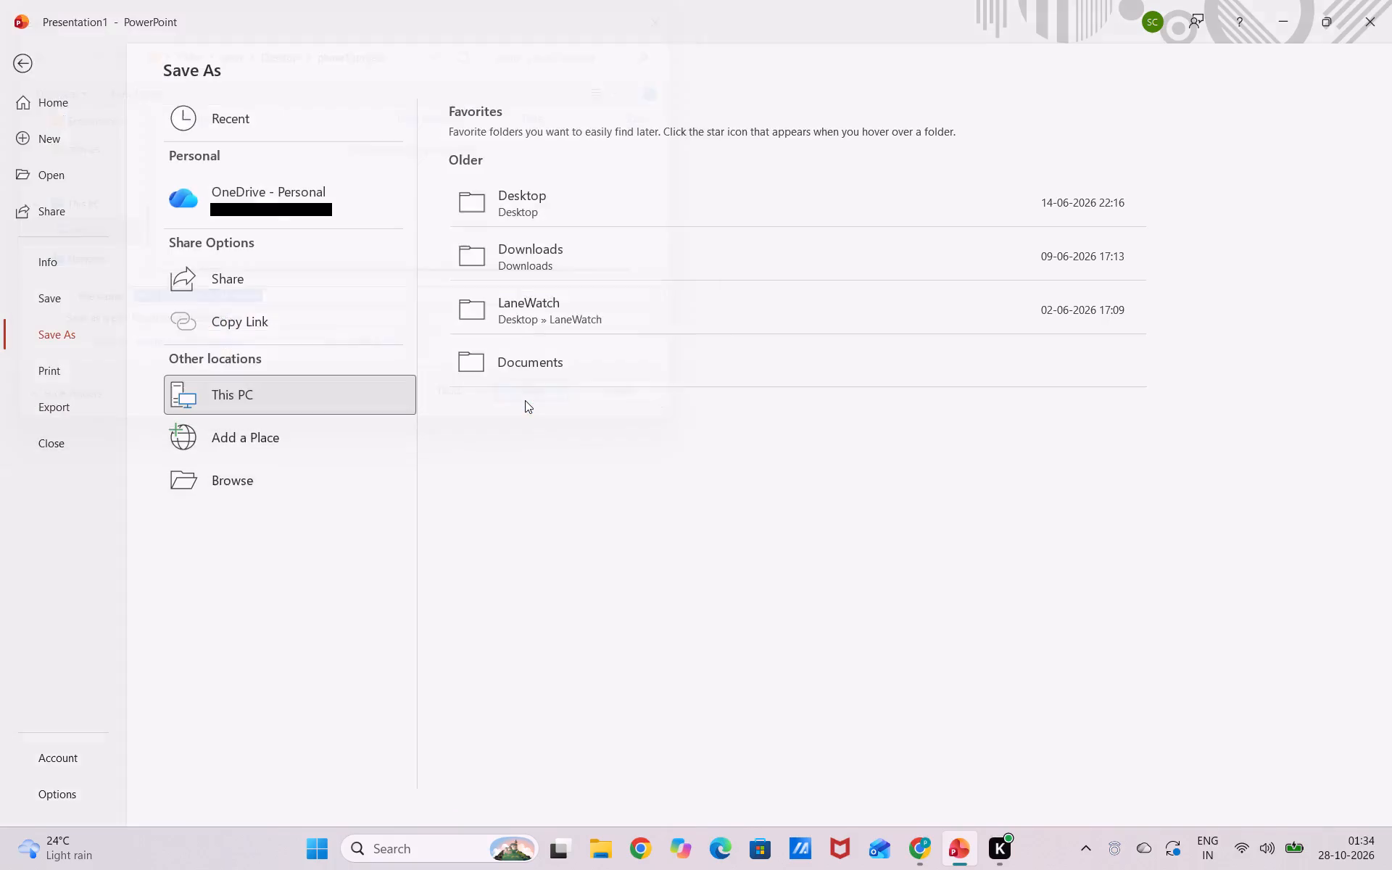